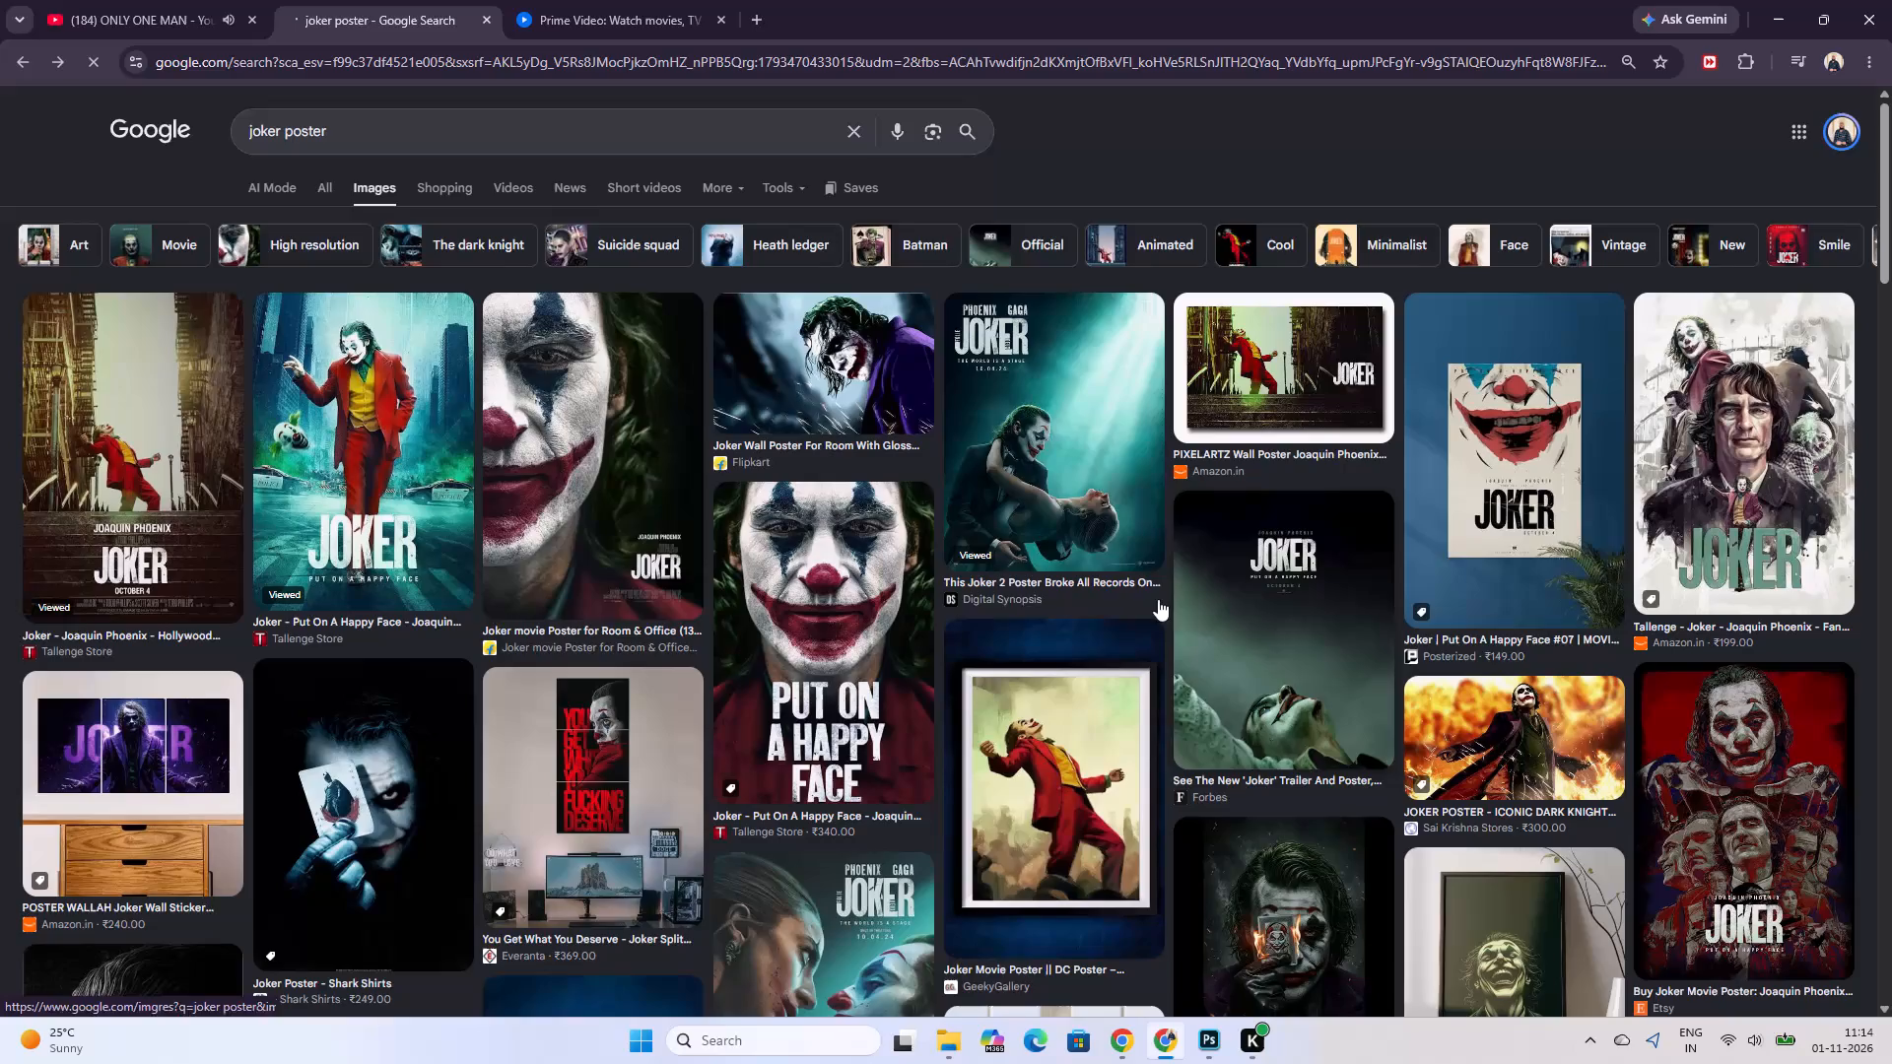
Browse the "joker poster" image results for references and preview the green Joker (2019) alternative movie poster.
scroll(1158, 599, up, 9)
scroll(1019, 900, down, 5)
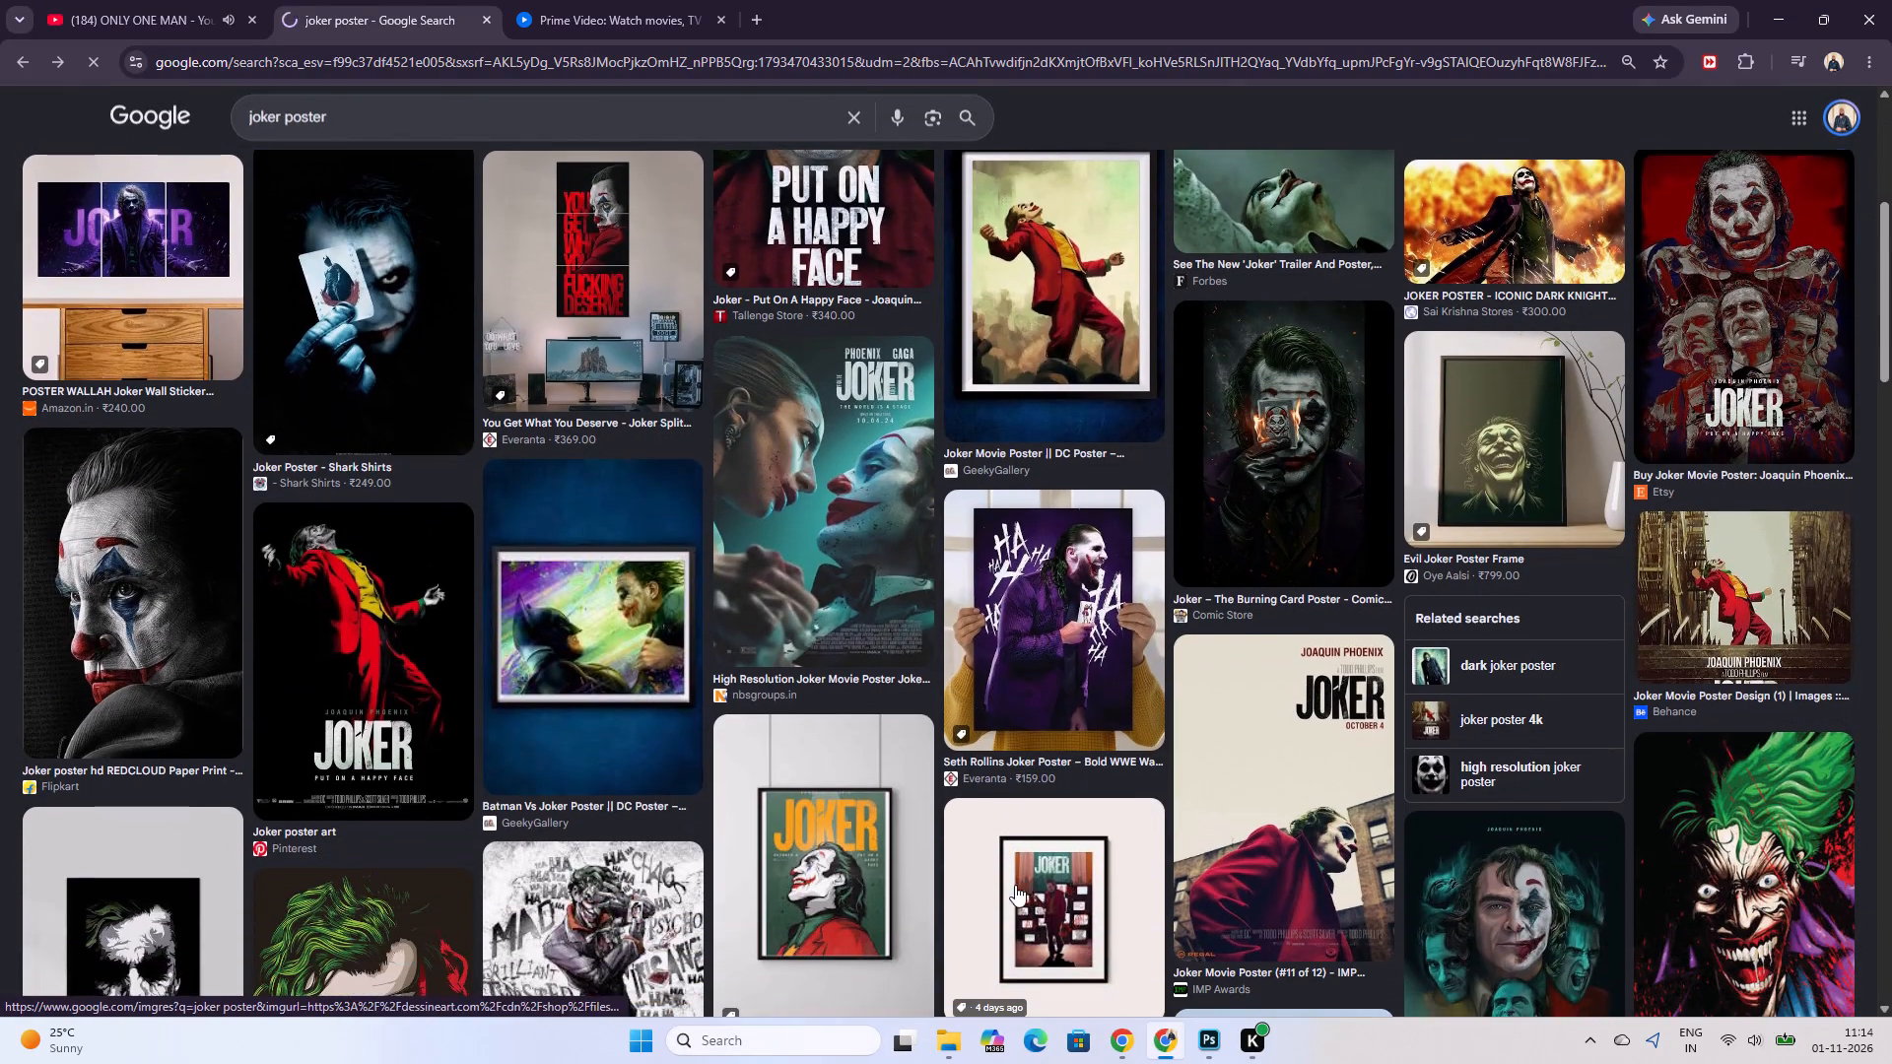
scroll(913, 651, up, 3)
scroll(930, 676, down, 3)
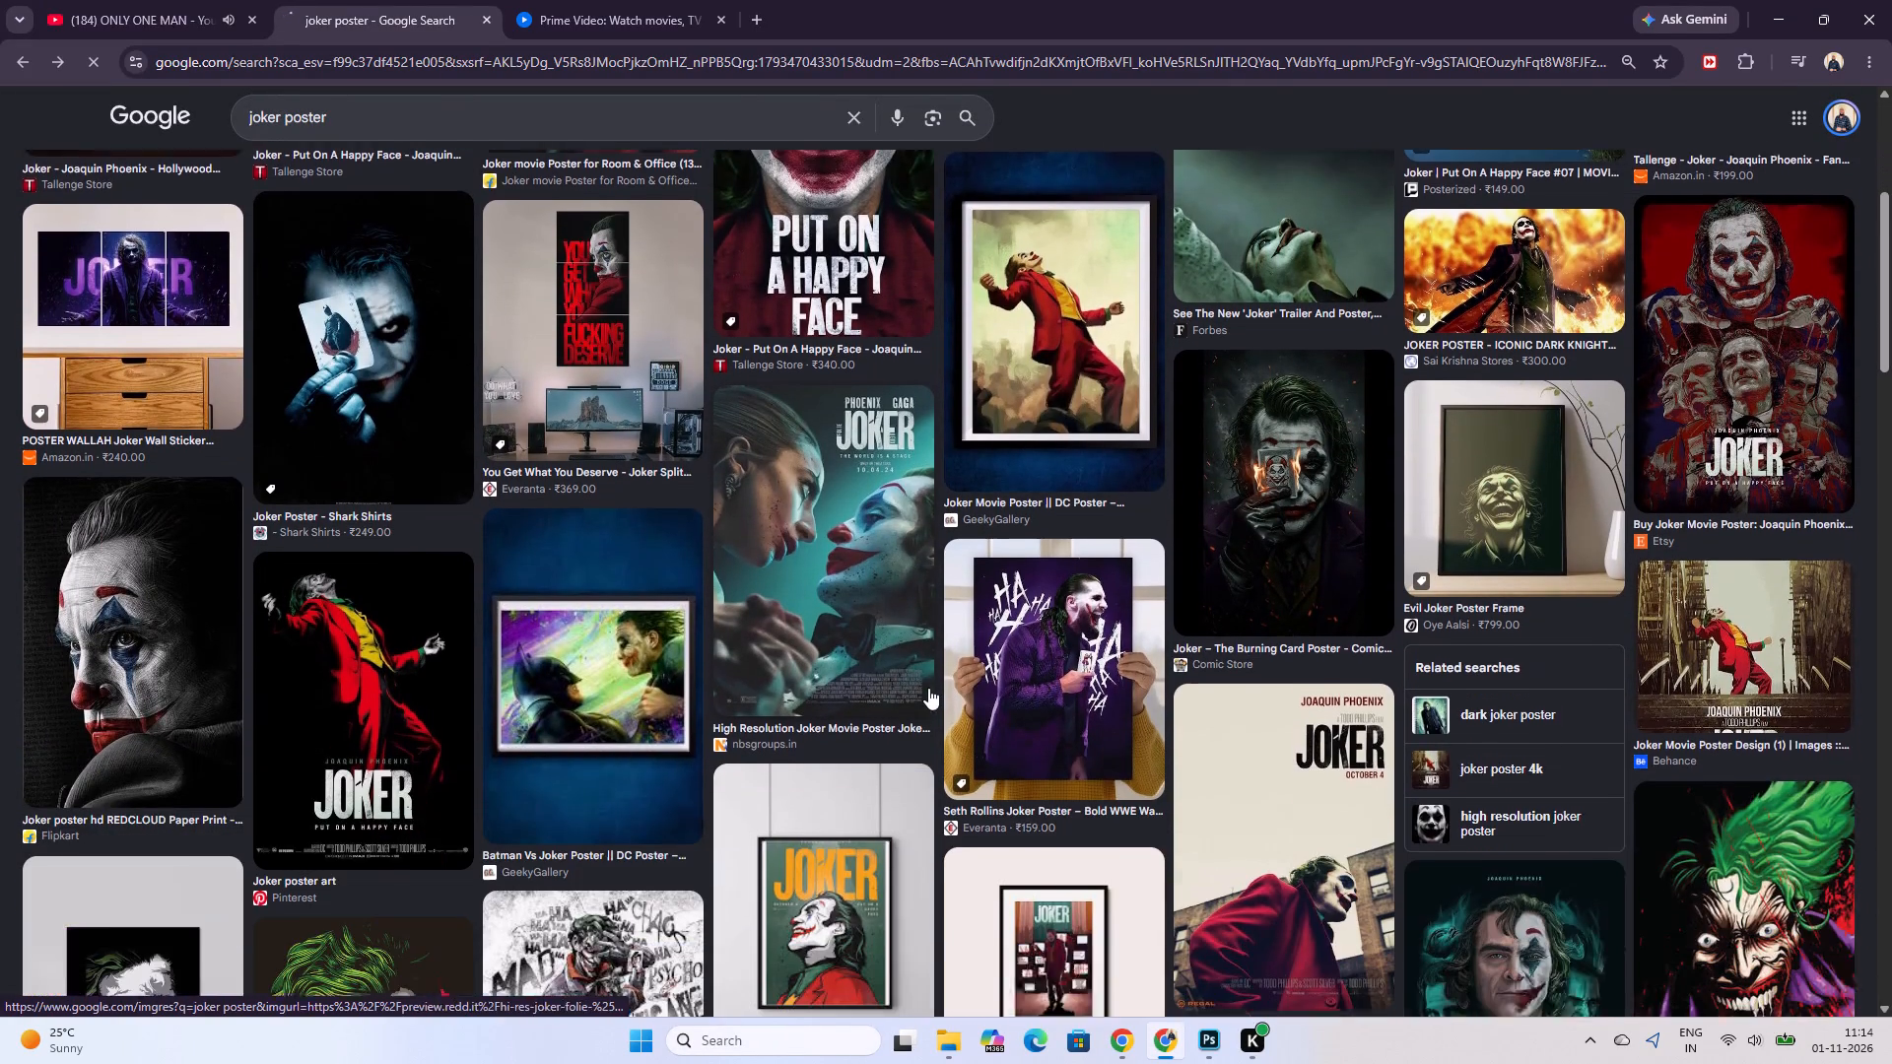
scroll(915, 691, down, 7)
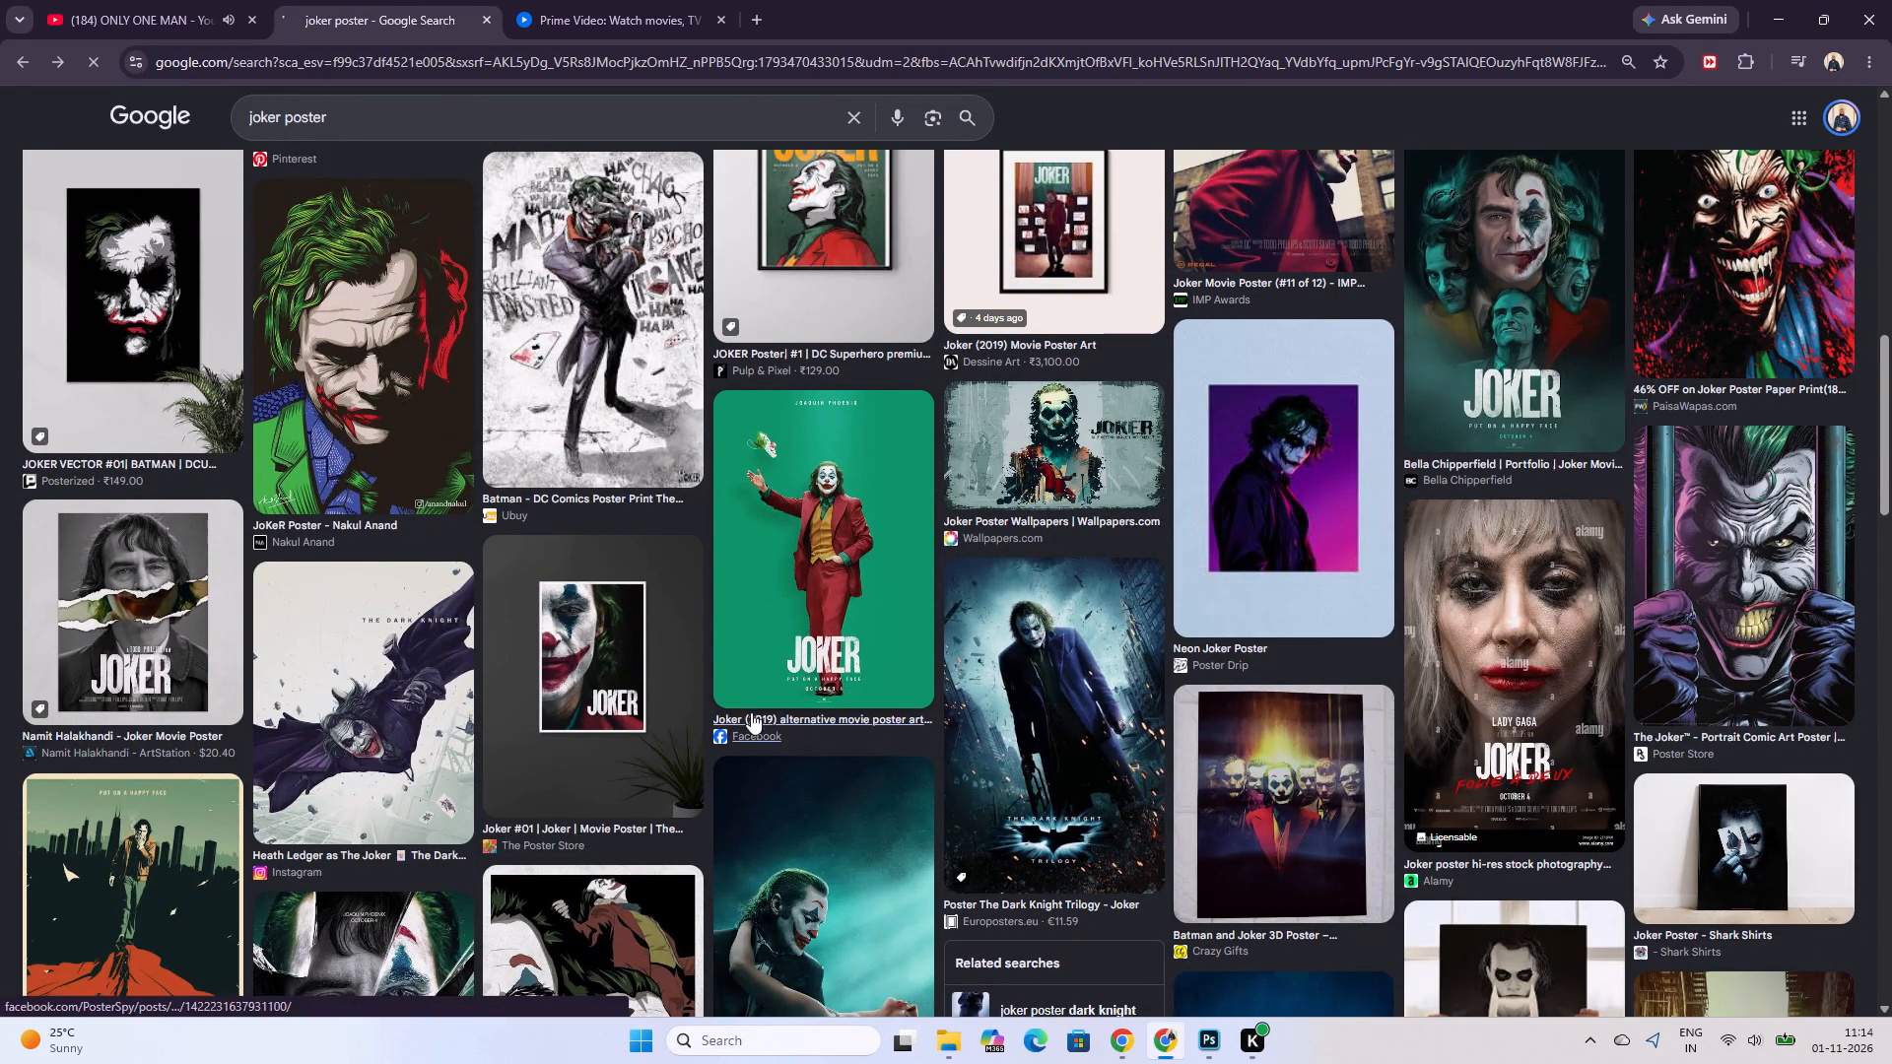
click(878, 657)
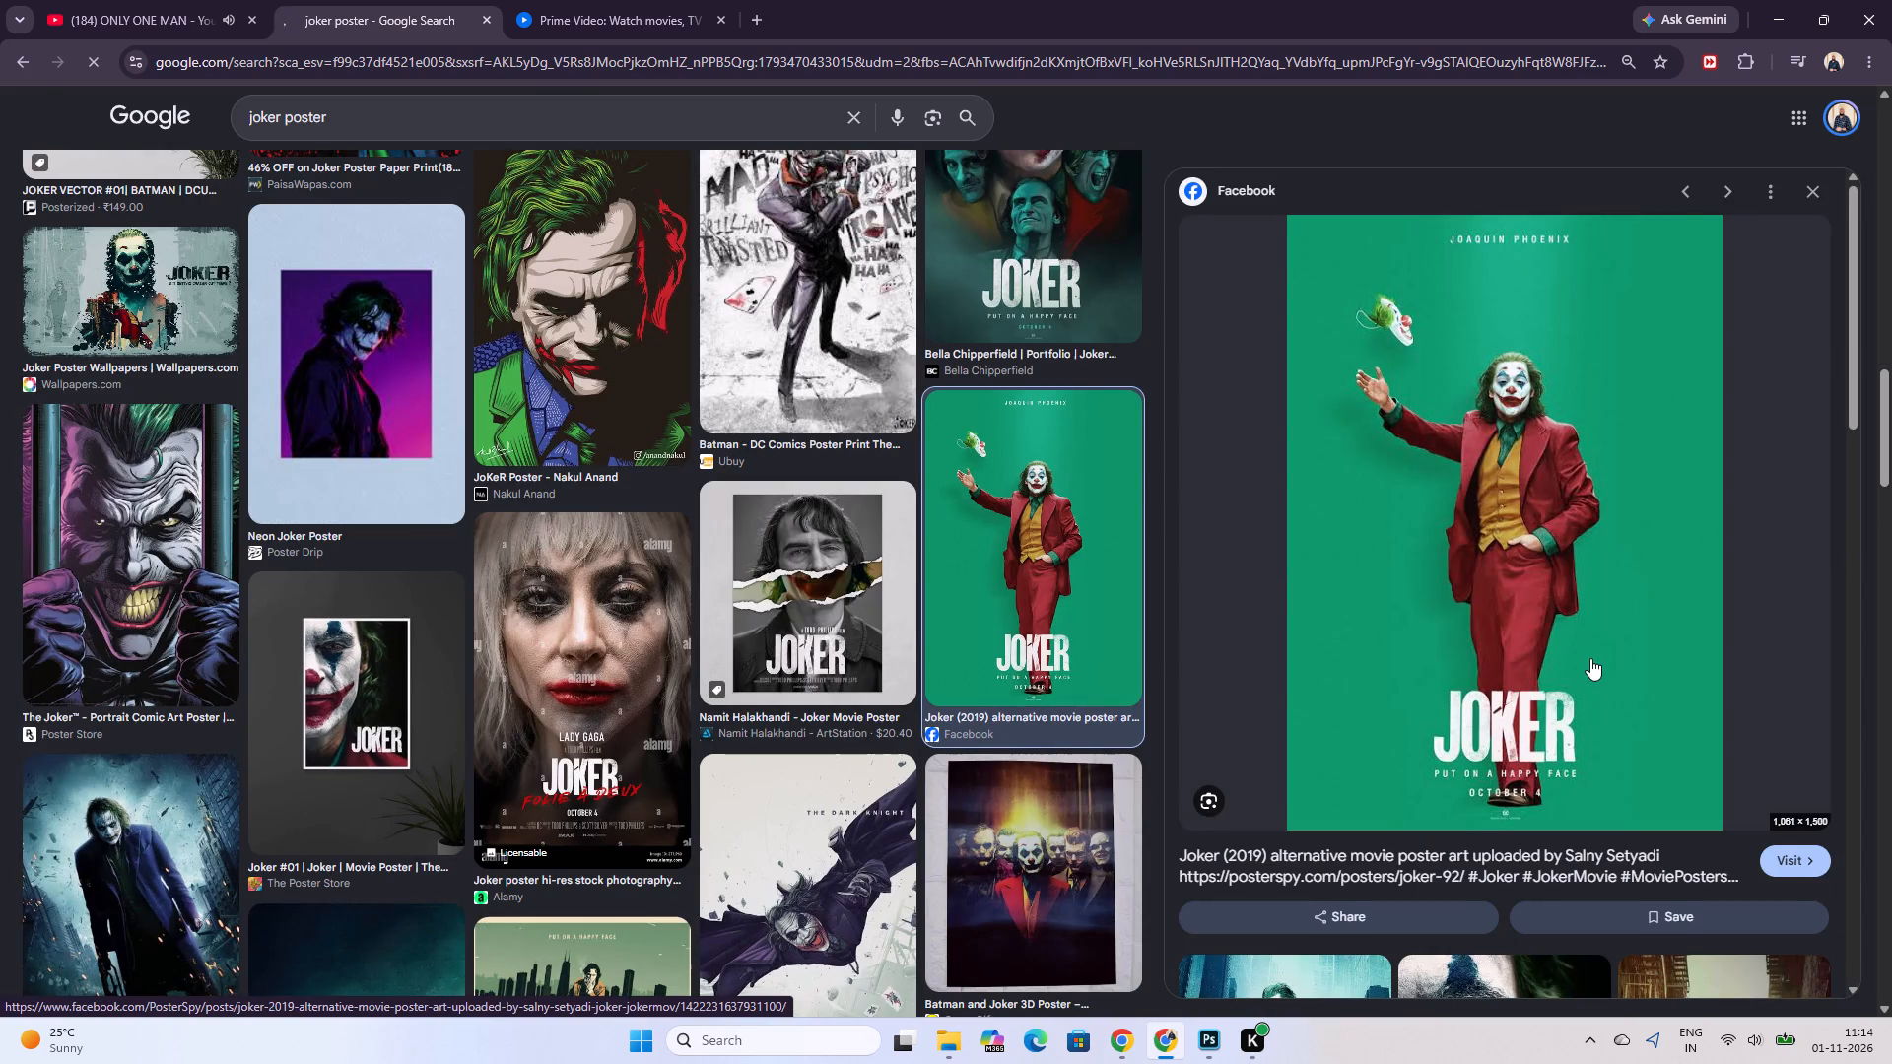
Look through the related posters under the preview and the top image results for layout references.
scroll(1590, 658, down, 4)
scroll(1428, 758, down, 1)
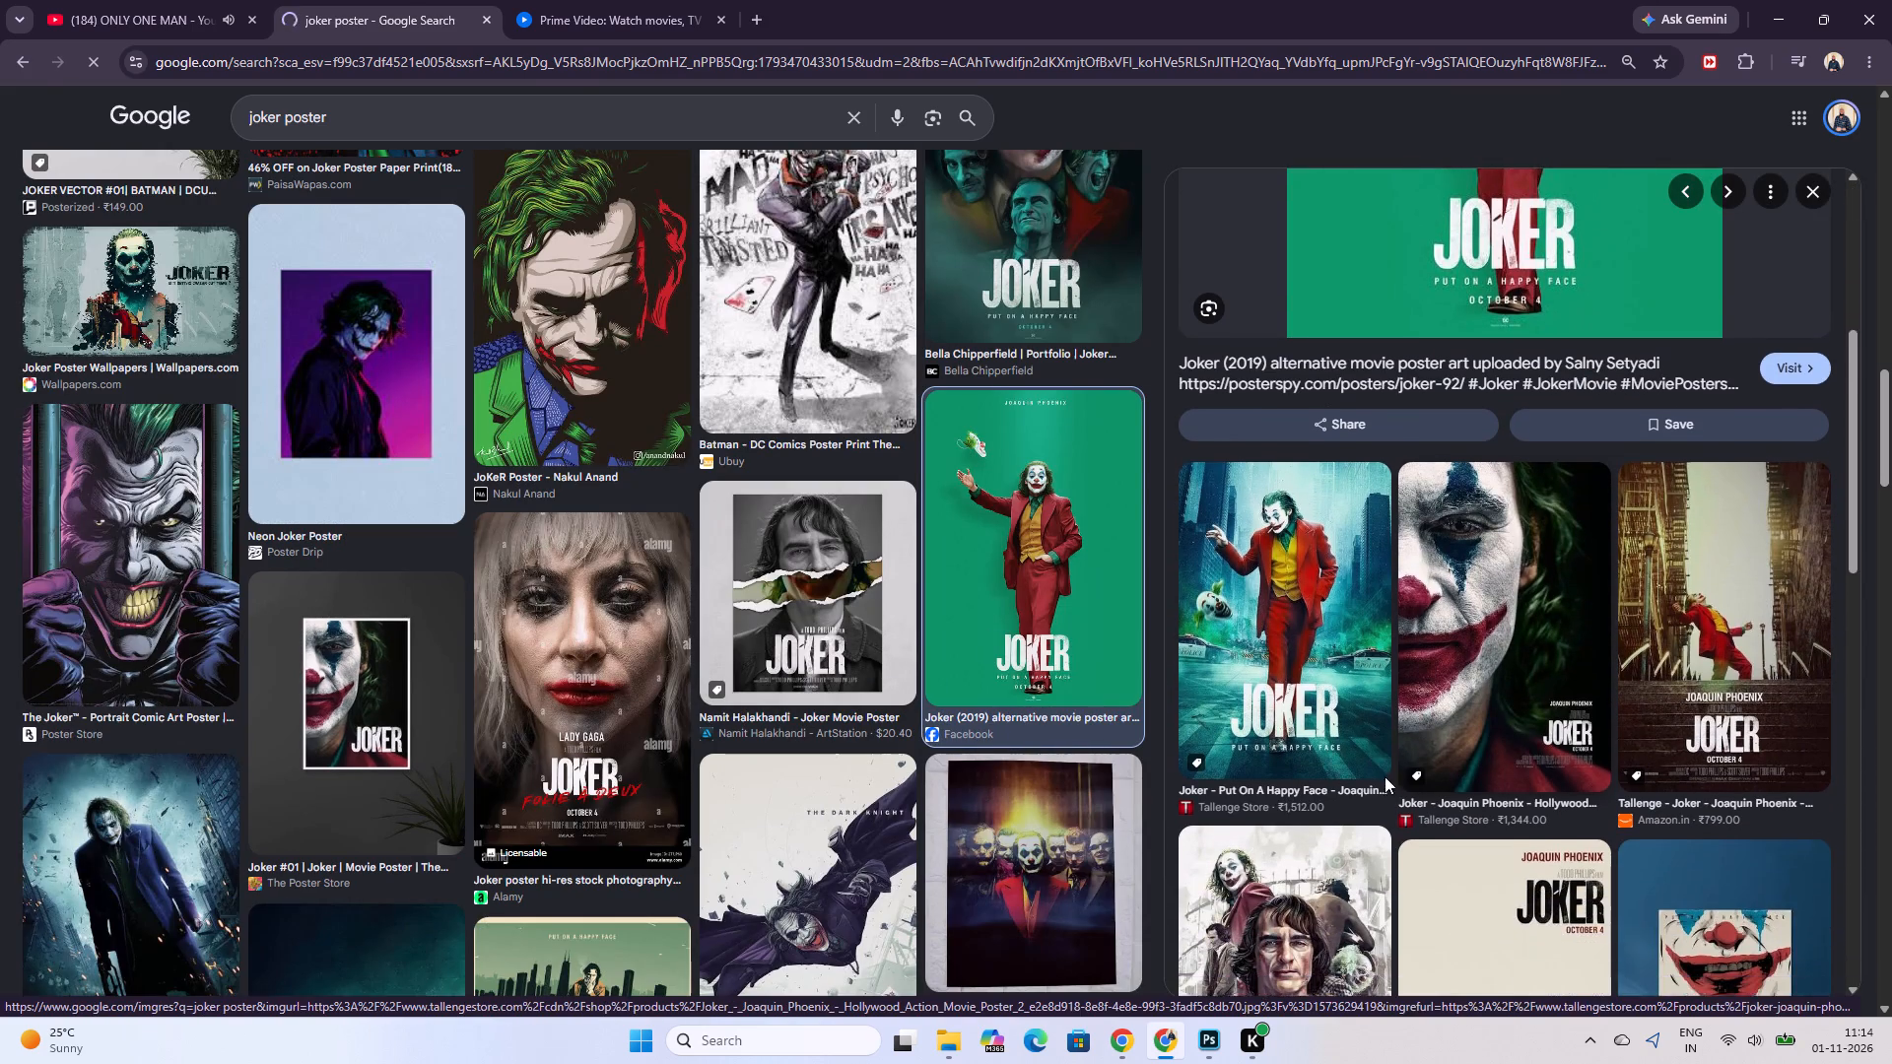
scroll(1357, 785, down, 8)
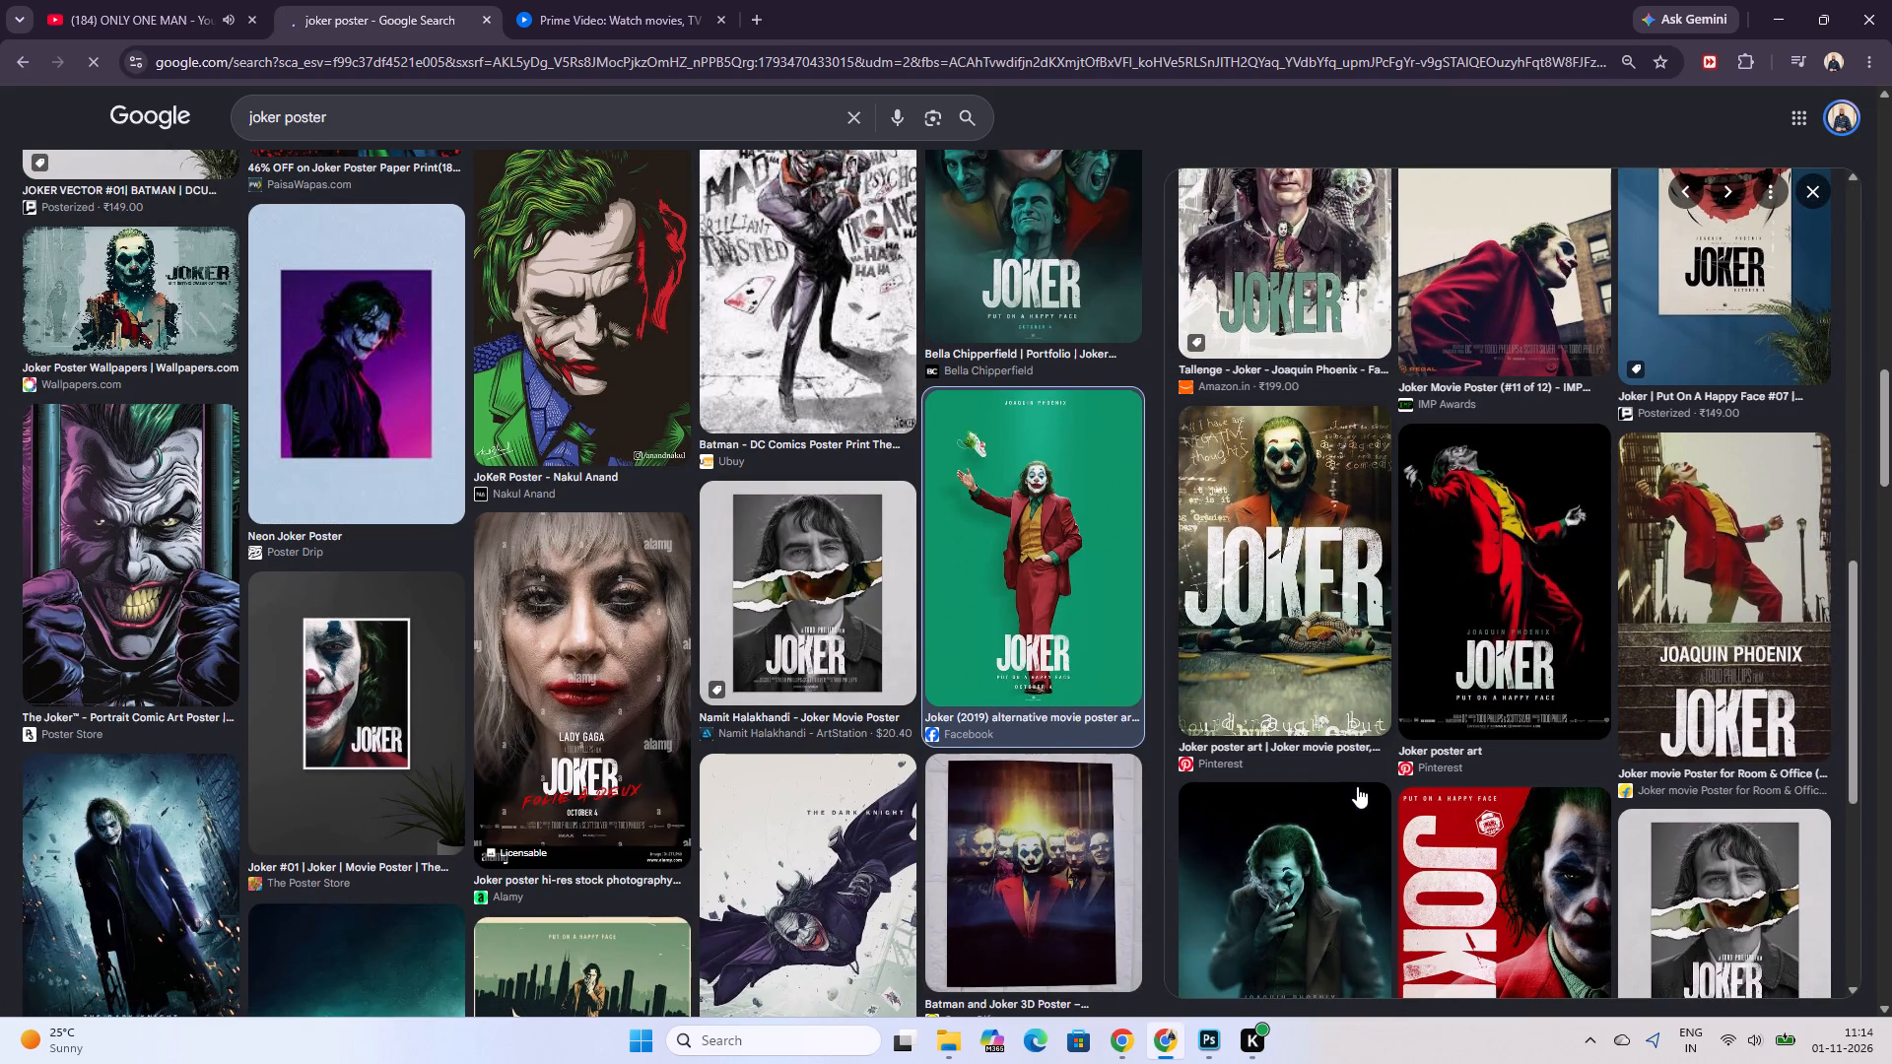
scroll(1452, 720, down, 2)
scroll(948, 792, up, 6)
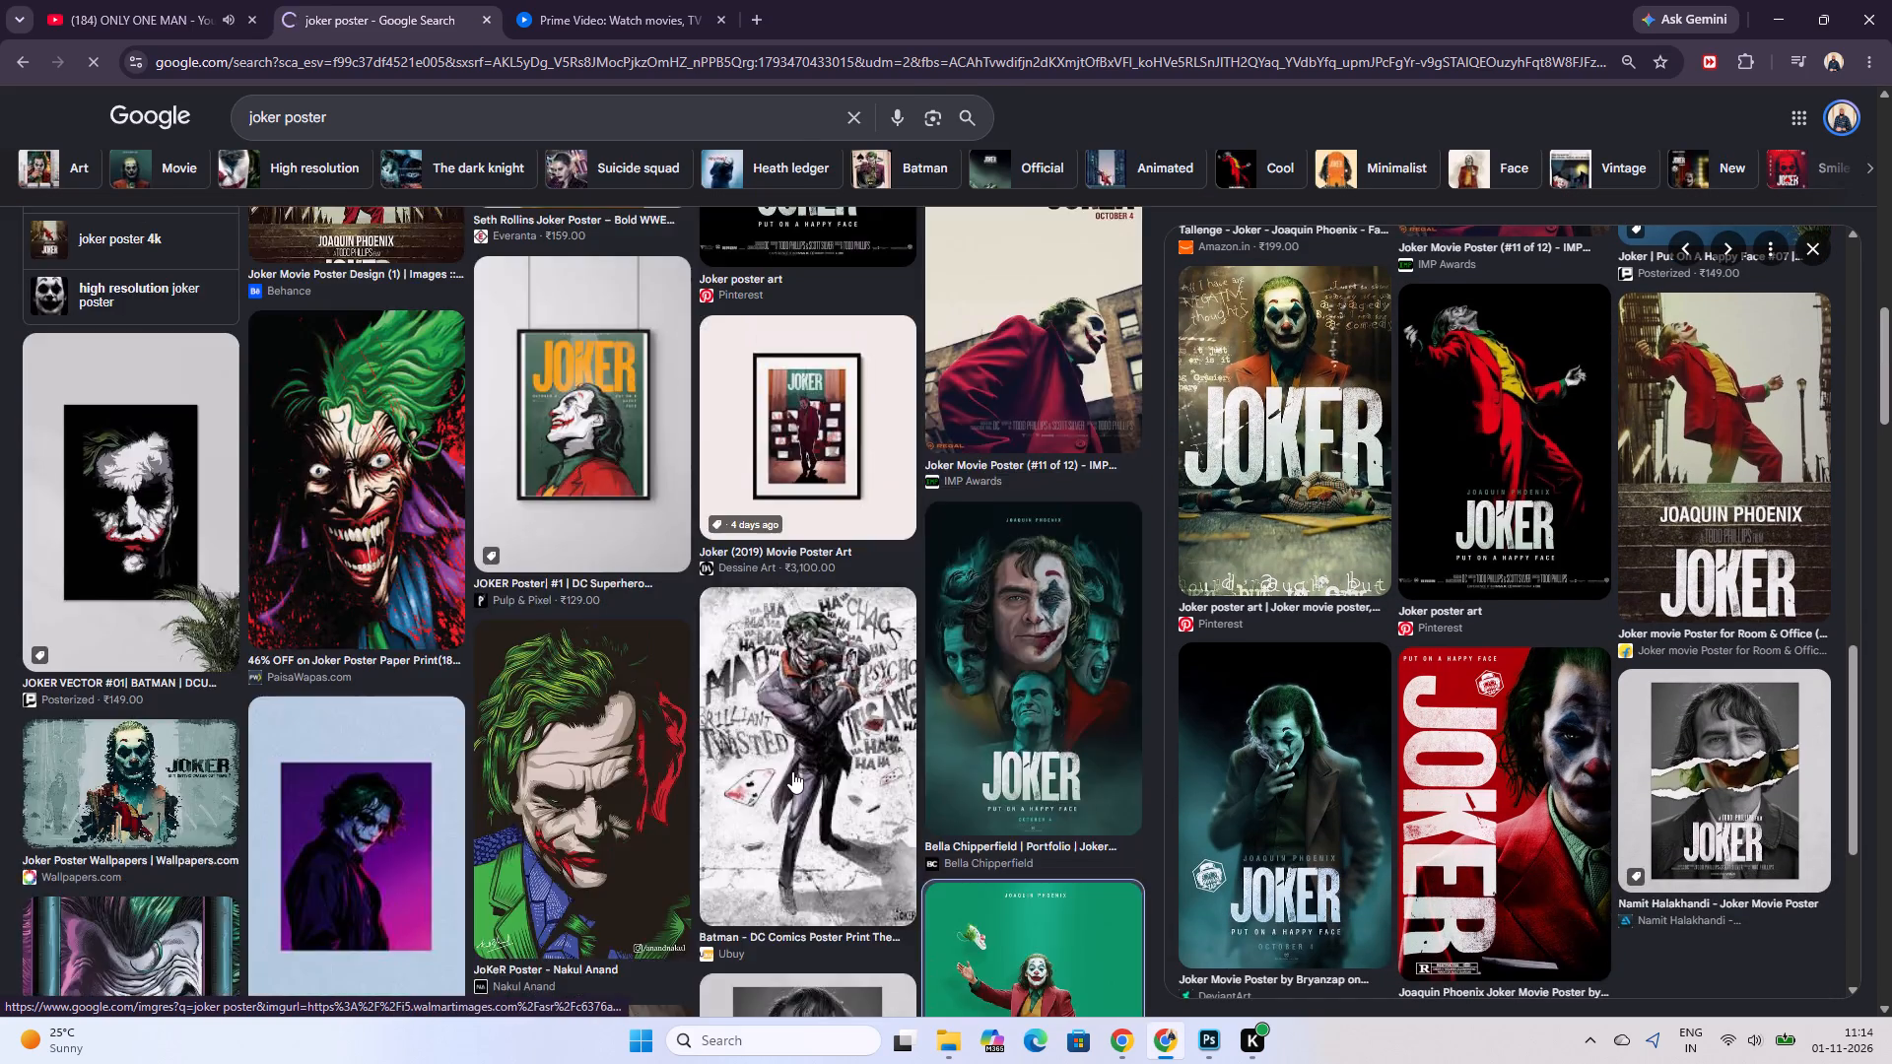
scroll(792, 771, up, 20)
scroll(792, 771, up, 8)
scroll(615, 781, up, 5)
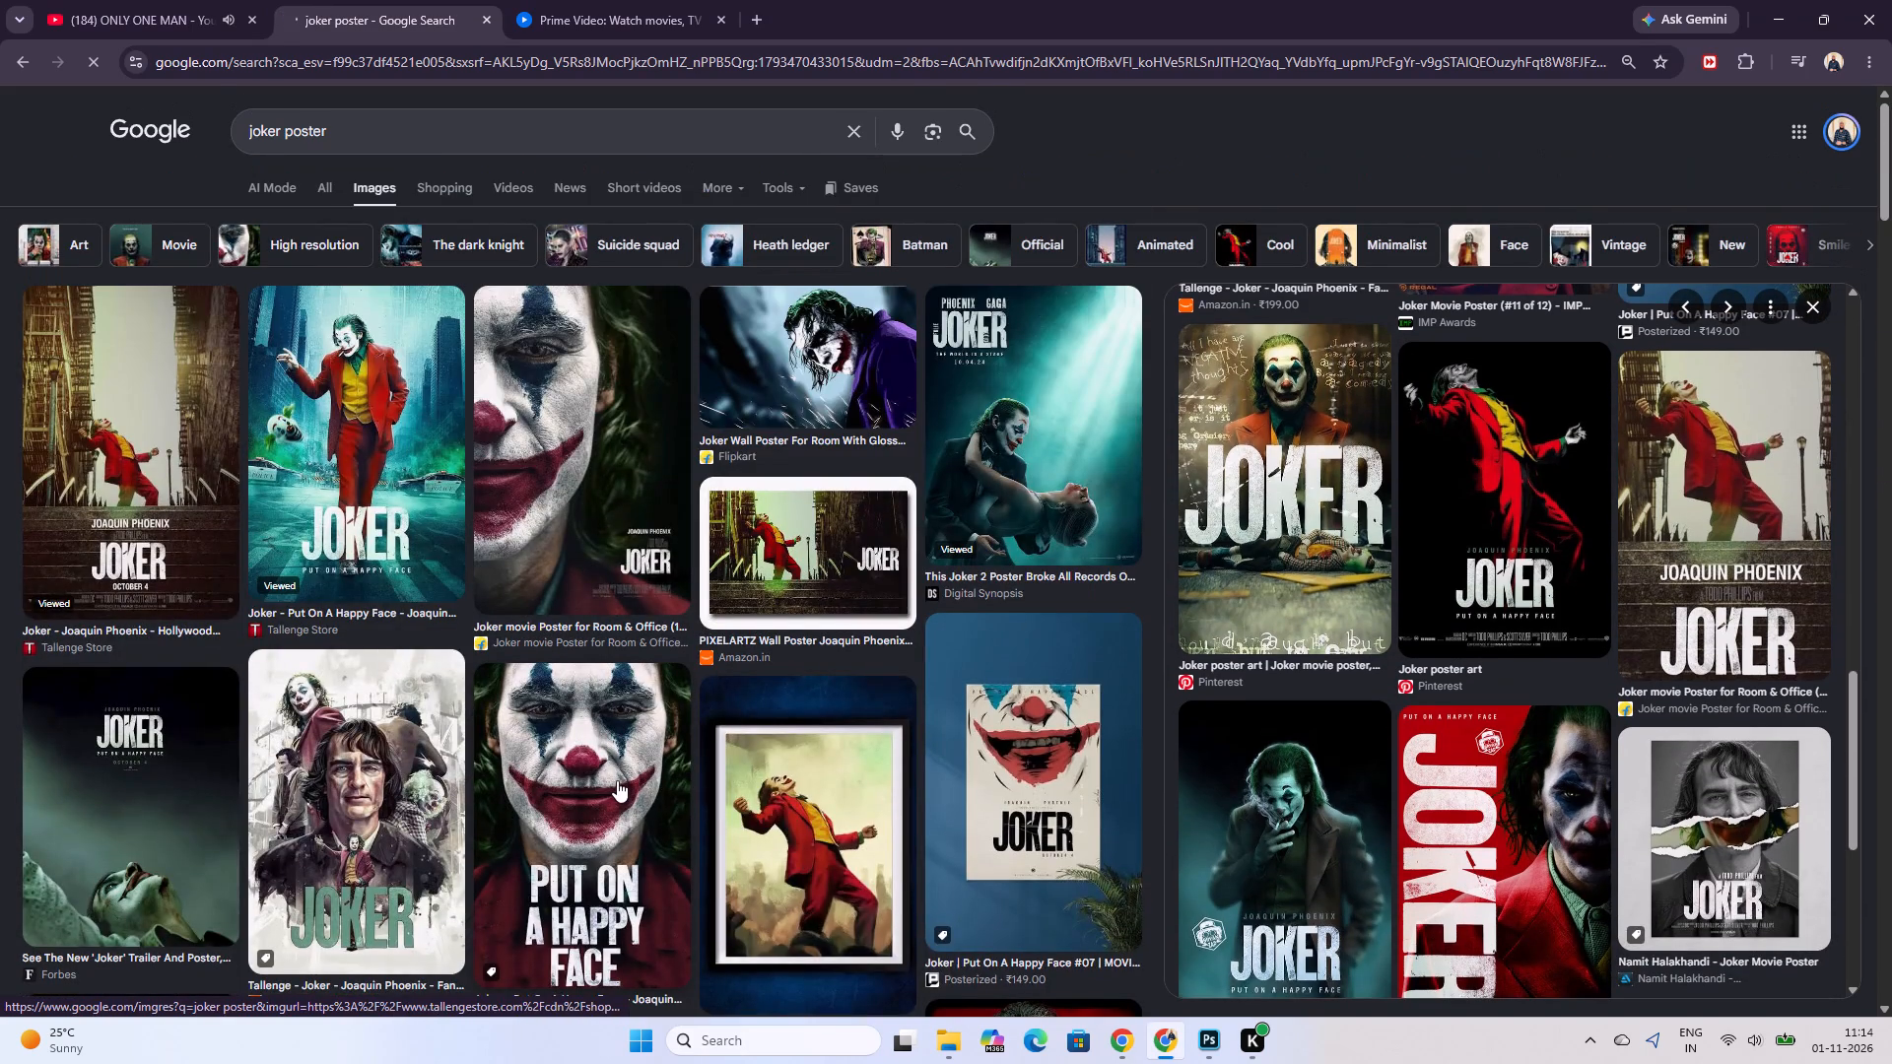
scroll(617, 780, up, 3)
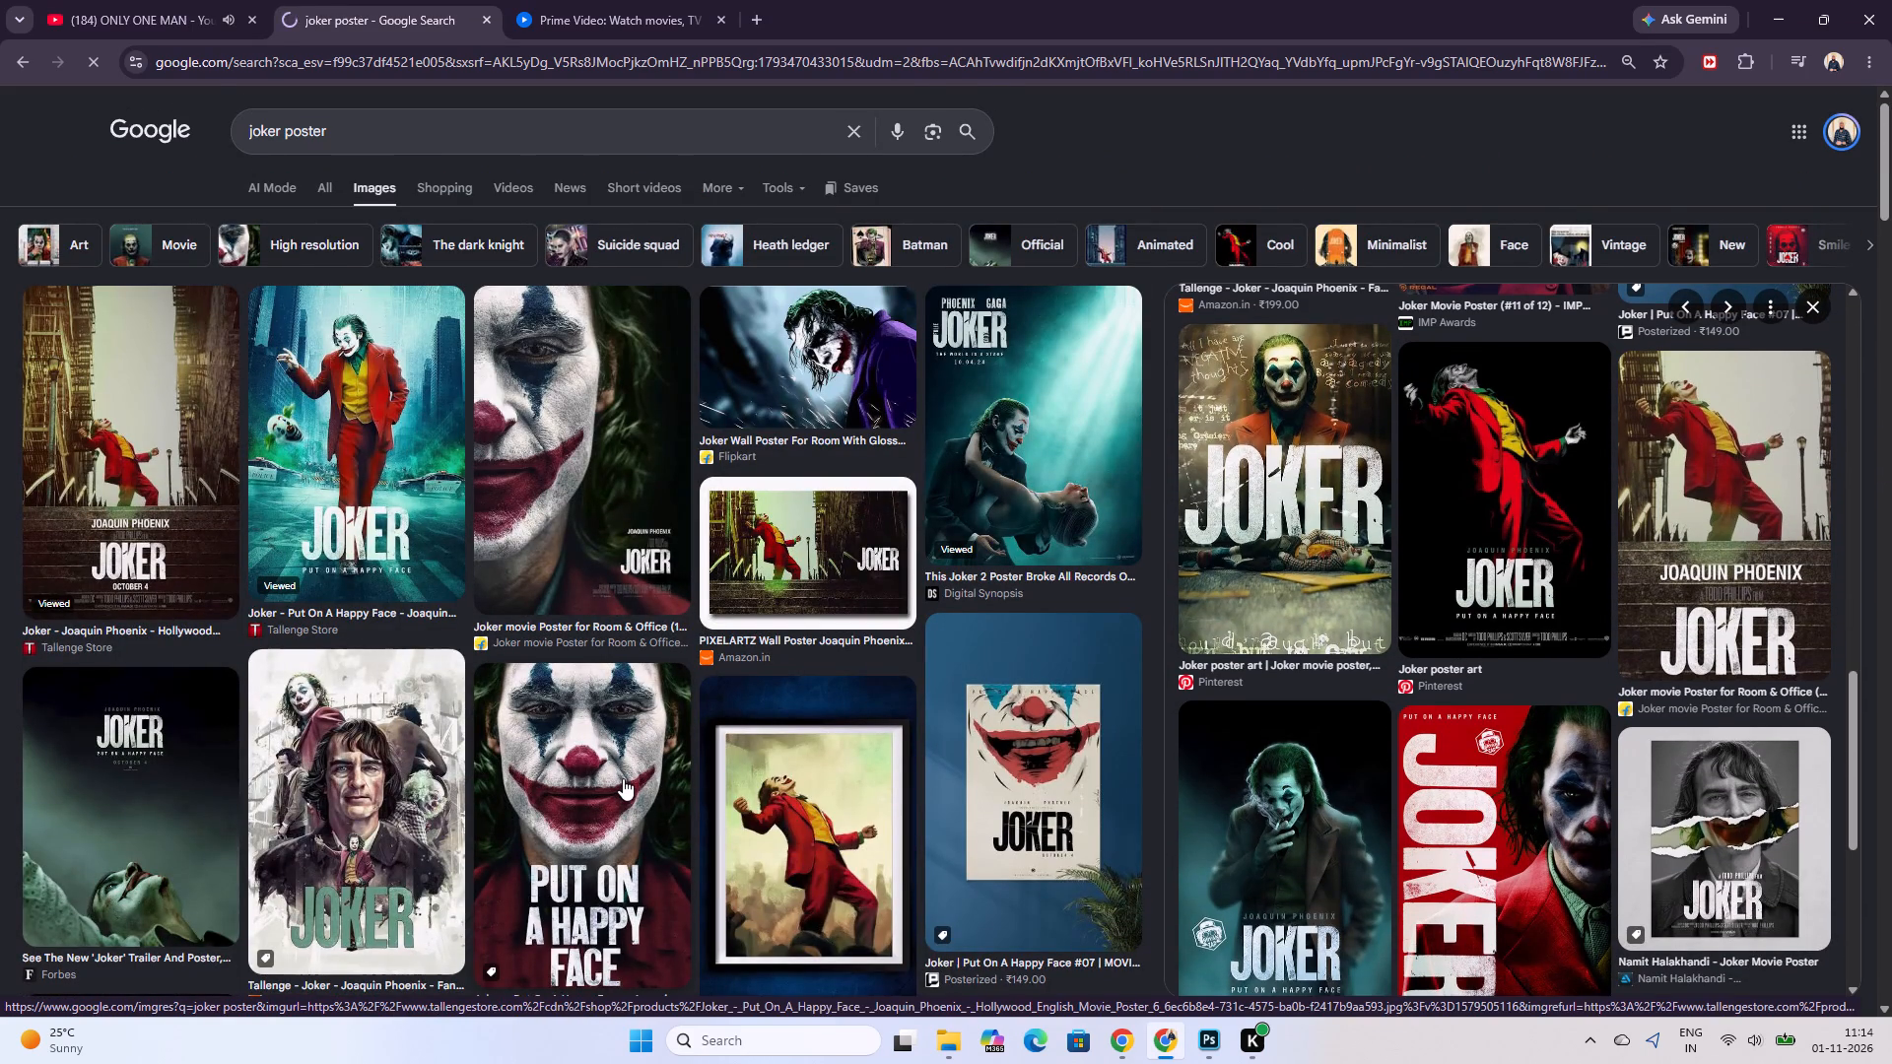
scroll(624, 777, up, 2)
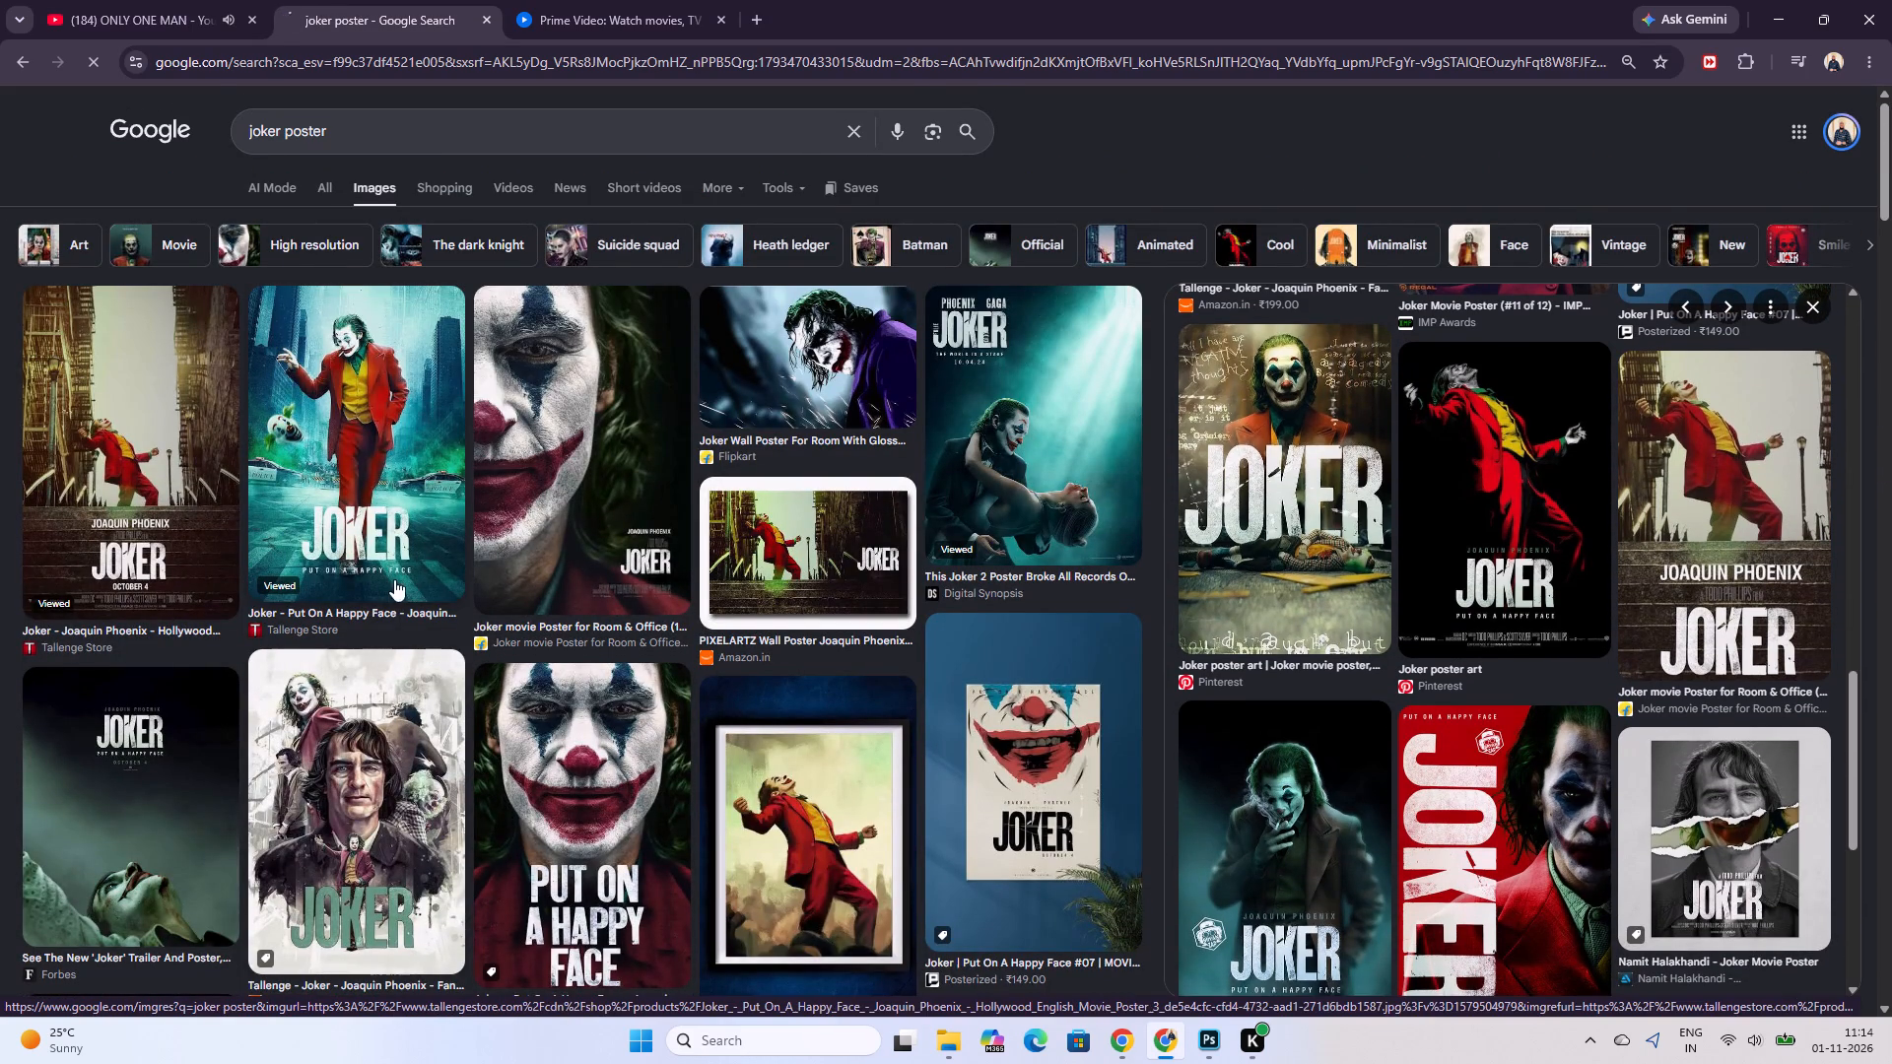
Open the Tallenge Store page of the Joaquin Phoenix Joker staircase poster and examine its title lettering up close.
click(149, 564)
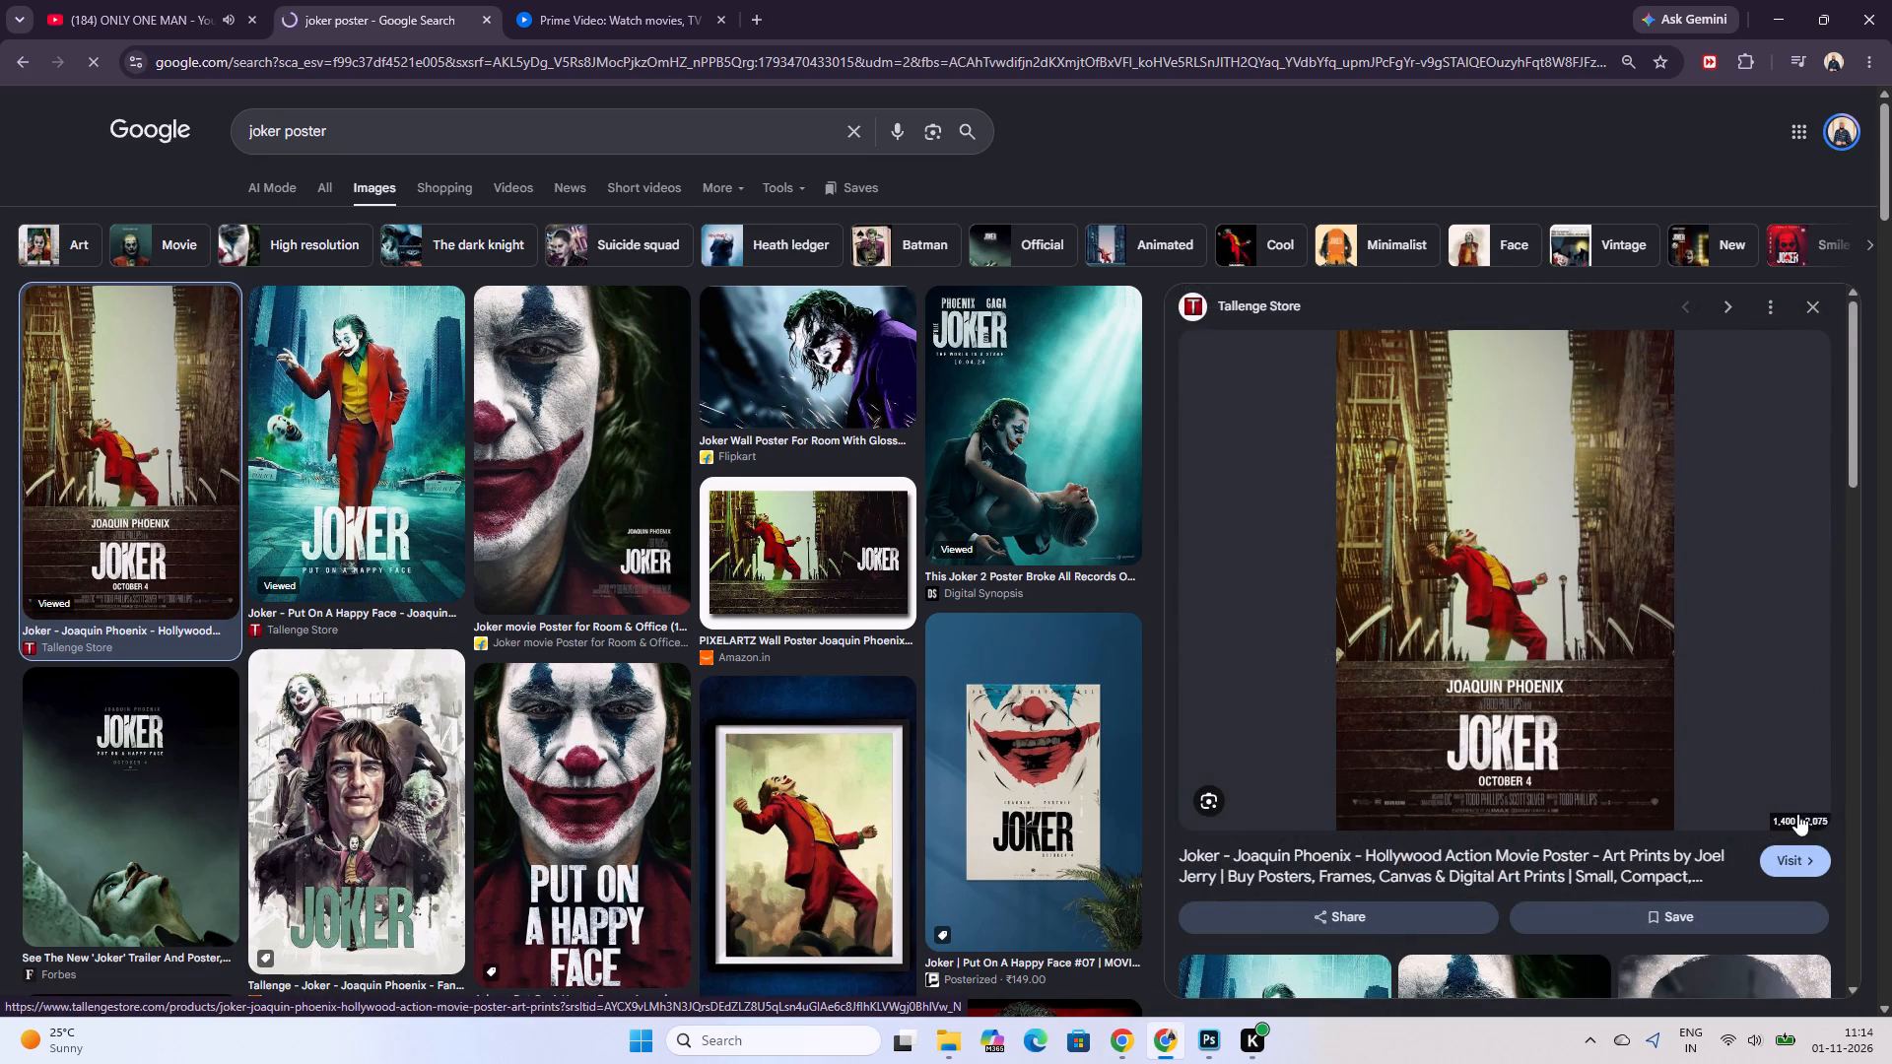
click(1797, 864)
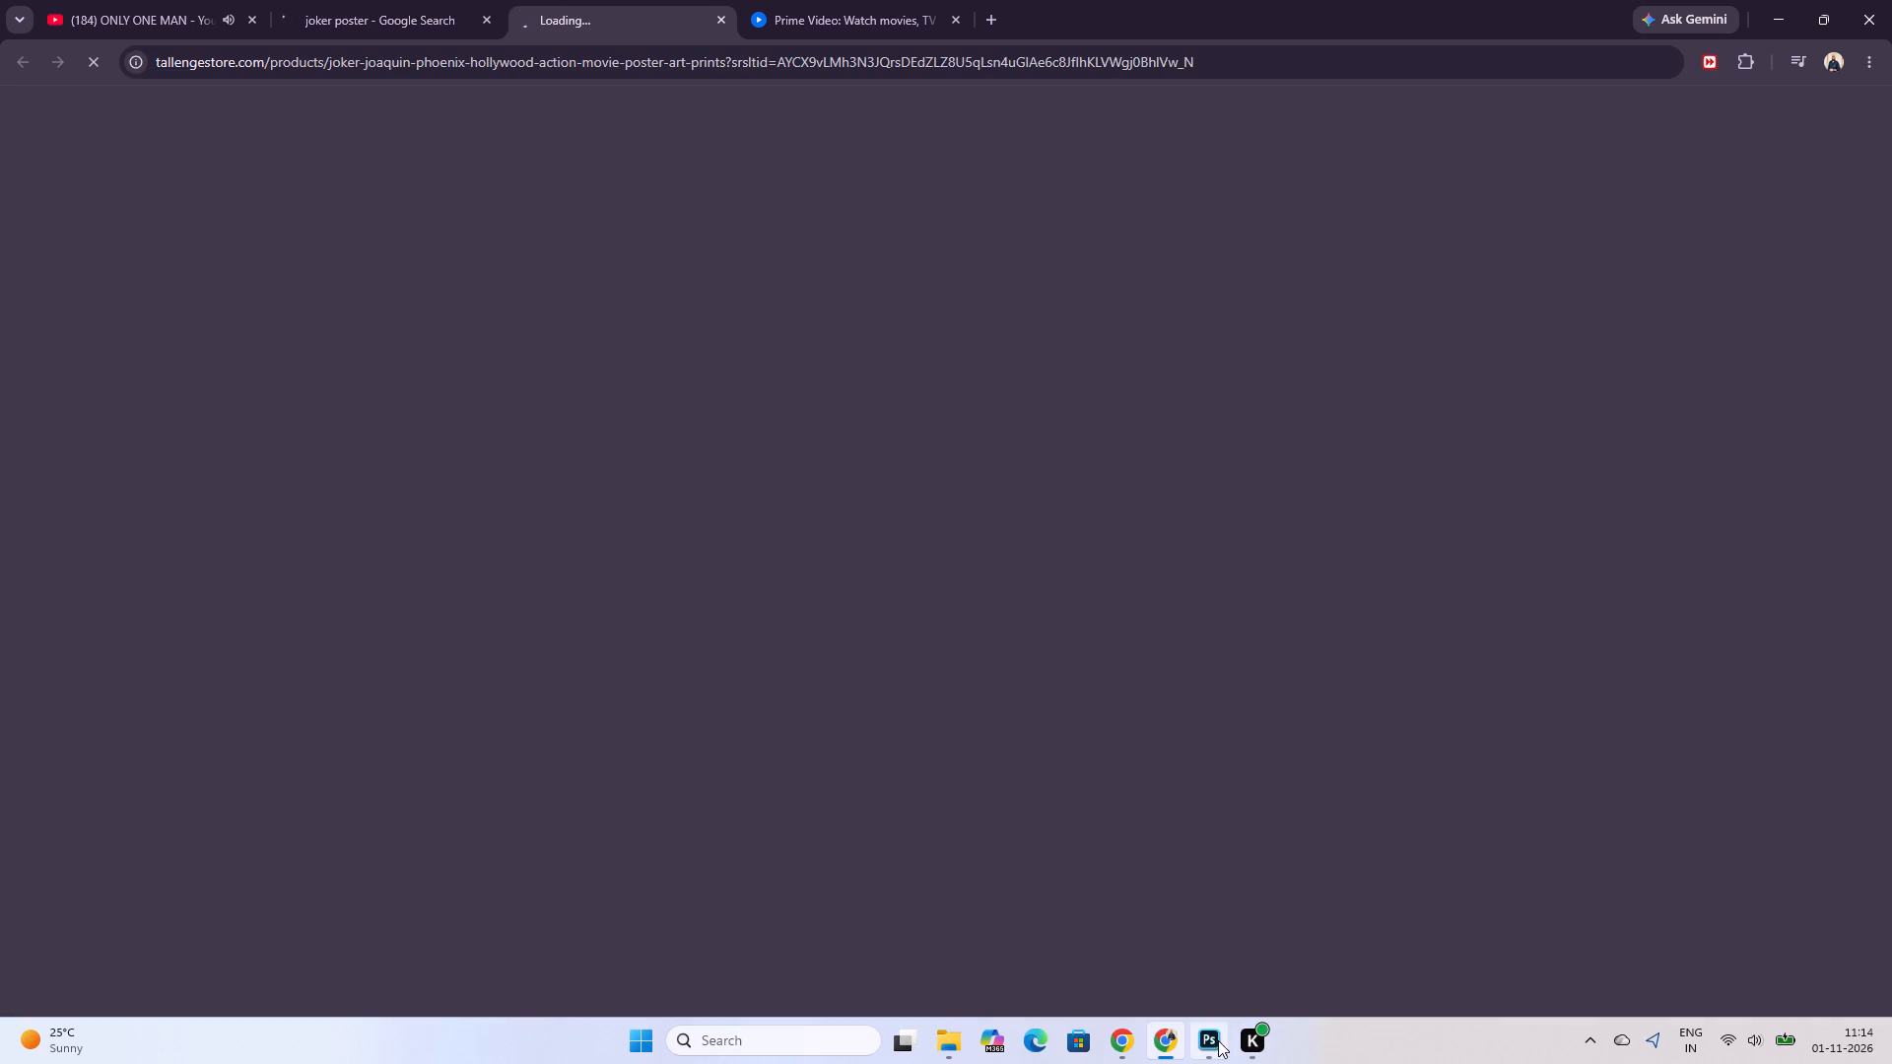
click(1214, 1039)
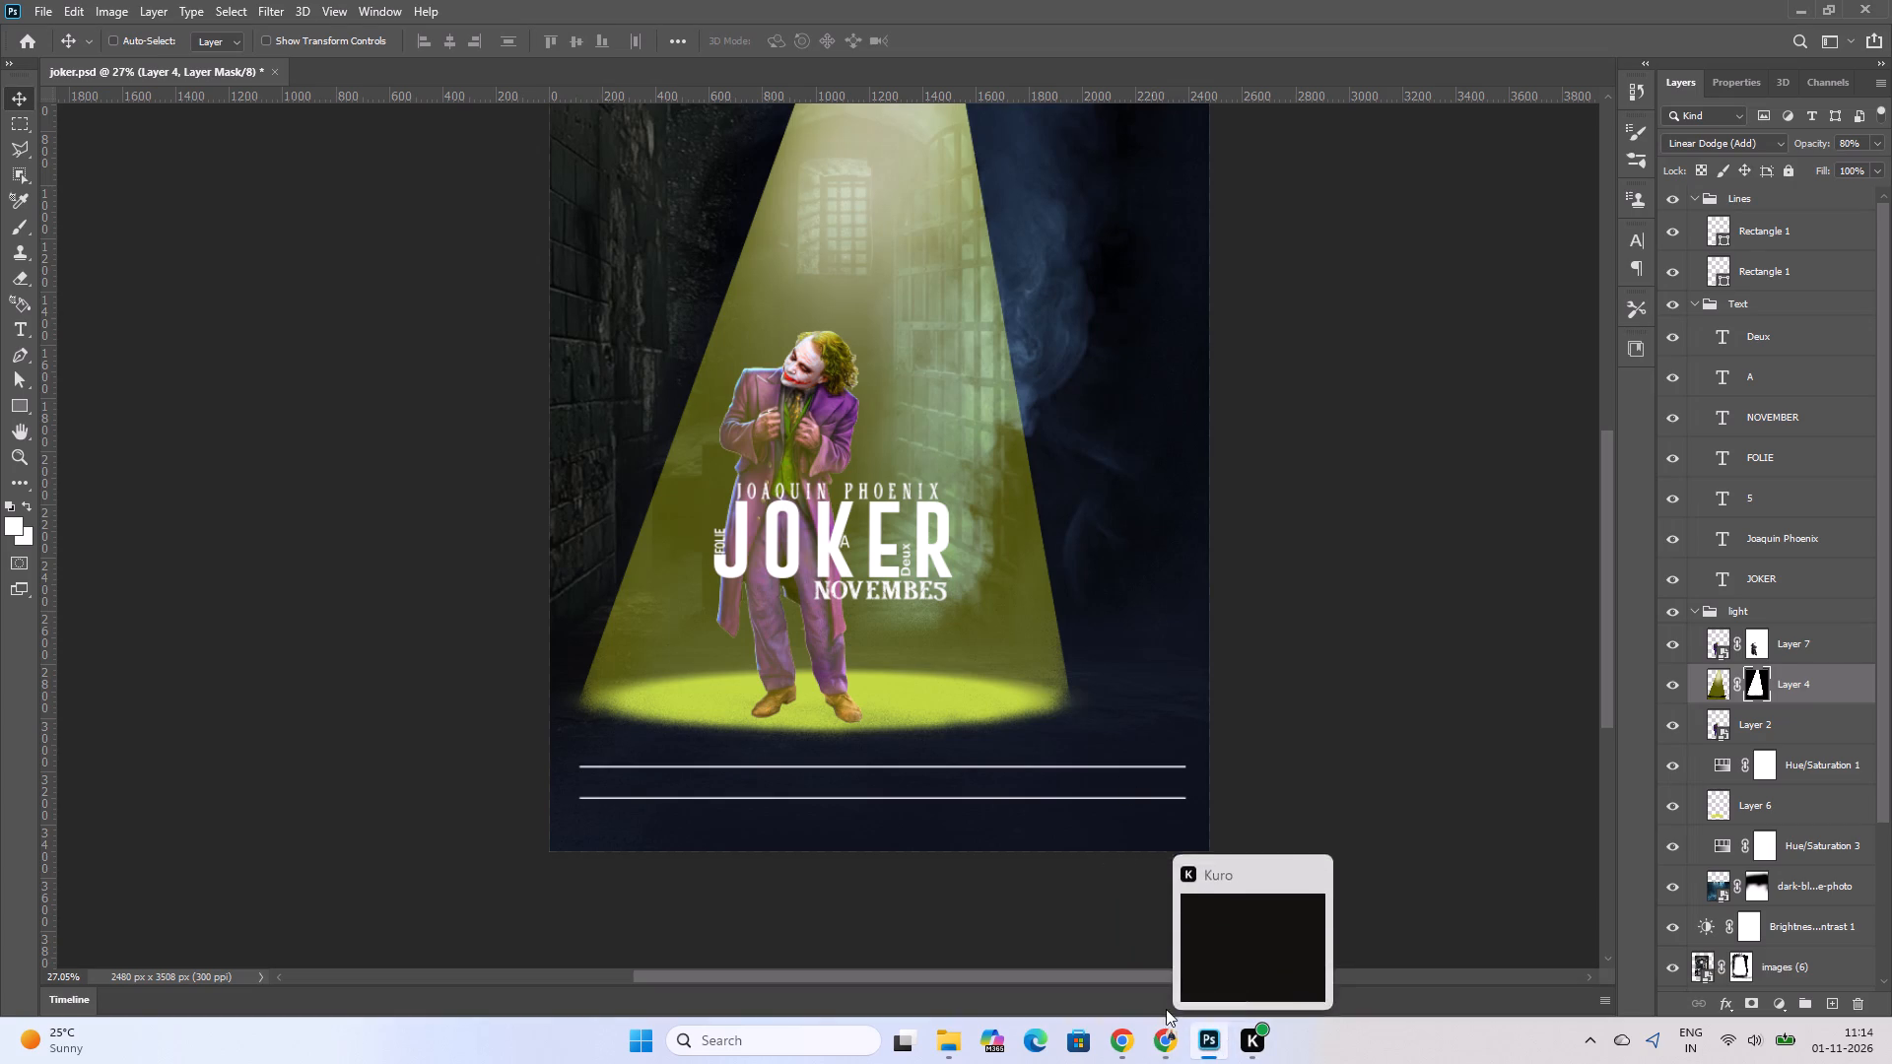
click(1168, 1050)
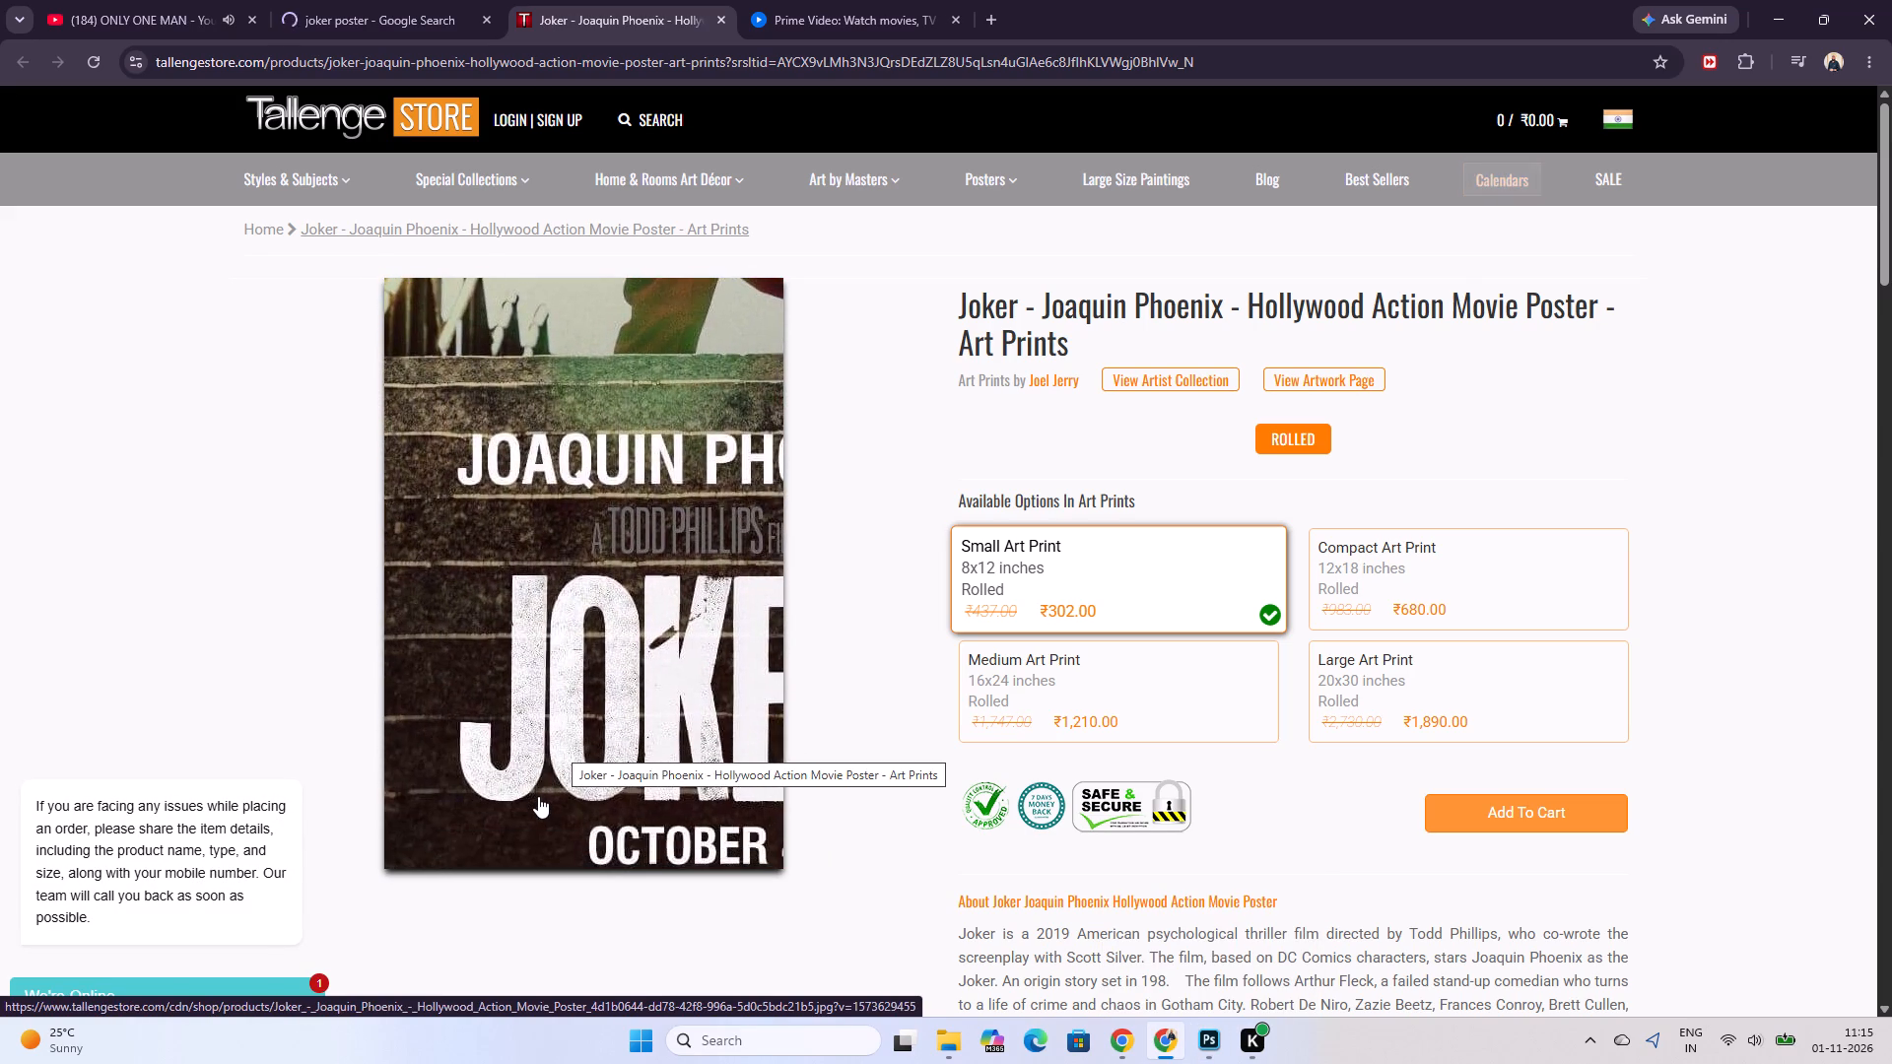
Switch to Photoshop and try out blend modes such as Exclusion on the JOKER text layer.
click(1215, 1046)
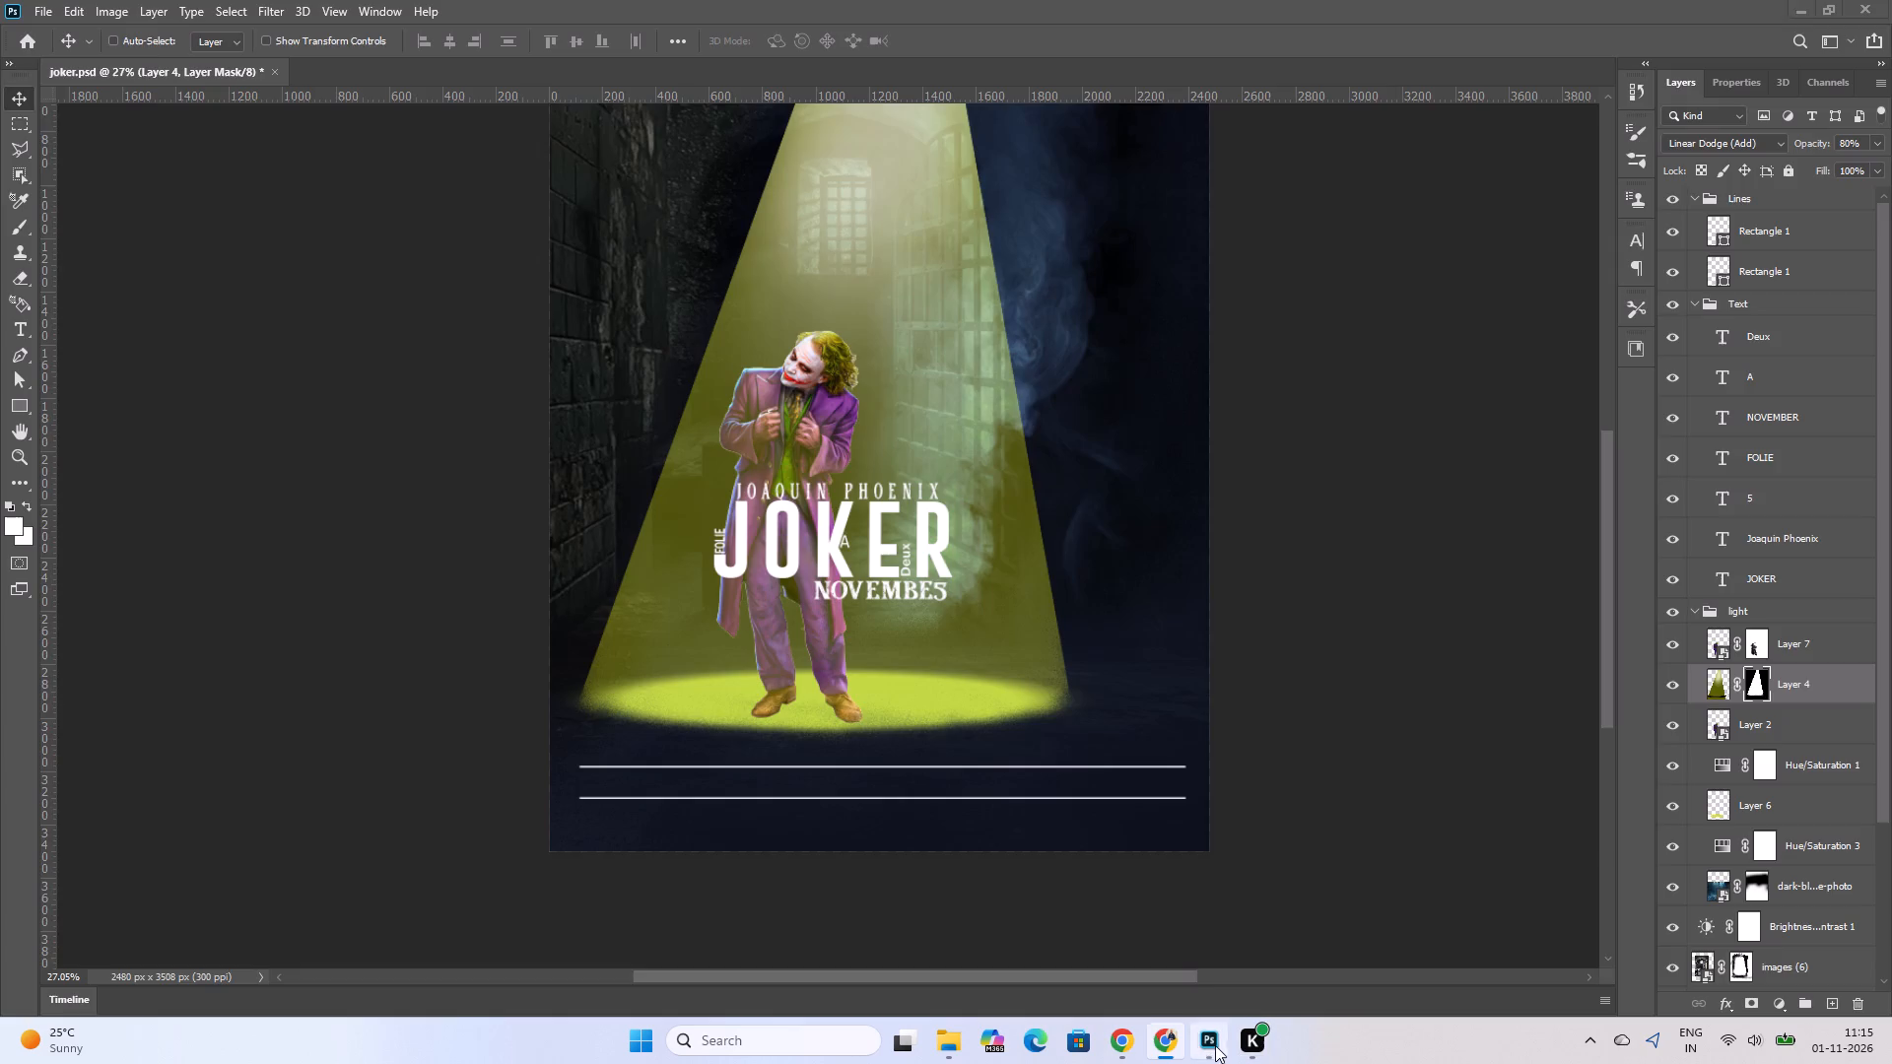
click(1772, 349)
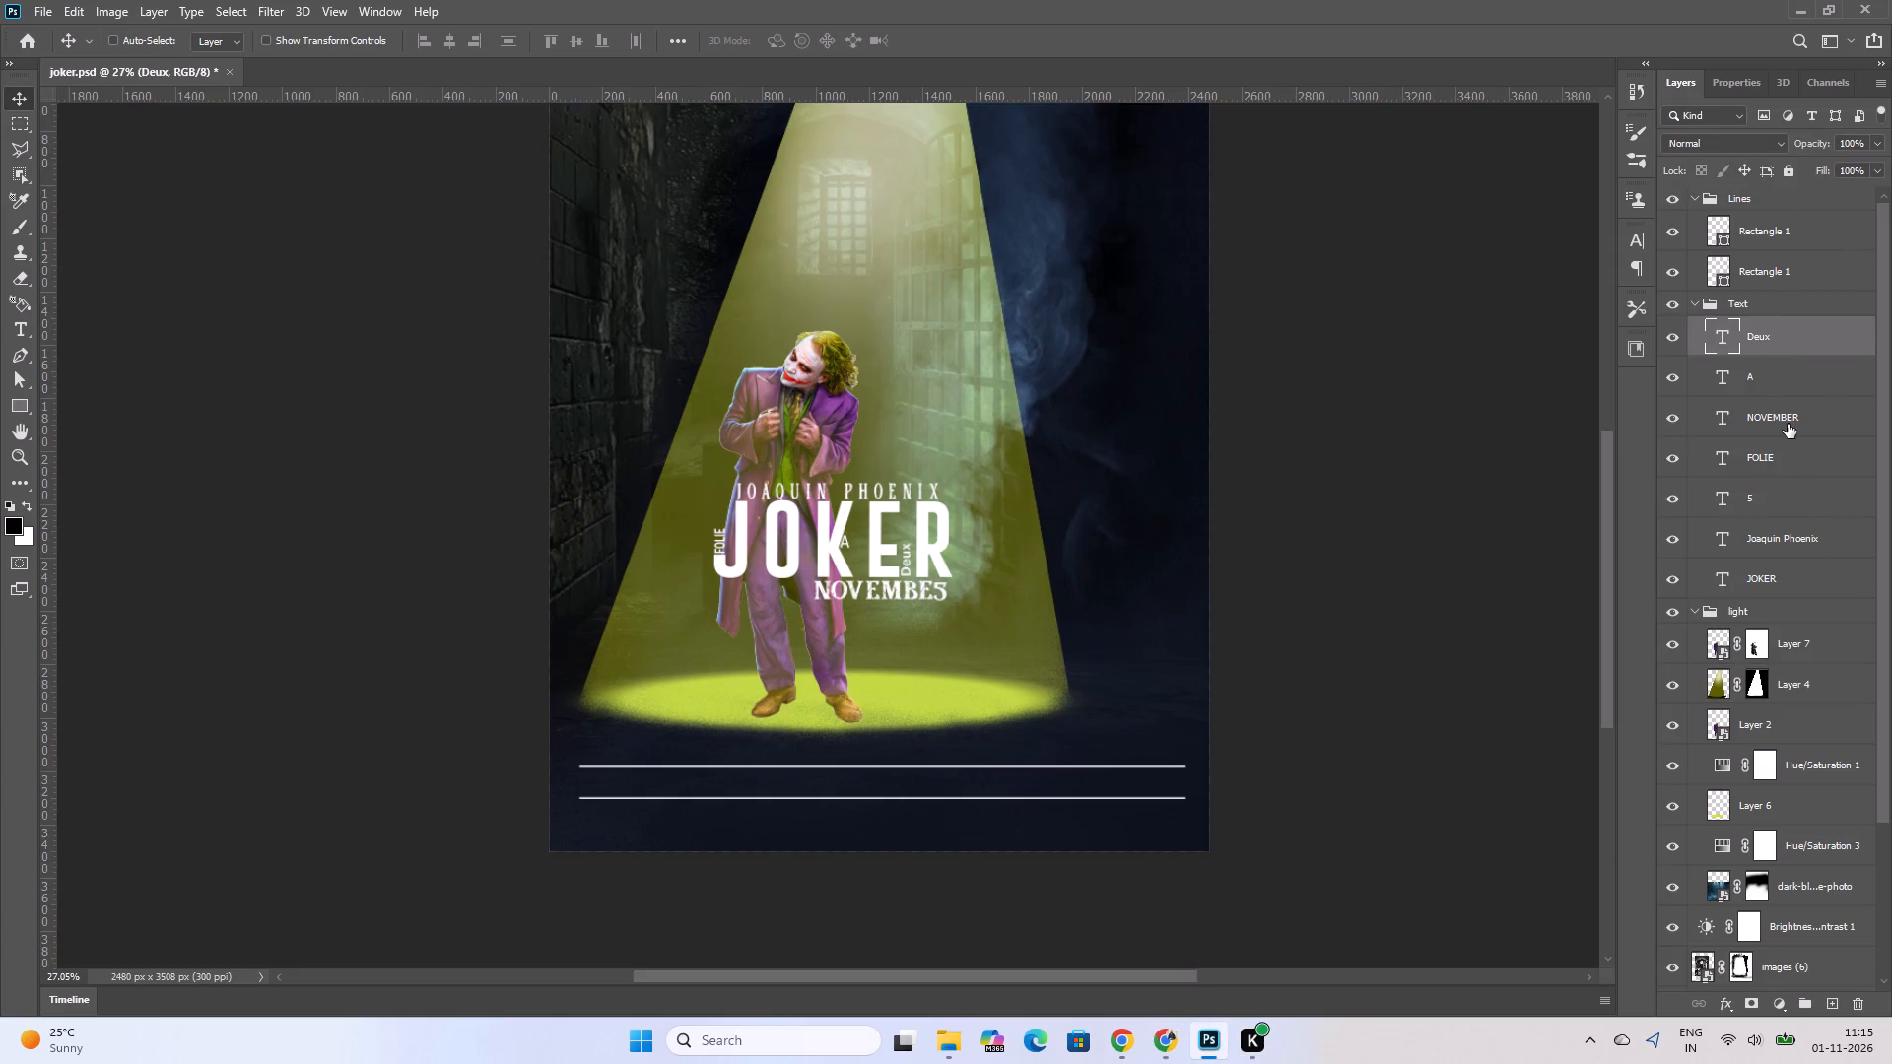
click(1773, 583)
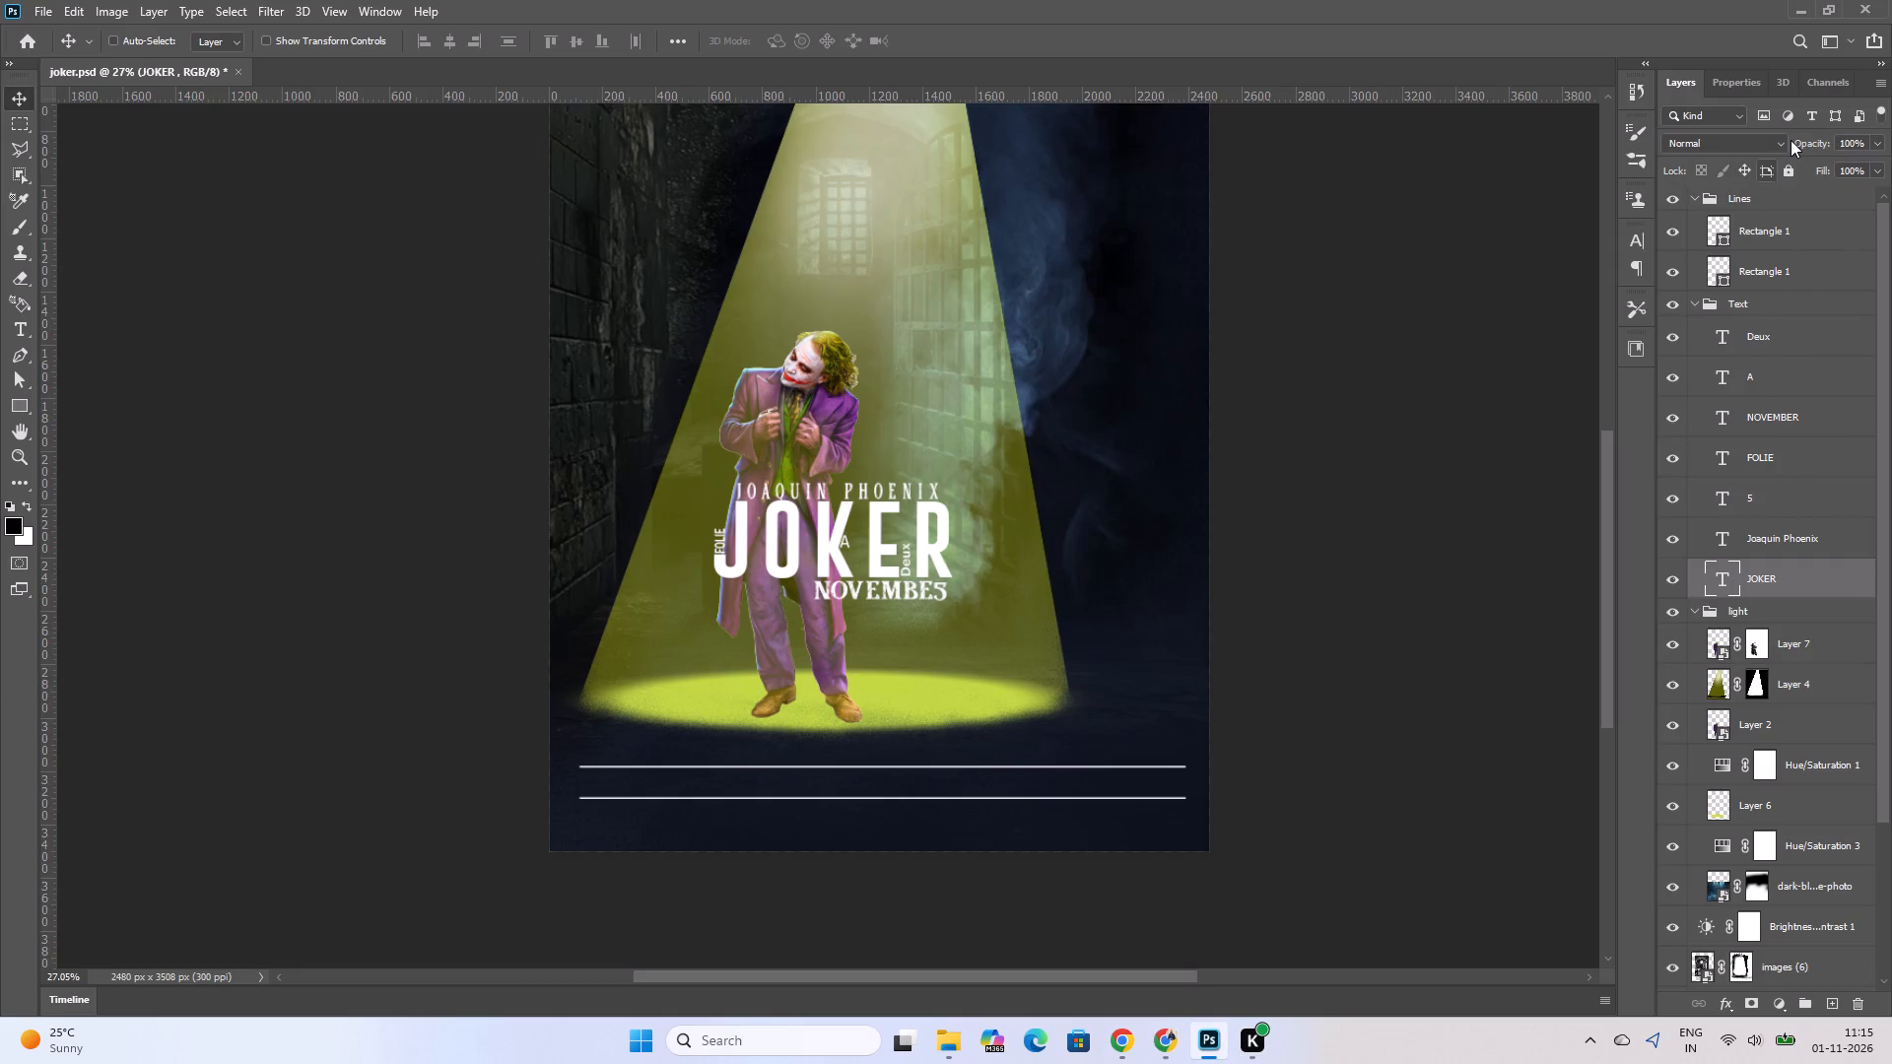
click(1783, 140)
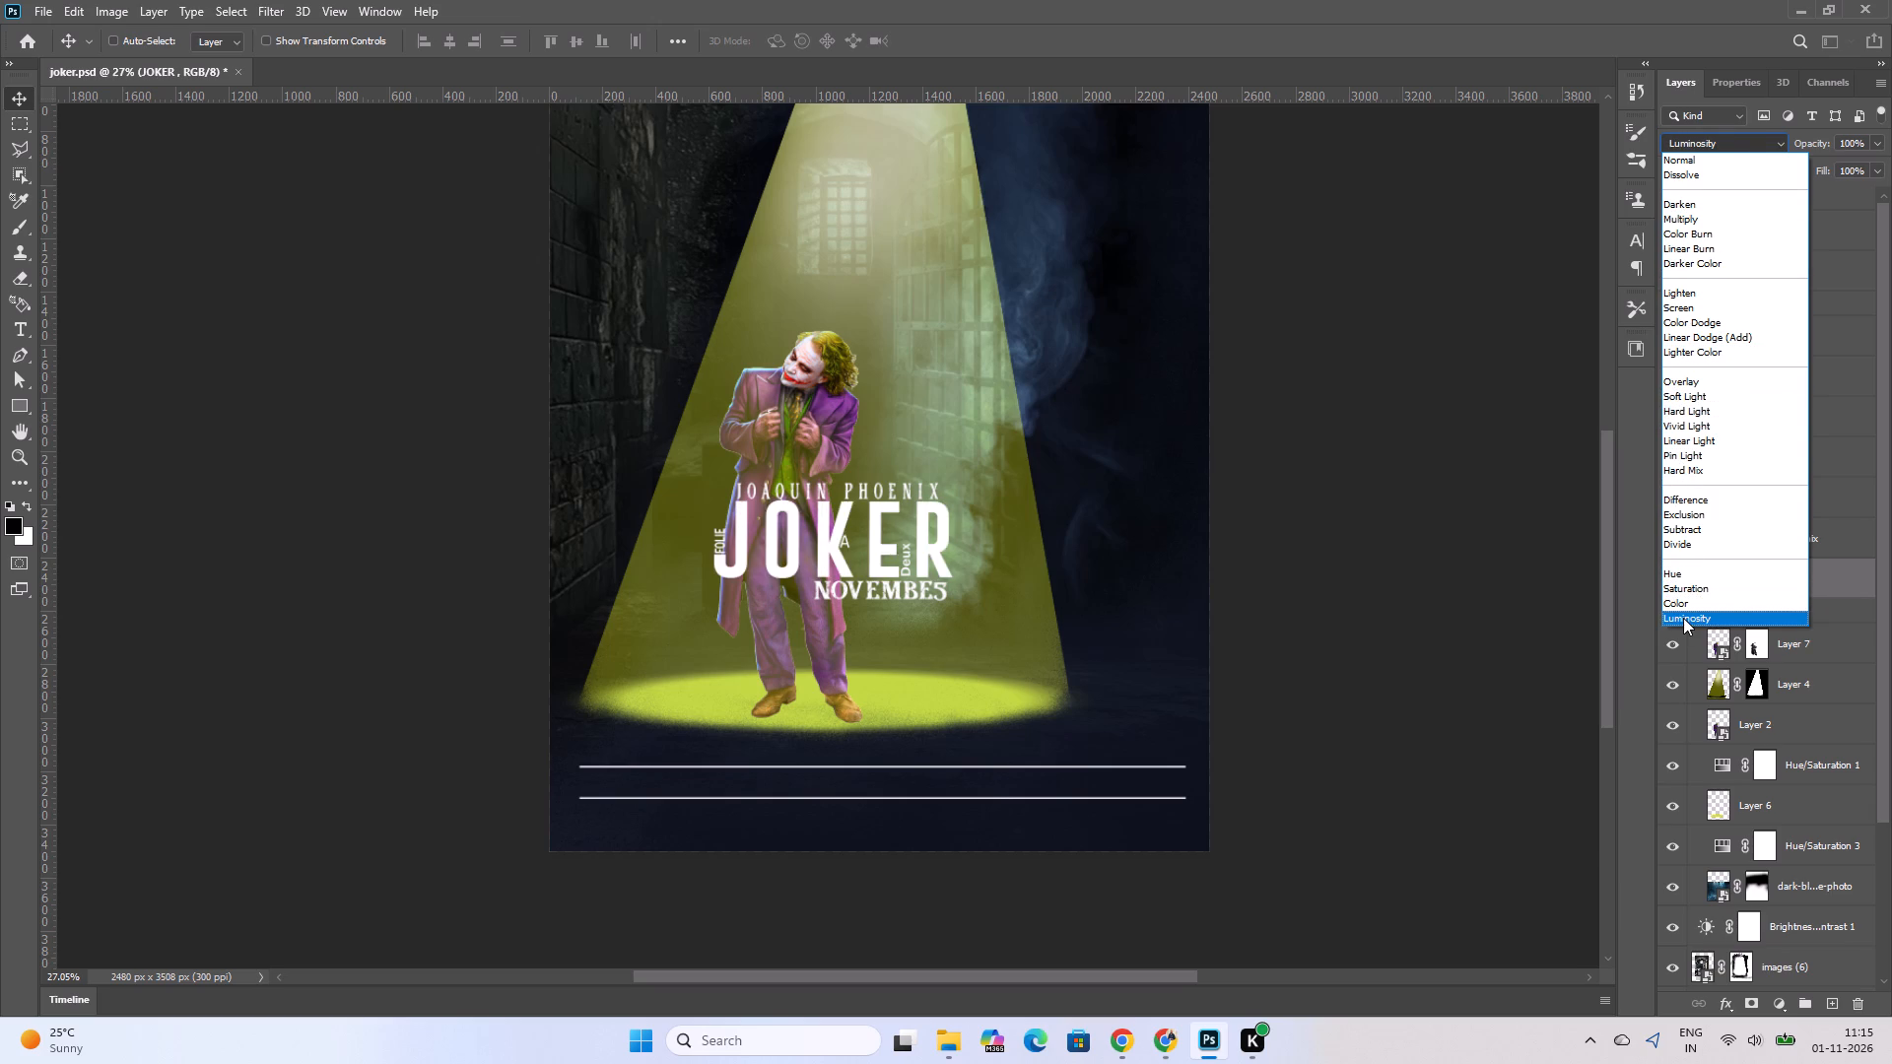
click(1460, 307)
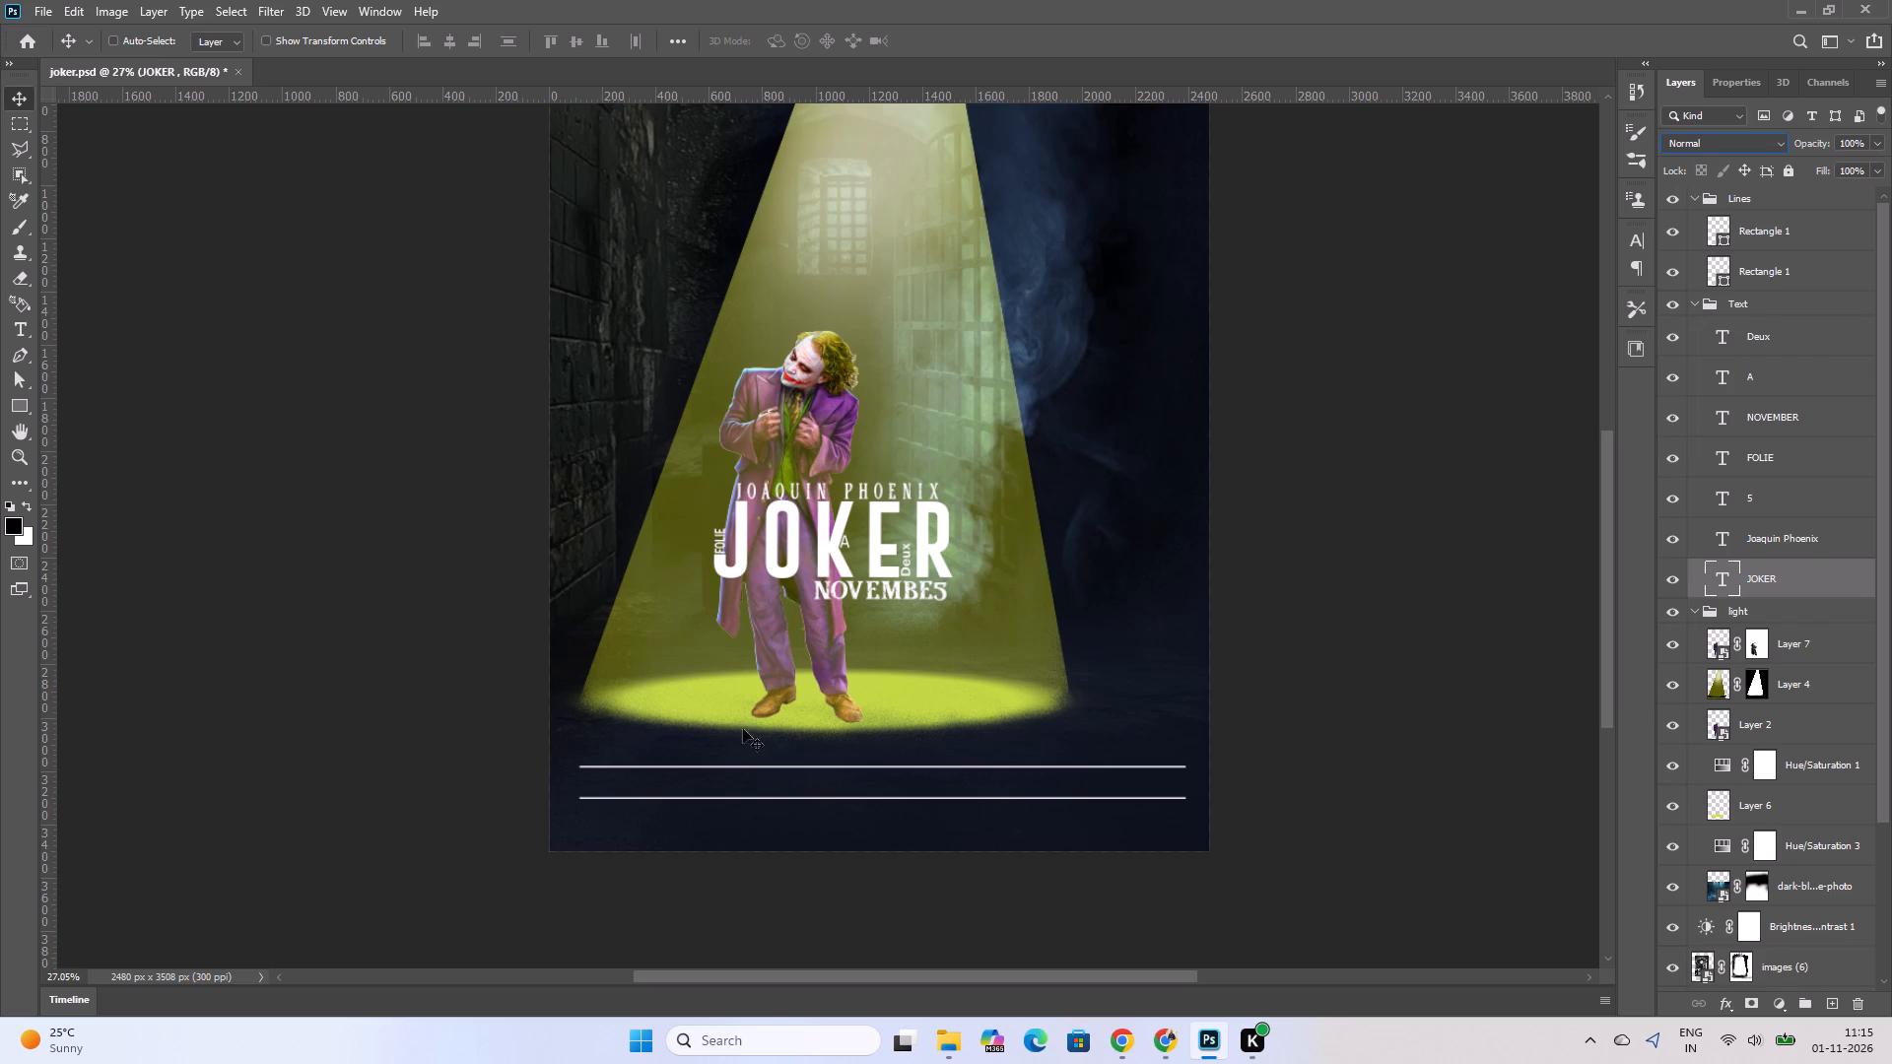
Recolour both thin horizontal lines below the Joker figure by filling each Rectangle 1 layer with a grey foreground colour.
click(795, 799)
click(964, 795)
click(1747, 231)
double_click(8, 526)
drag(1015, 349, 993, 349)
click(1446, 183)
key(alt+BackSpace)
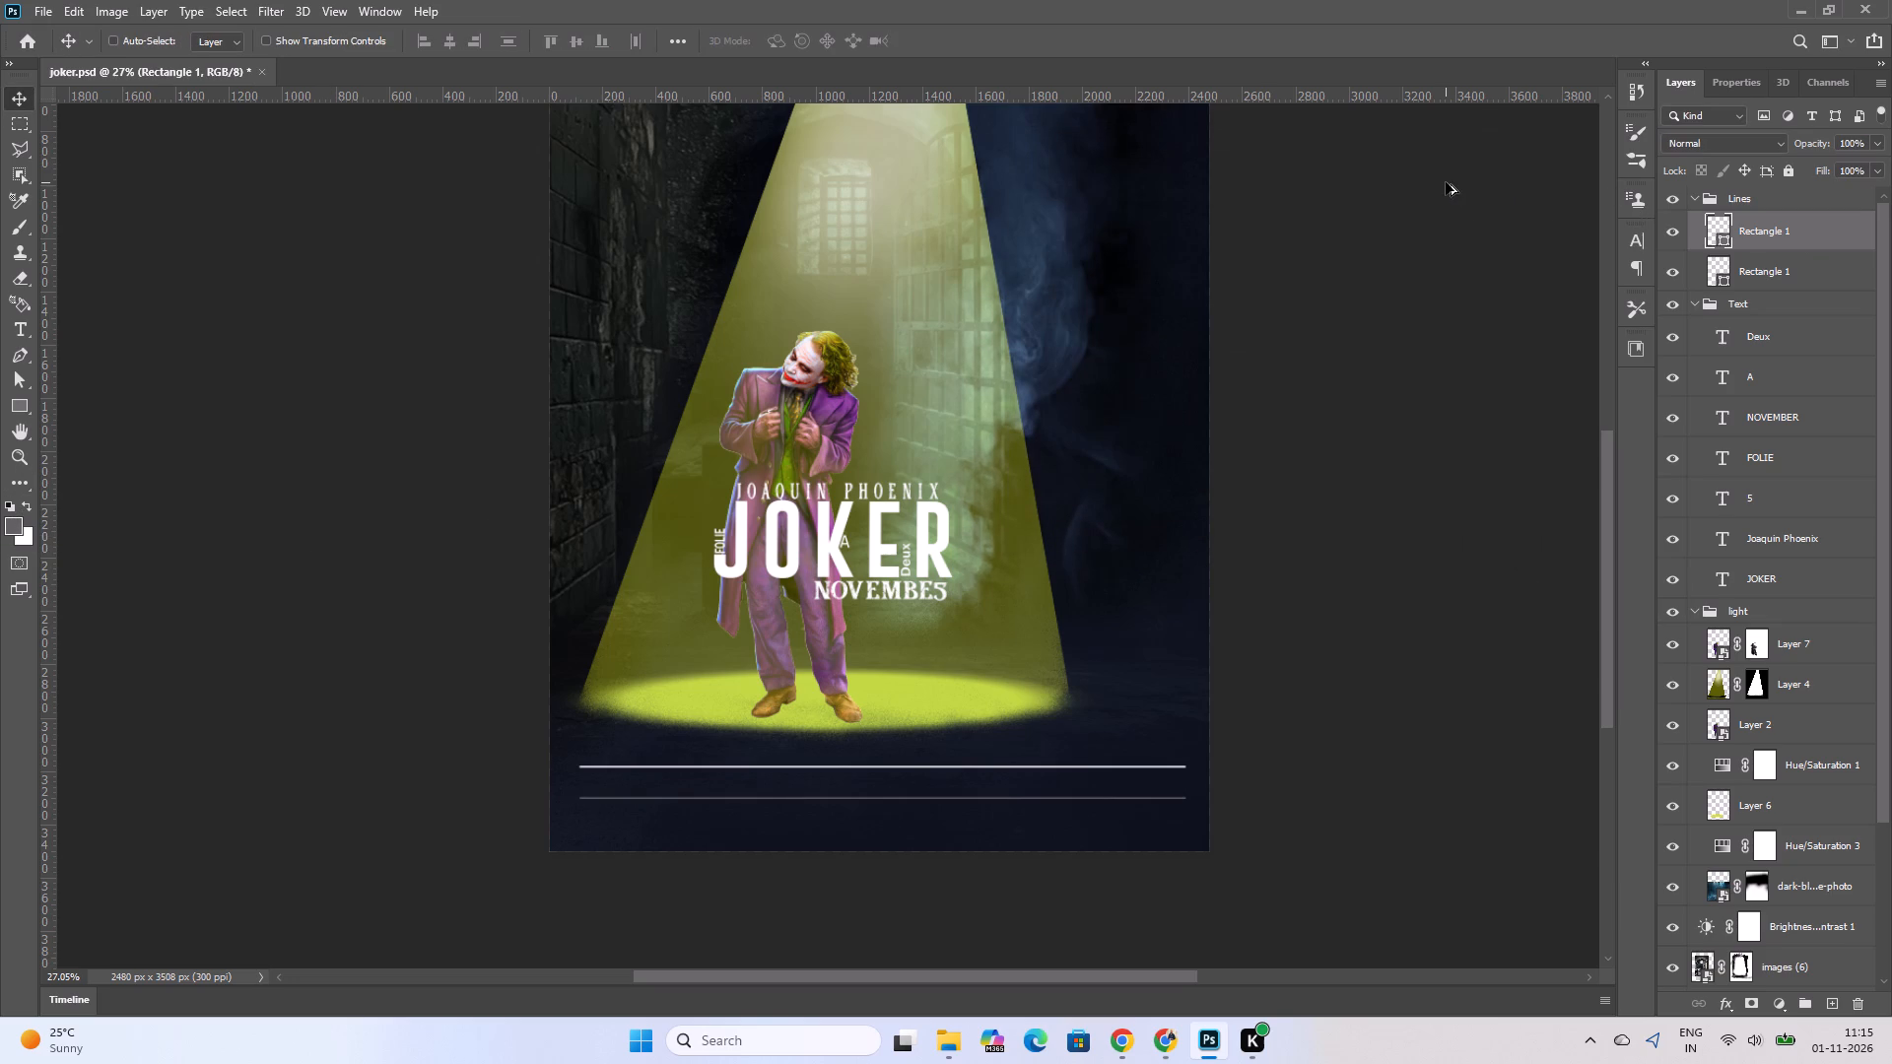
click(1769, 253)
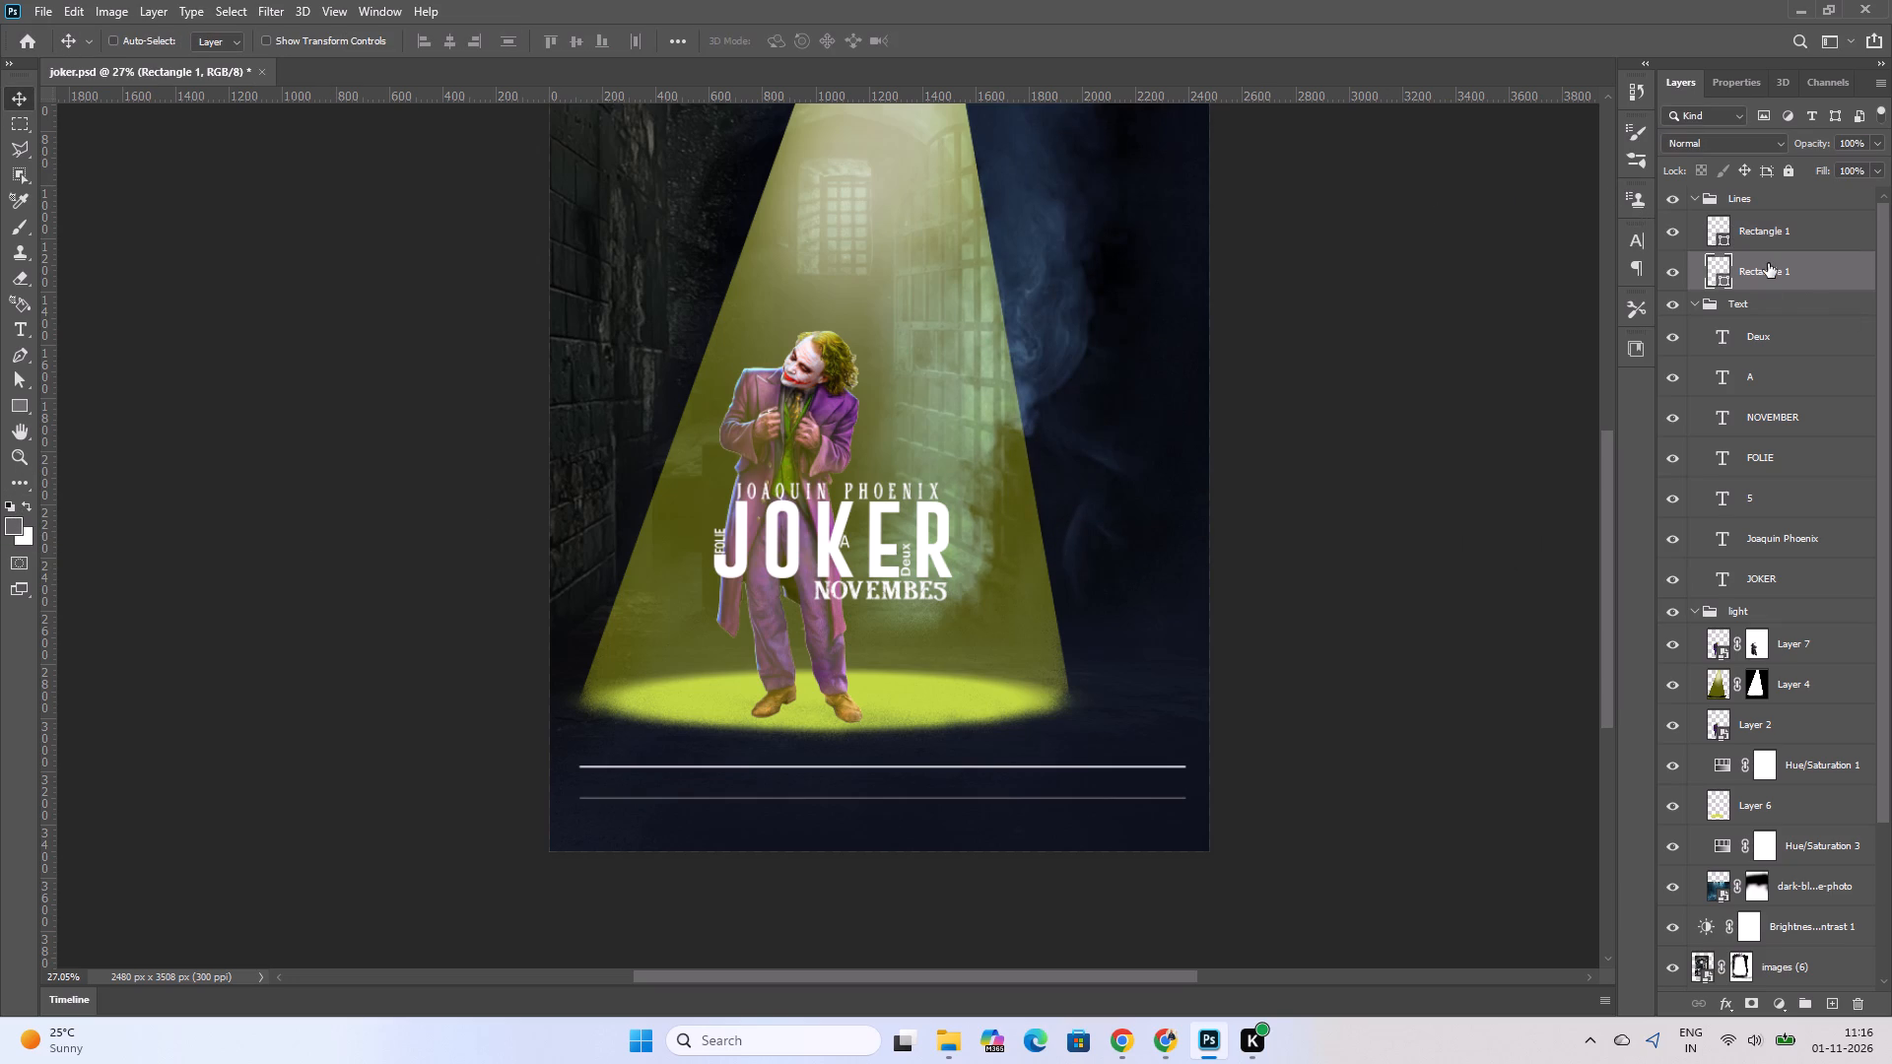
key(alt+BackSpace)
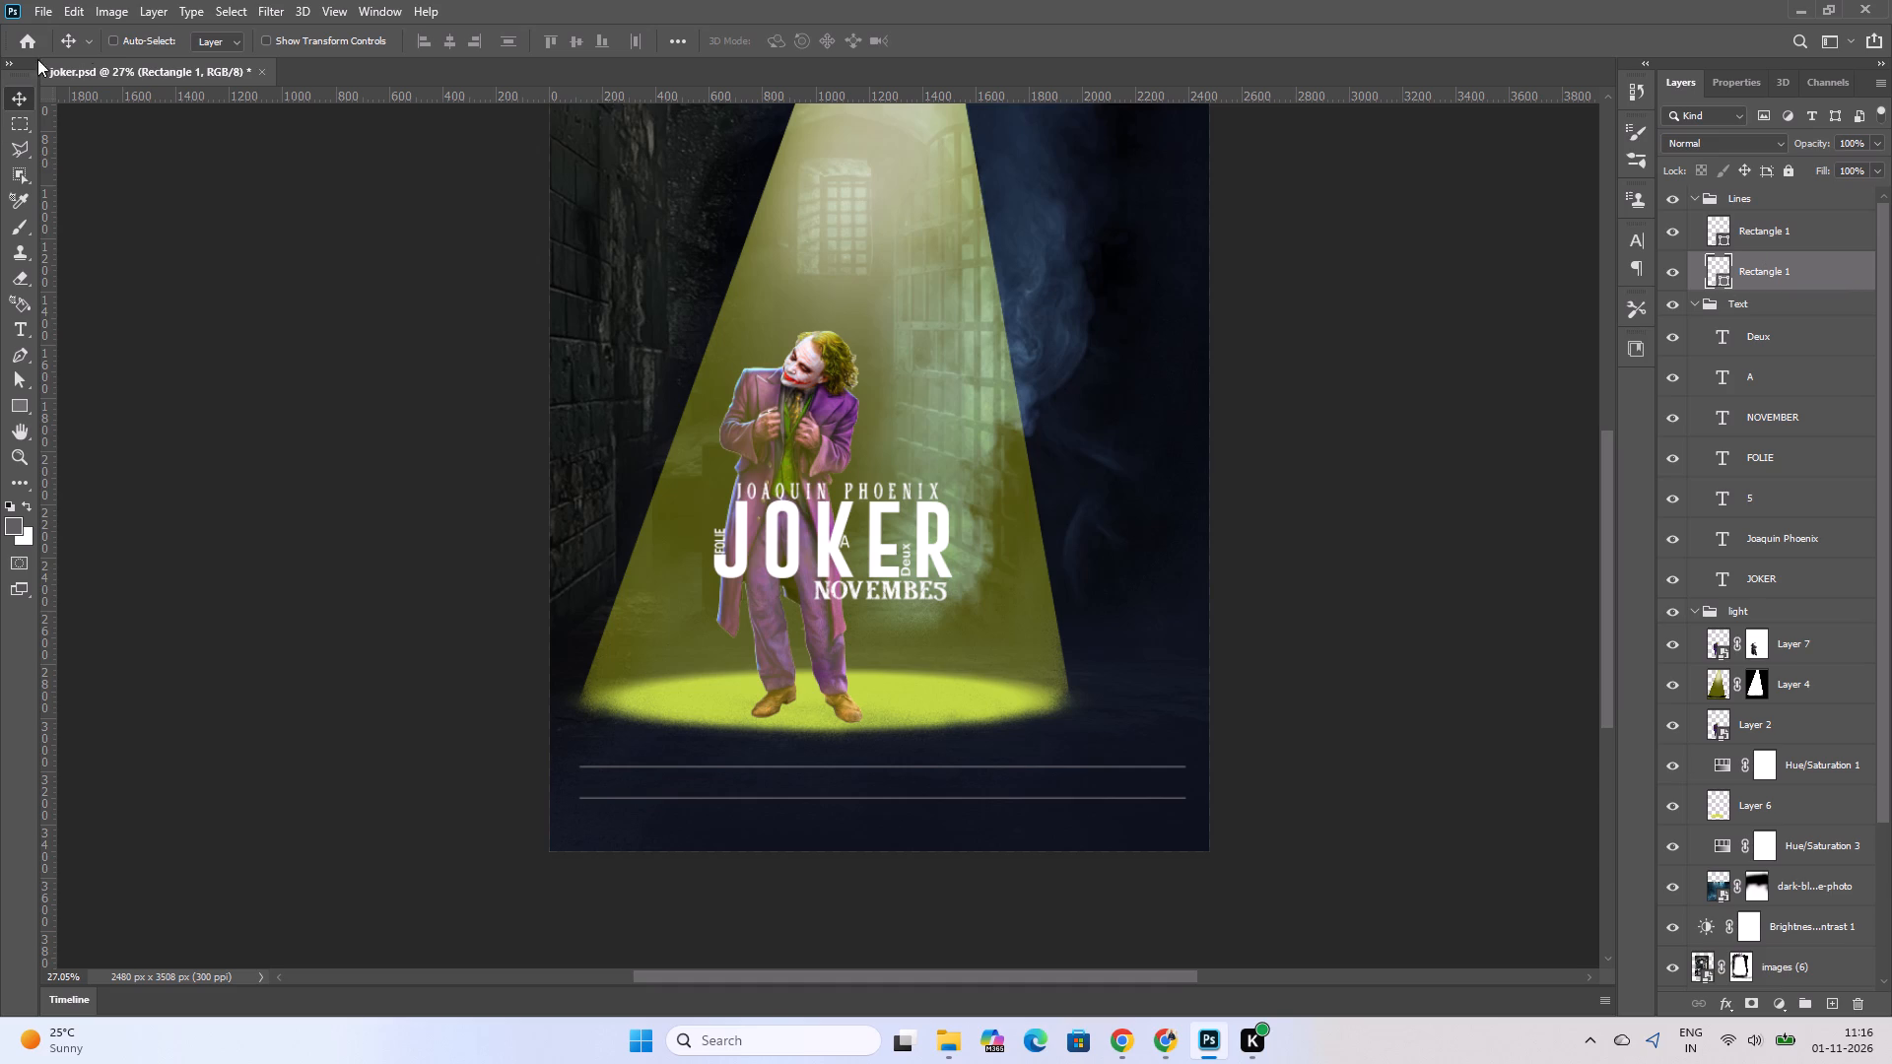
Switch to Chrome and copy the film description paragraph from the About section of the Tallenge Store poster page.
click(15, 106)
click(20, 134)
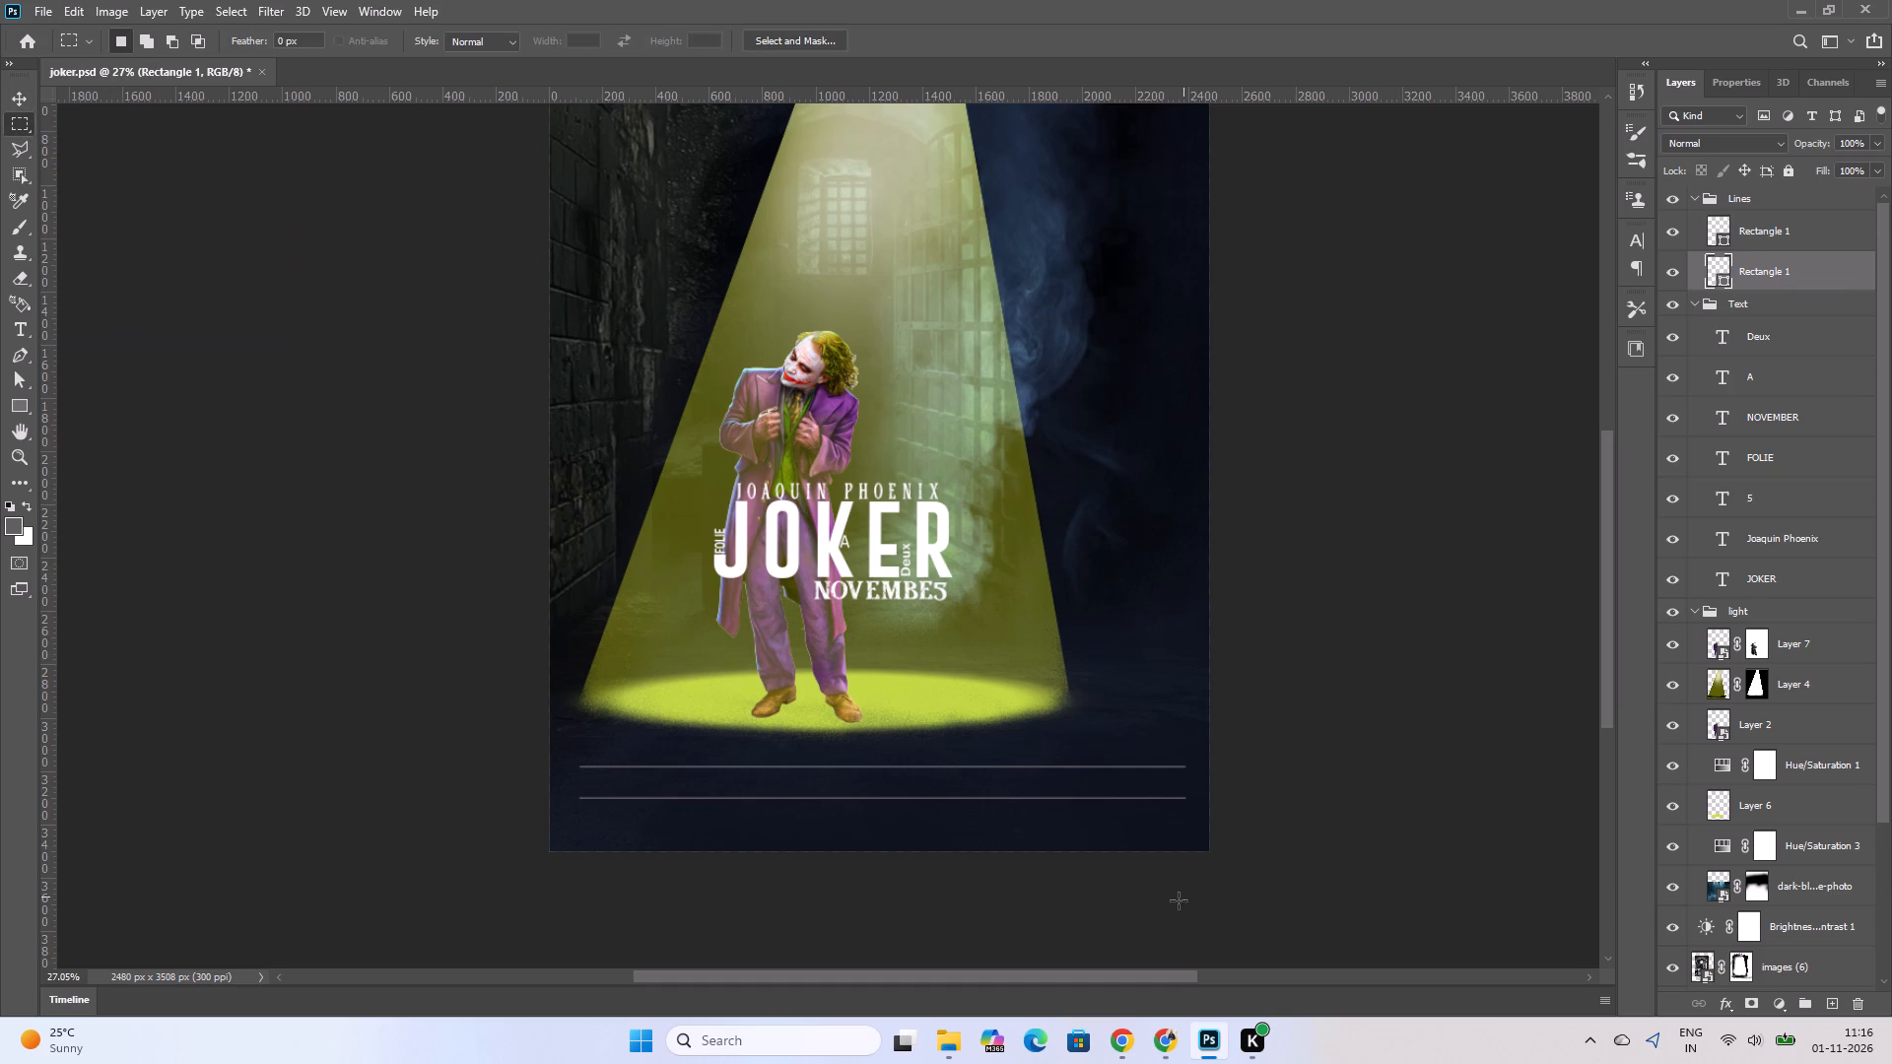
click(1155, 1041)
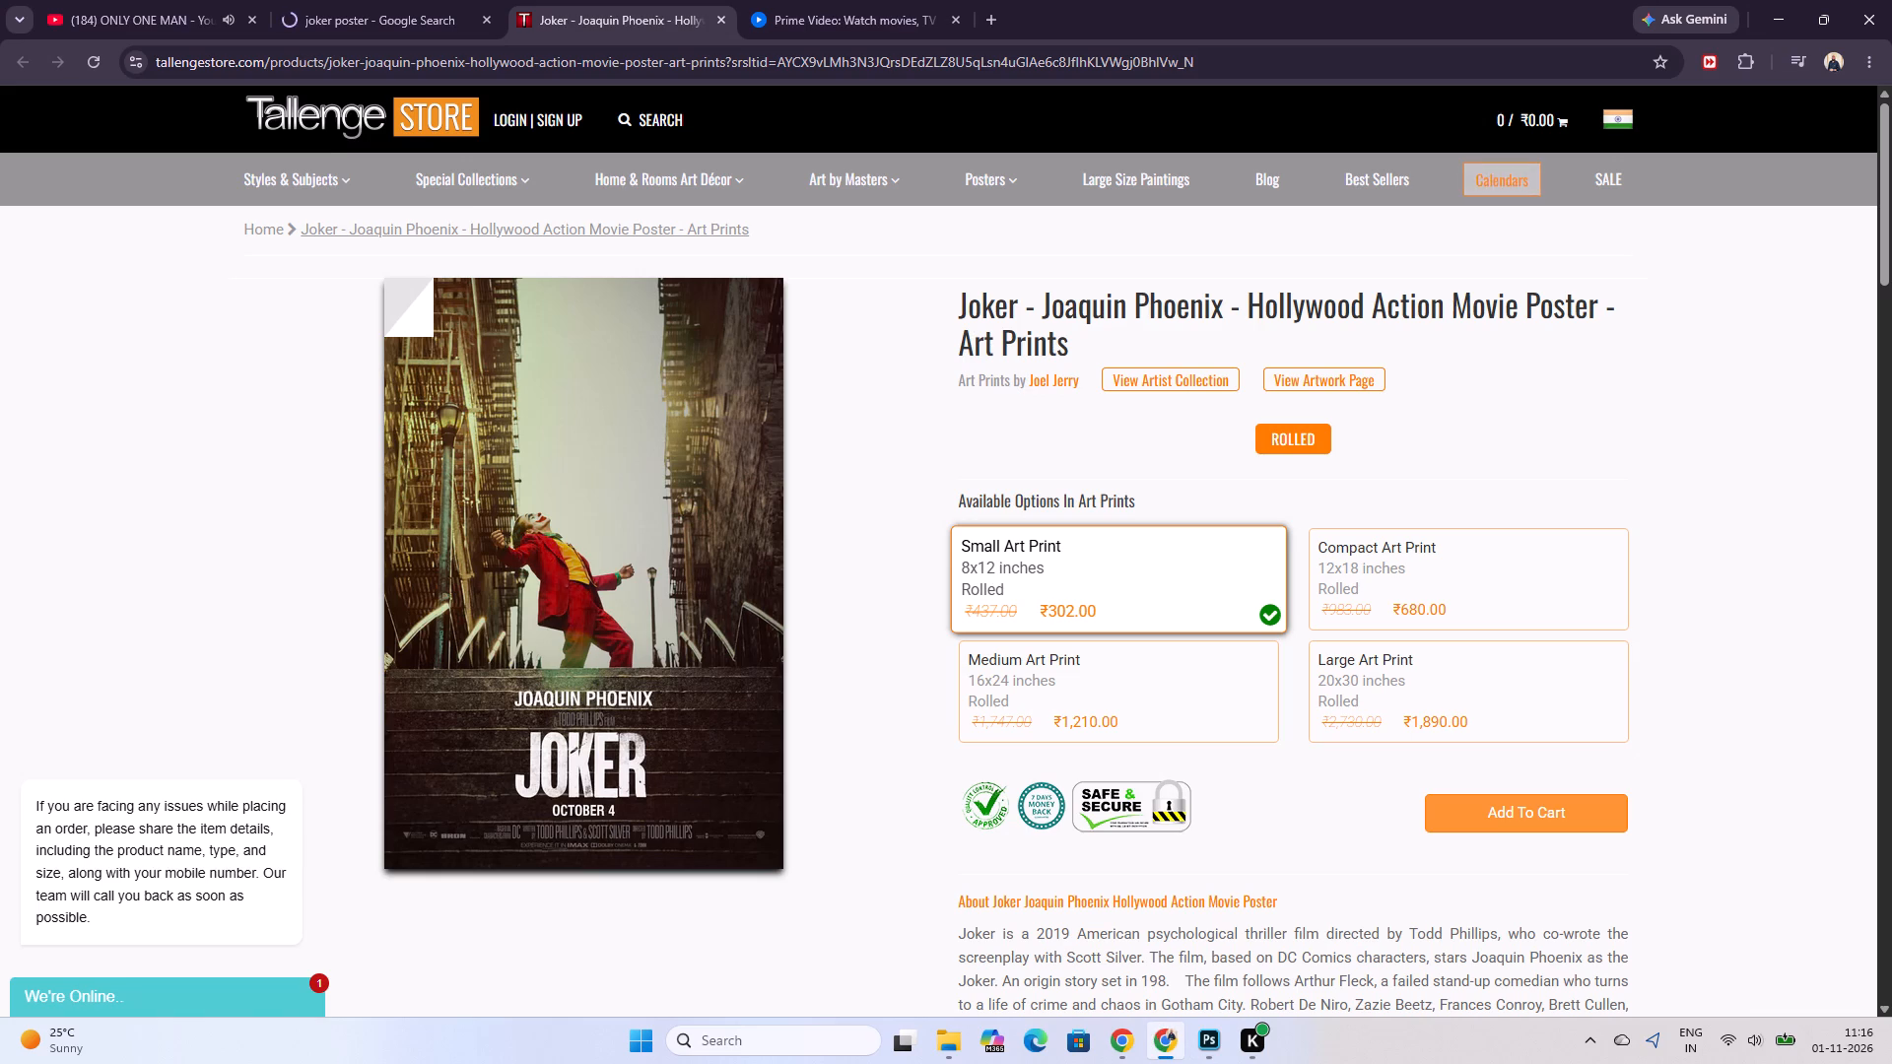
scroll(1121, 940, down, 2)
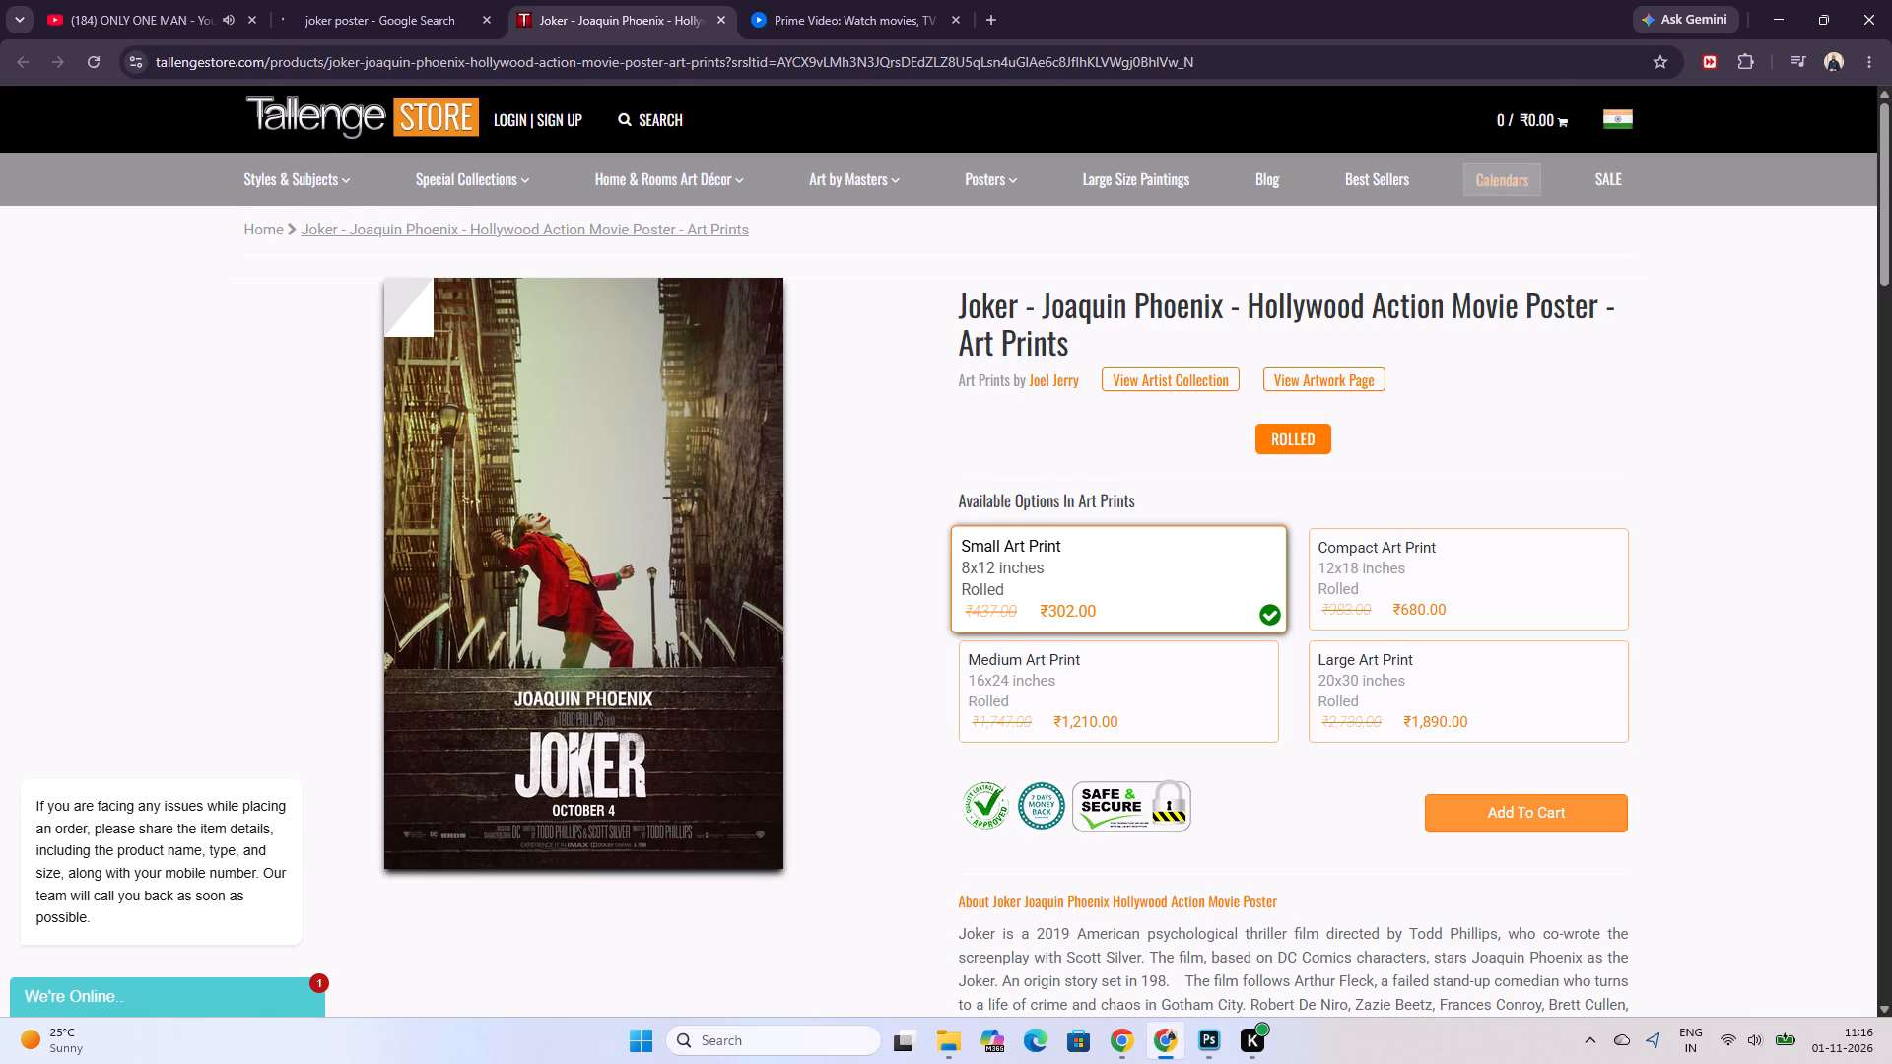
scroll(1110, 930, down, 3)
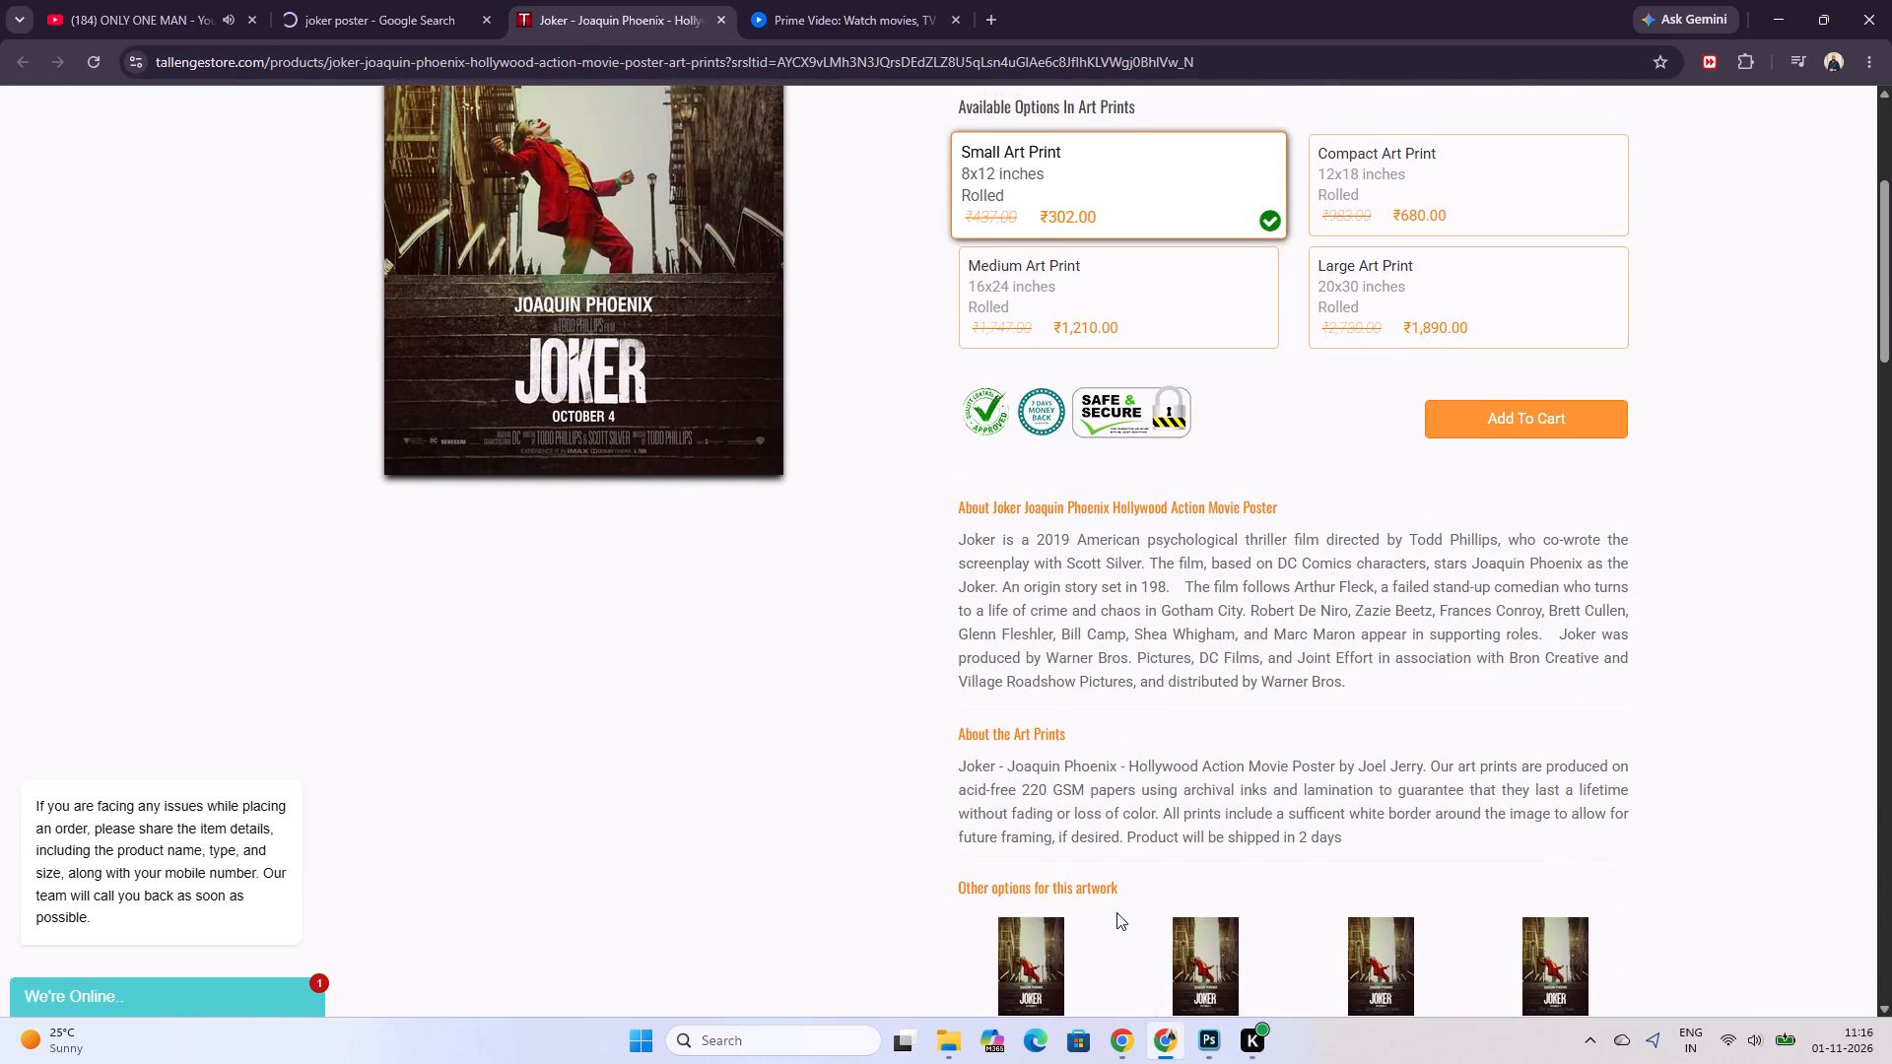
scroll(1110, 910, up, 3)
drag(962, 735, 1401, 879)
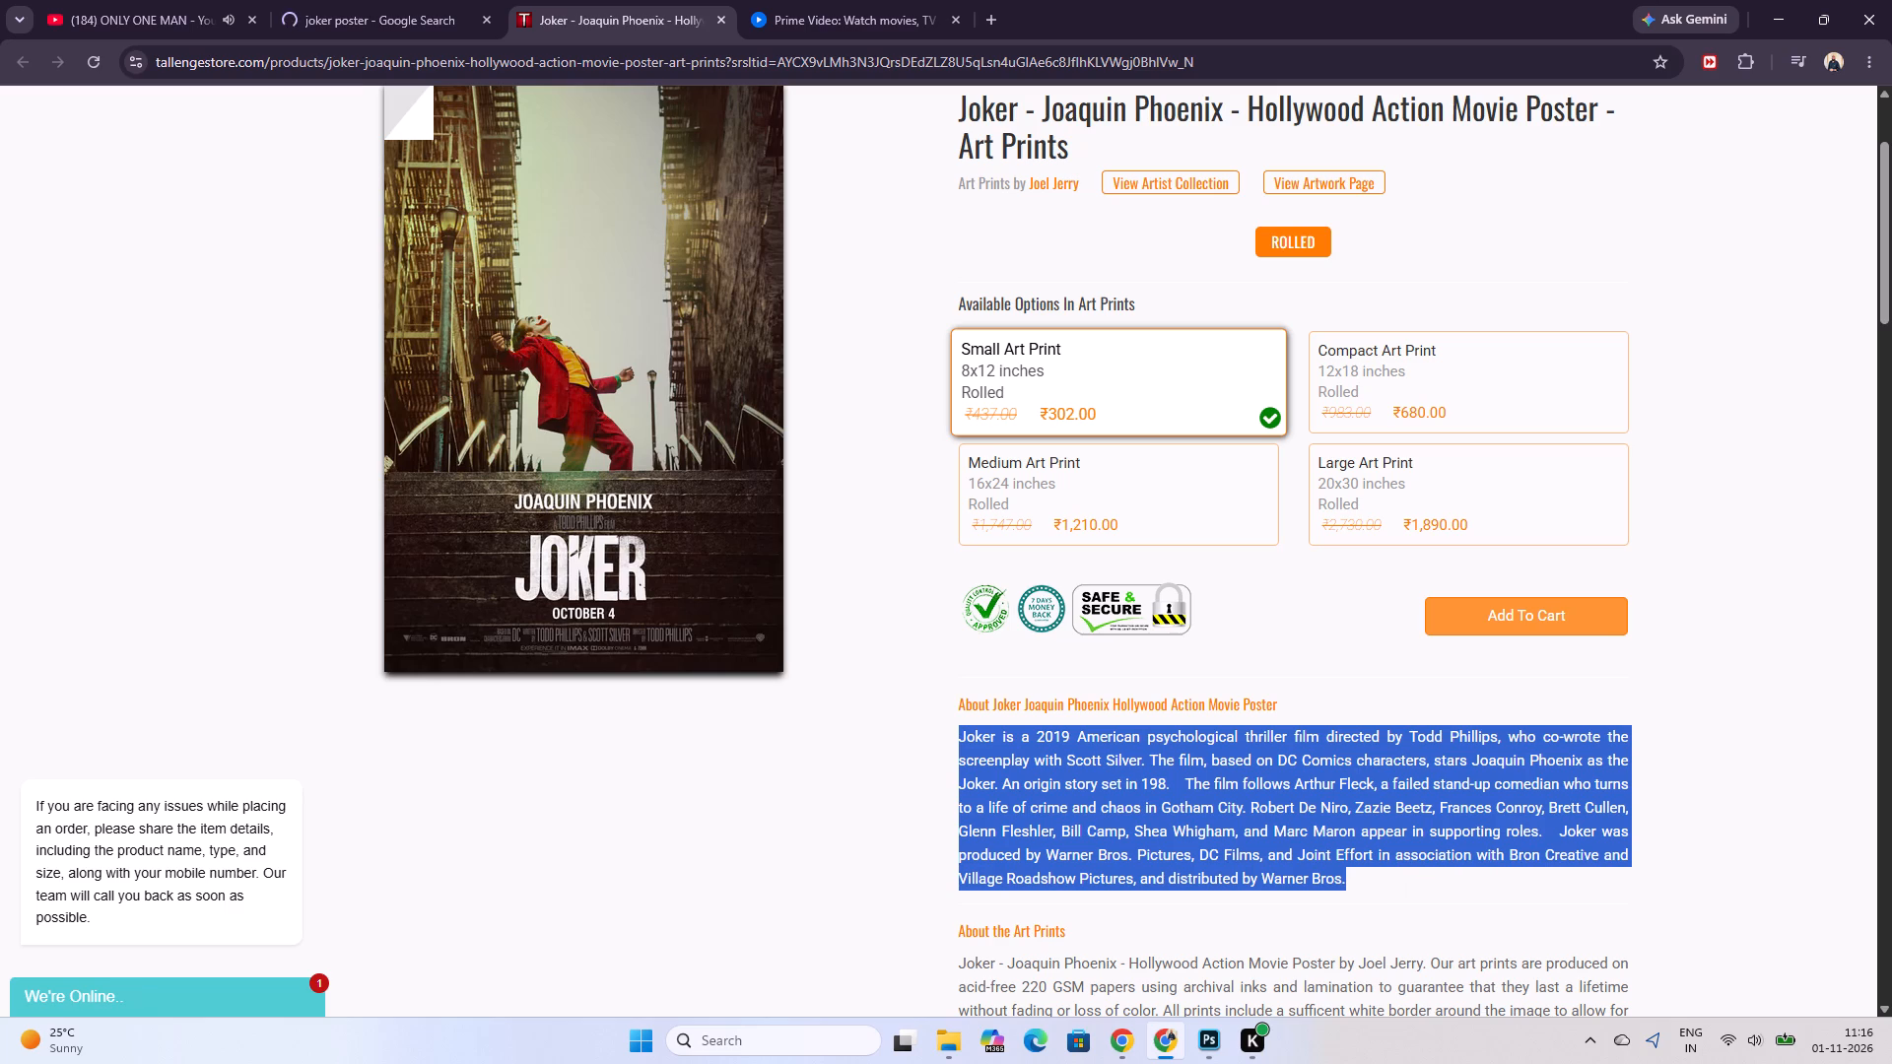
key(ctrl+c)
key(ctrl+c)
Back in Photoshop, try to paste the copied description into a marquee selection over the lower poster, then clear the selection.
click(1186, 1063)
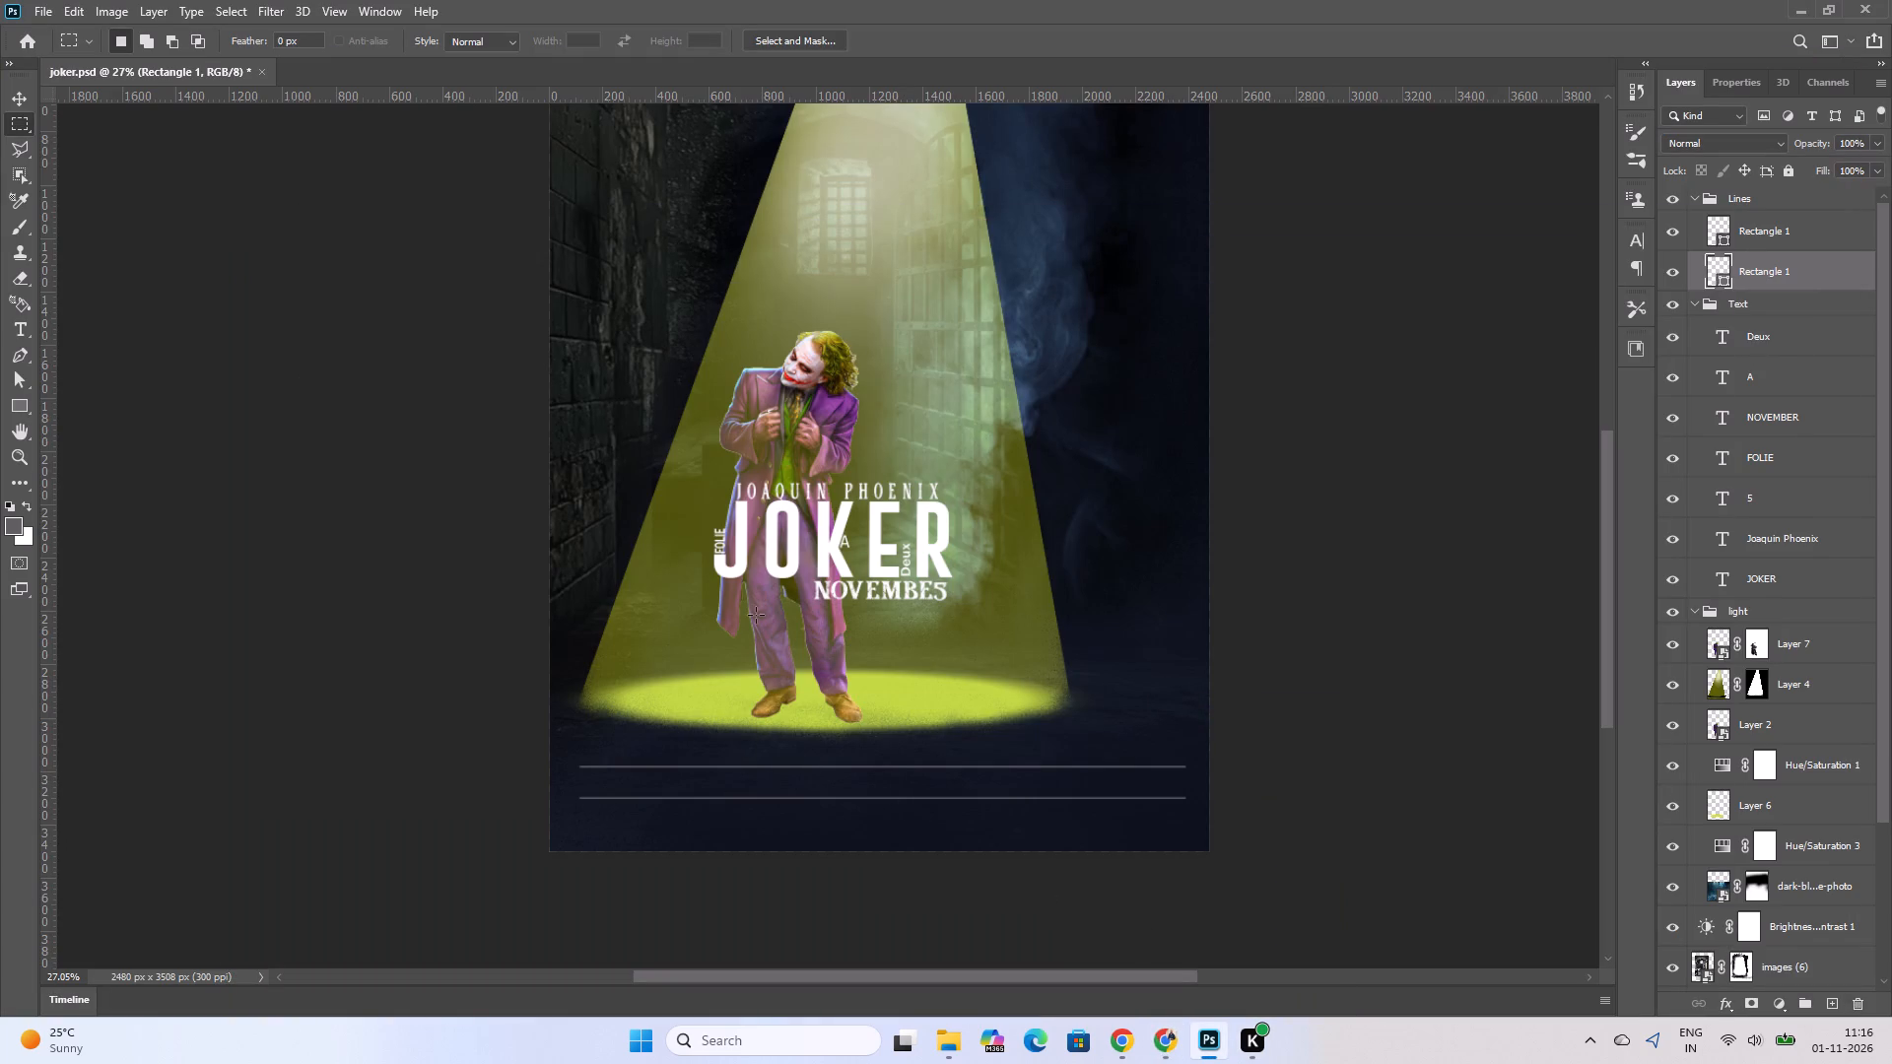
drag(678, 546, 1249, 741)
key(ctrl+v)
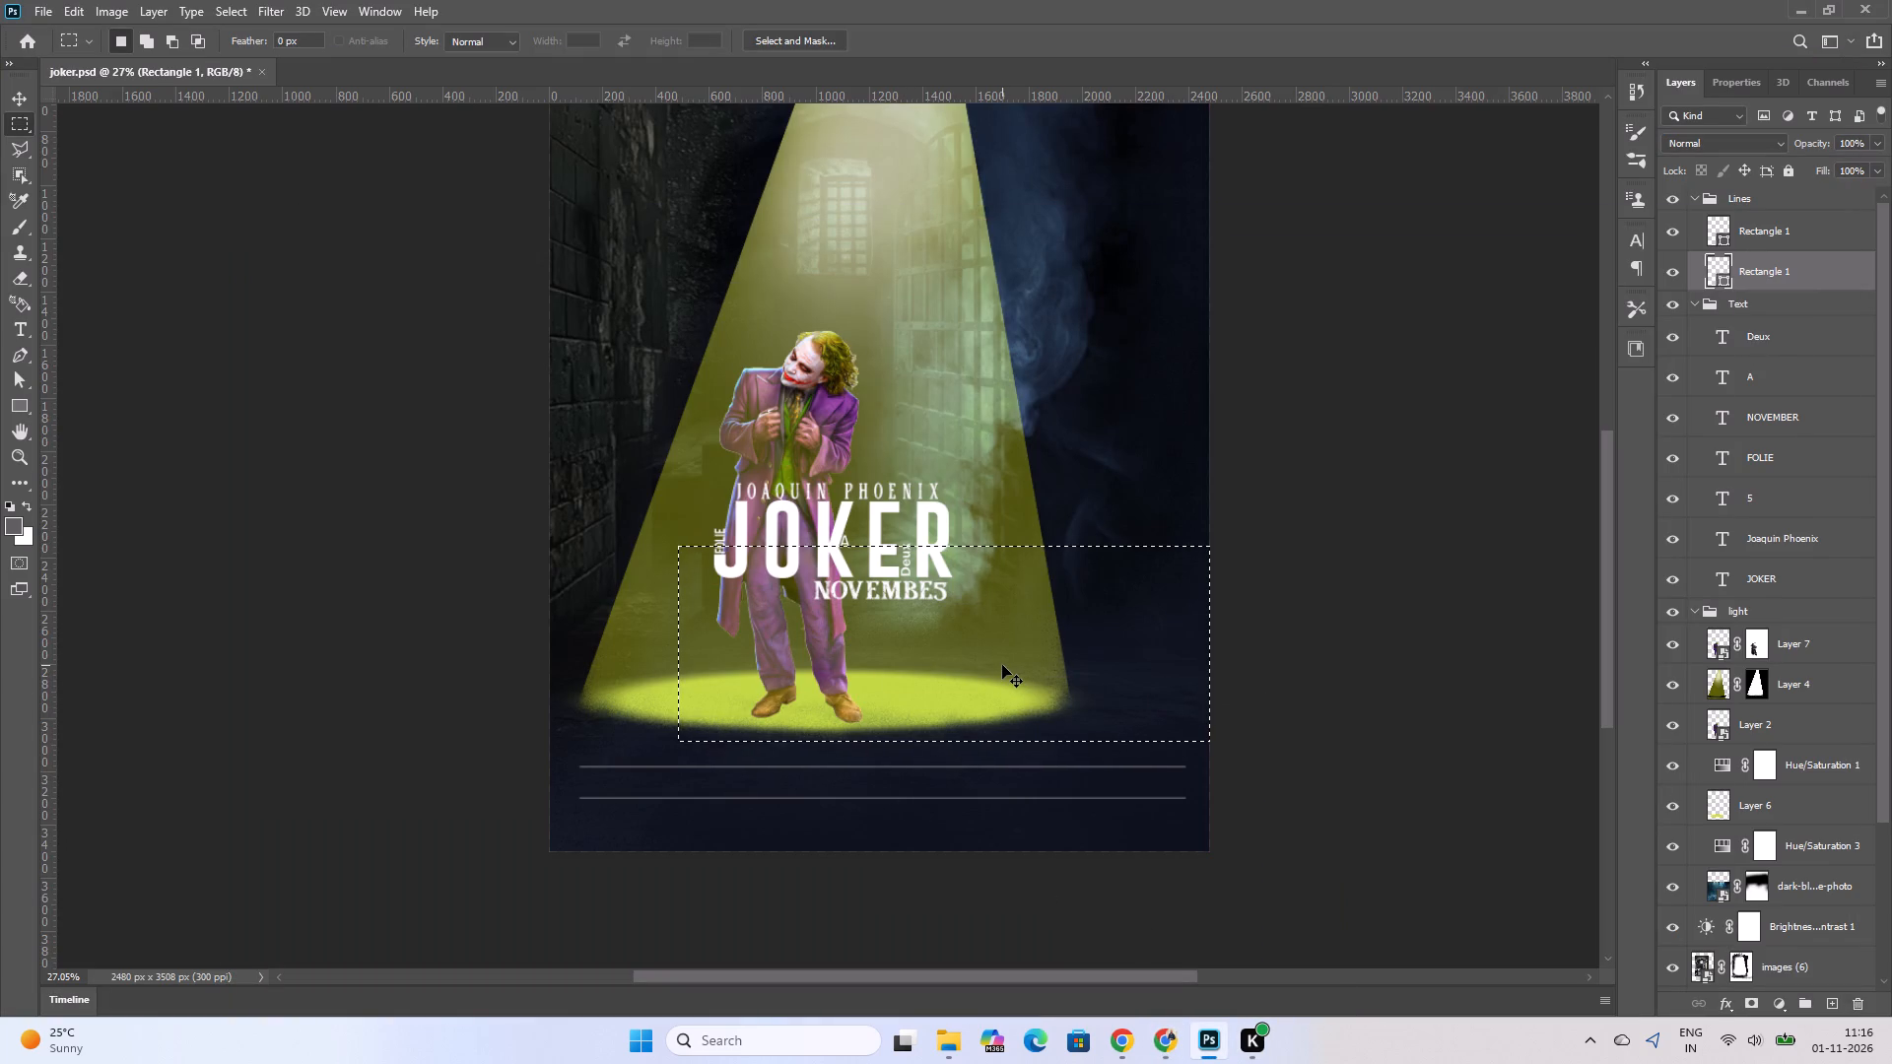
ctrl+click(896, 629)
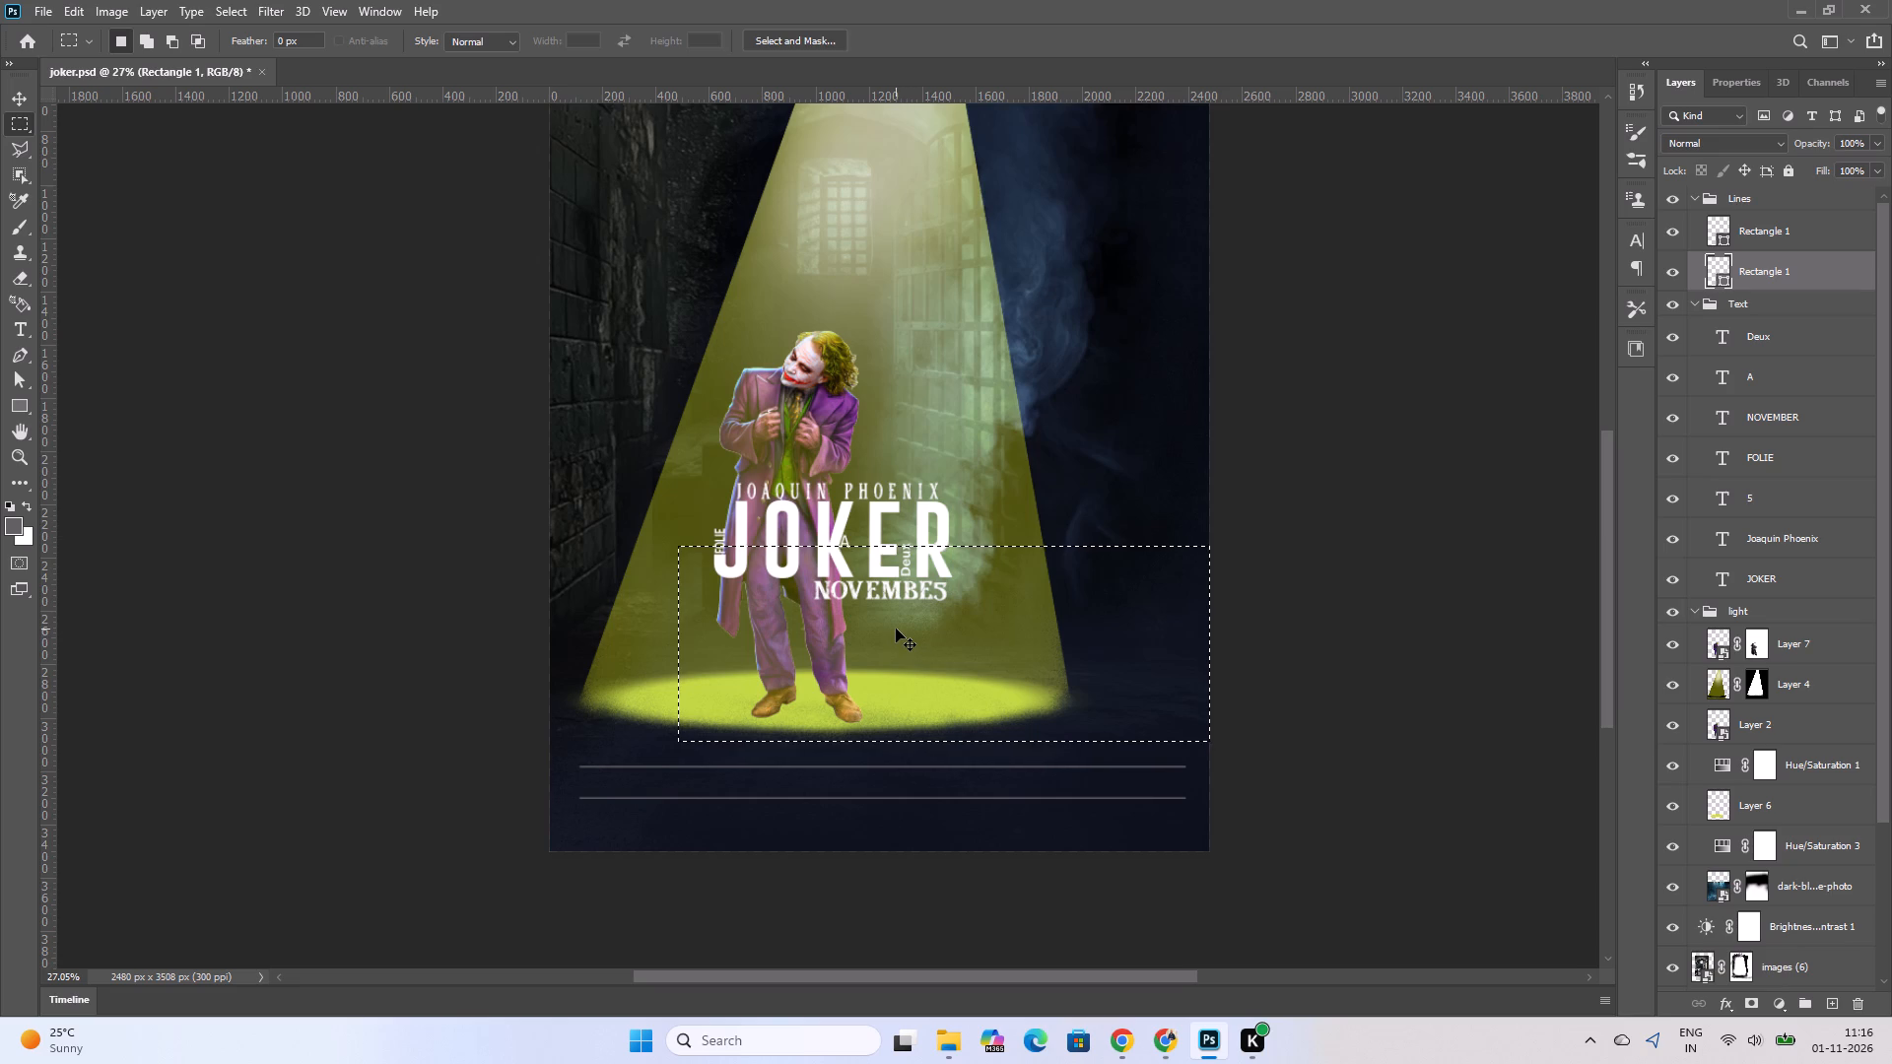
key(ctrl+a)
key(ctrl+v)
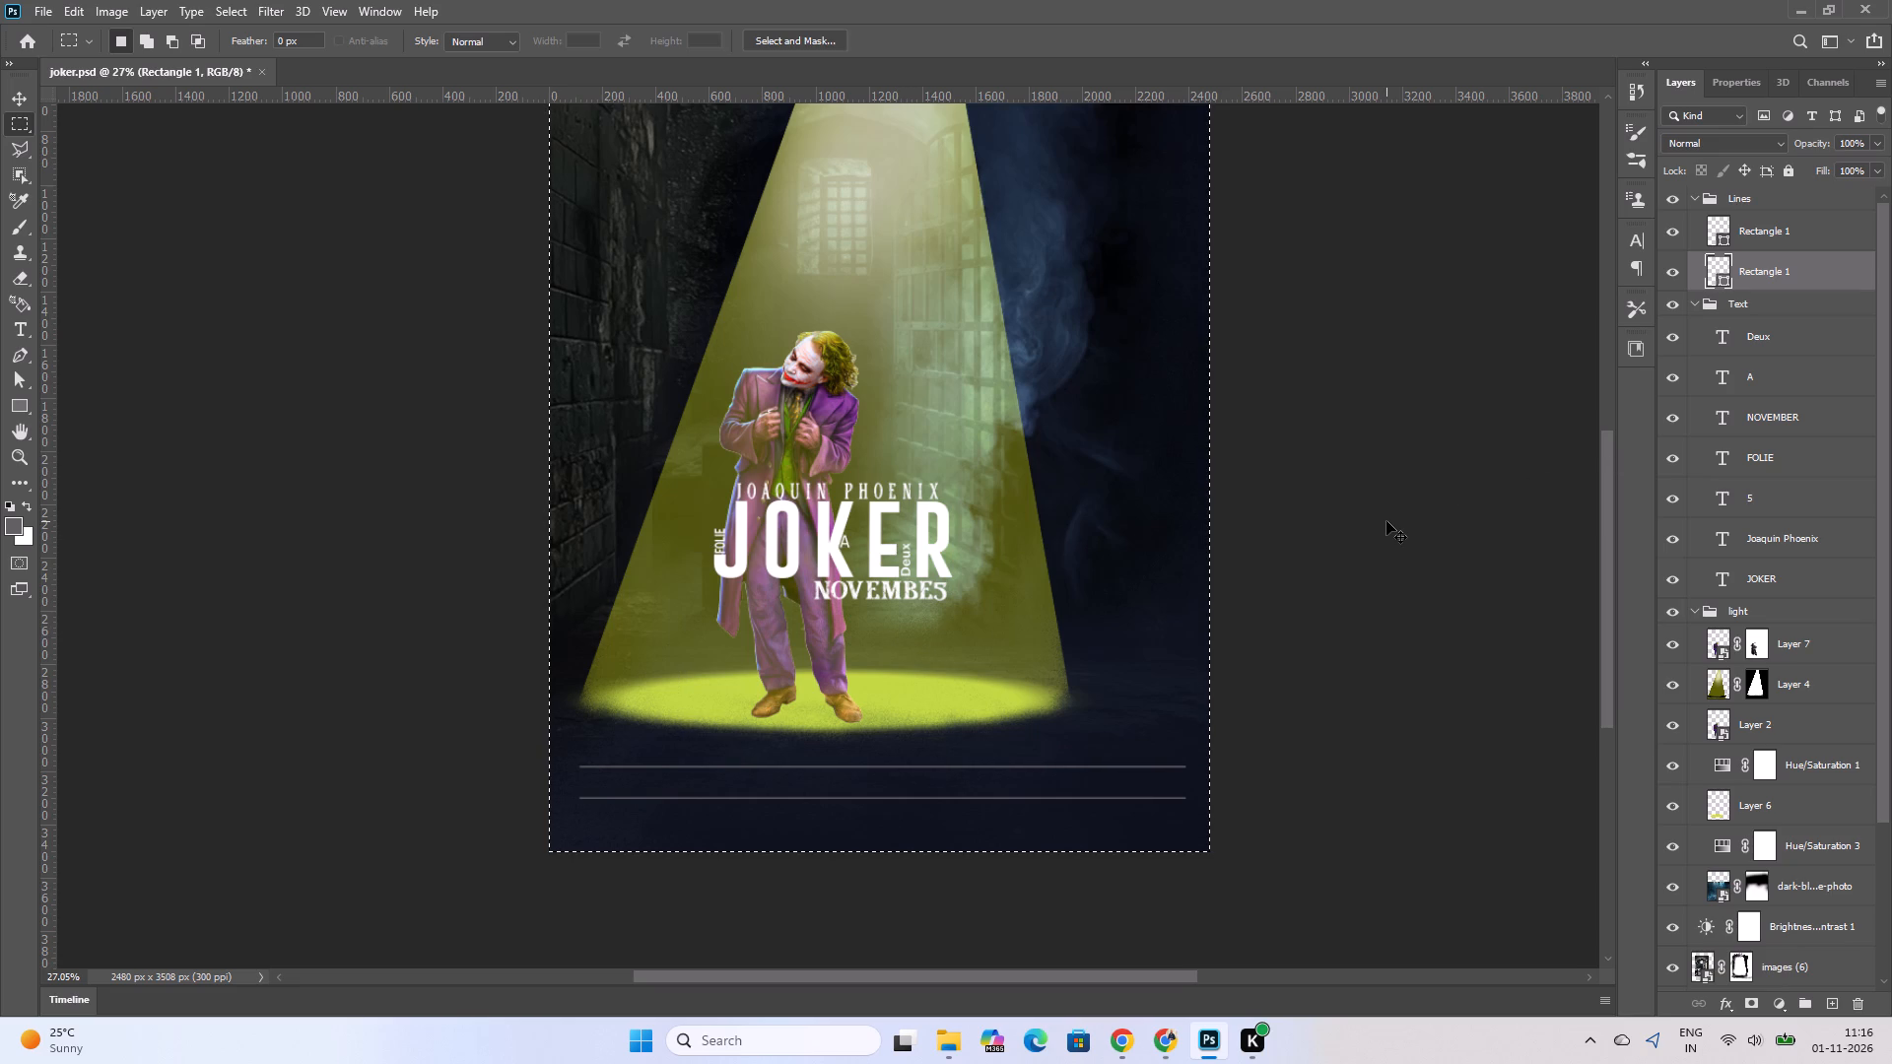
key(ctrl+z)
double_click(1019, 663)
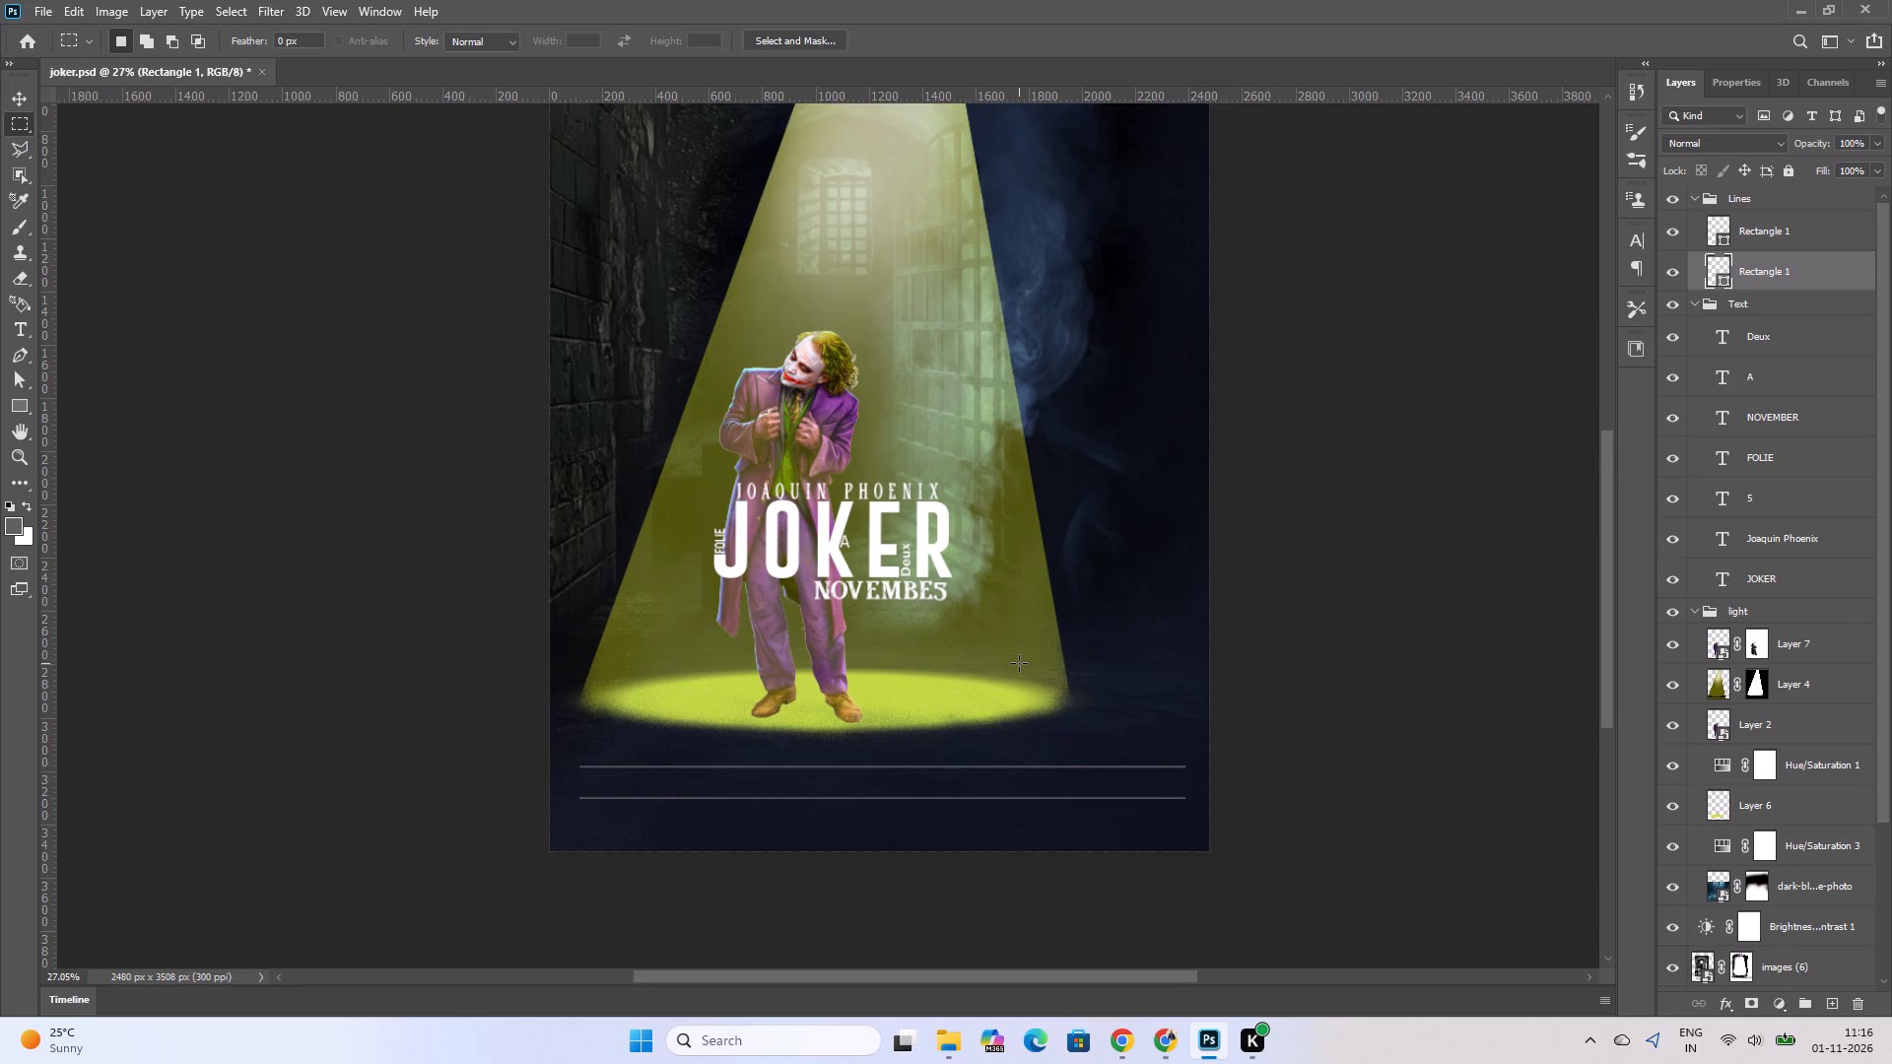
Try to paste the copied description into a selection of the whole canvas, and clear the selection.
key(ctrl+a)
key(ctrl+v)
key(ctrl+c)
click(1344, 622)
In the Text group, create a paragraph text box across the bottom of the poster and paste the copied film description into it.
click(1742, 359)
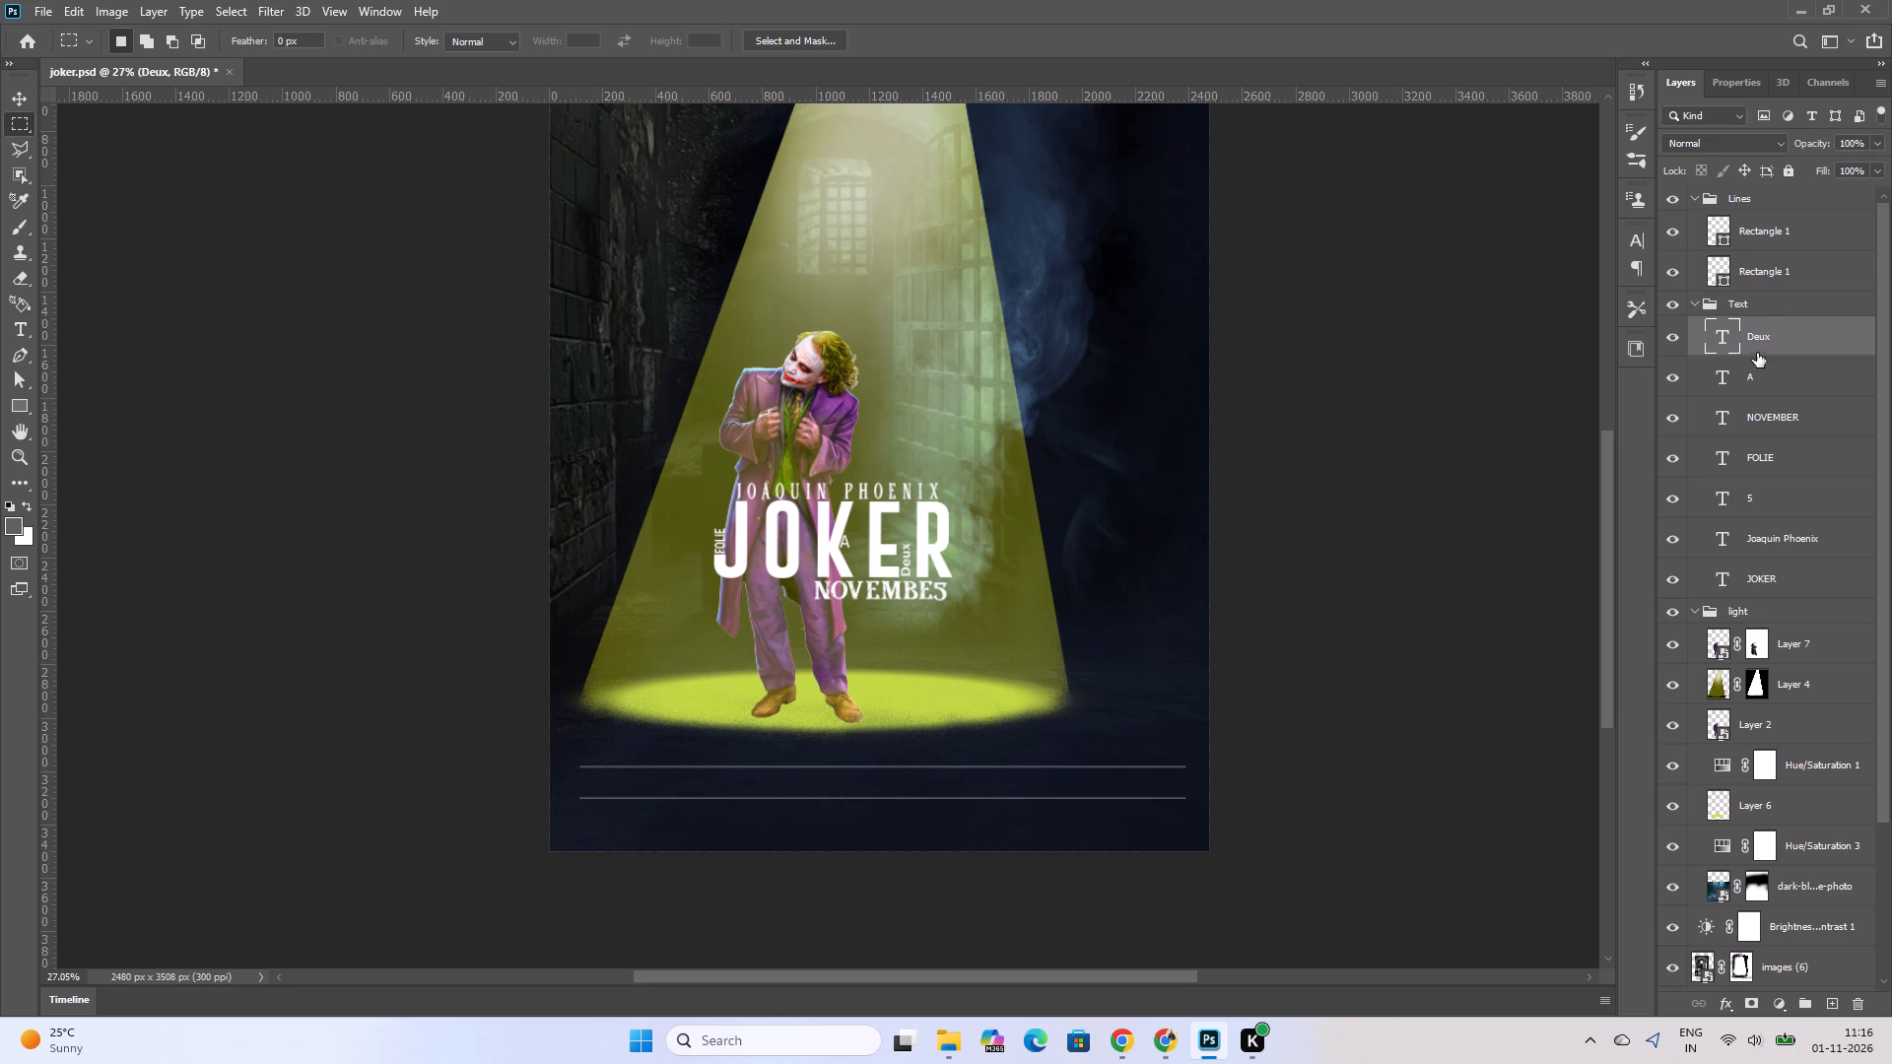
click(1768, 270)
click(1780, 306)
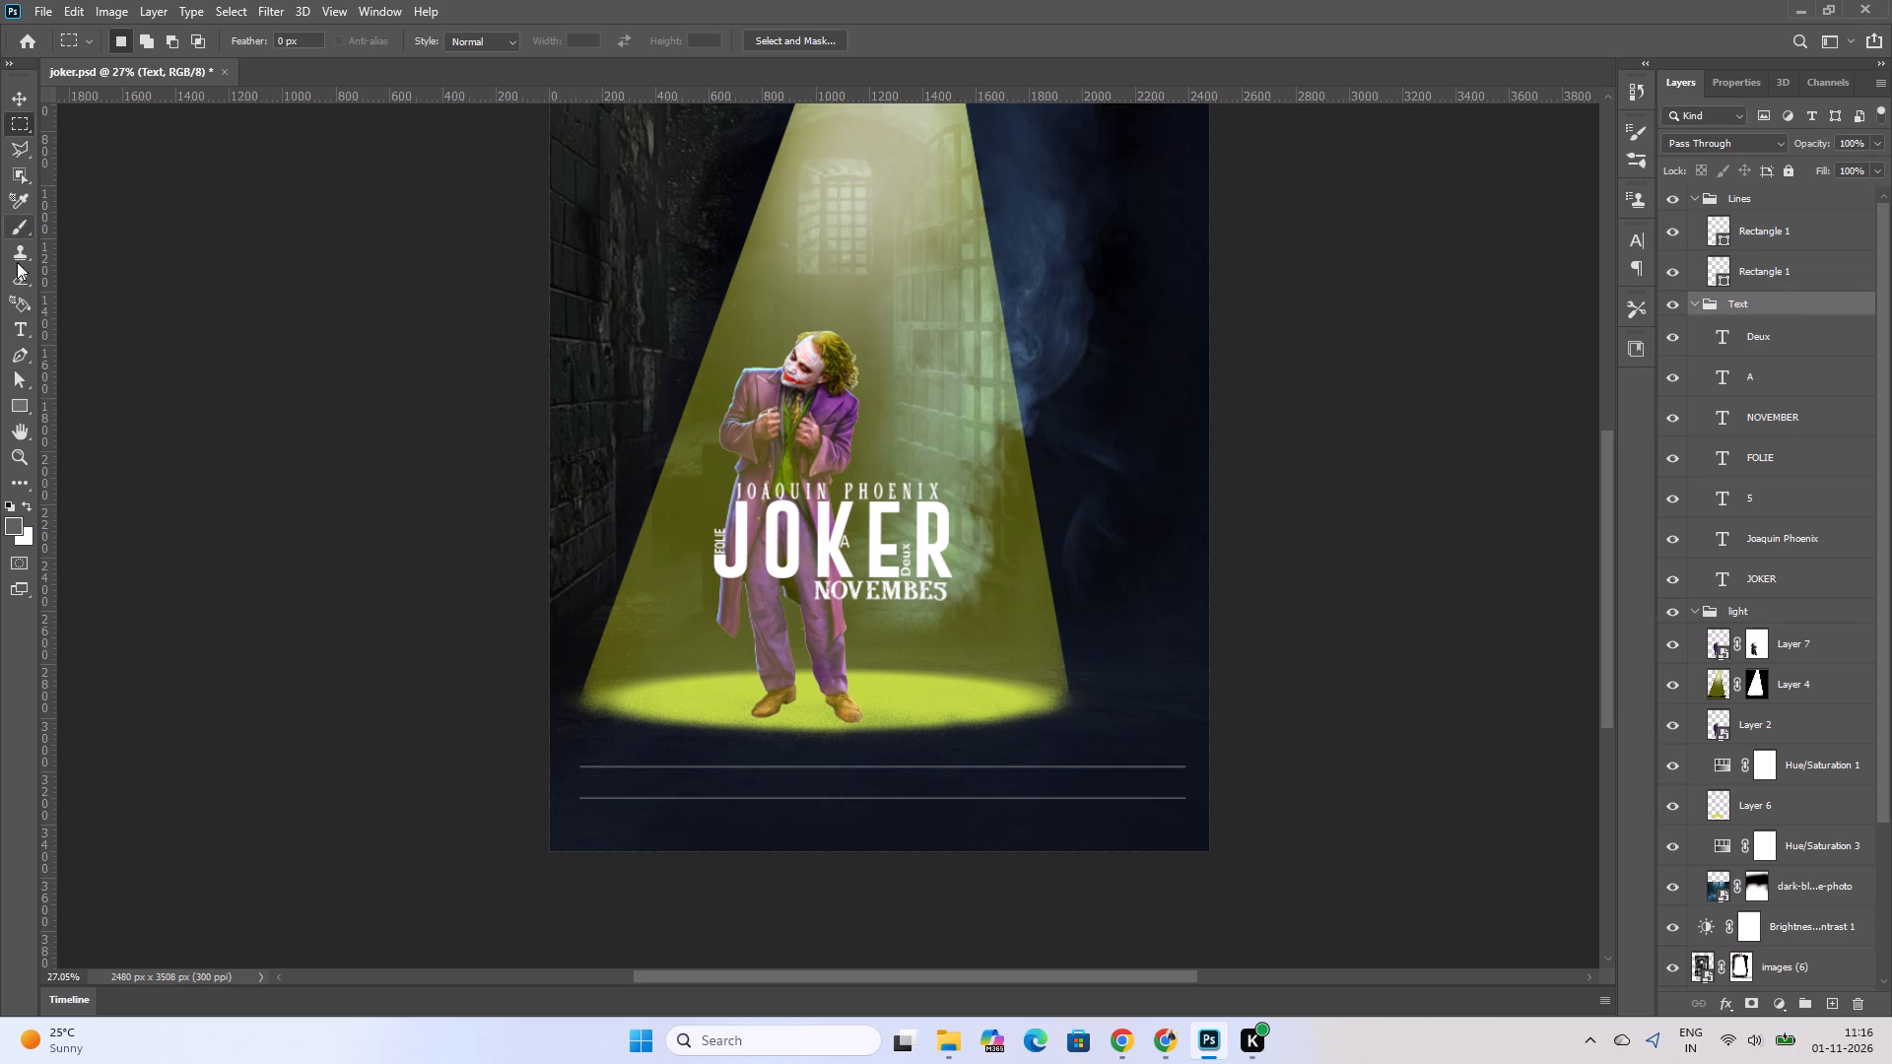
click(22, 338)
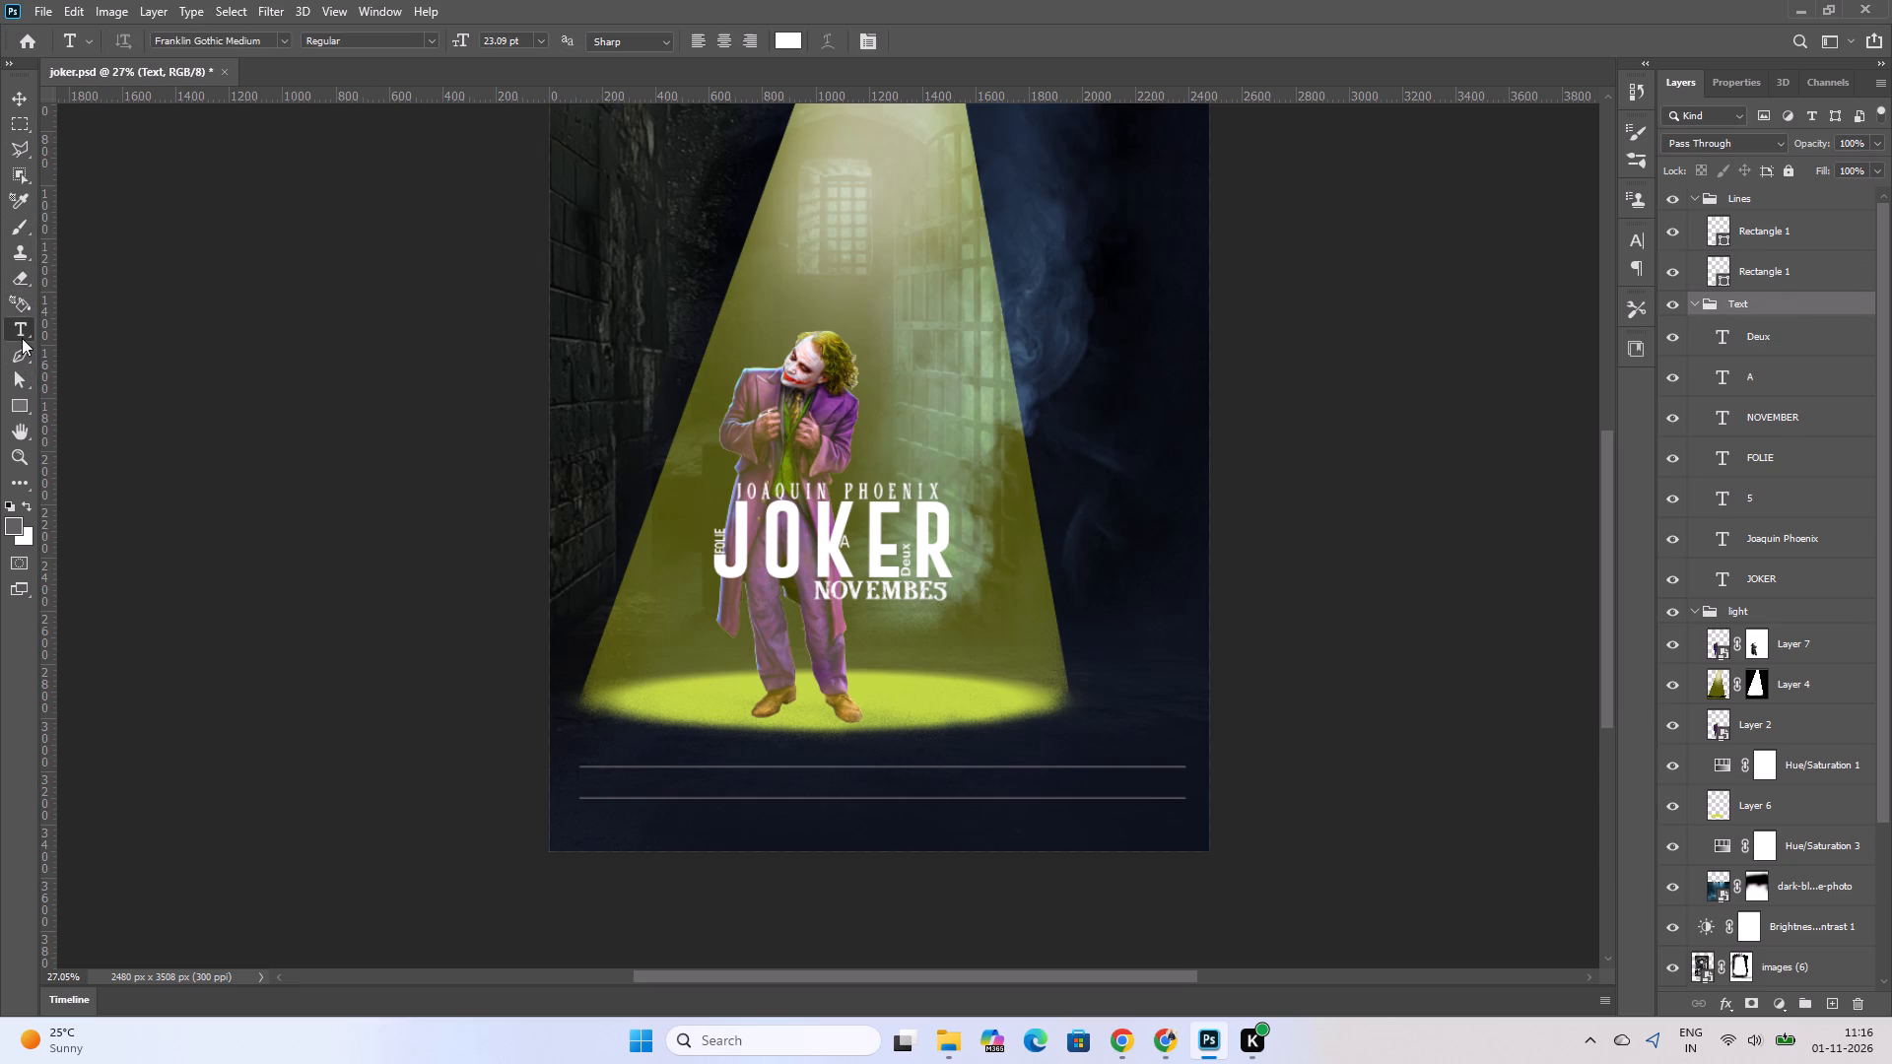
drag(571, 698, 1181, 833)
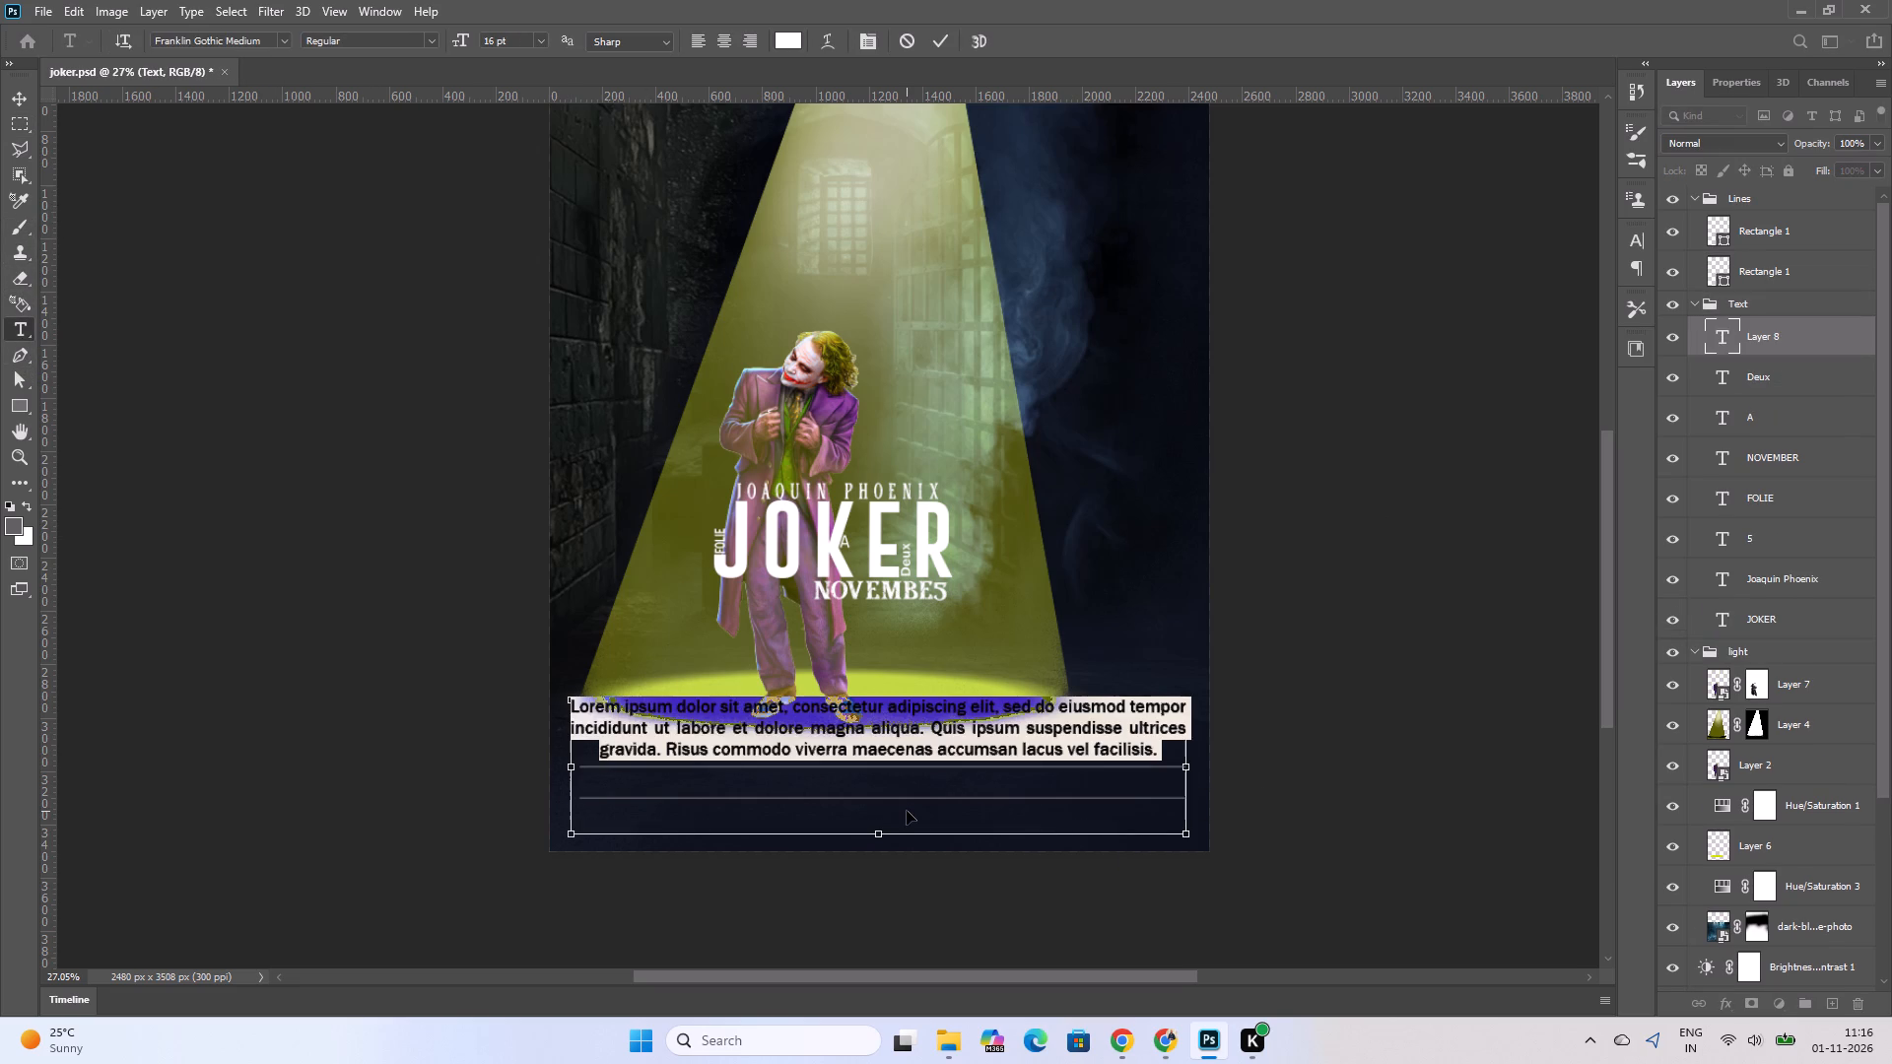
key(ctrl+v)
Set the font size of the whole pasted description to 12 pt.
key(ctrl+a)
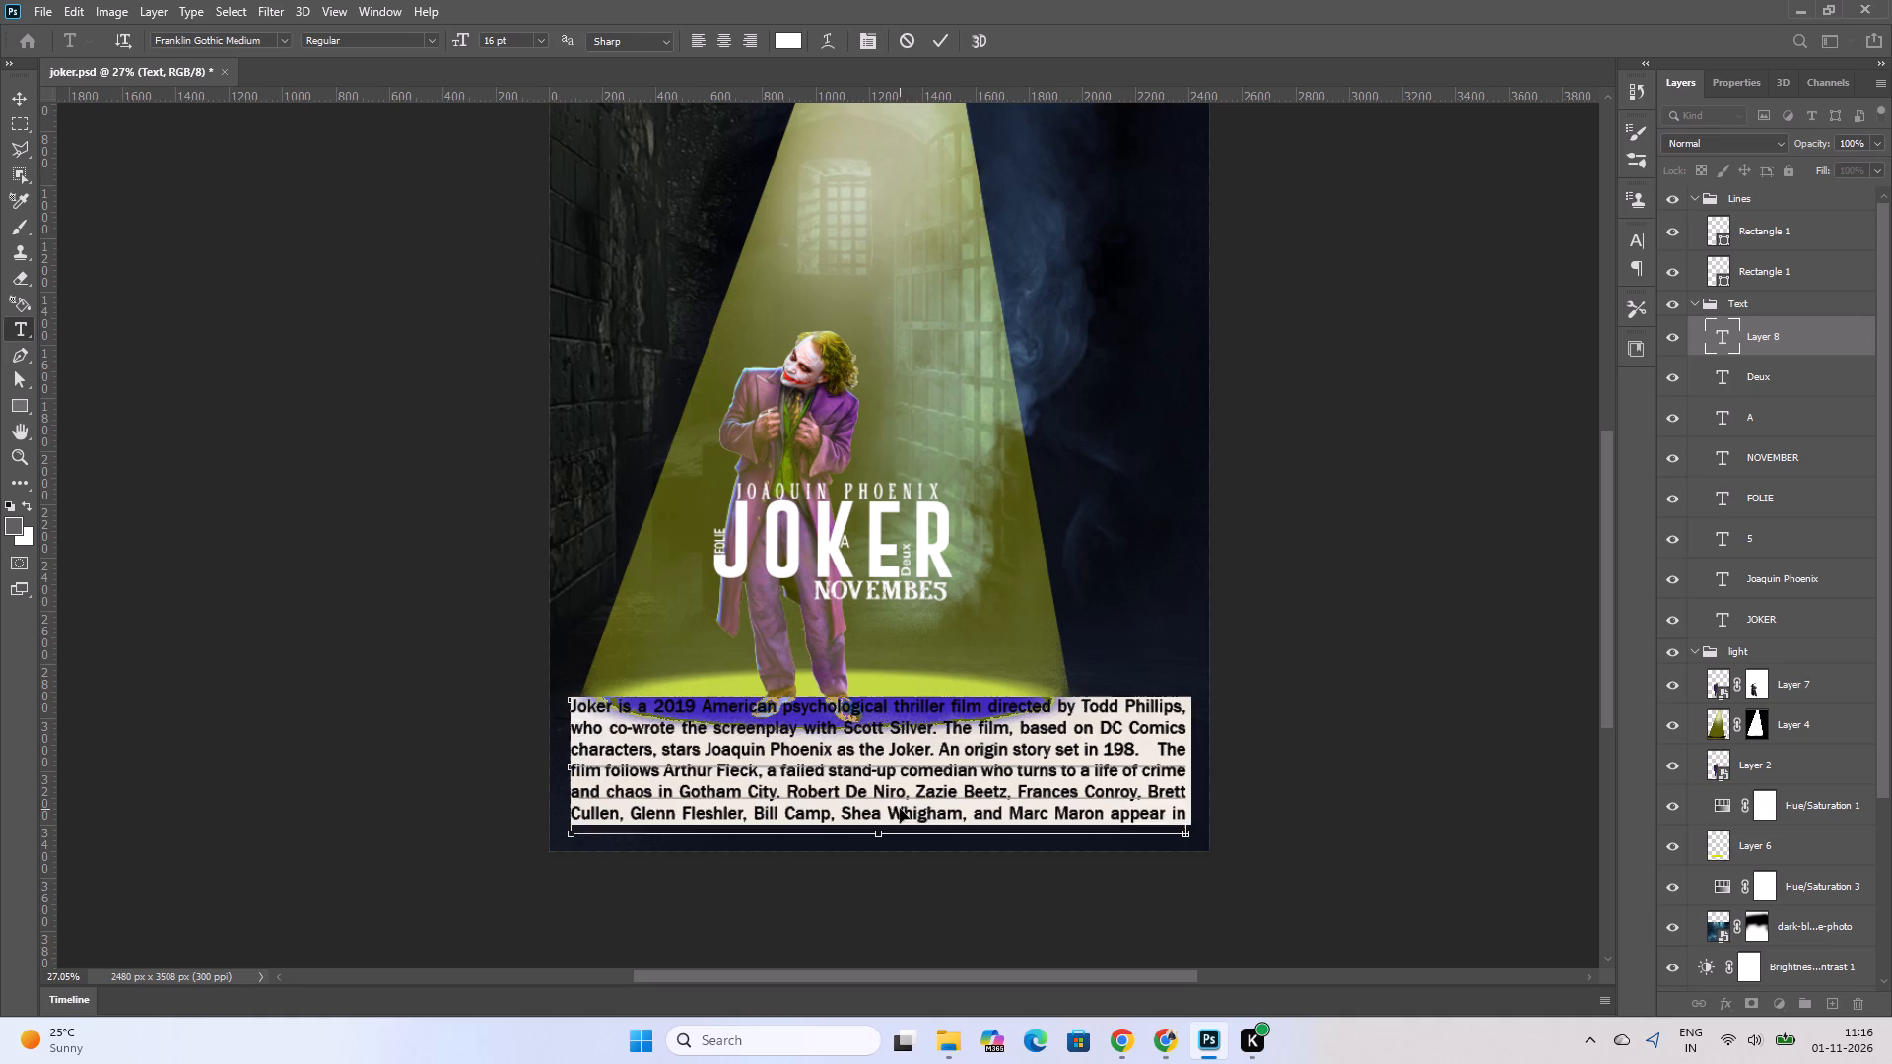
click(1751, 95)
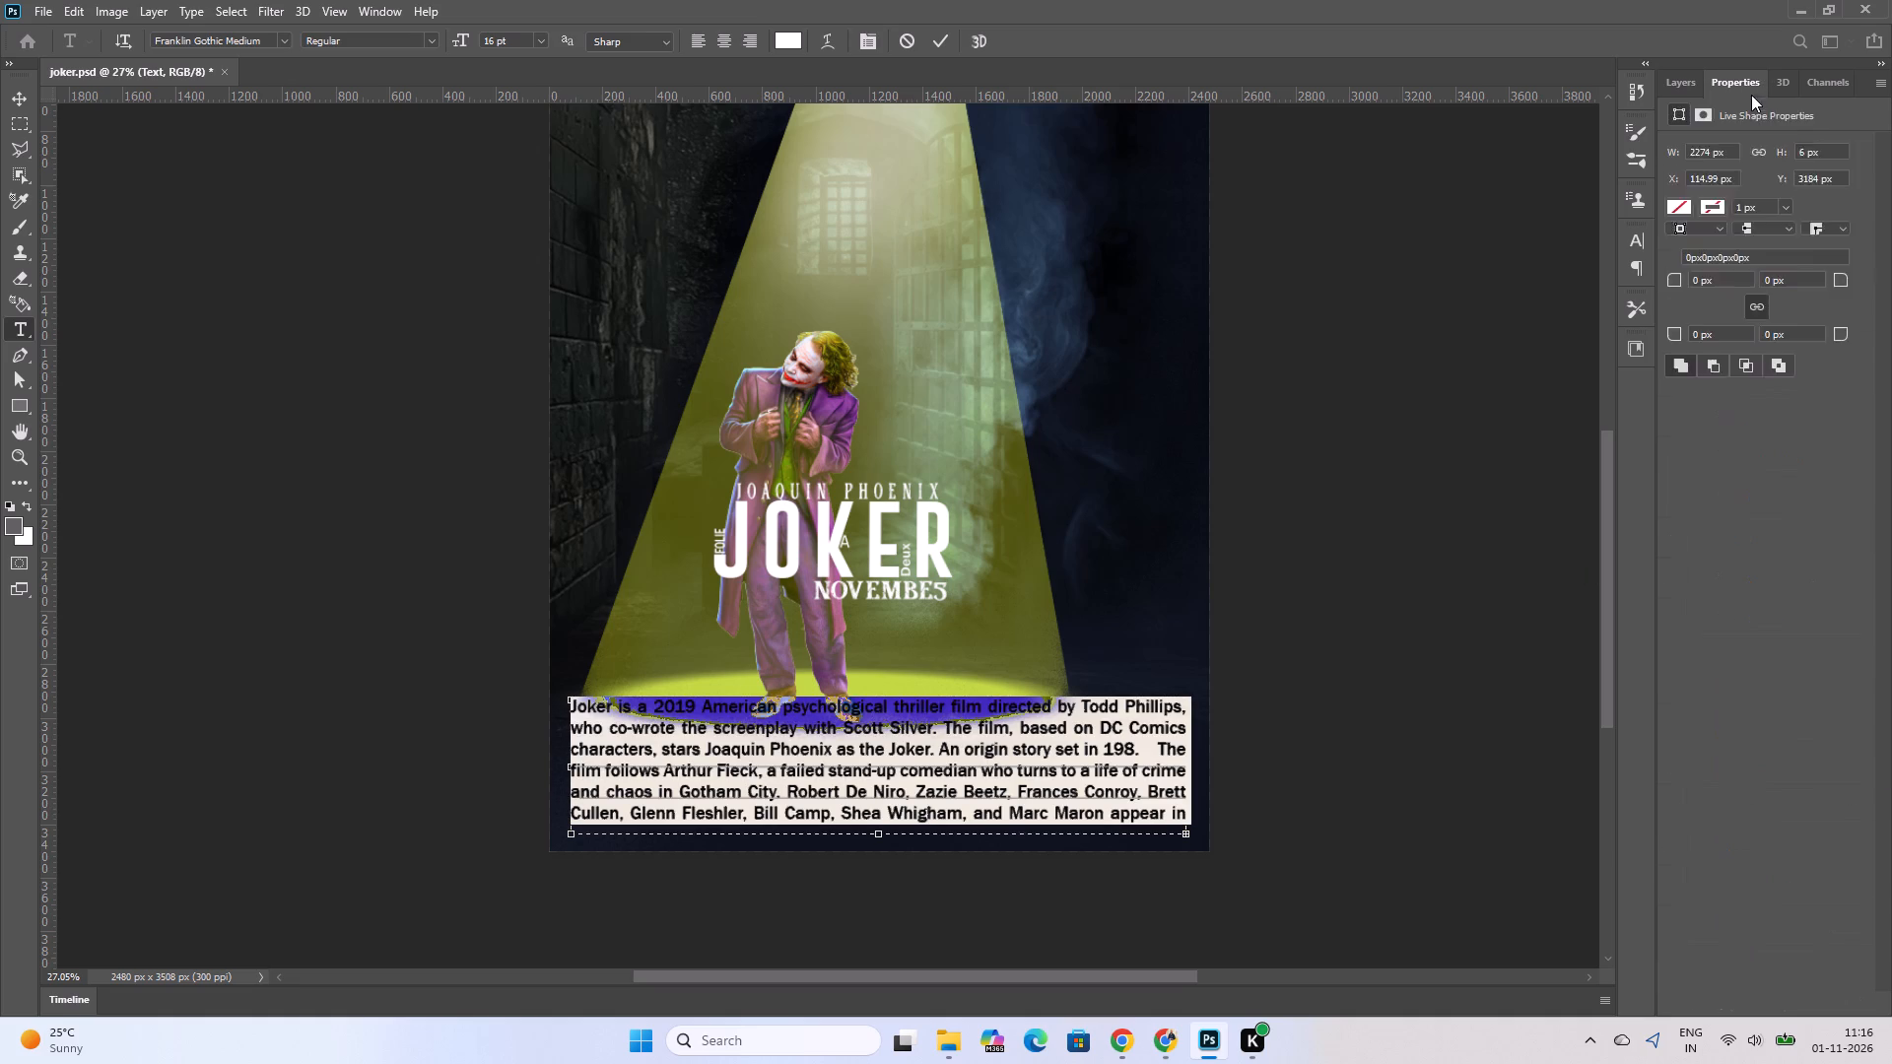
click(1737, 335)
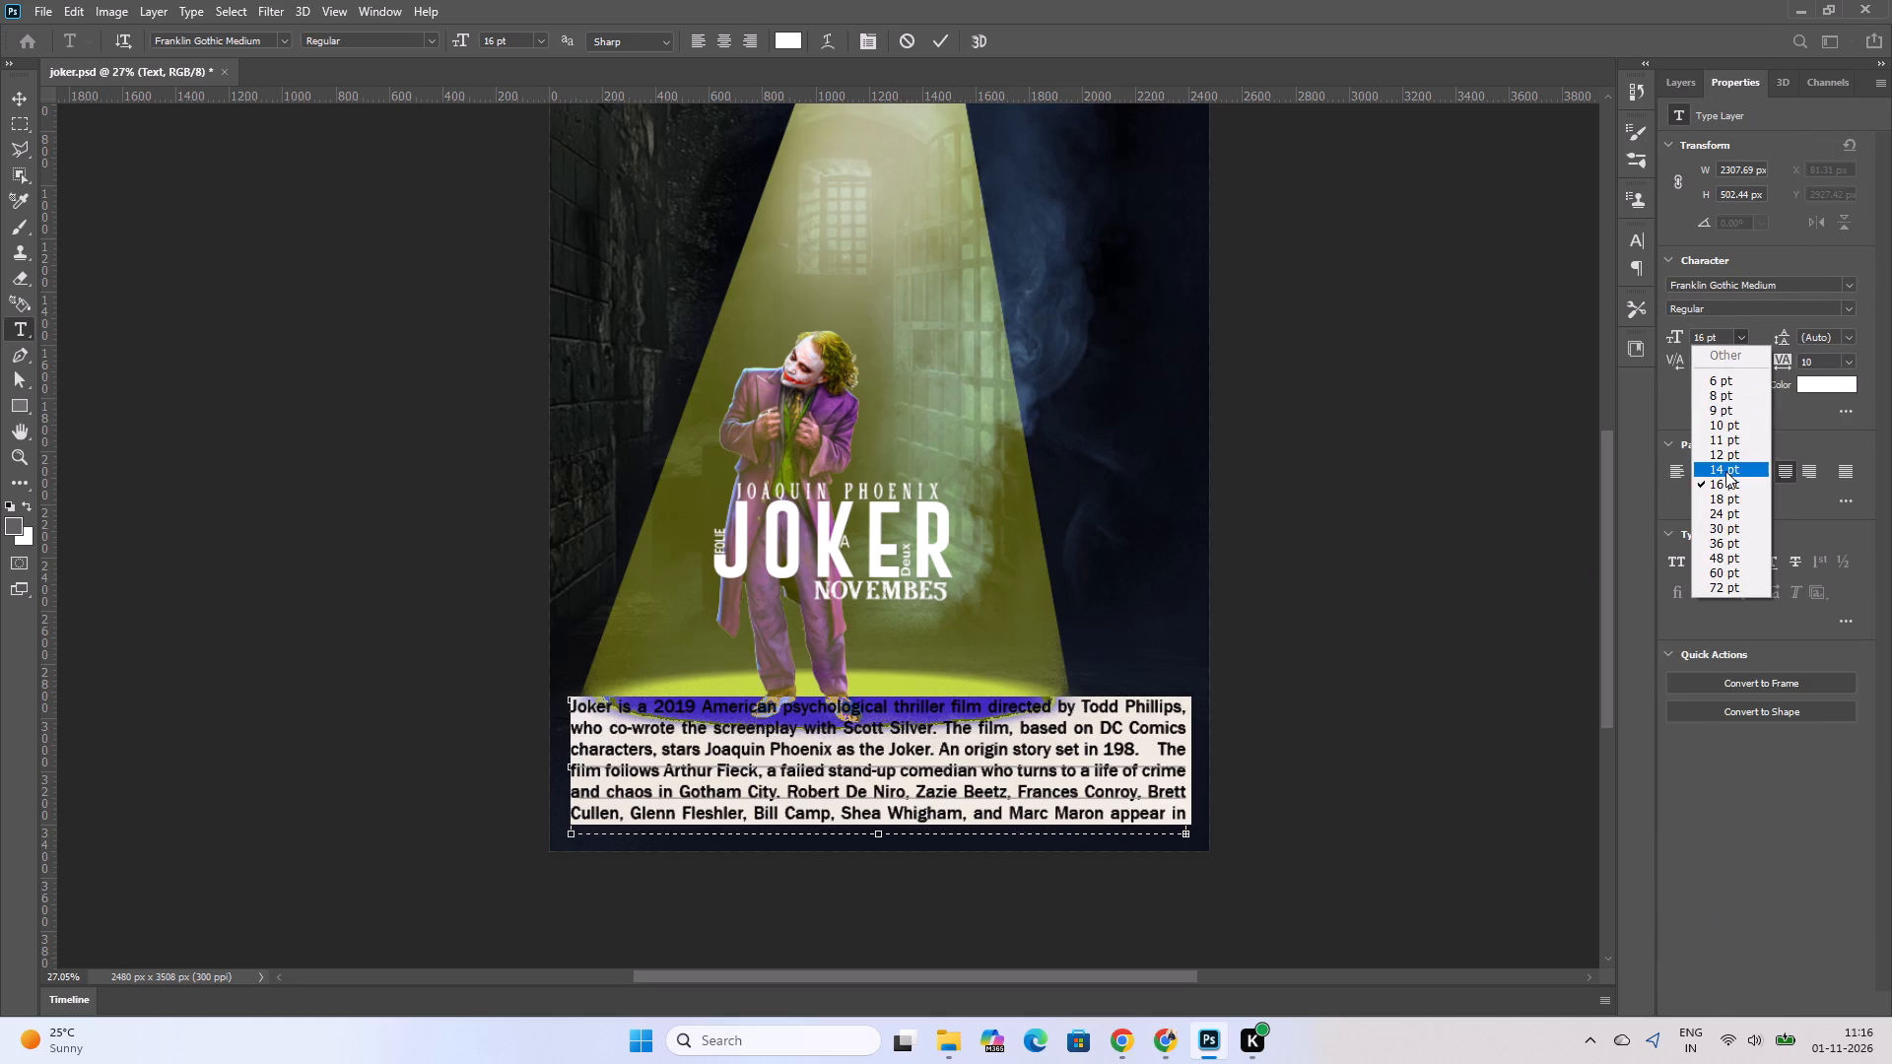
click(1724, 450)
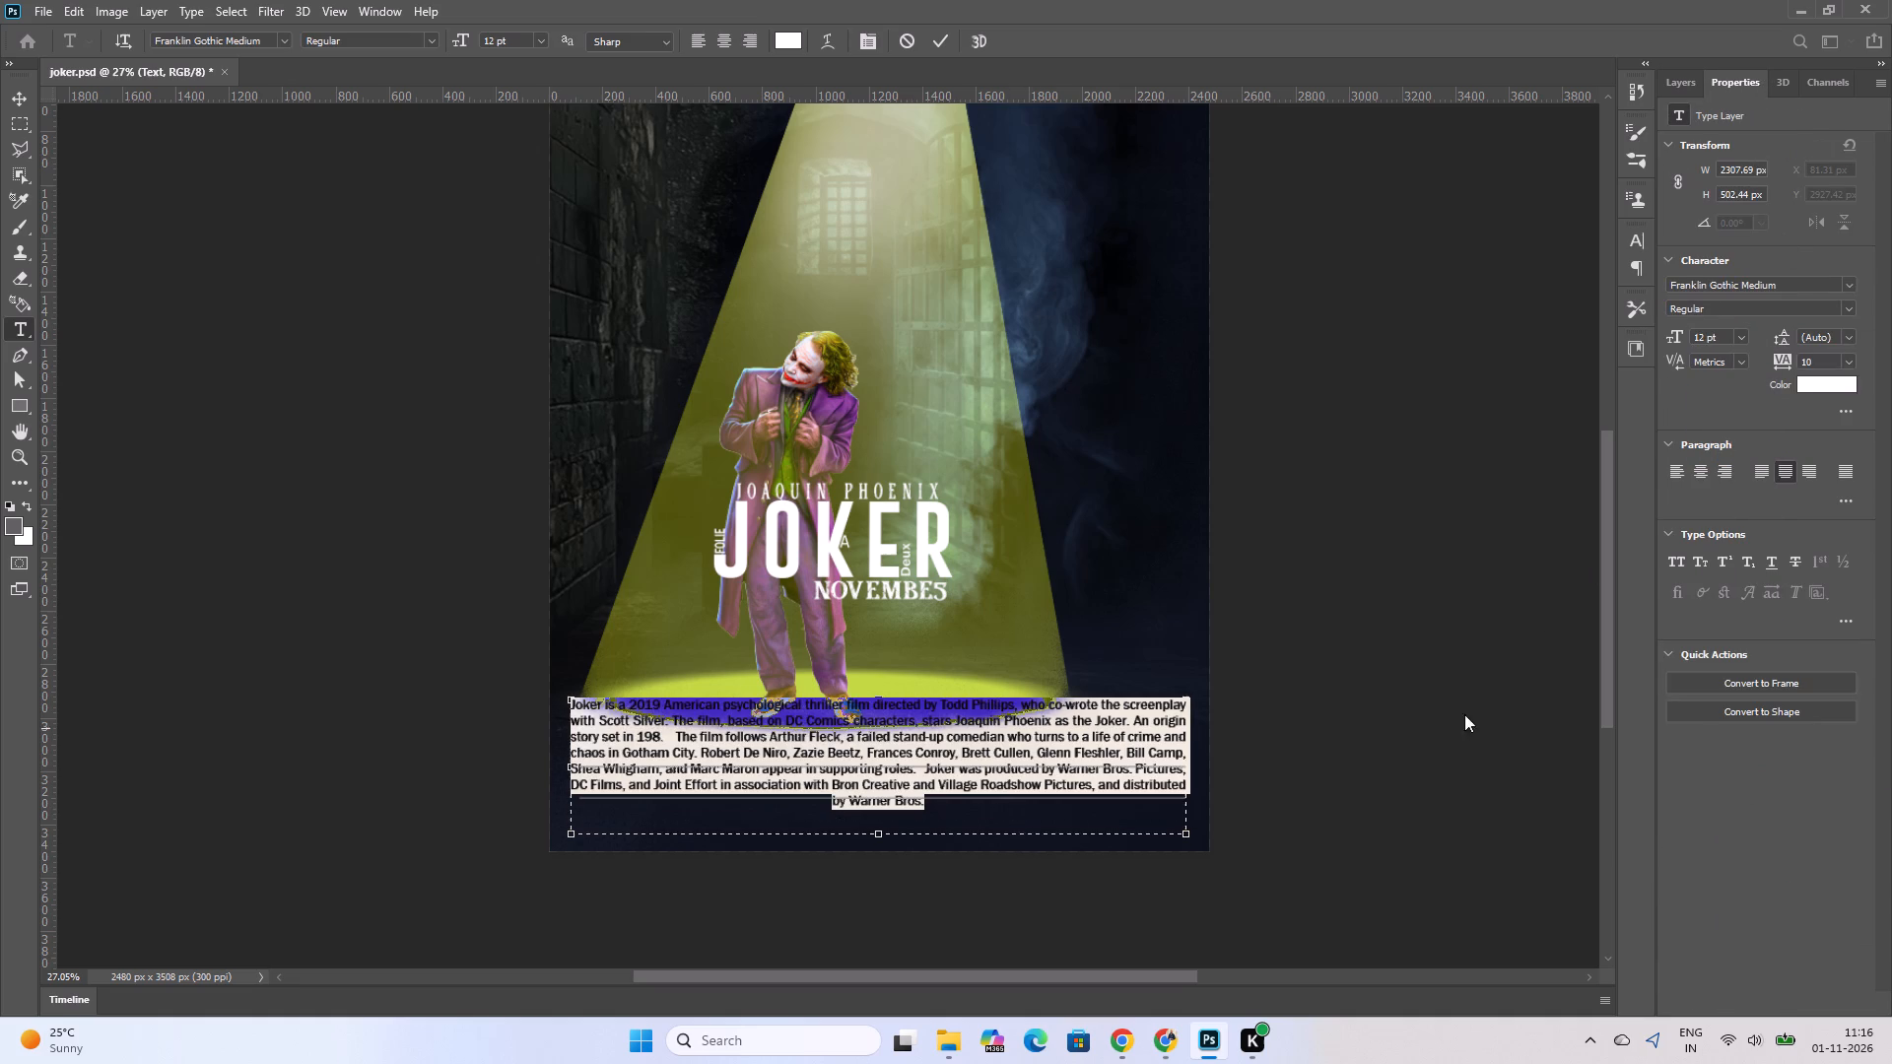
Resize the description's text box to about 1650 px wide and 570 px high, reaching the poster's bottom edge.
drag(1184, 766, 1005, 804)
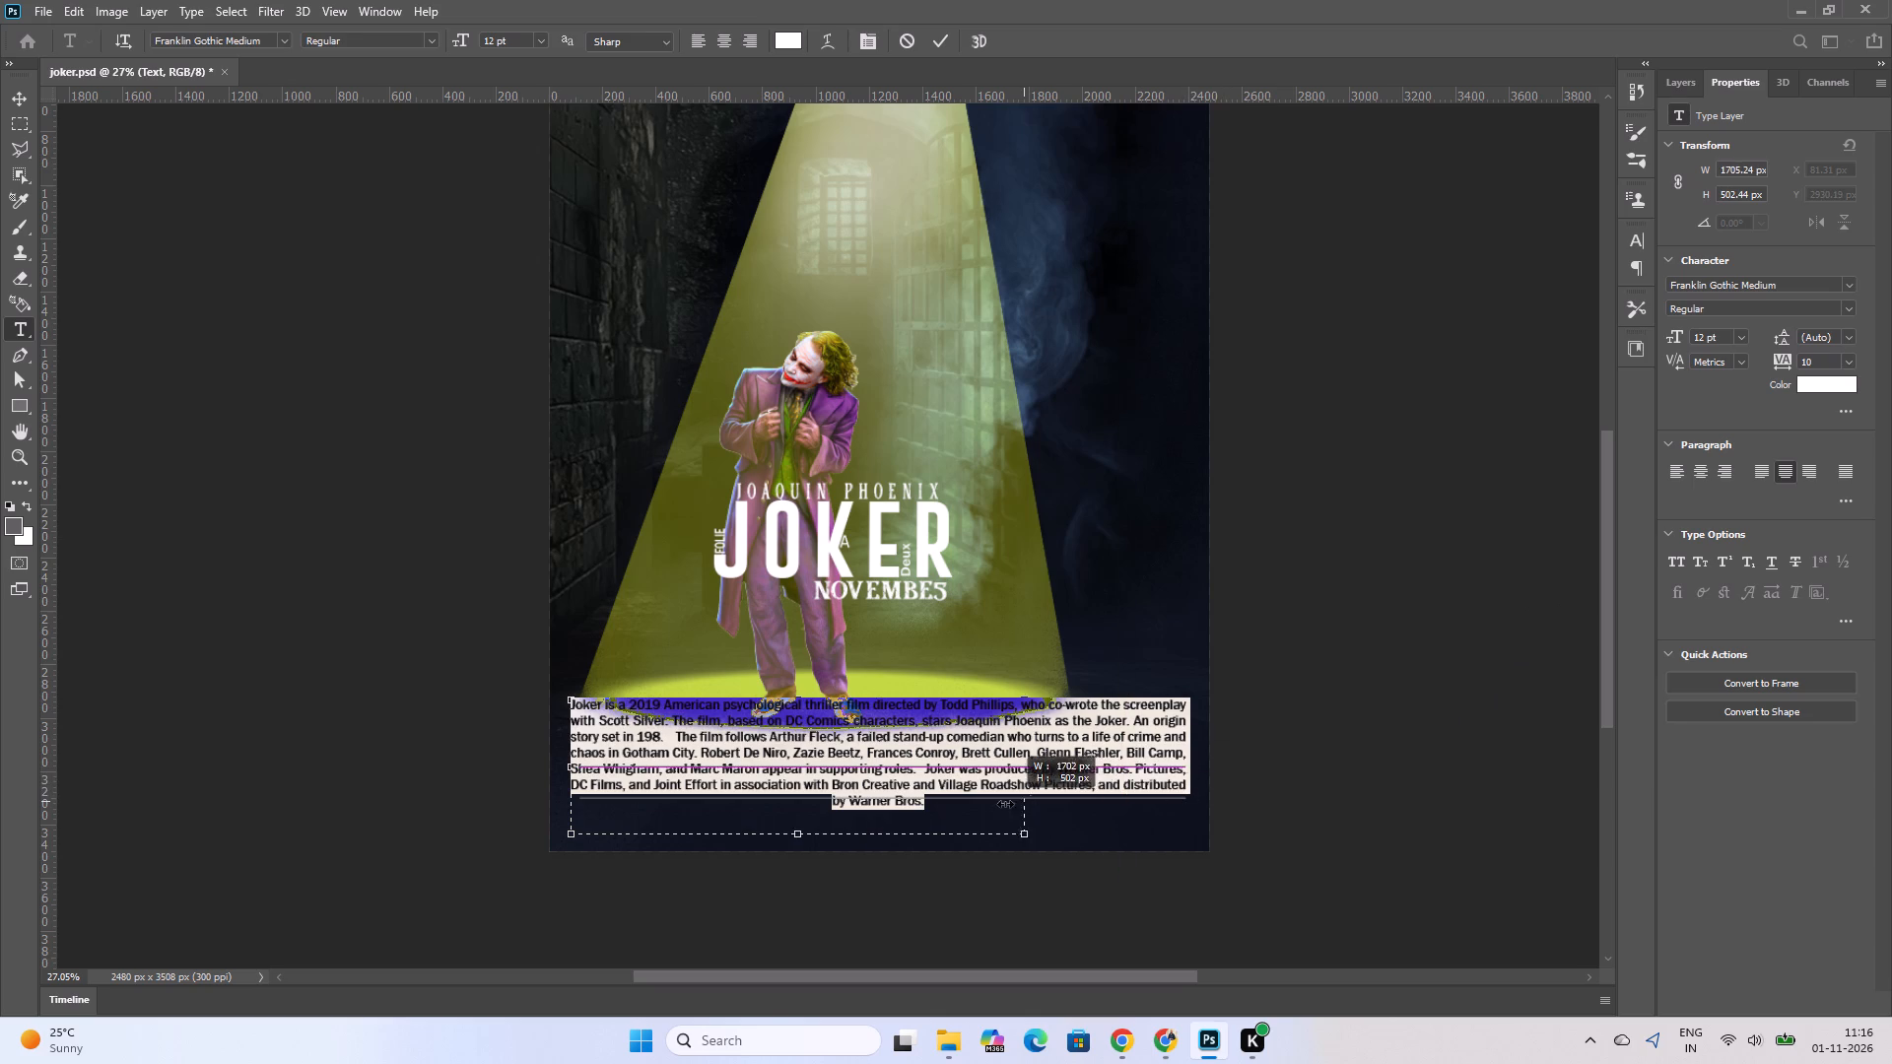
drag(1005, 804, 1000, 805)
drag(1007, 836, 1003, 857)
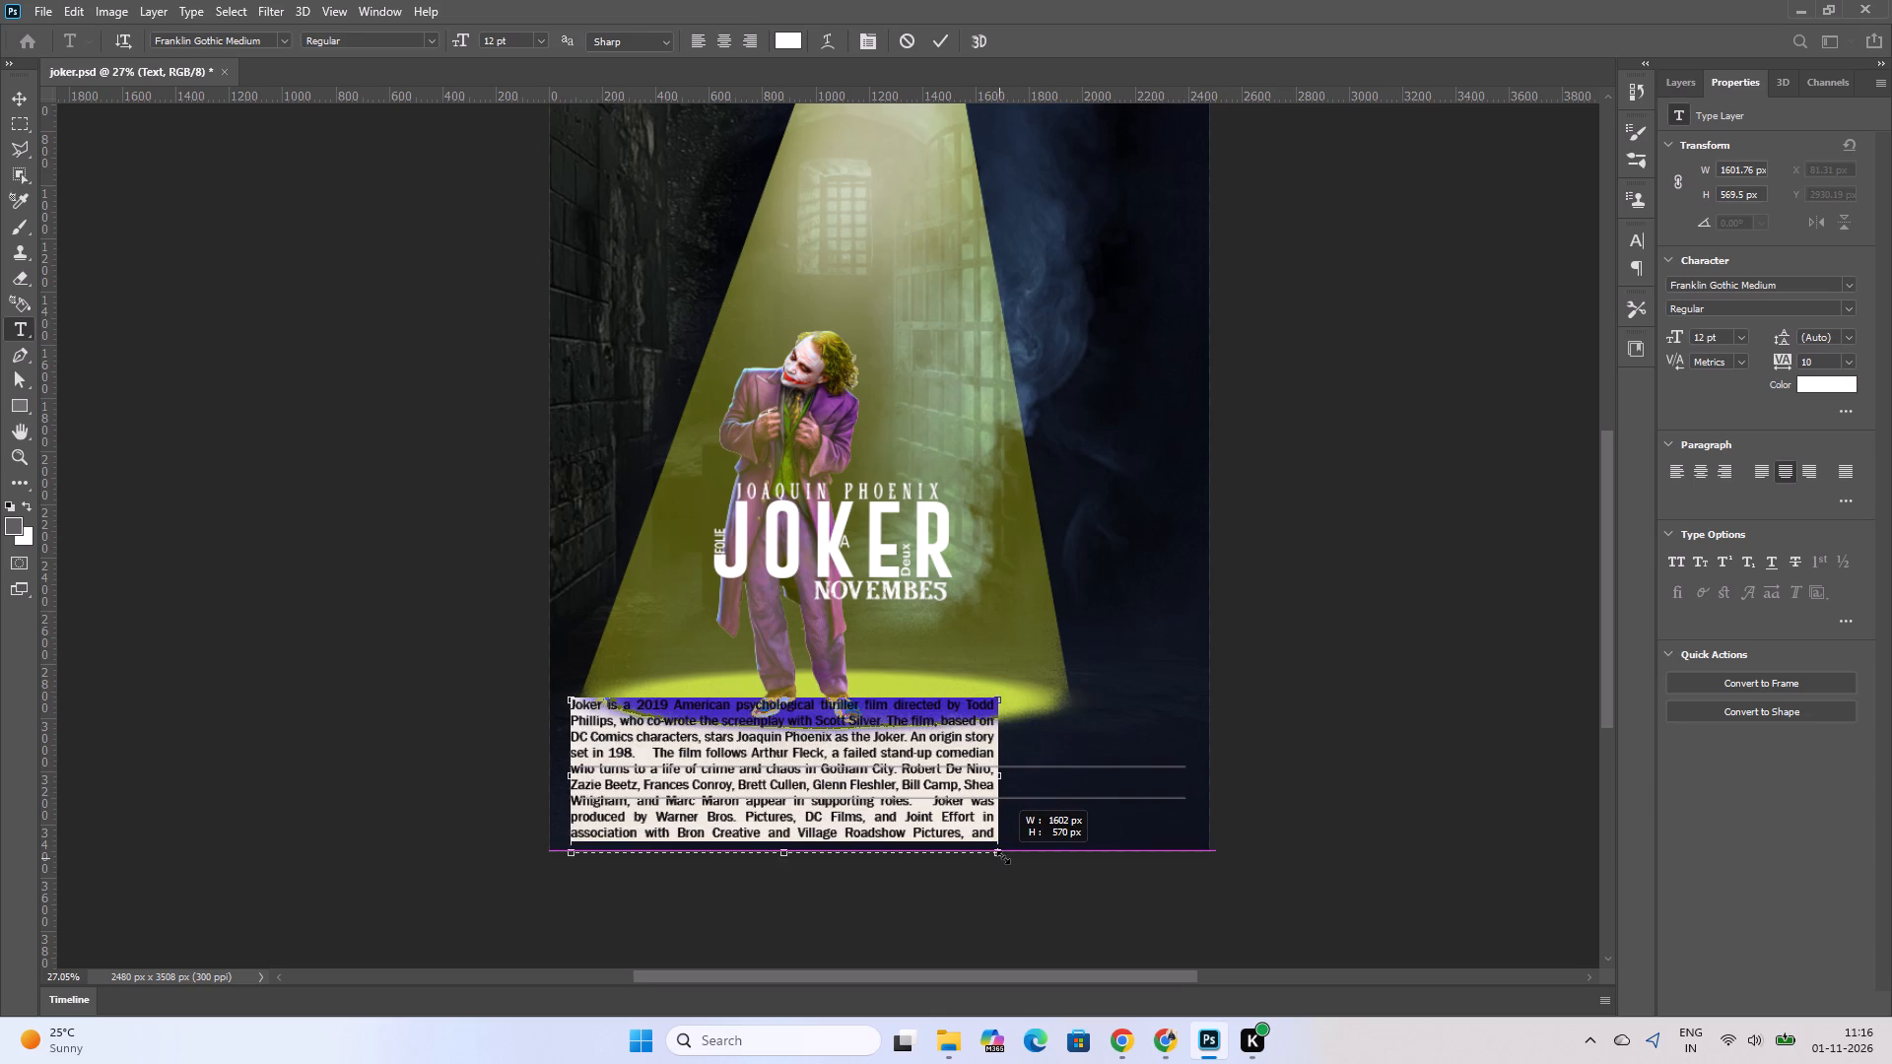
drag(1003, 857, 1185, 852)
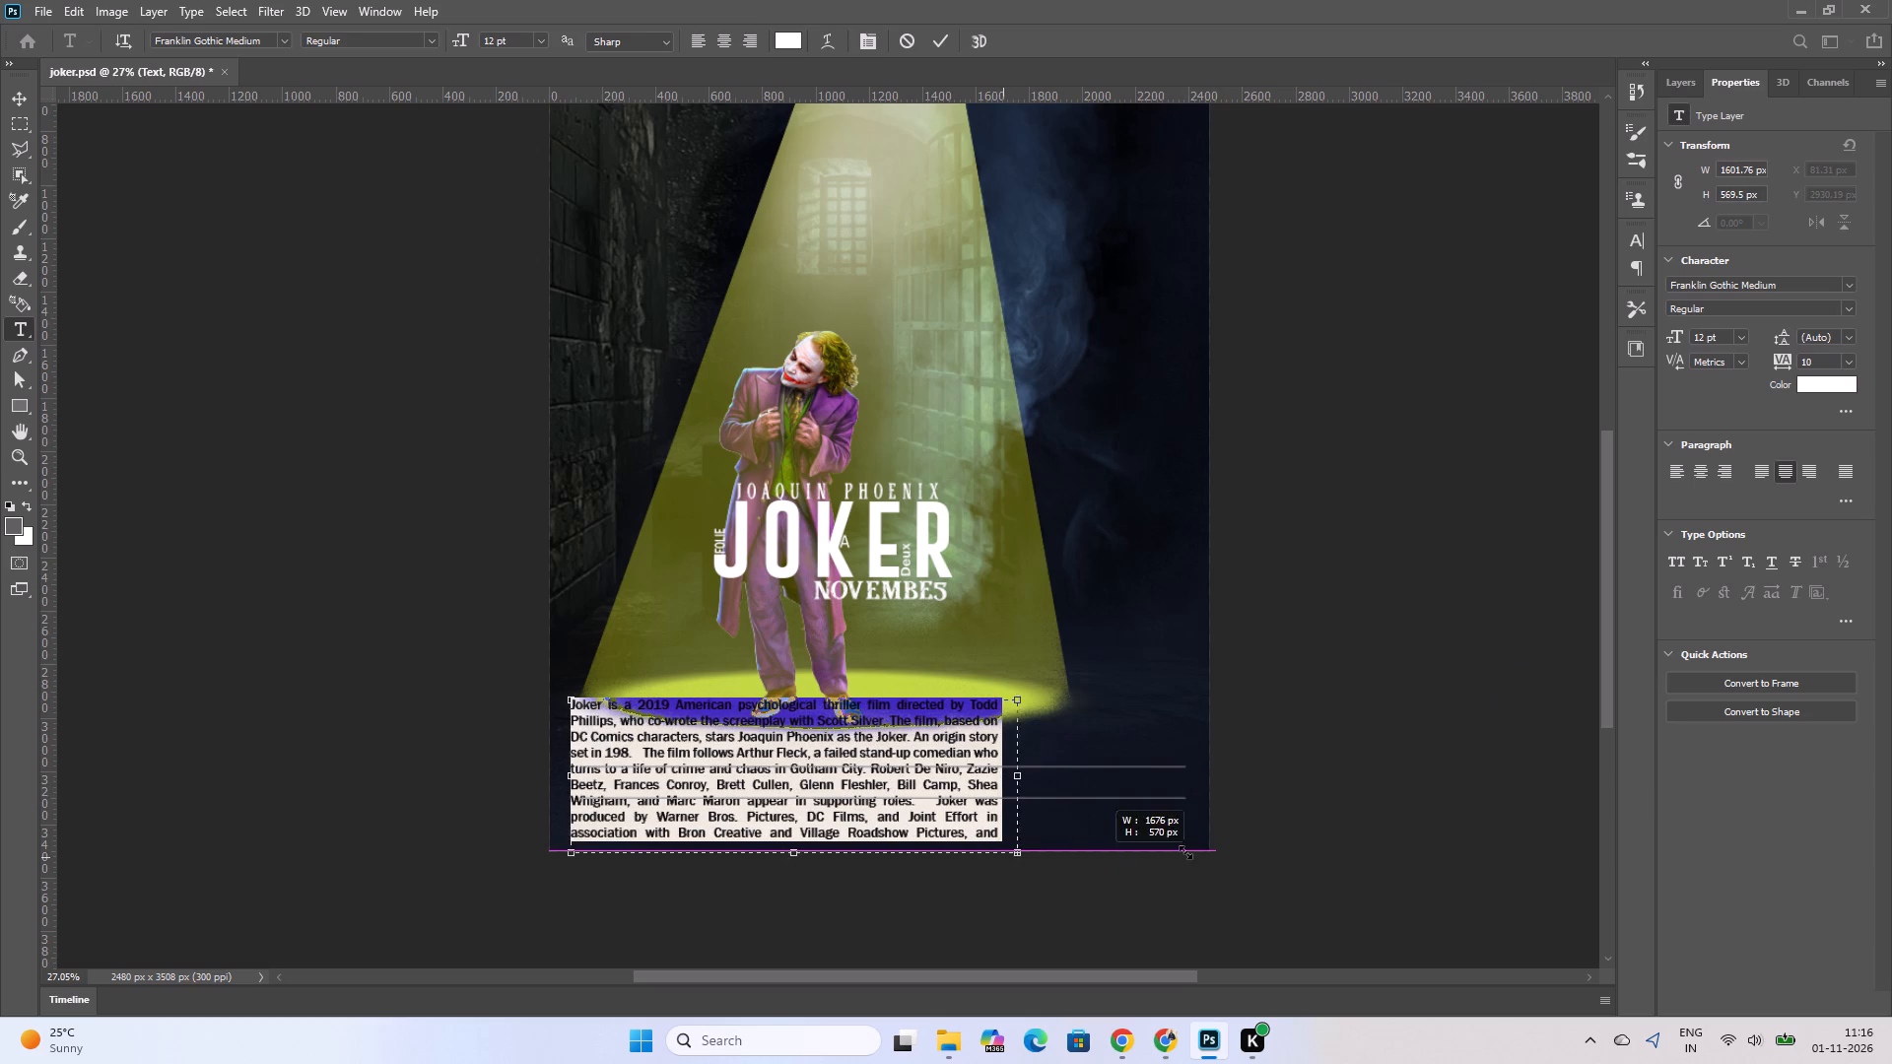
drag(1185, 852, 1161, 868)
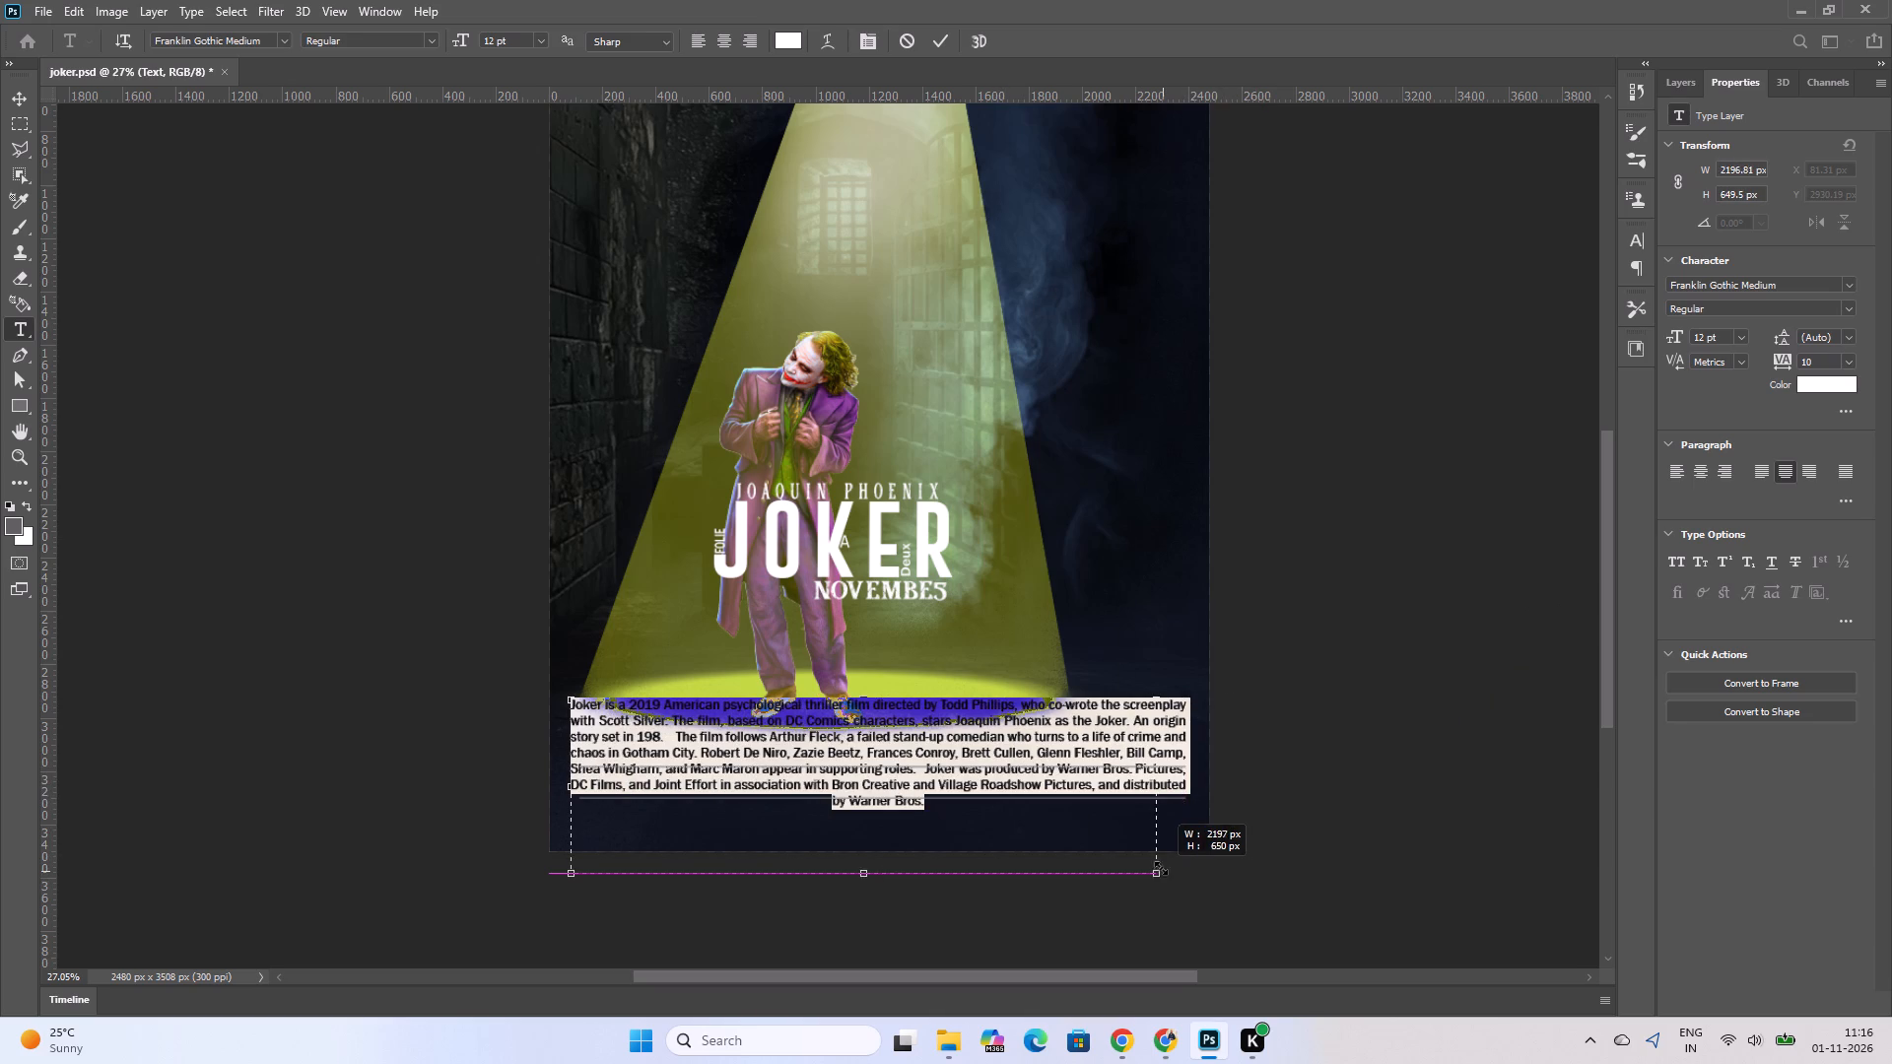
drag(1161, 868, 1091, 857)
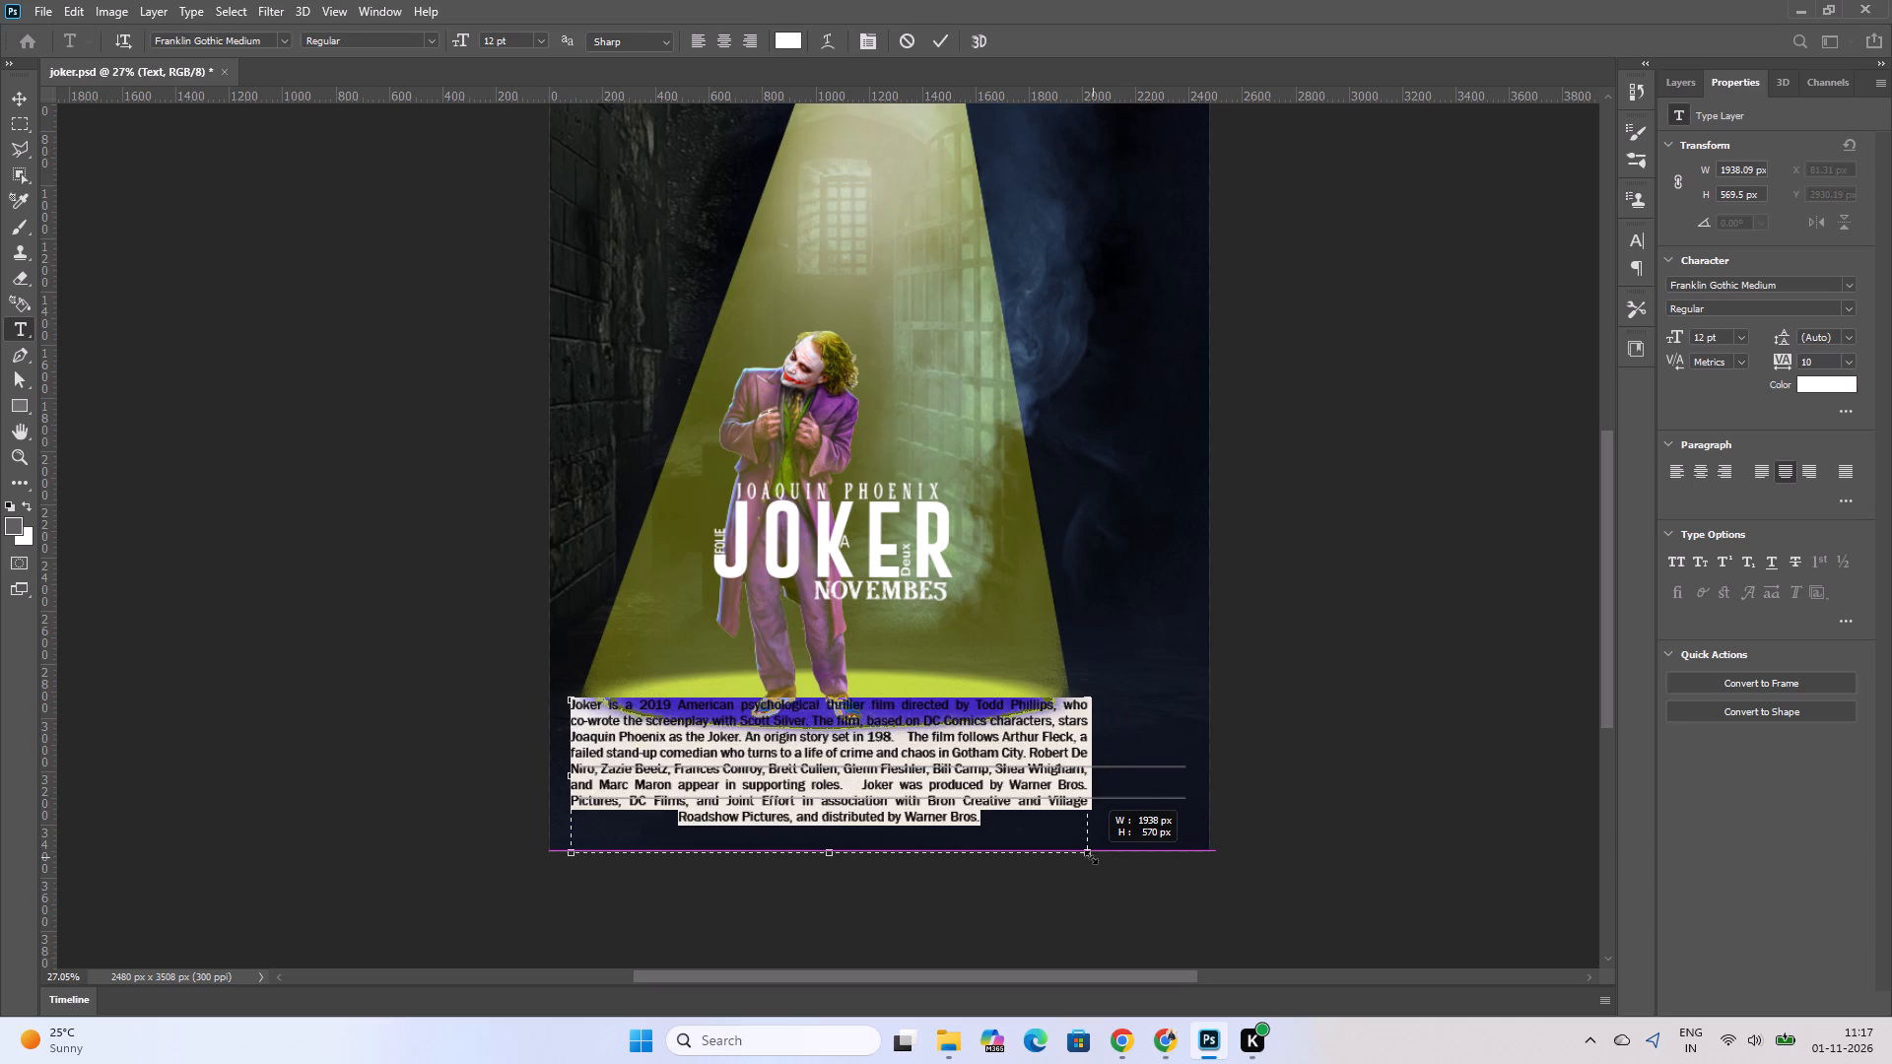
drag(1091, 857, 1018, 852)
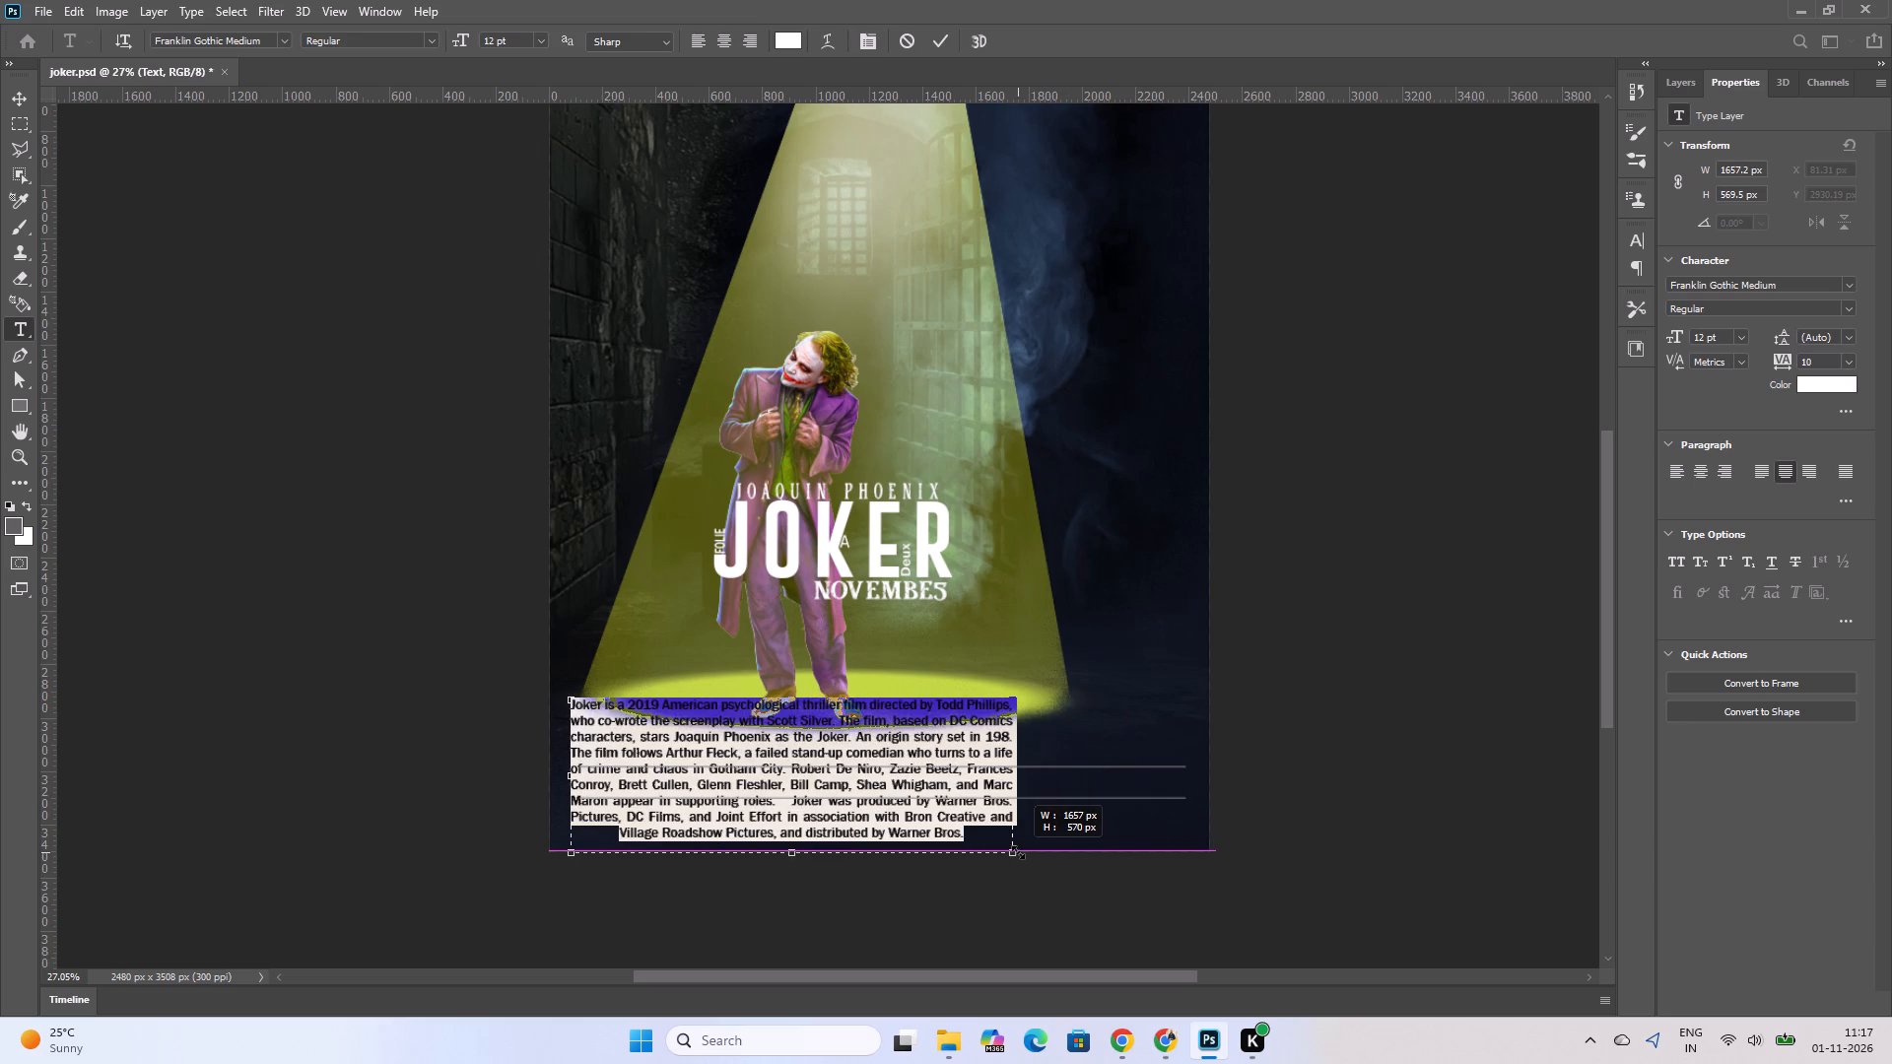
drag(1018, 852, 1016, 850)
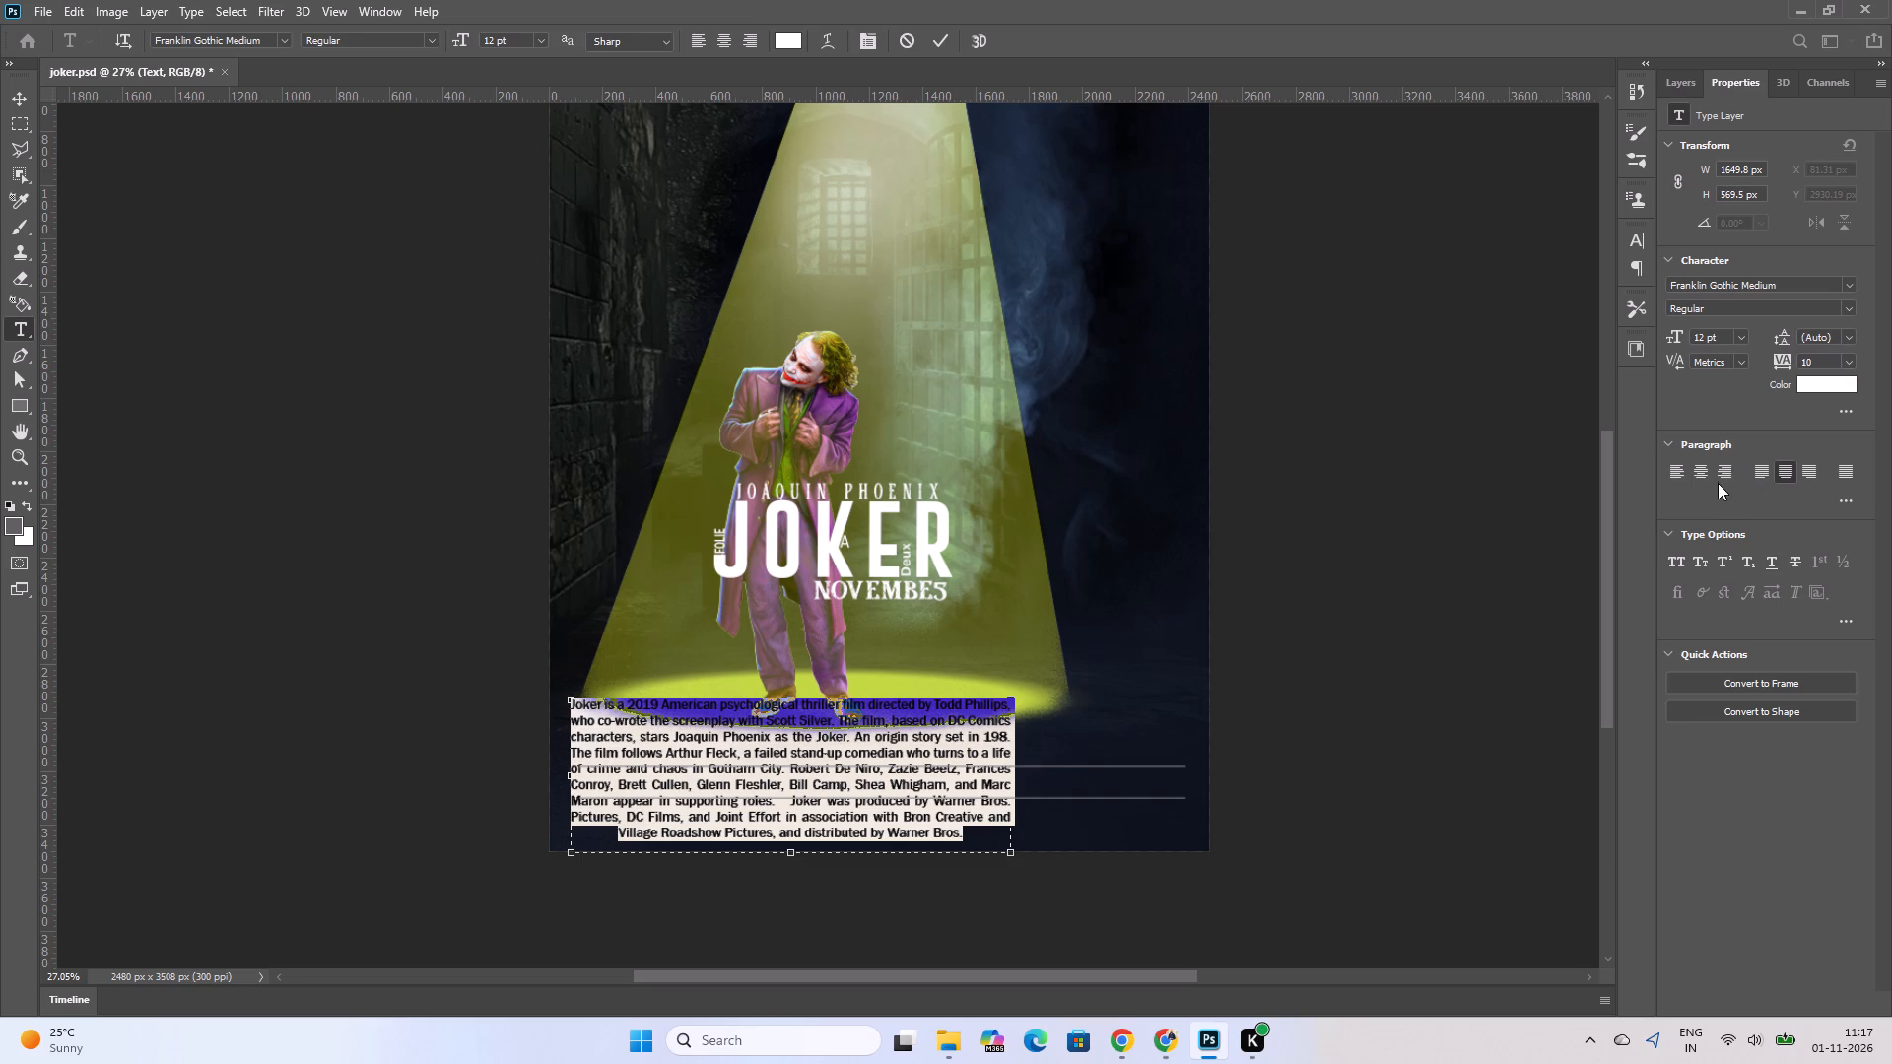
Justify the description paragraph with its last line aligned right.
click(1810, 476)
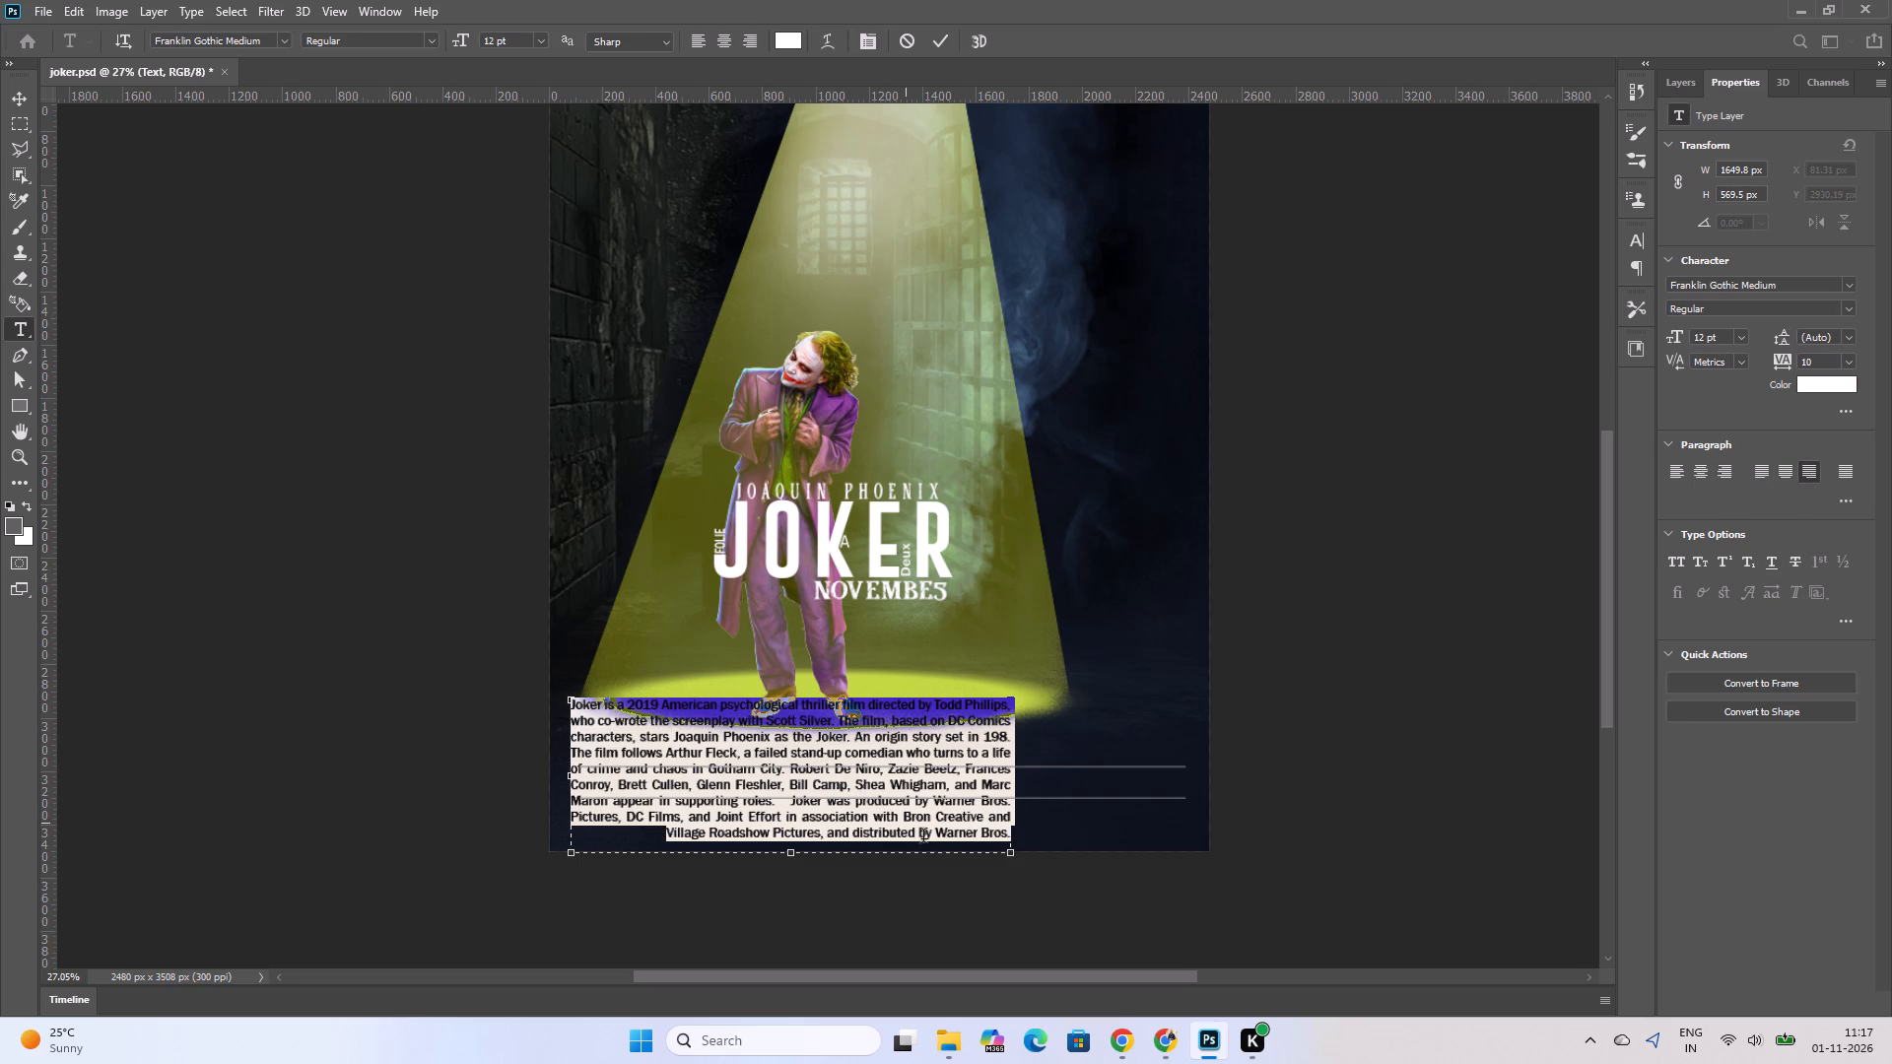
Move the description paragraph to the poster's lower-right corner, beside the Joker's feet and over the divider lines.
click(12, 96)
drag(914, 745, 1080, 697)
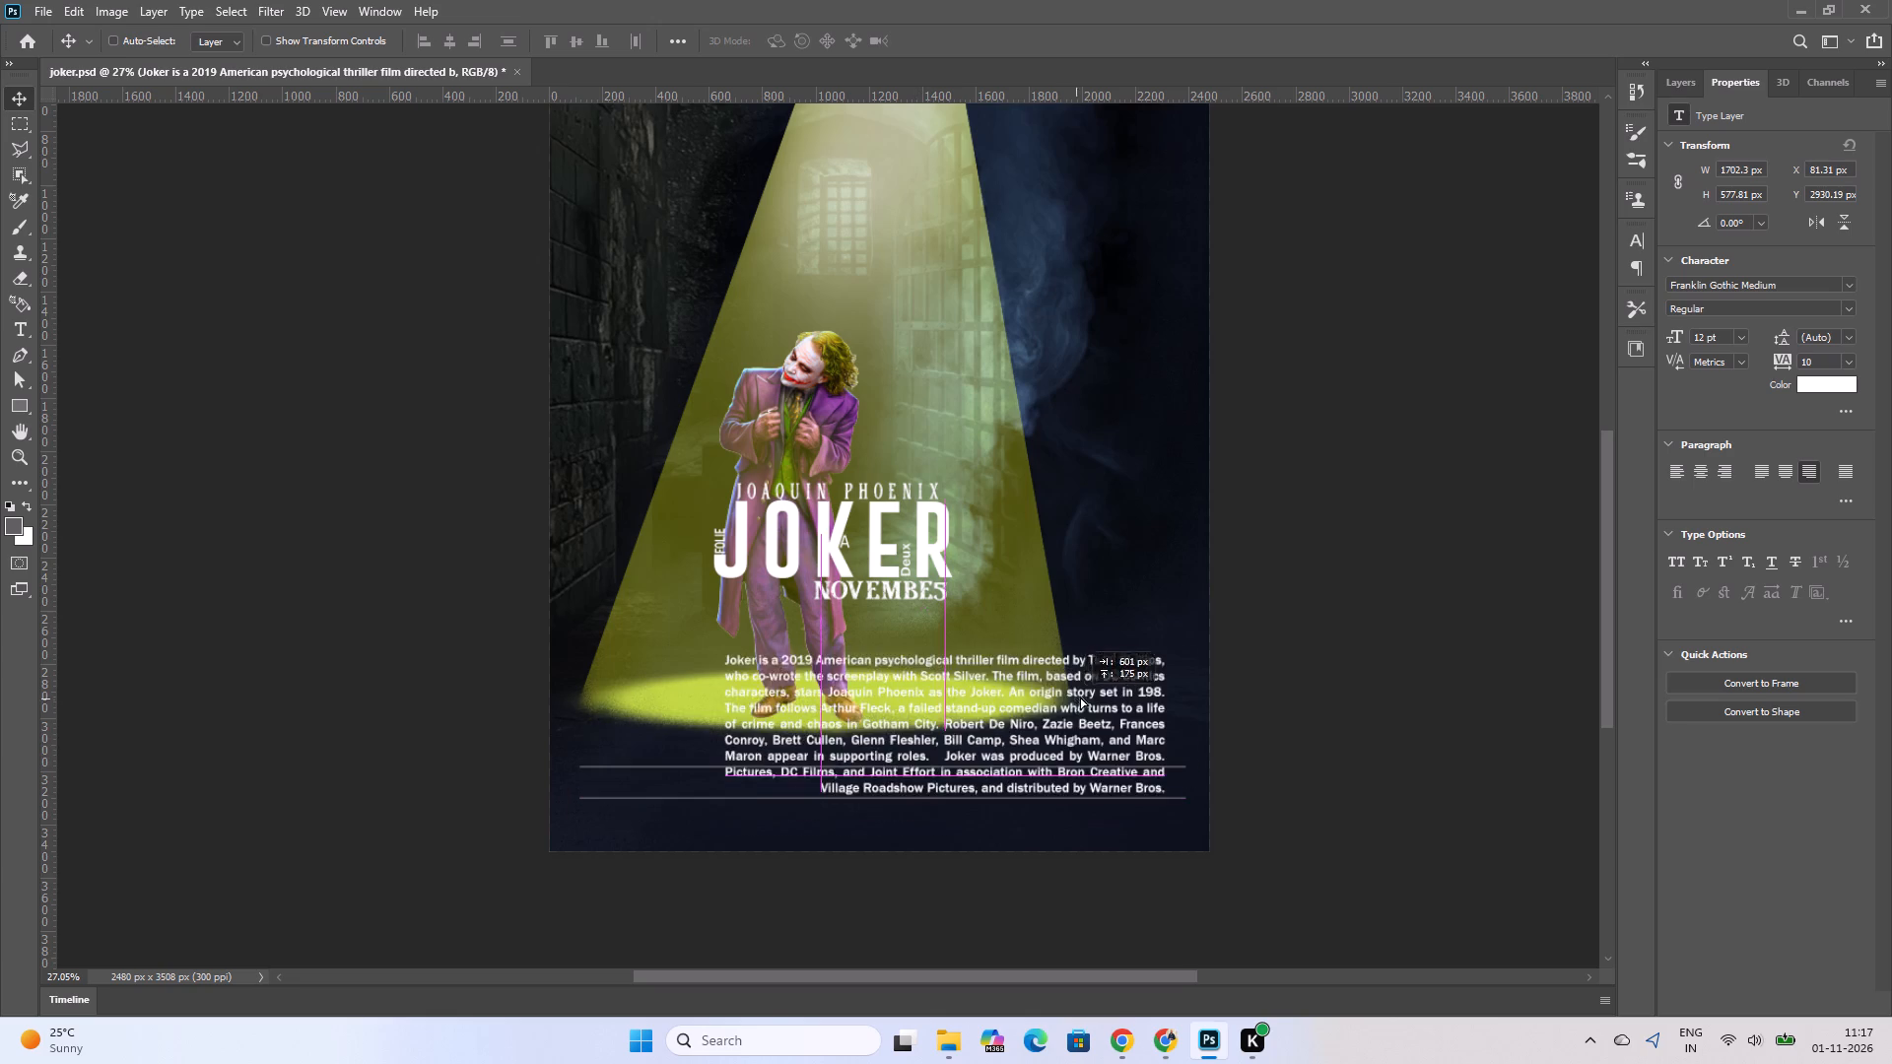
drag(1080, 697, 1095, 714)
Change the font of the whole description paragraph to Gobold Bold.
click(785, 690)
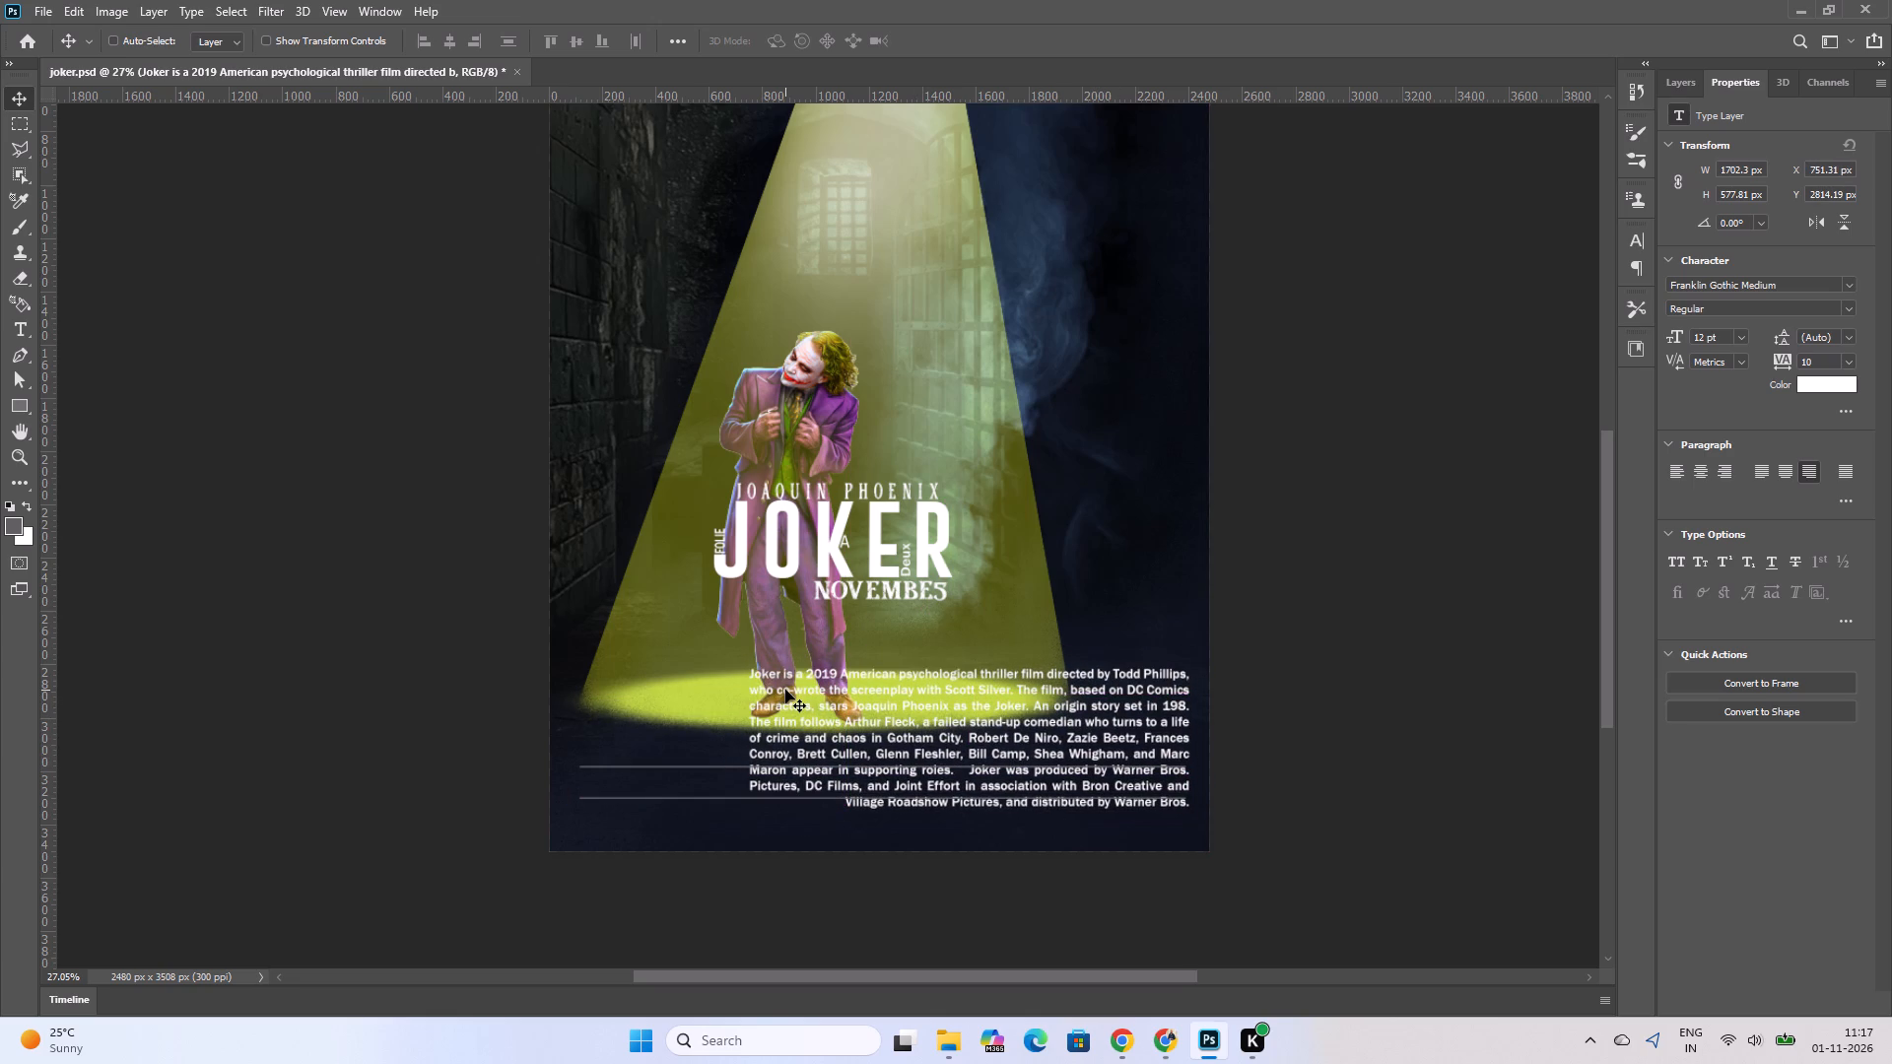
key(ctrl+t)
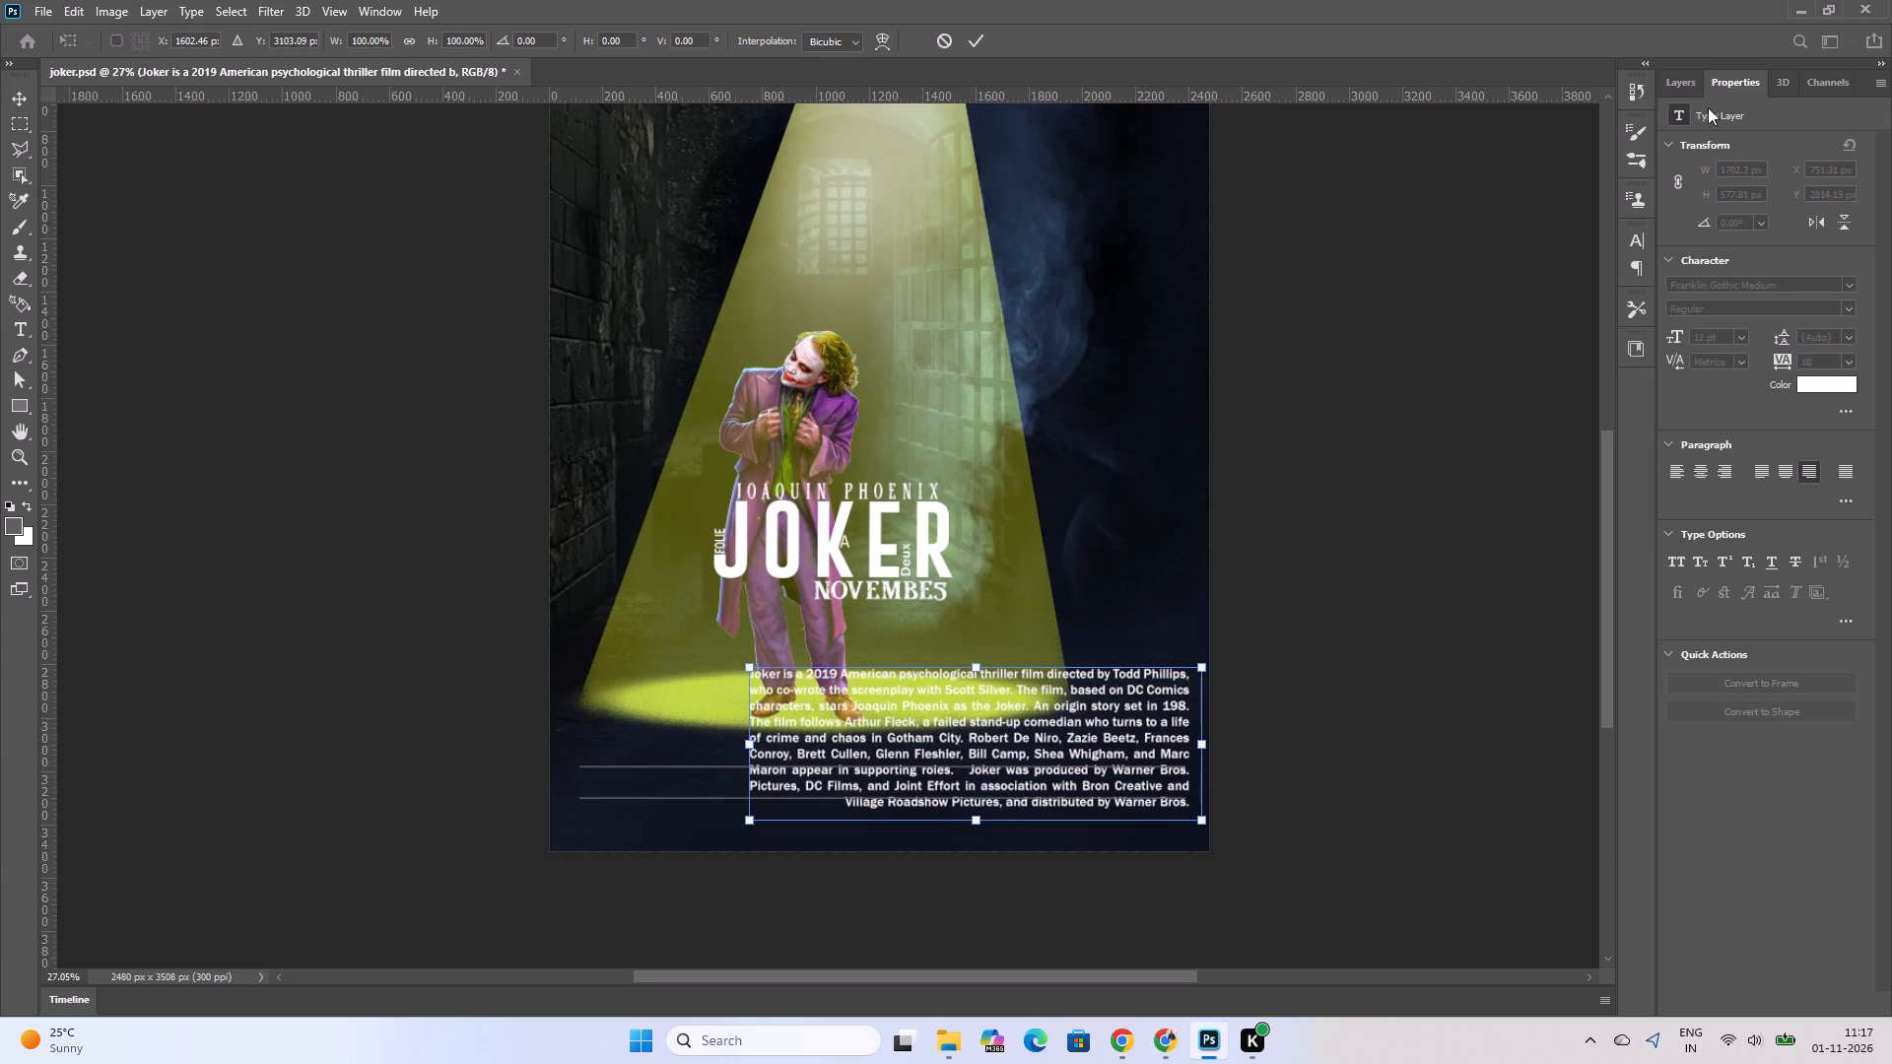
triple_click(1031, 756)
triple_click(1031, 756)
double_click(1031, 756)
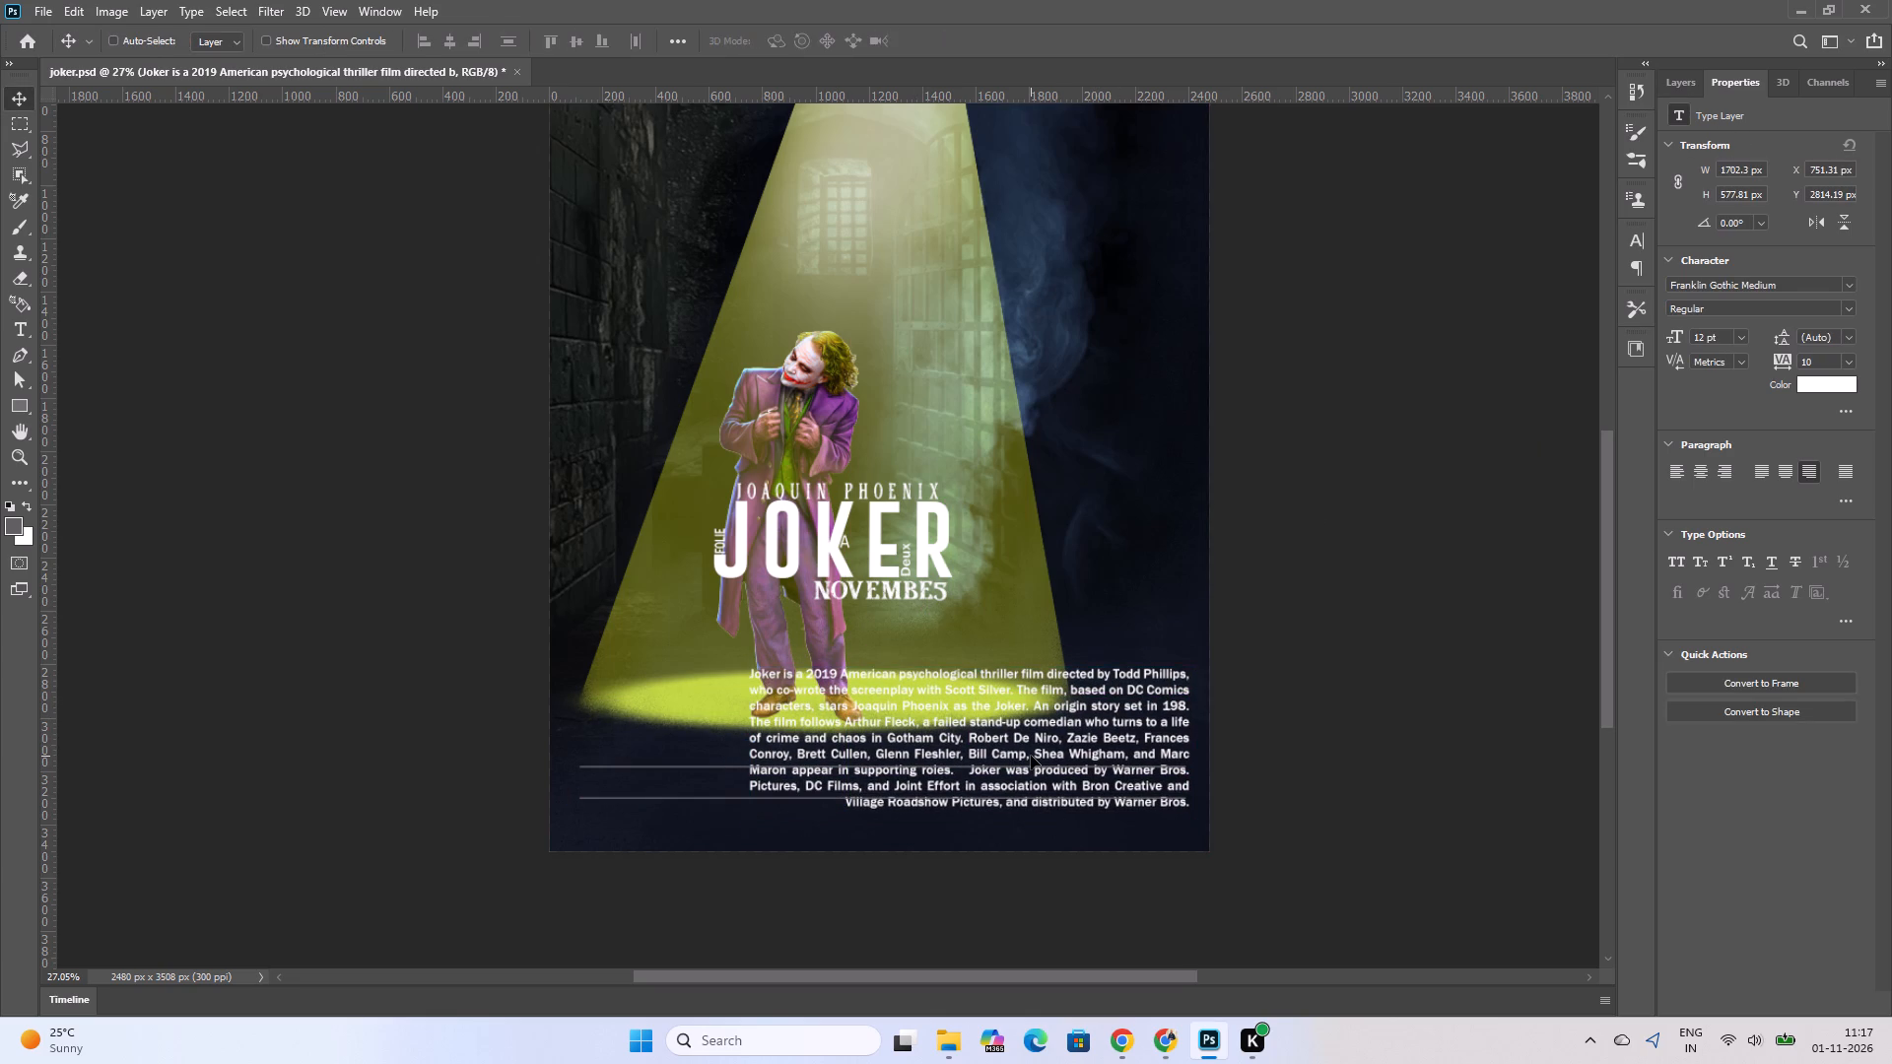
triple_click(1039, 742)
triple_click(1125, 732)
click(1125, 732)
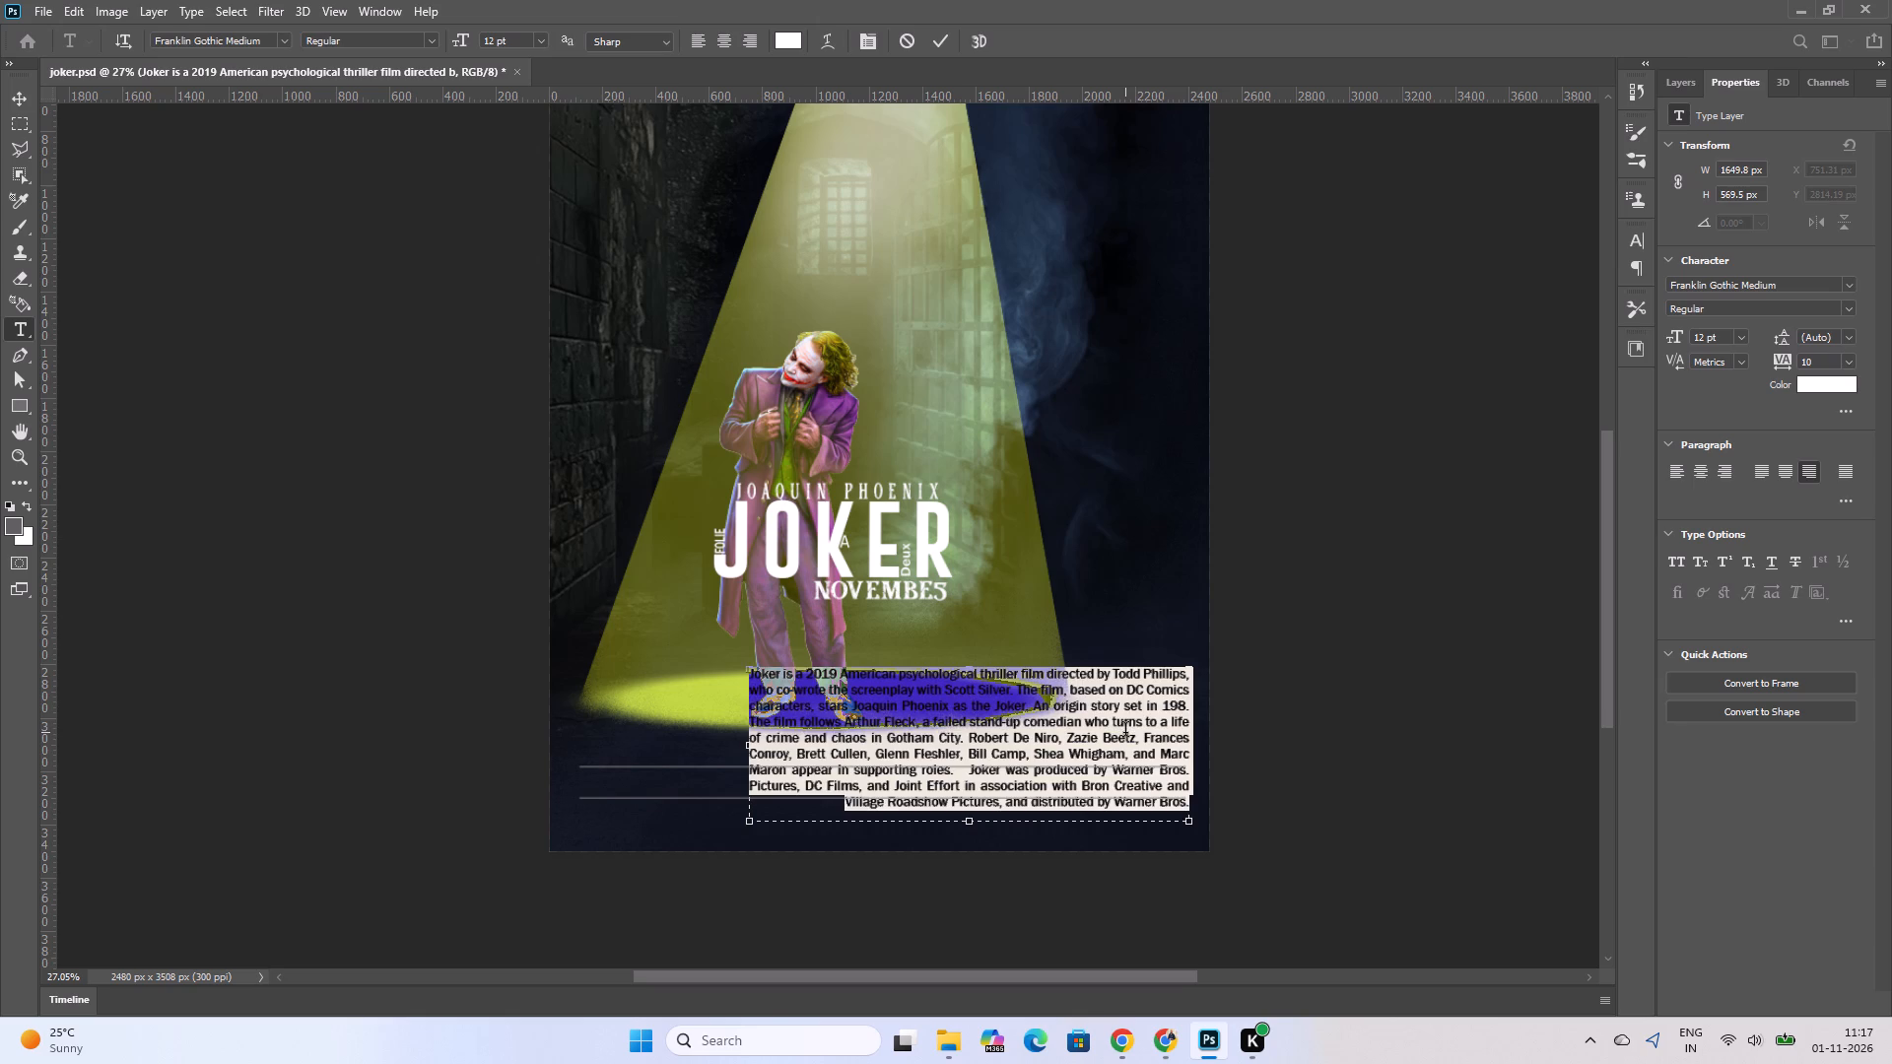
click(1856, 284)
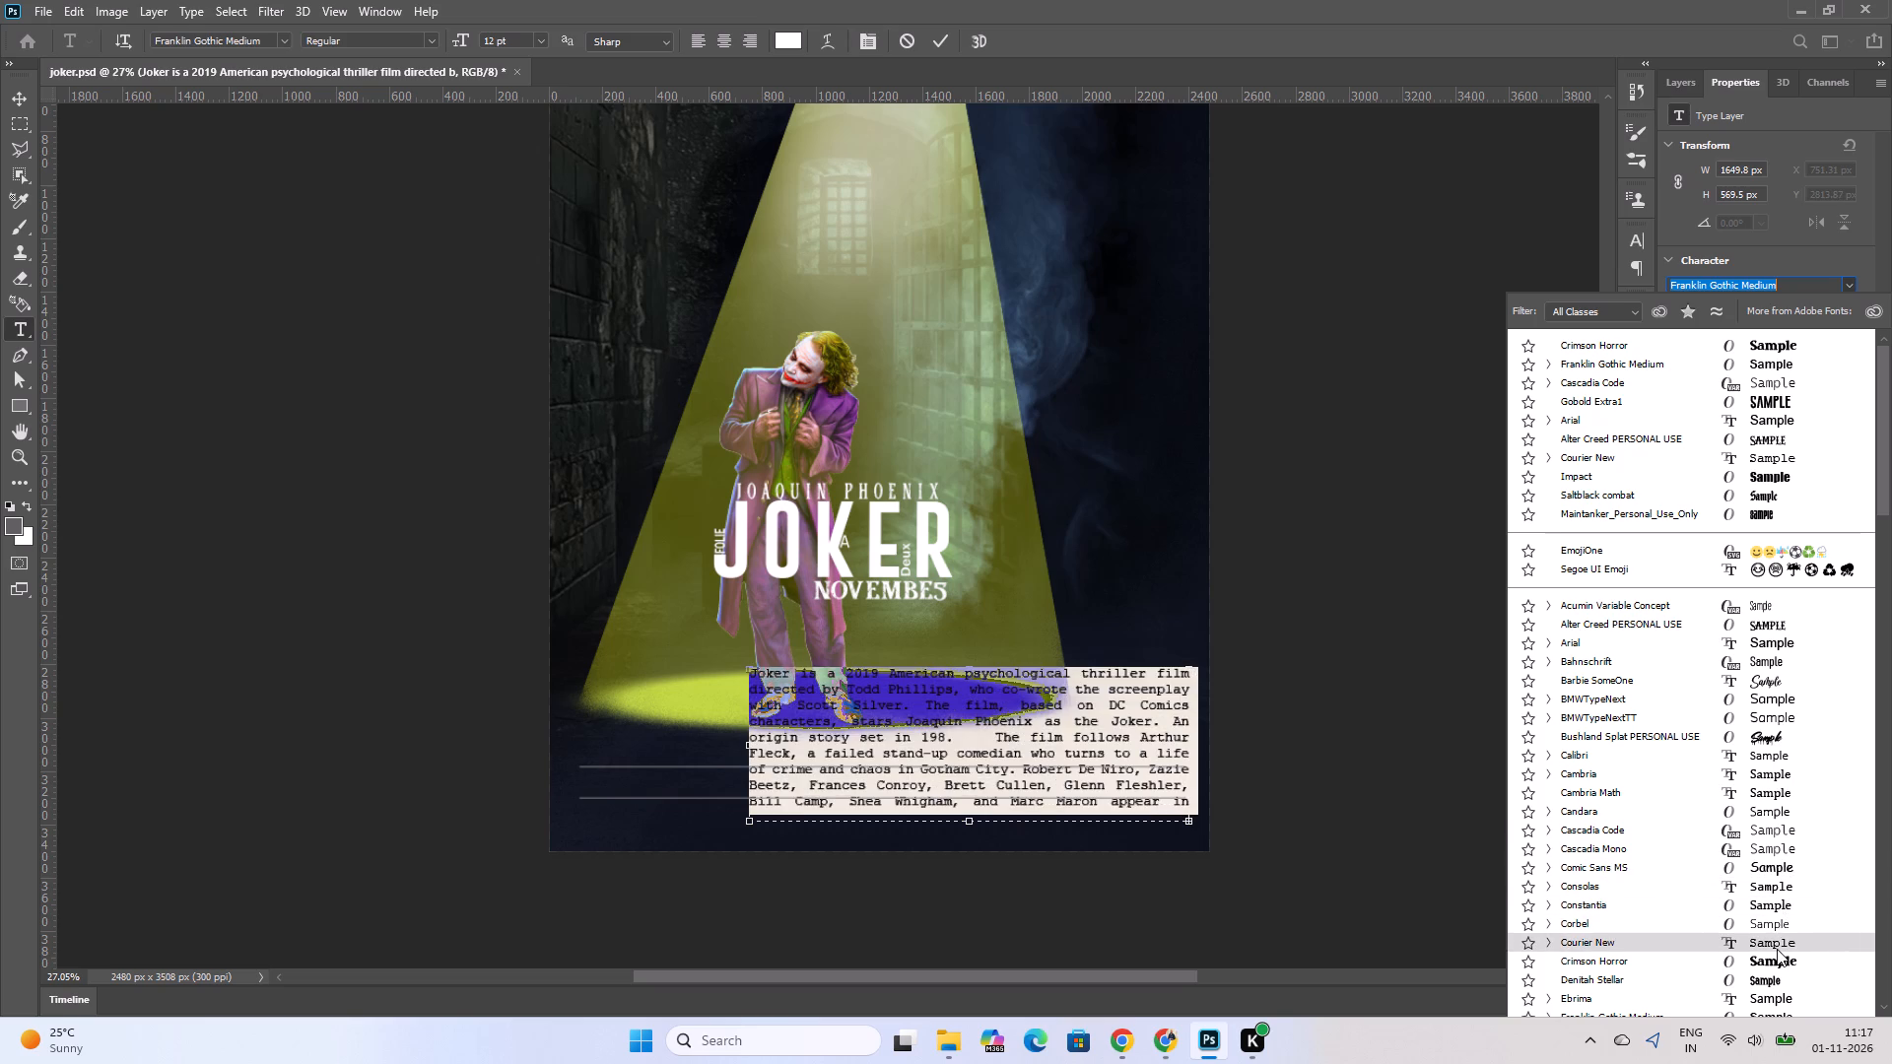
scroll(1780, 973, down, 2)
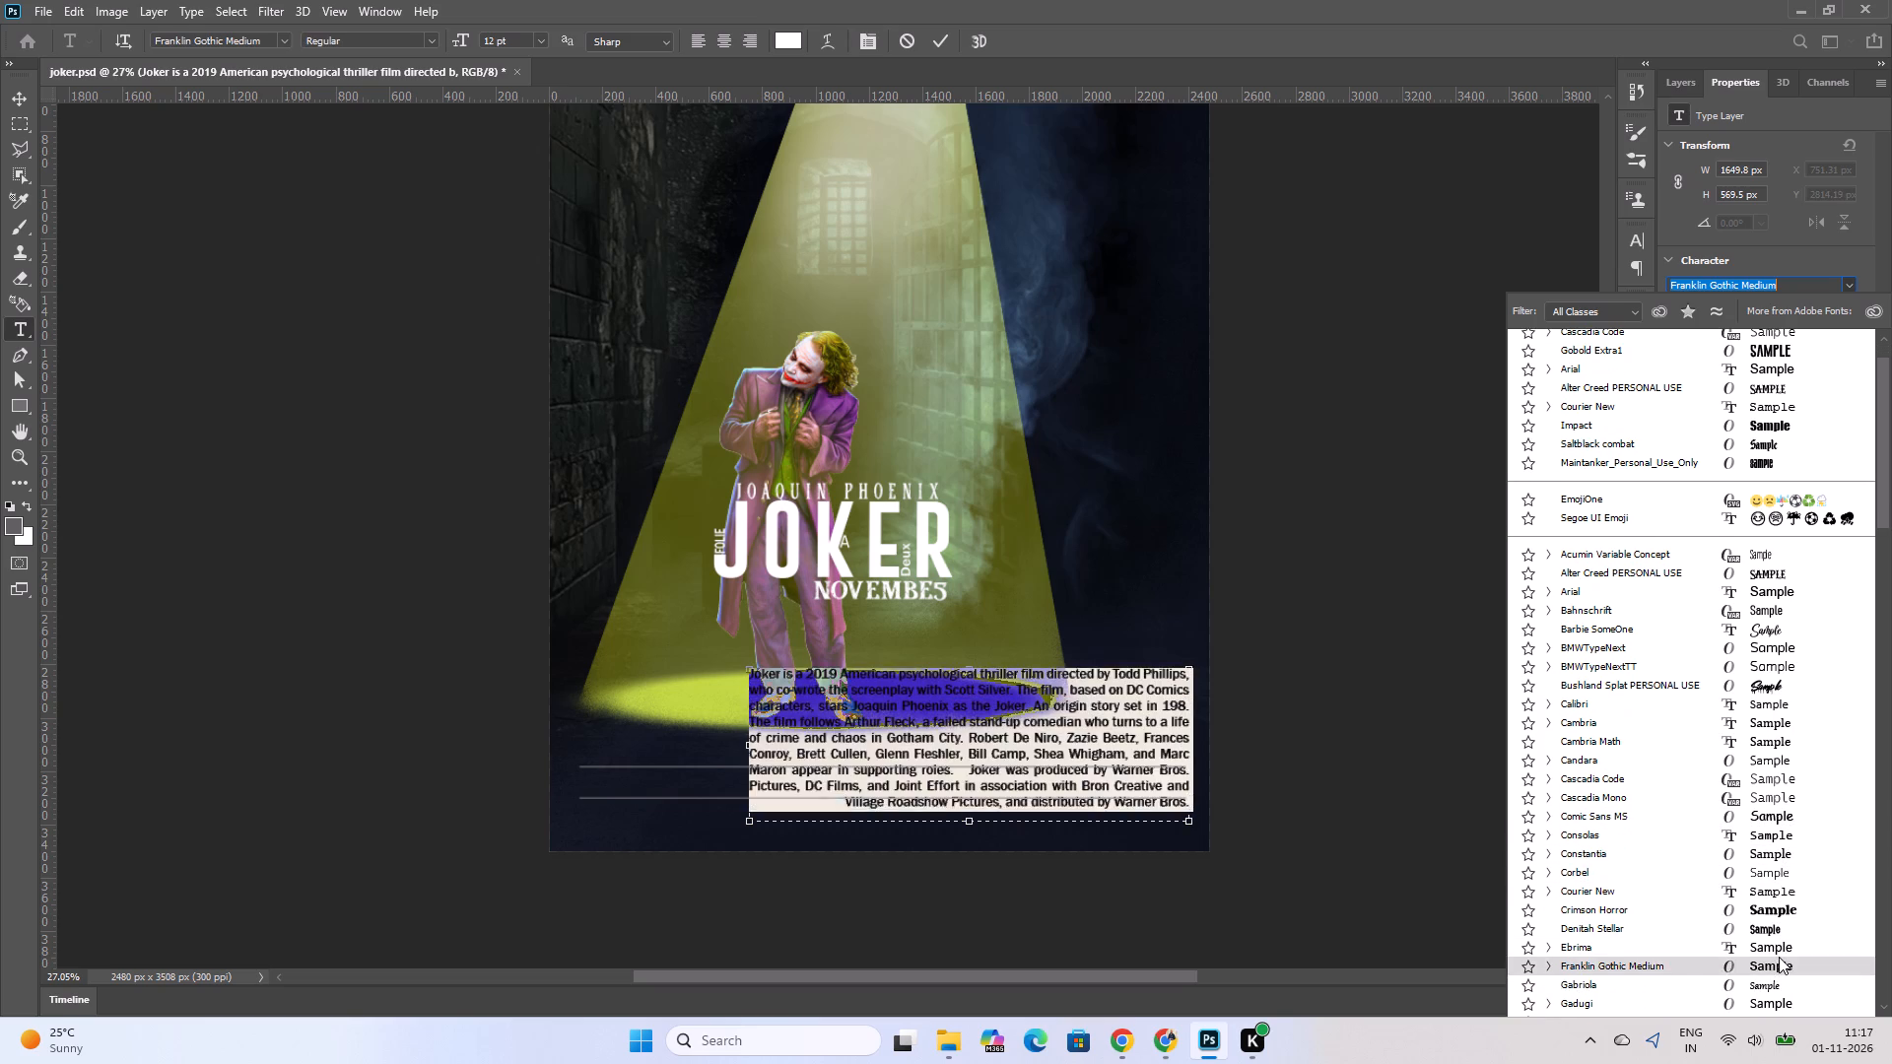
scroll(1778, 968, down, 3)
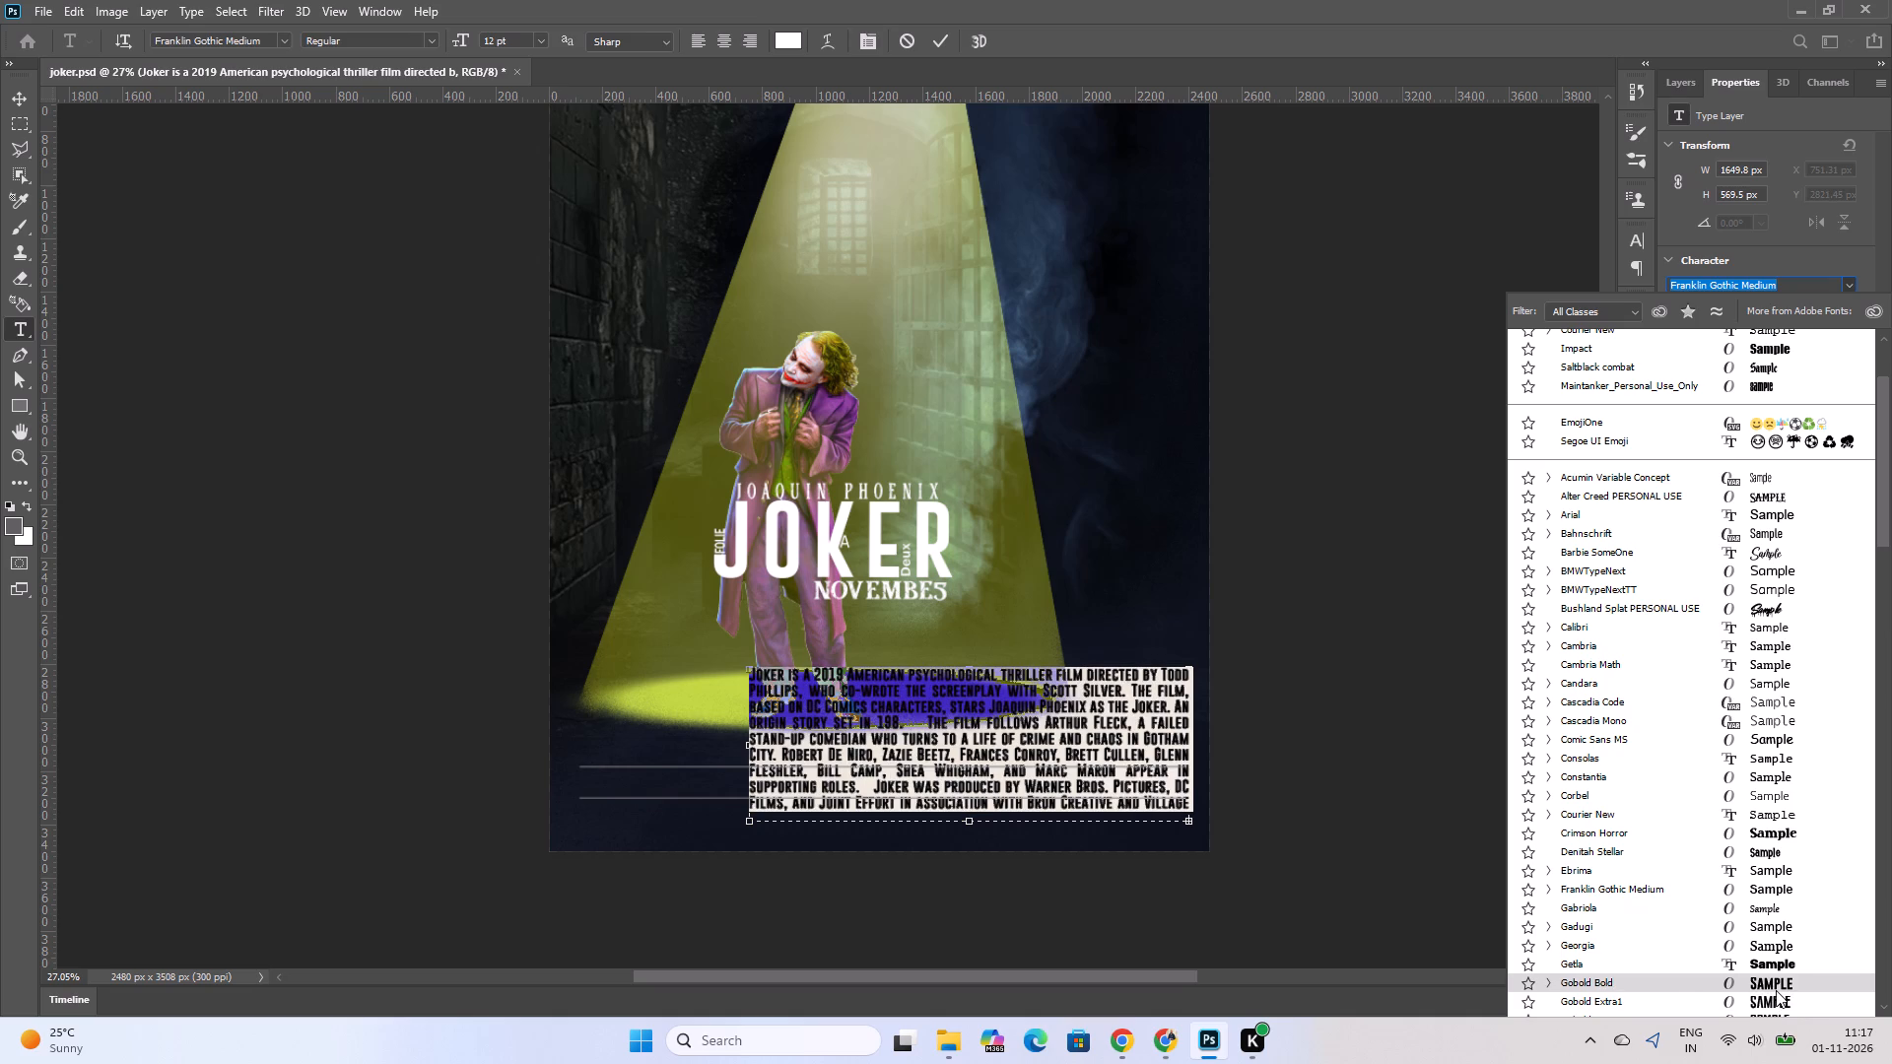
click(1776, 990)
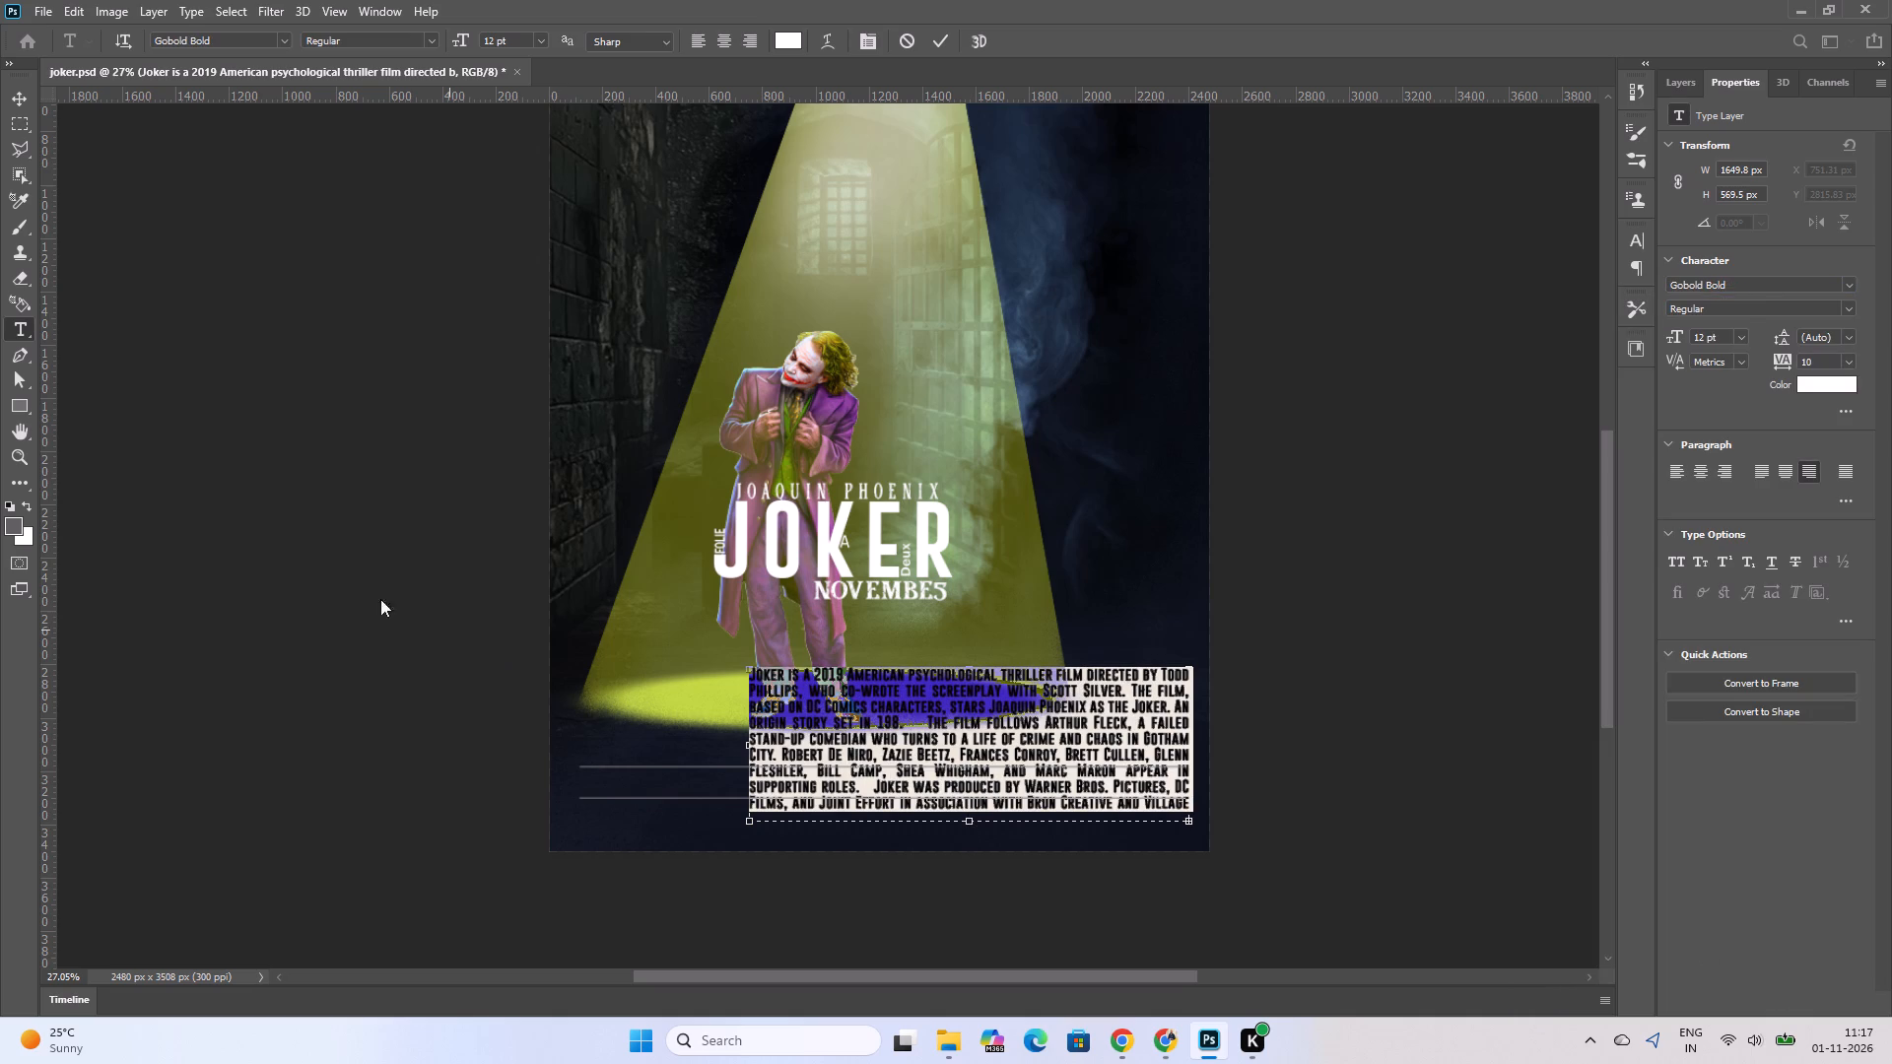
click(178, 516)
Enlarge the description's text box to about 1729 by 686 px so the whole paragraph fits.
ctrl+click(1037, 770)
key(ctrl+t)
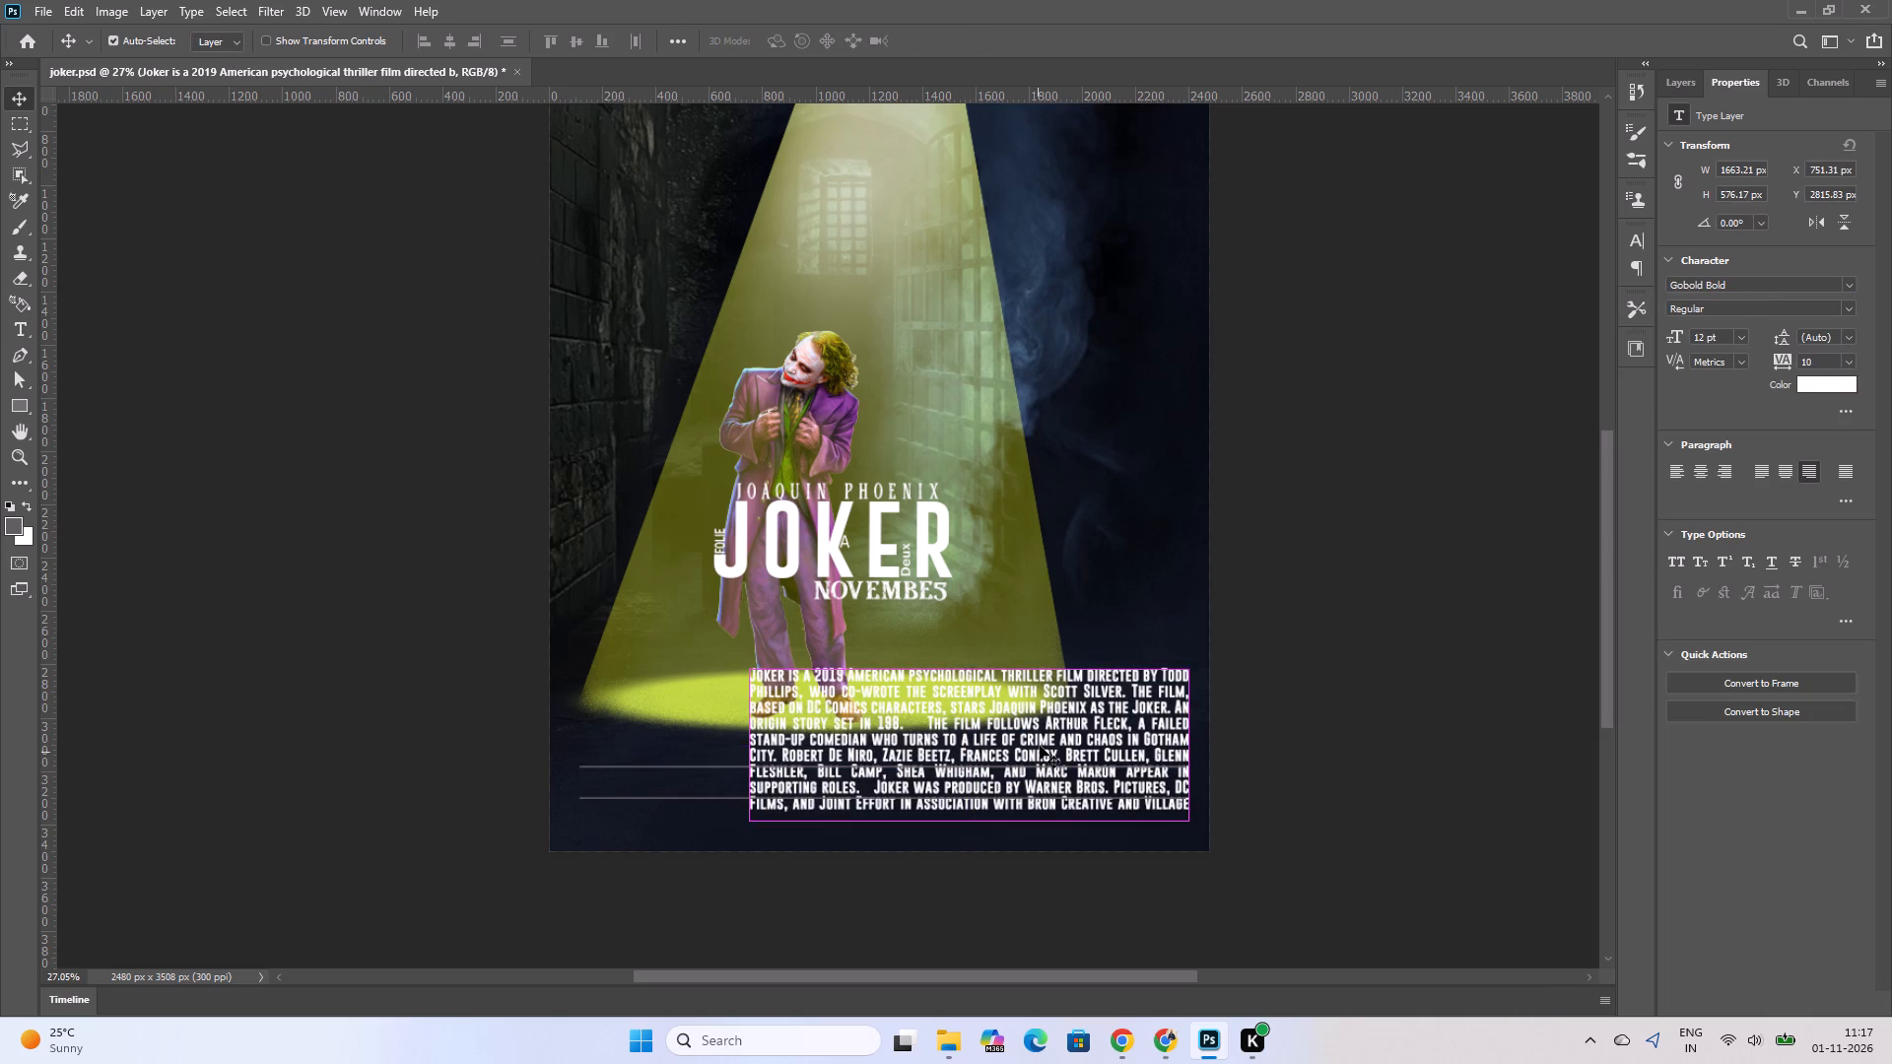
triple_click(1040, 744)
click(1040, 743)
triple_click(1036, 740)
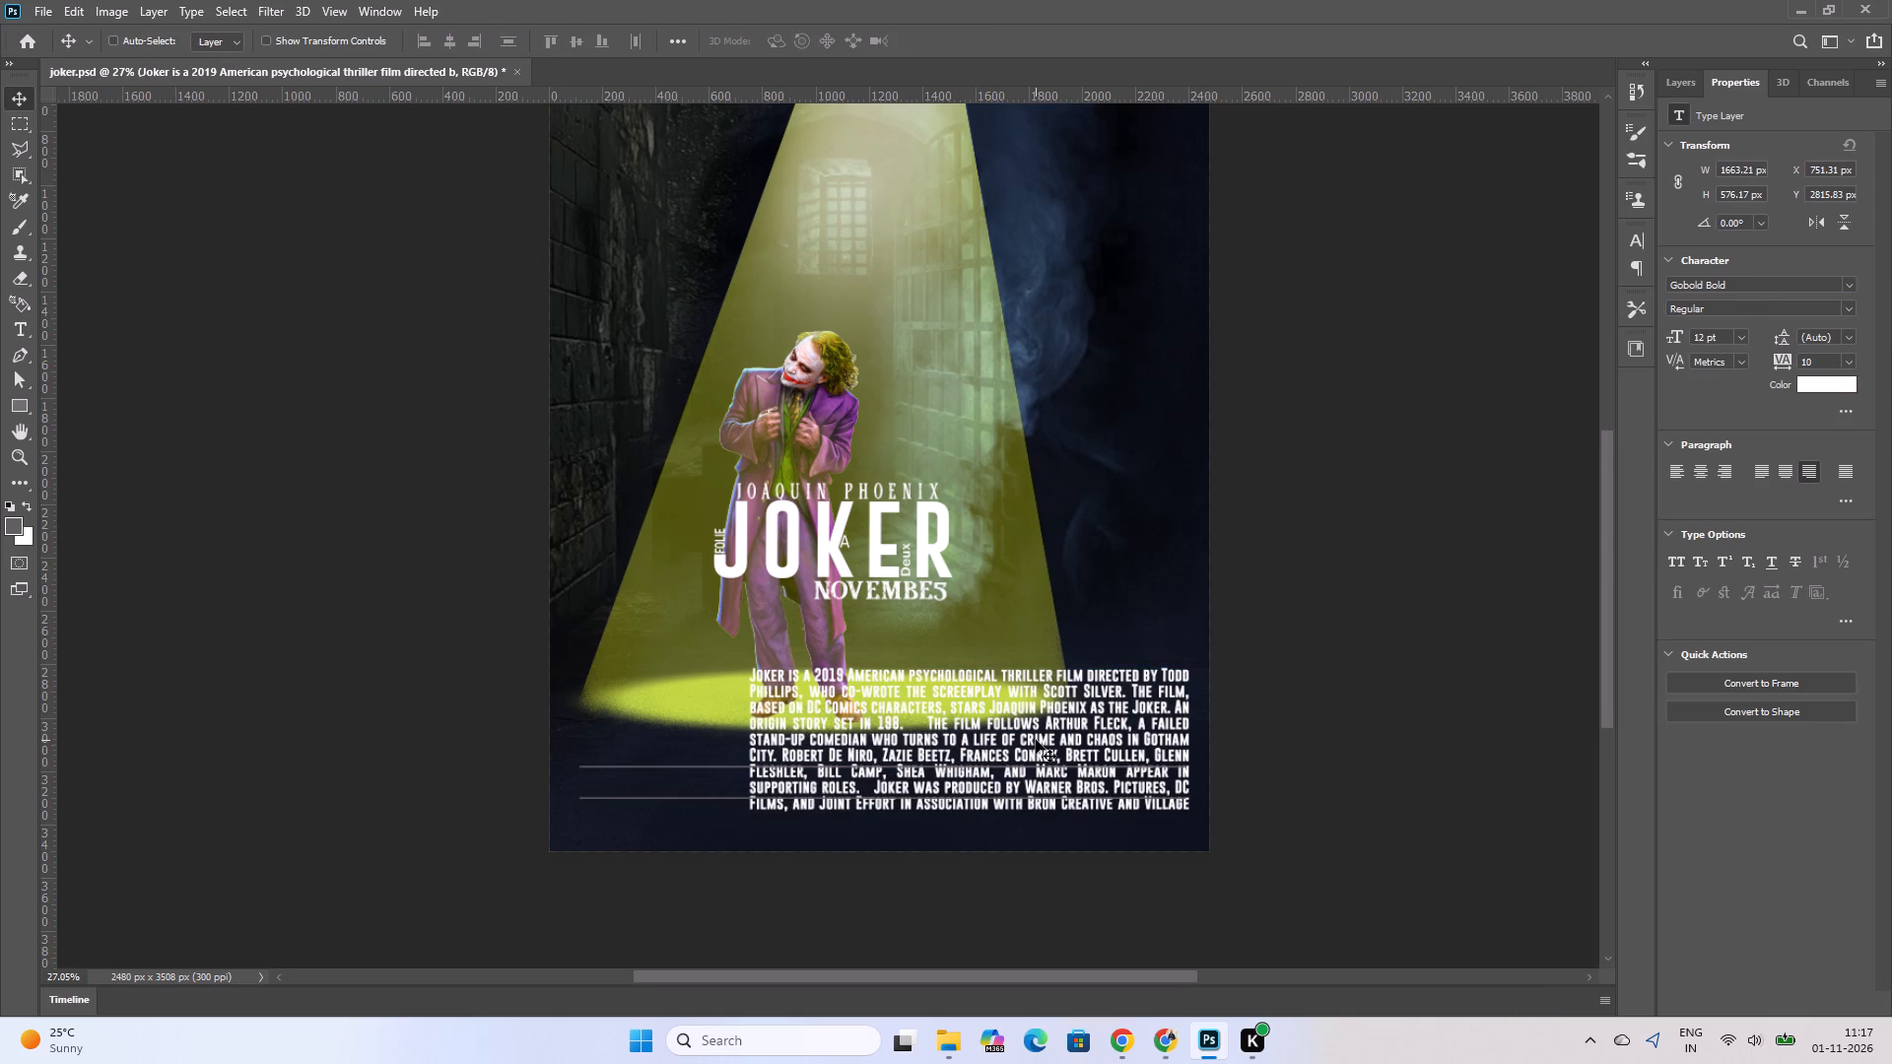
click(1036, 740)
drag(1190, 820, 1209, 856)
click(537, 675)
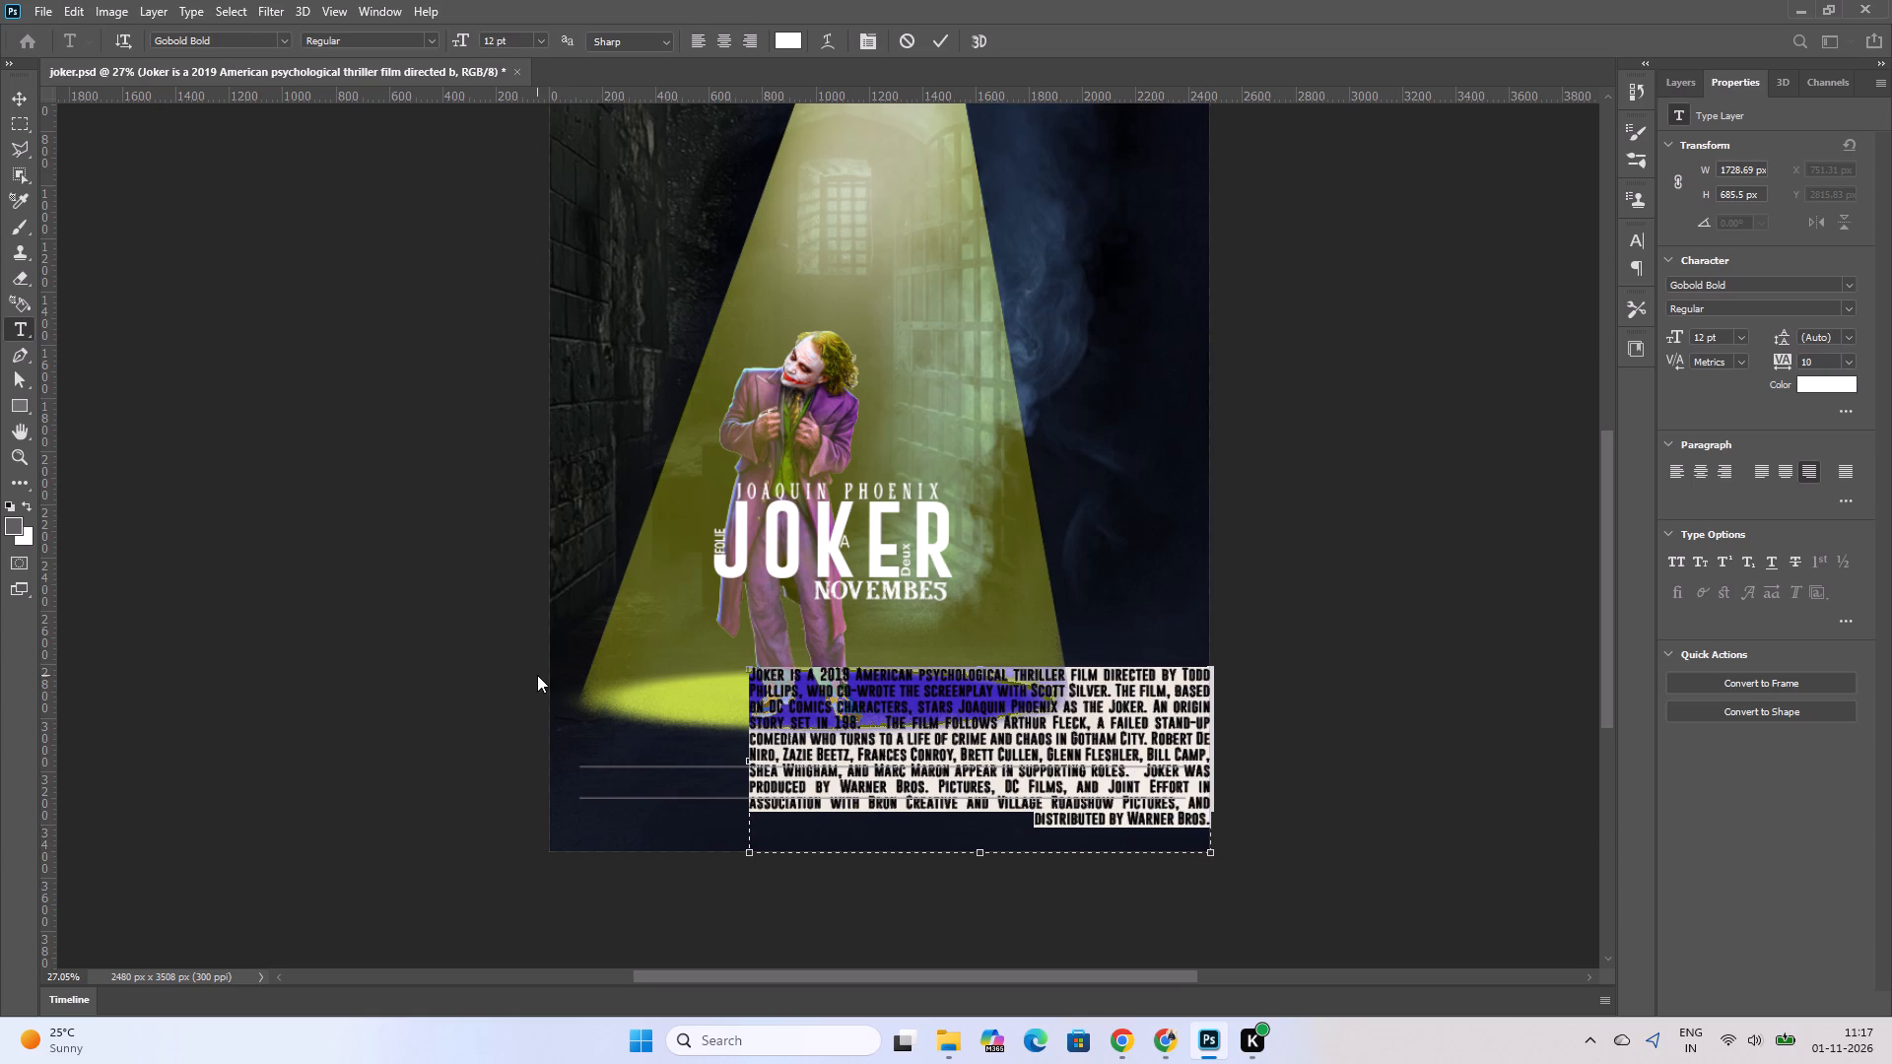
triple_click(1119, 773)
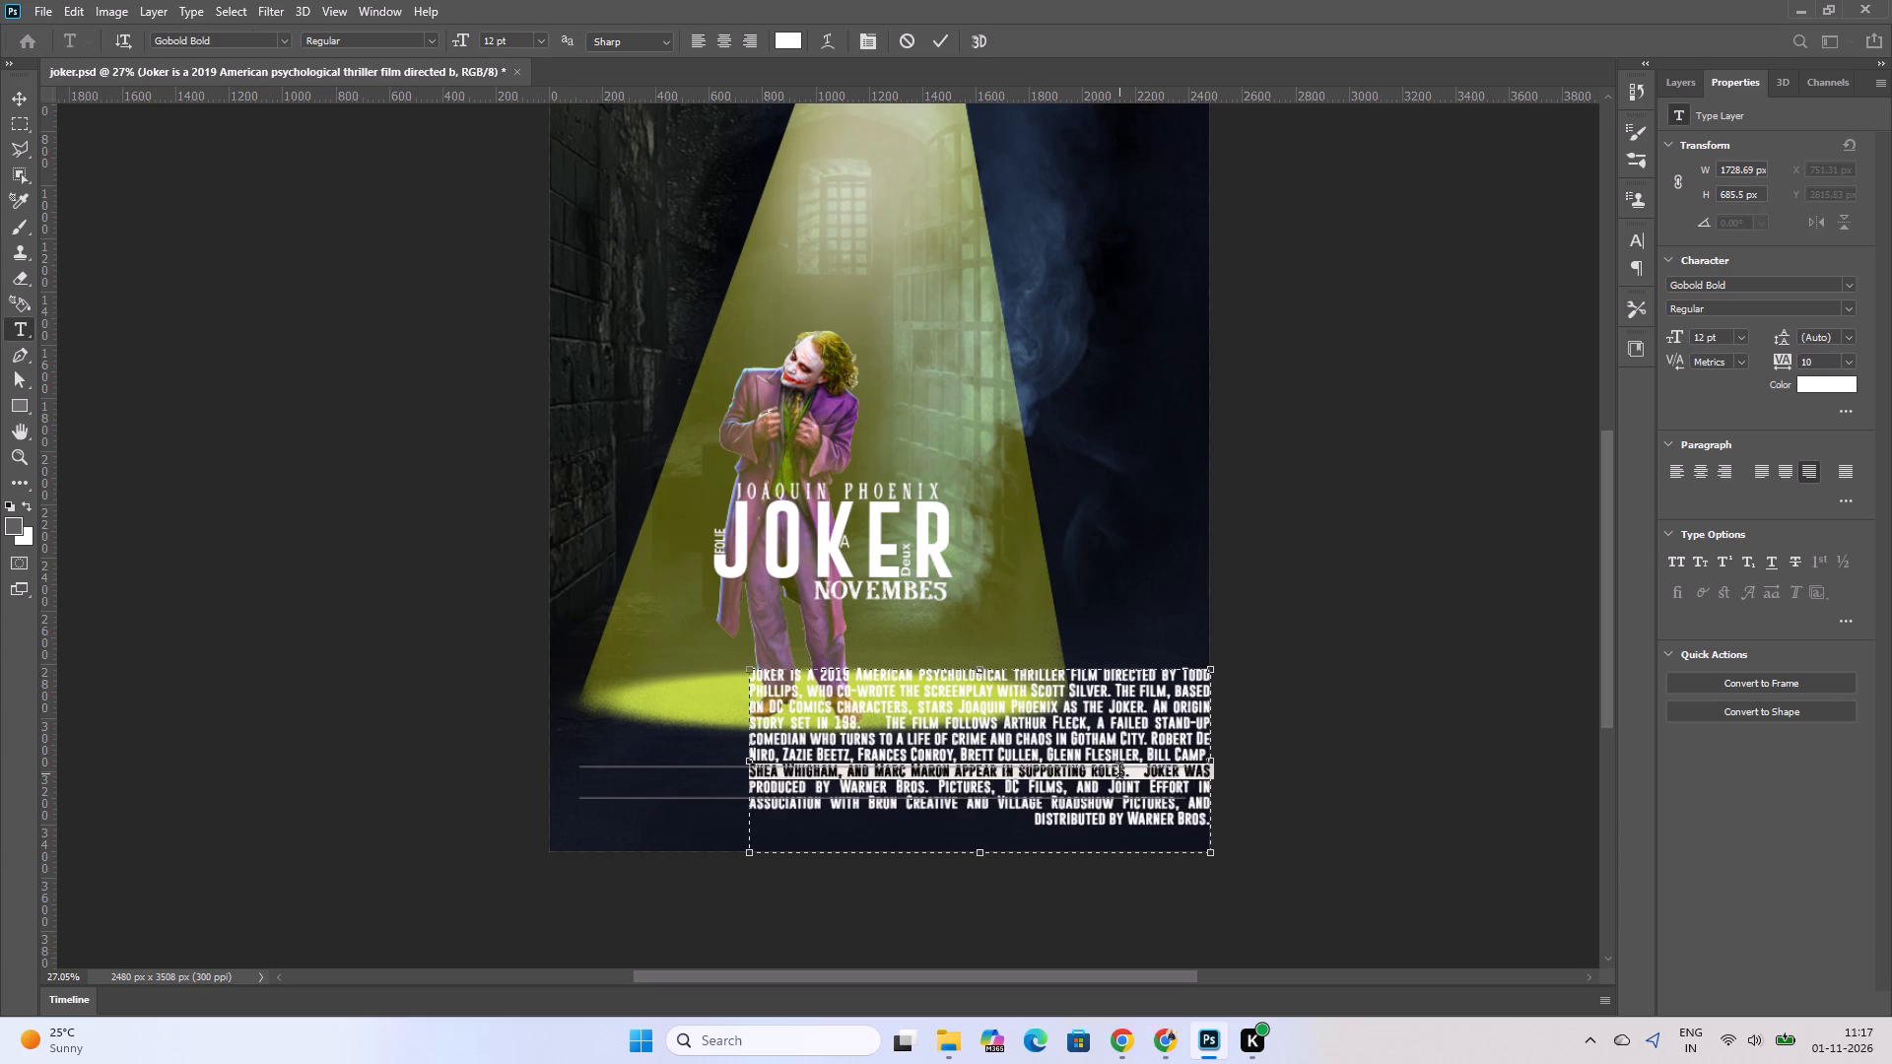
click(1527, 725)
Scale the description paragraph down proportionally to about 81% and place it just inside the poster's lower-right corner.
click(1114, 770)
key(ctrl+t)
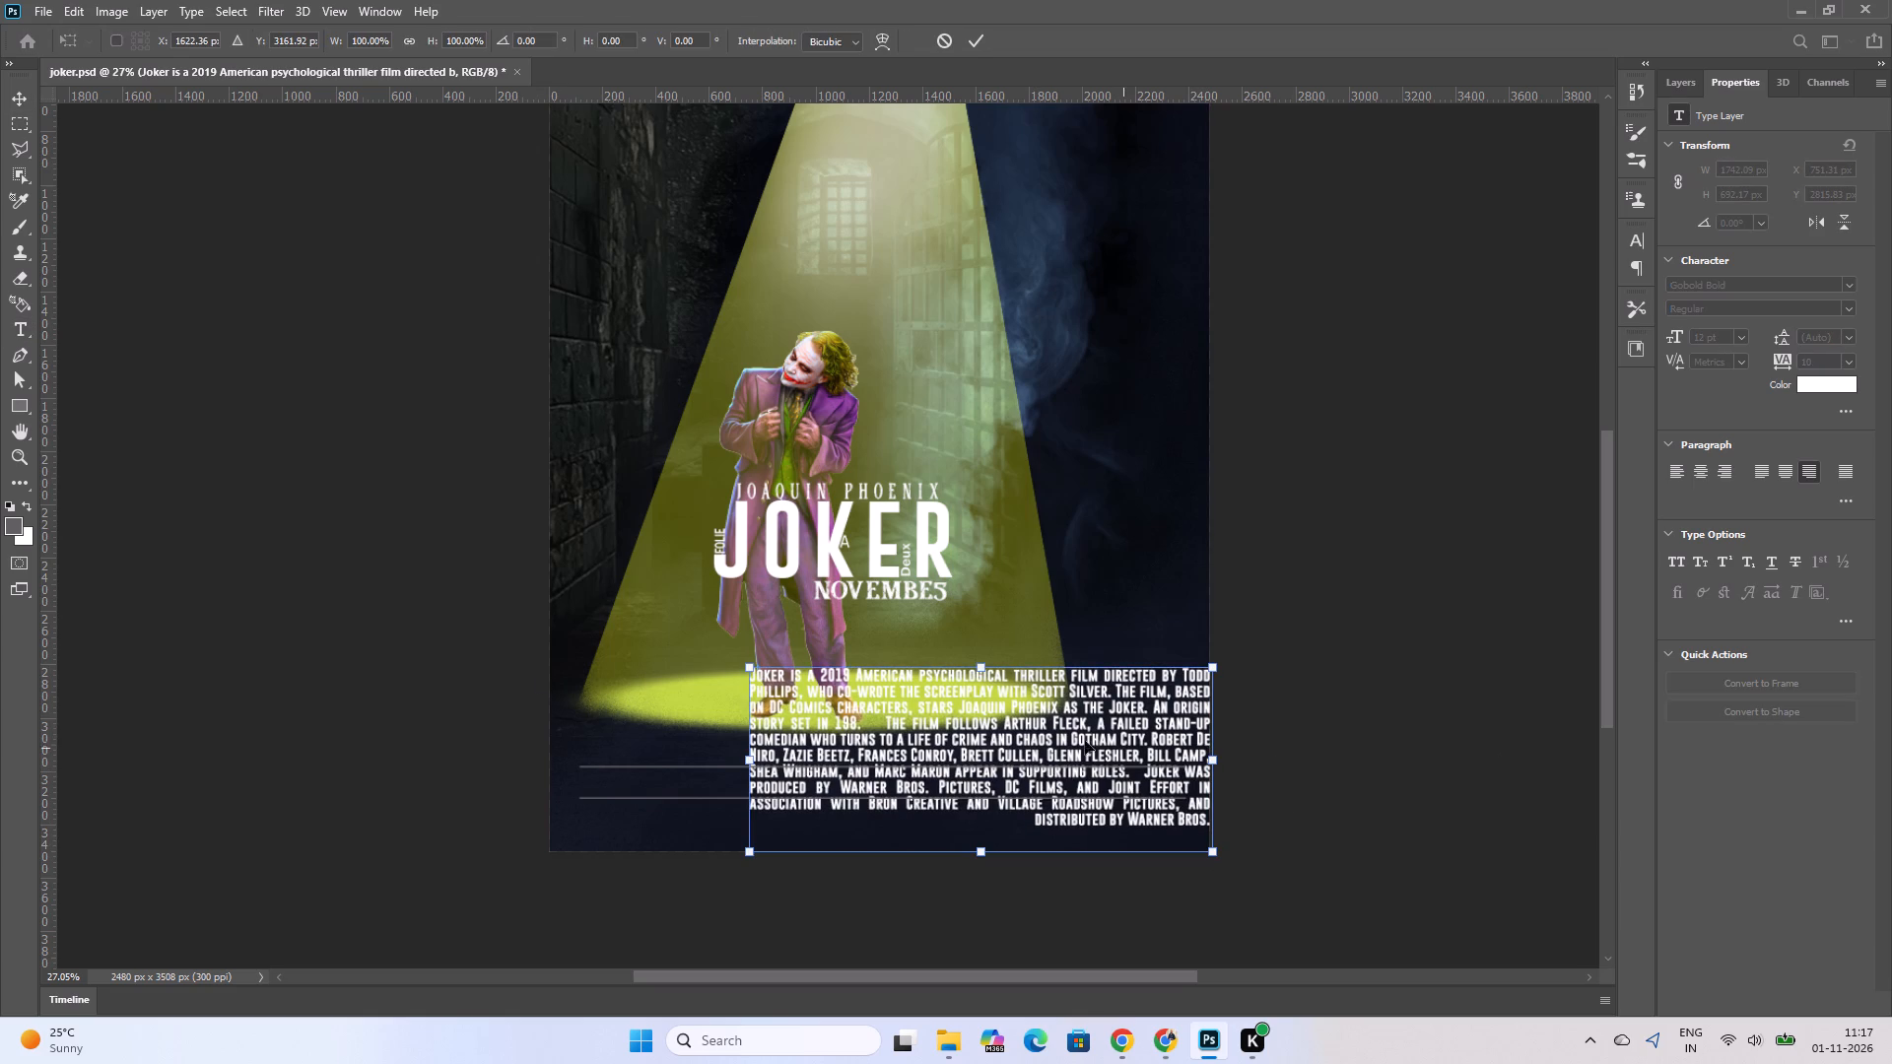
drag(752, 672, 769, 680)
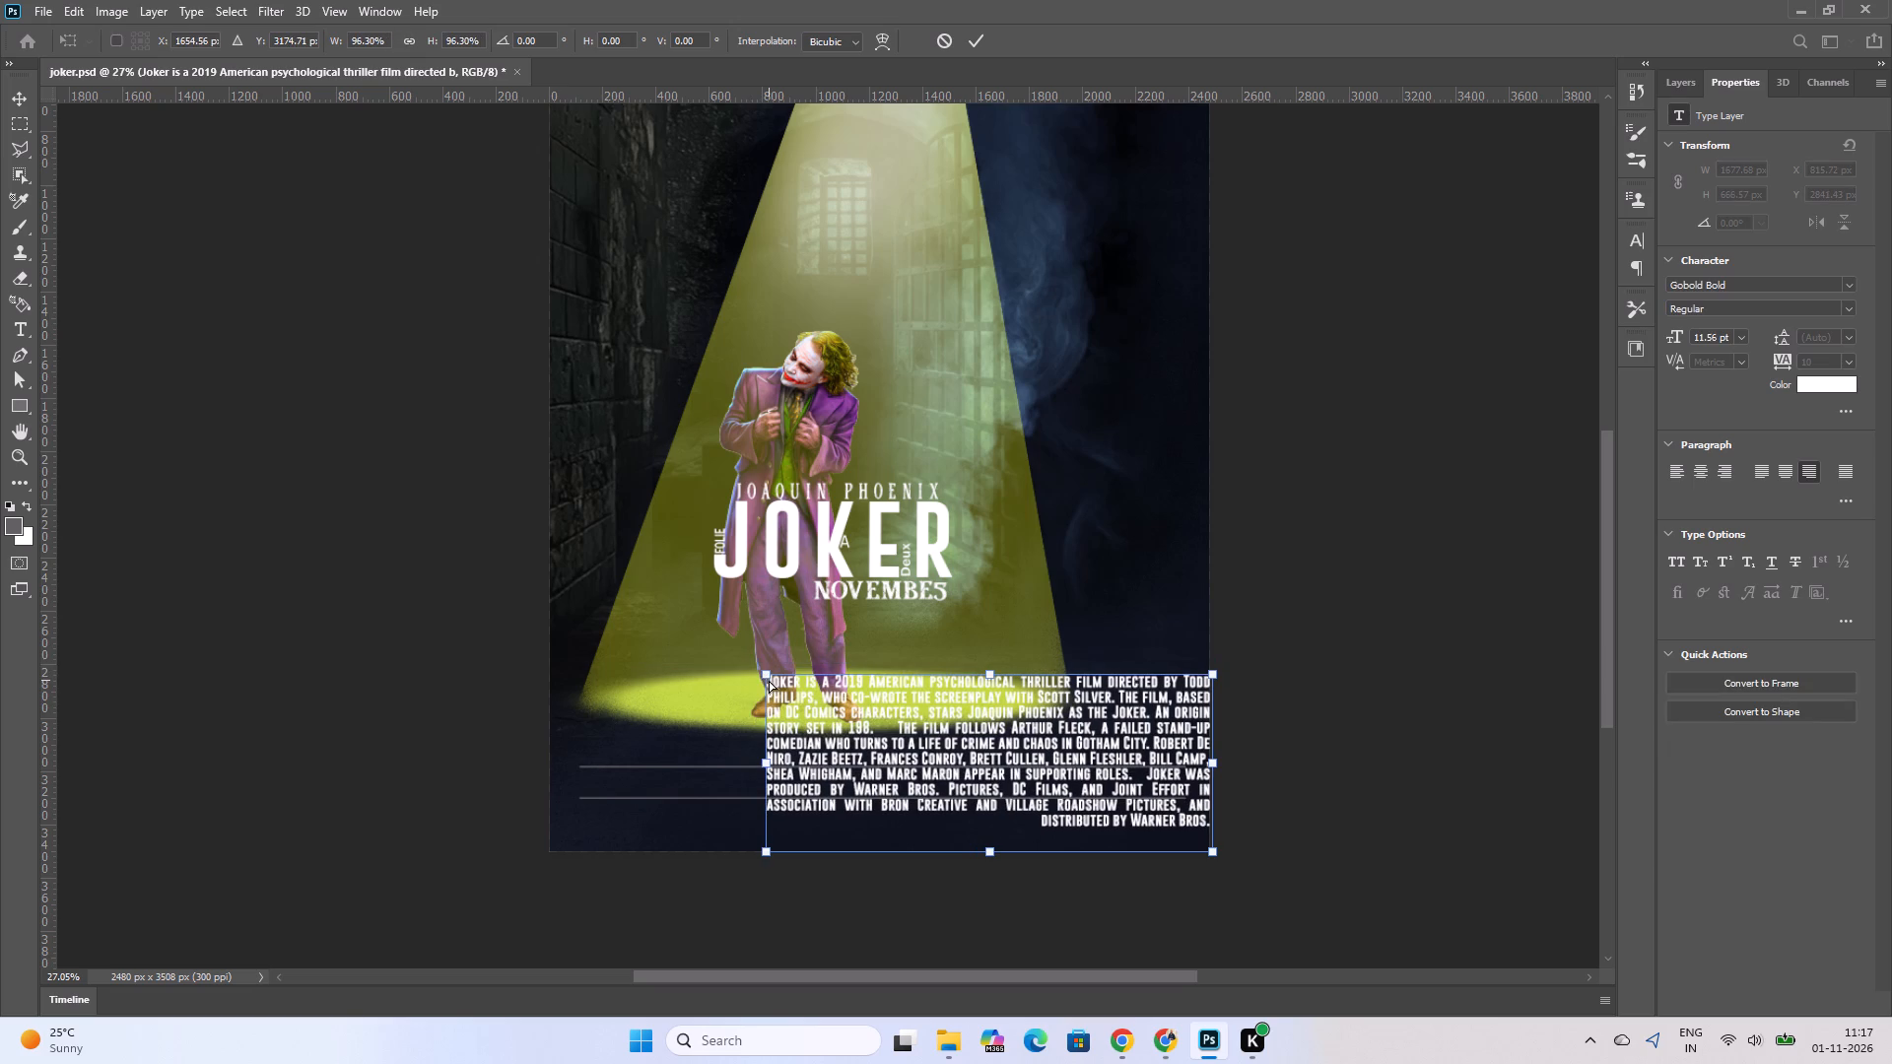
key(ctrl+x)
shift+drag(765, 678, 864, 712)
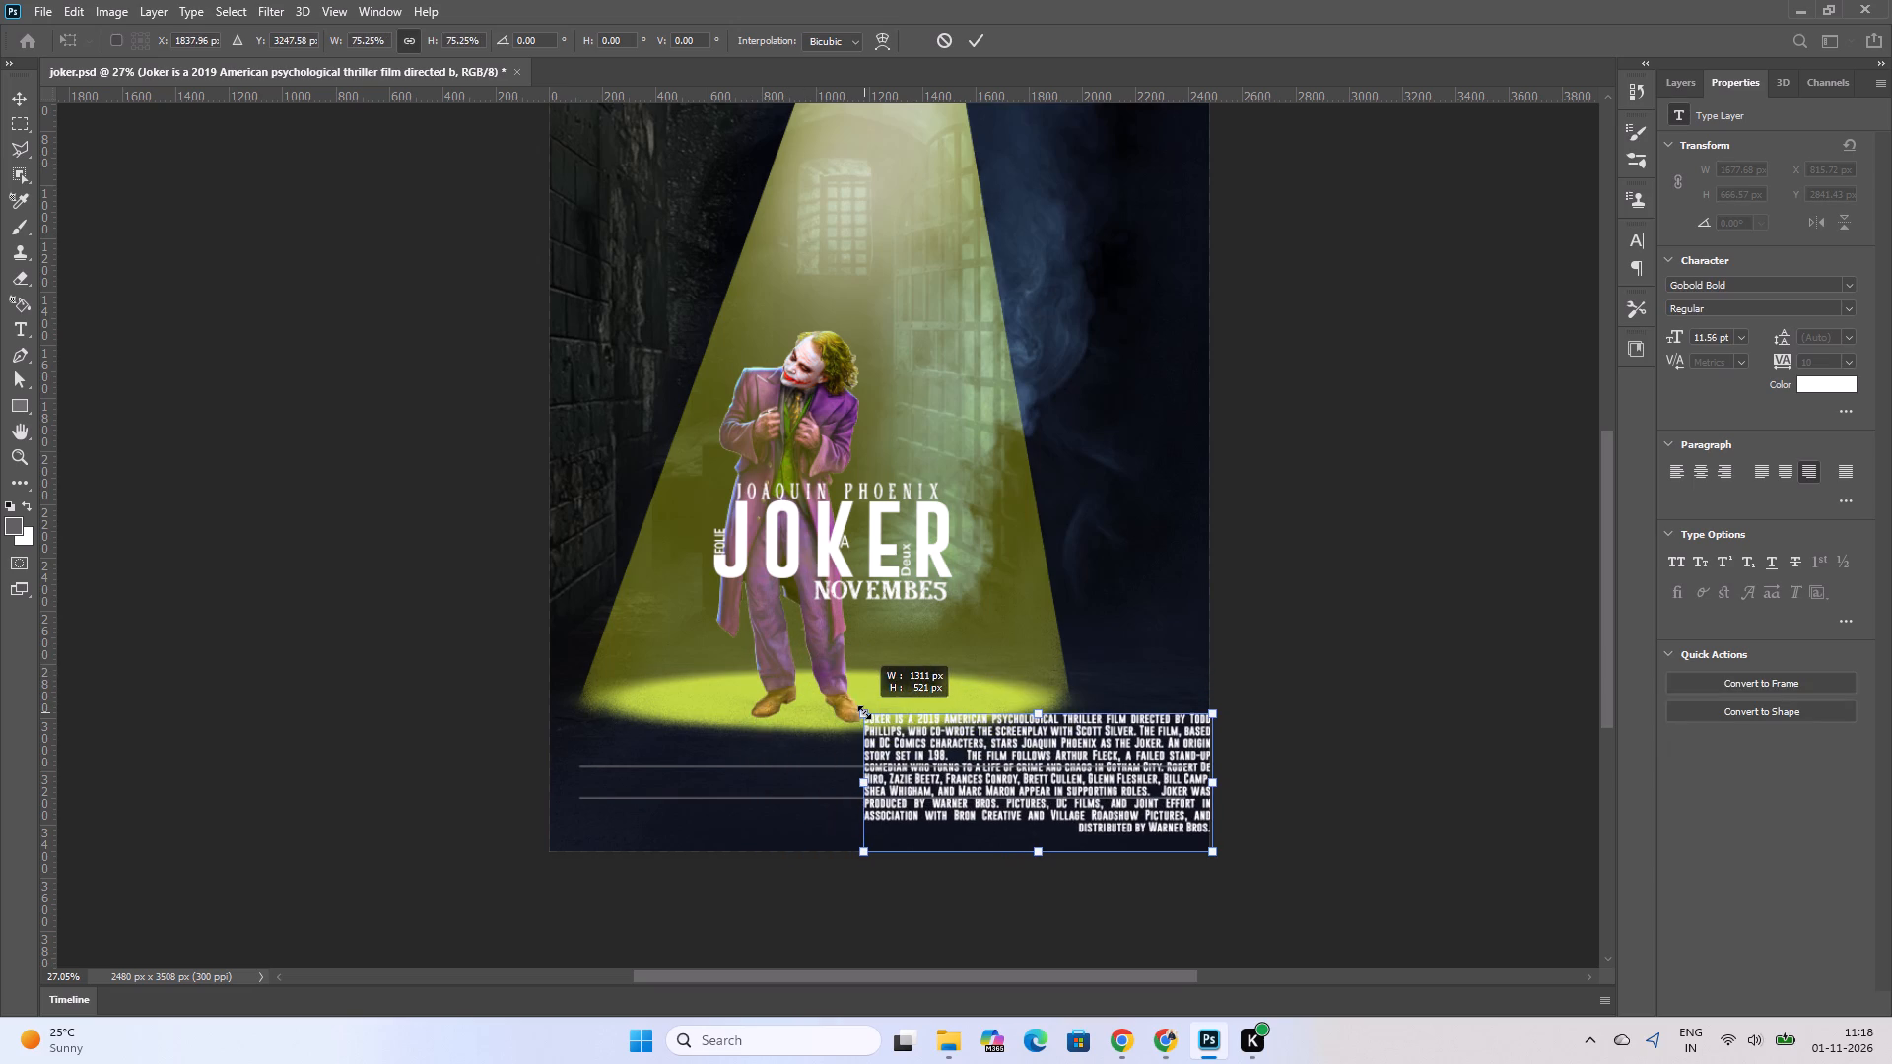
shift+drag(864, 712, 836, 707)
shift+drag(1131, 784, 1109, 769)
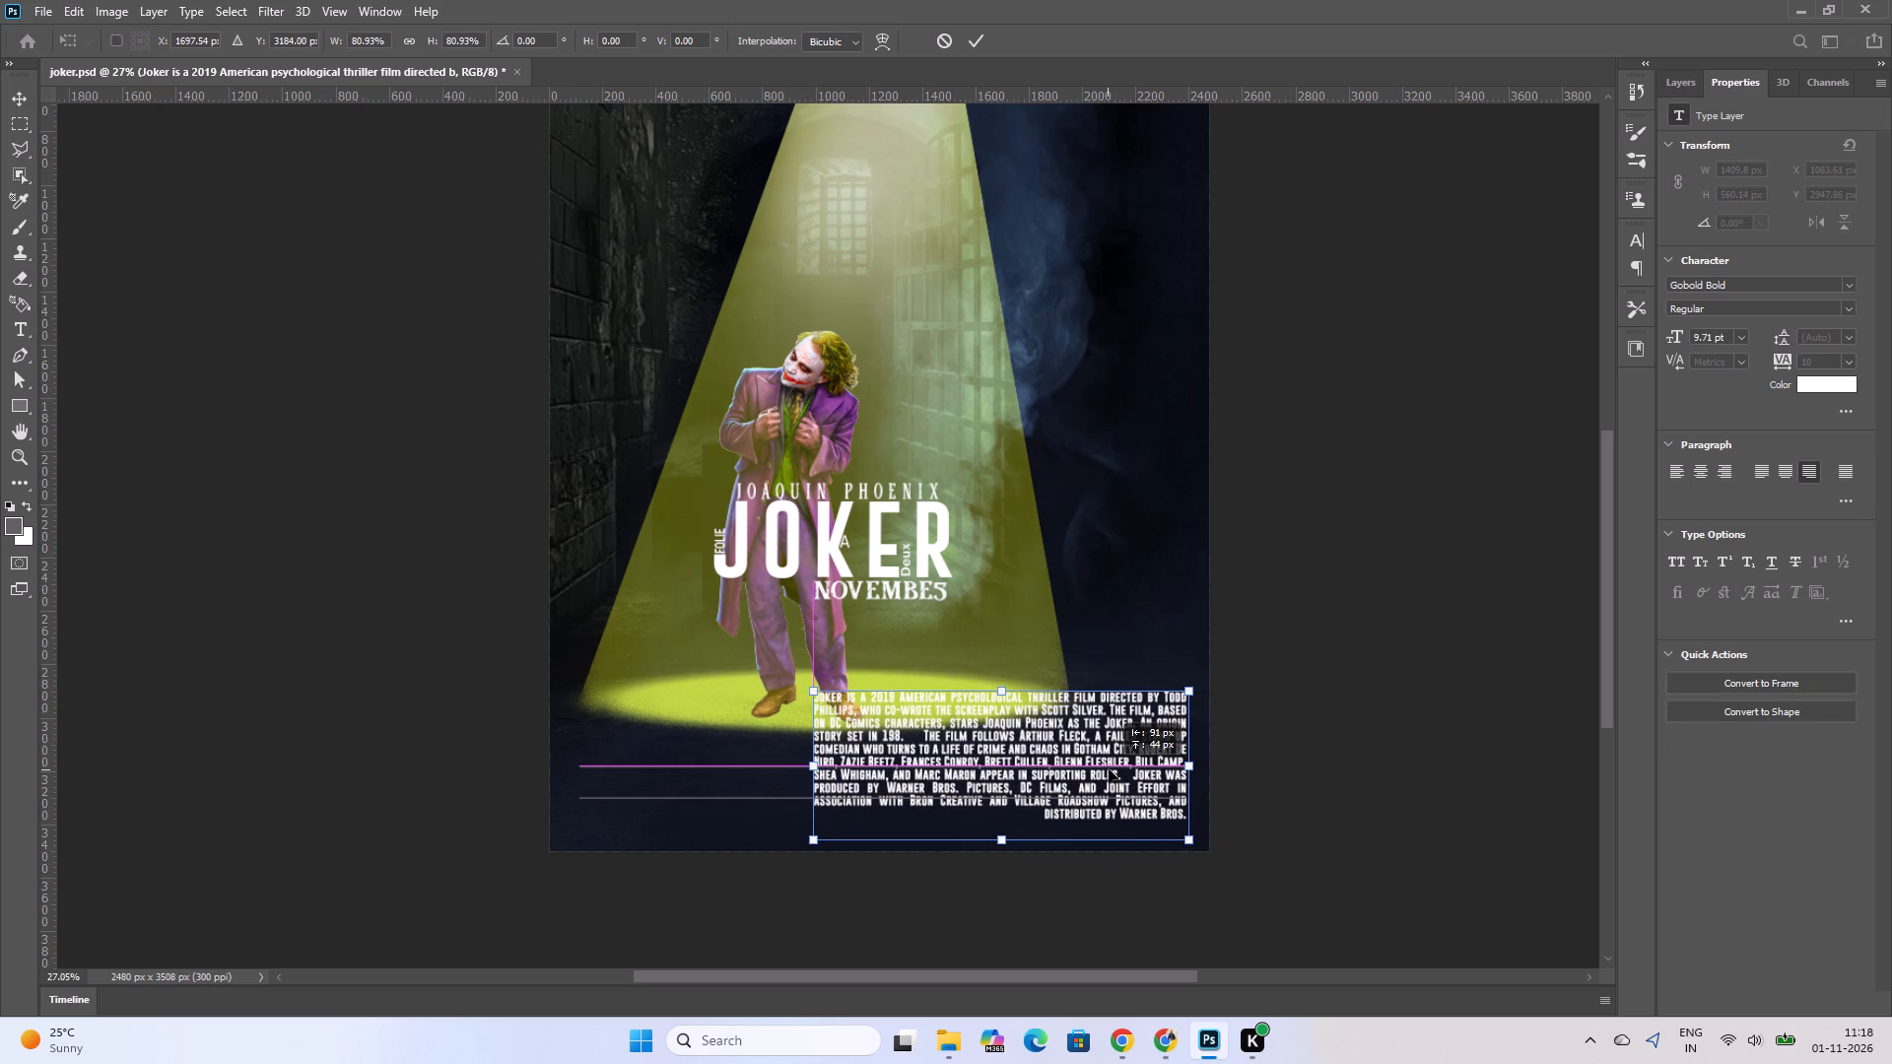
shift+drag(1109, 769, 1109, 784)
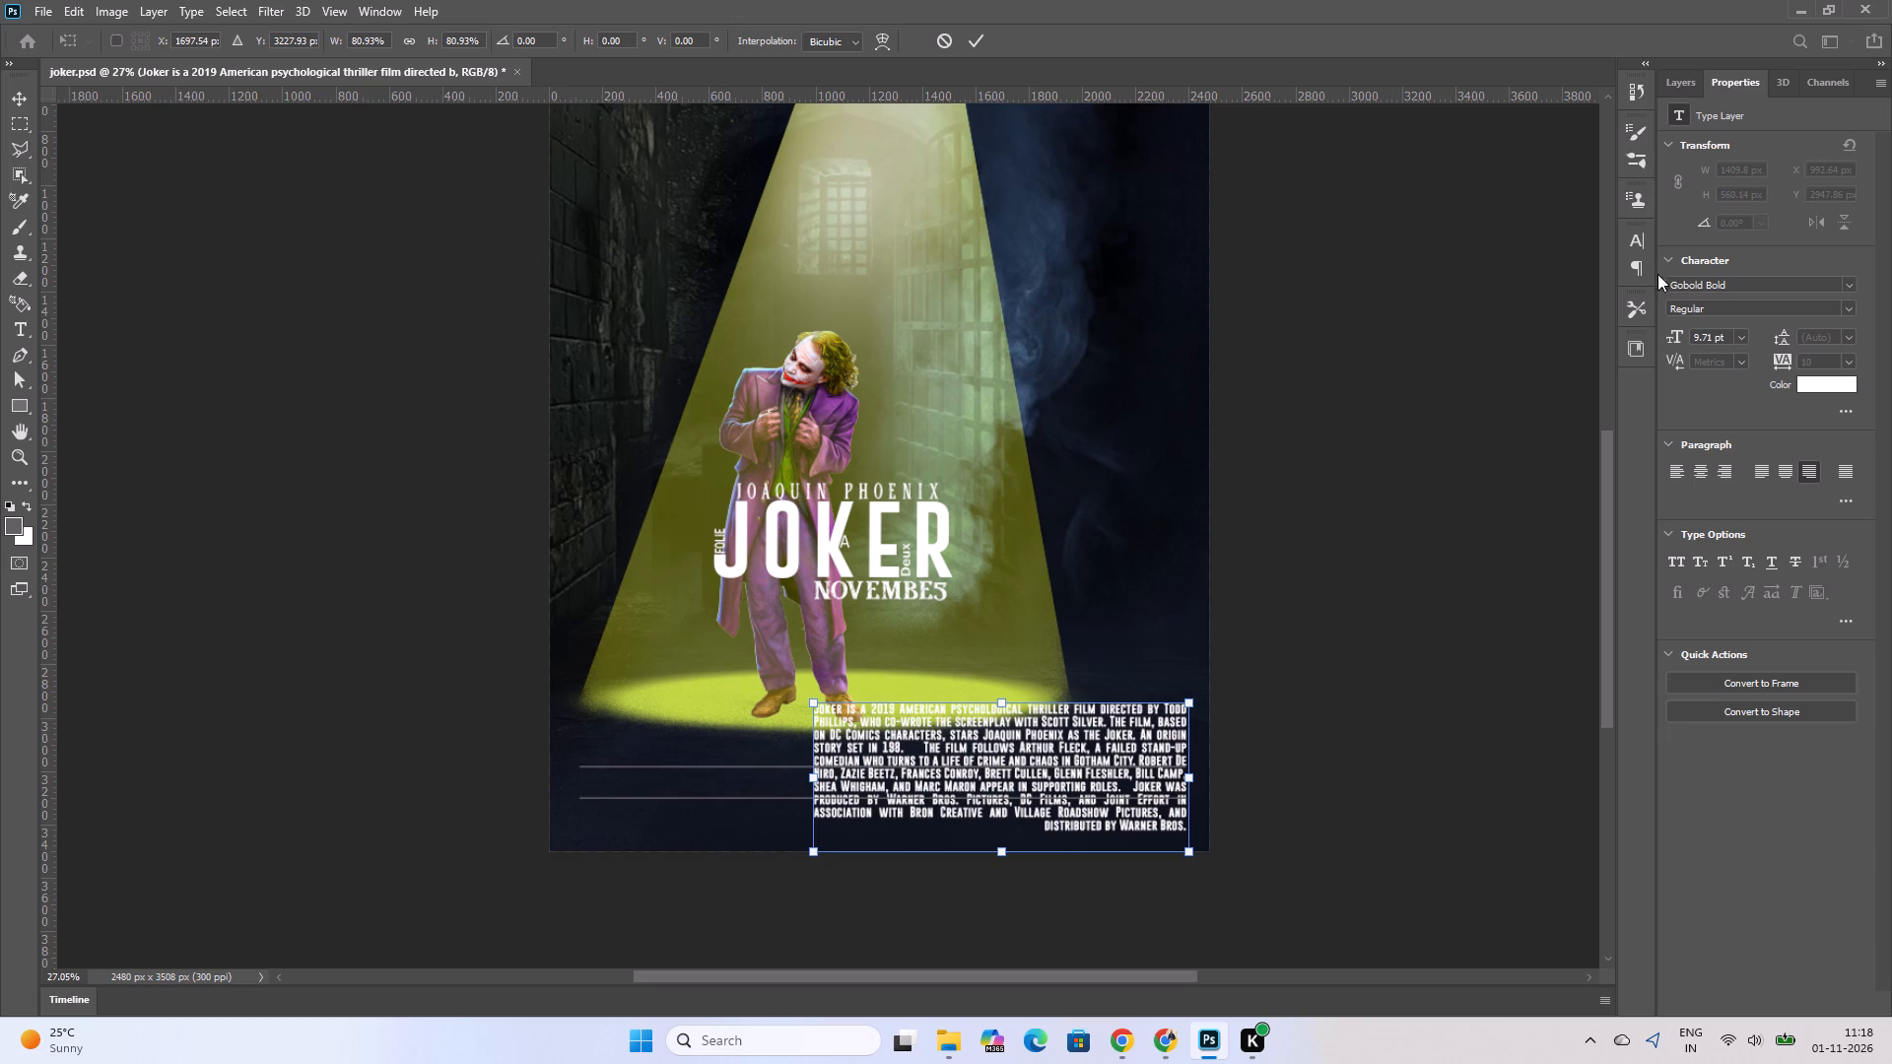
Hide both Rectangle 1 divider lines in the Lines group.
click(1678, 96)
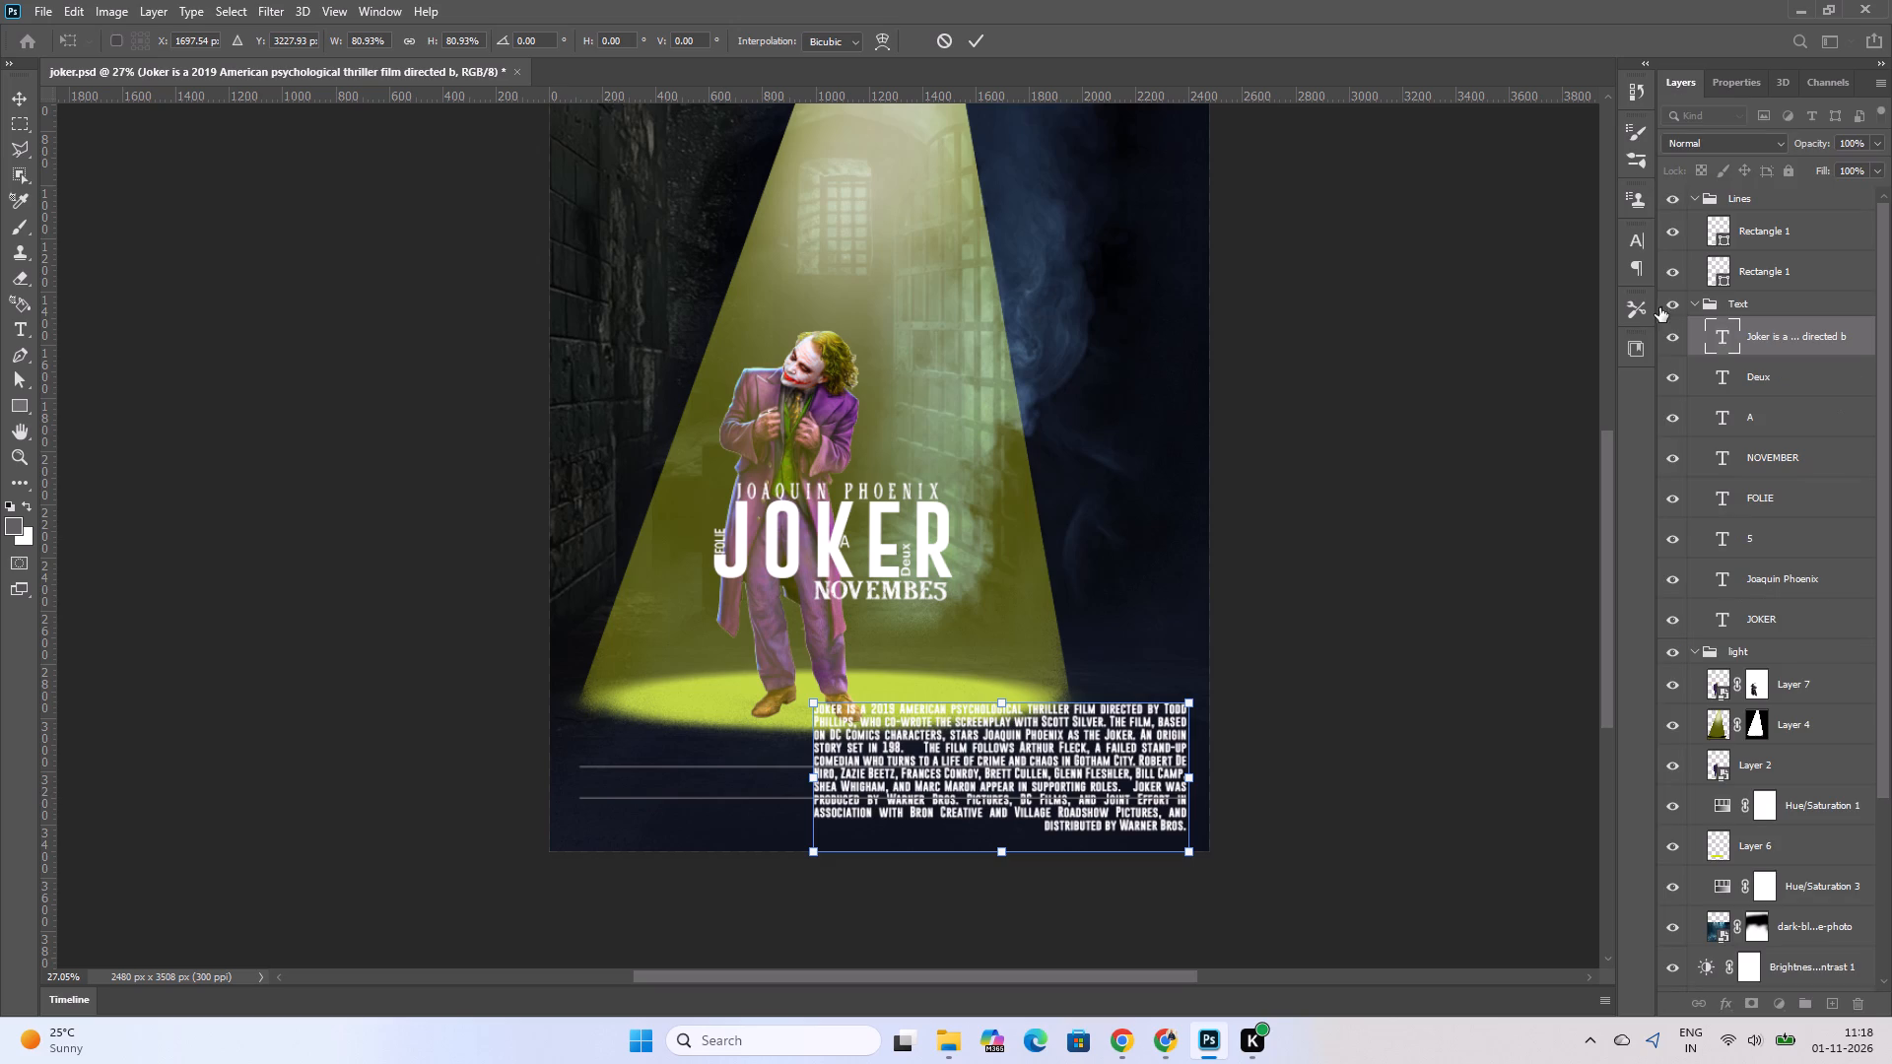
click(1672, 219)
click(1675, 262)
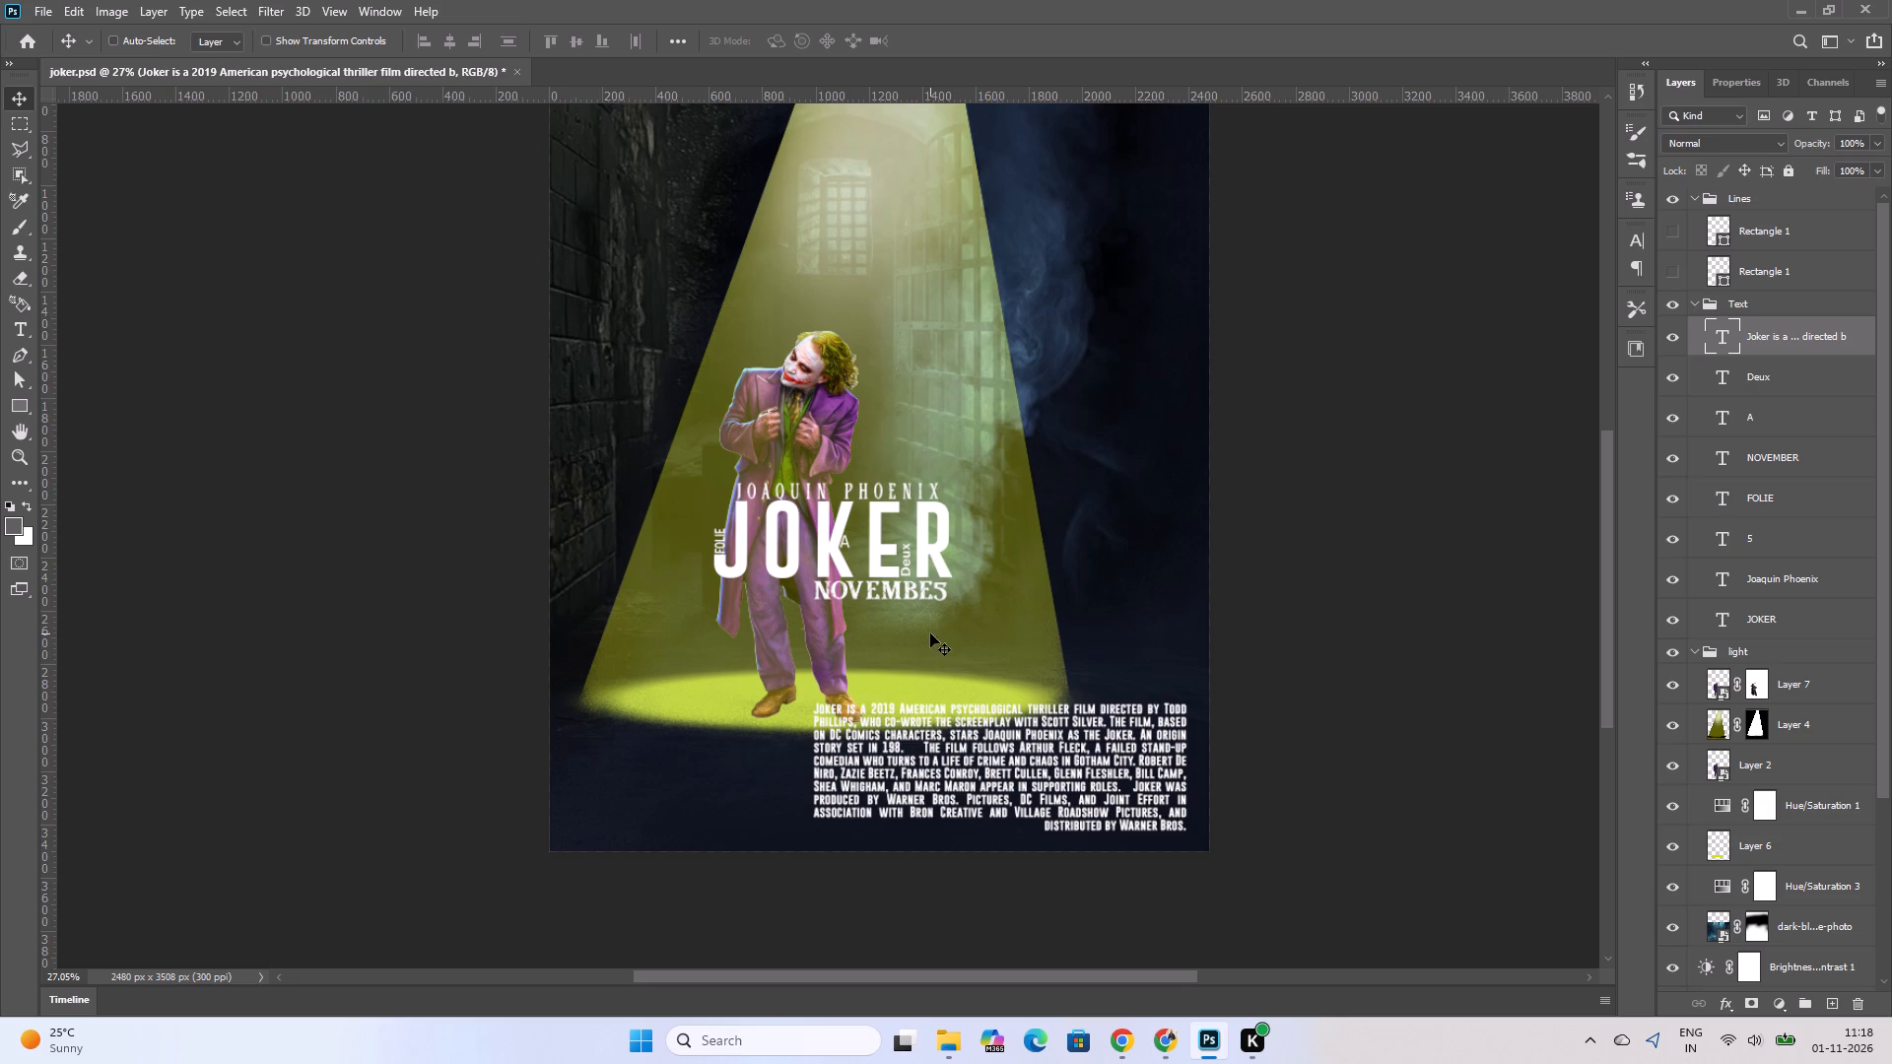
Change the colour of the whole description paragraph from white to a light neutral grey.
triple_click(1101, 780)
double_click(1104, 784)
key(ctrl+a)
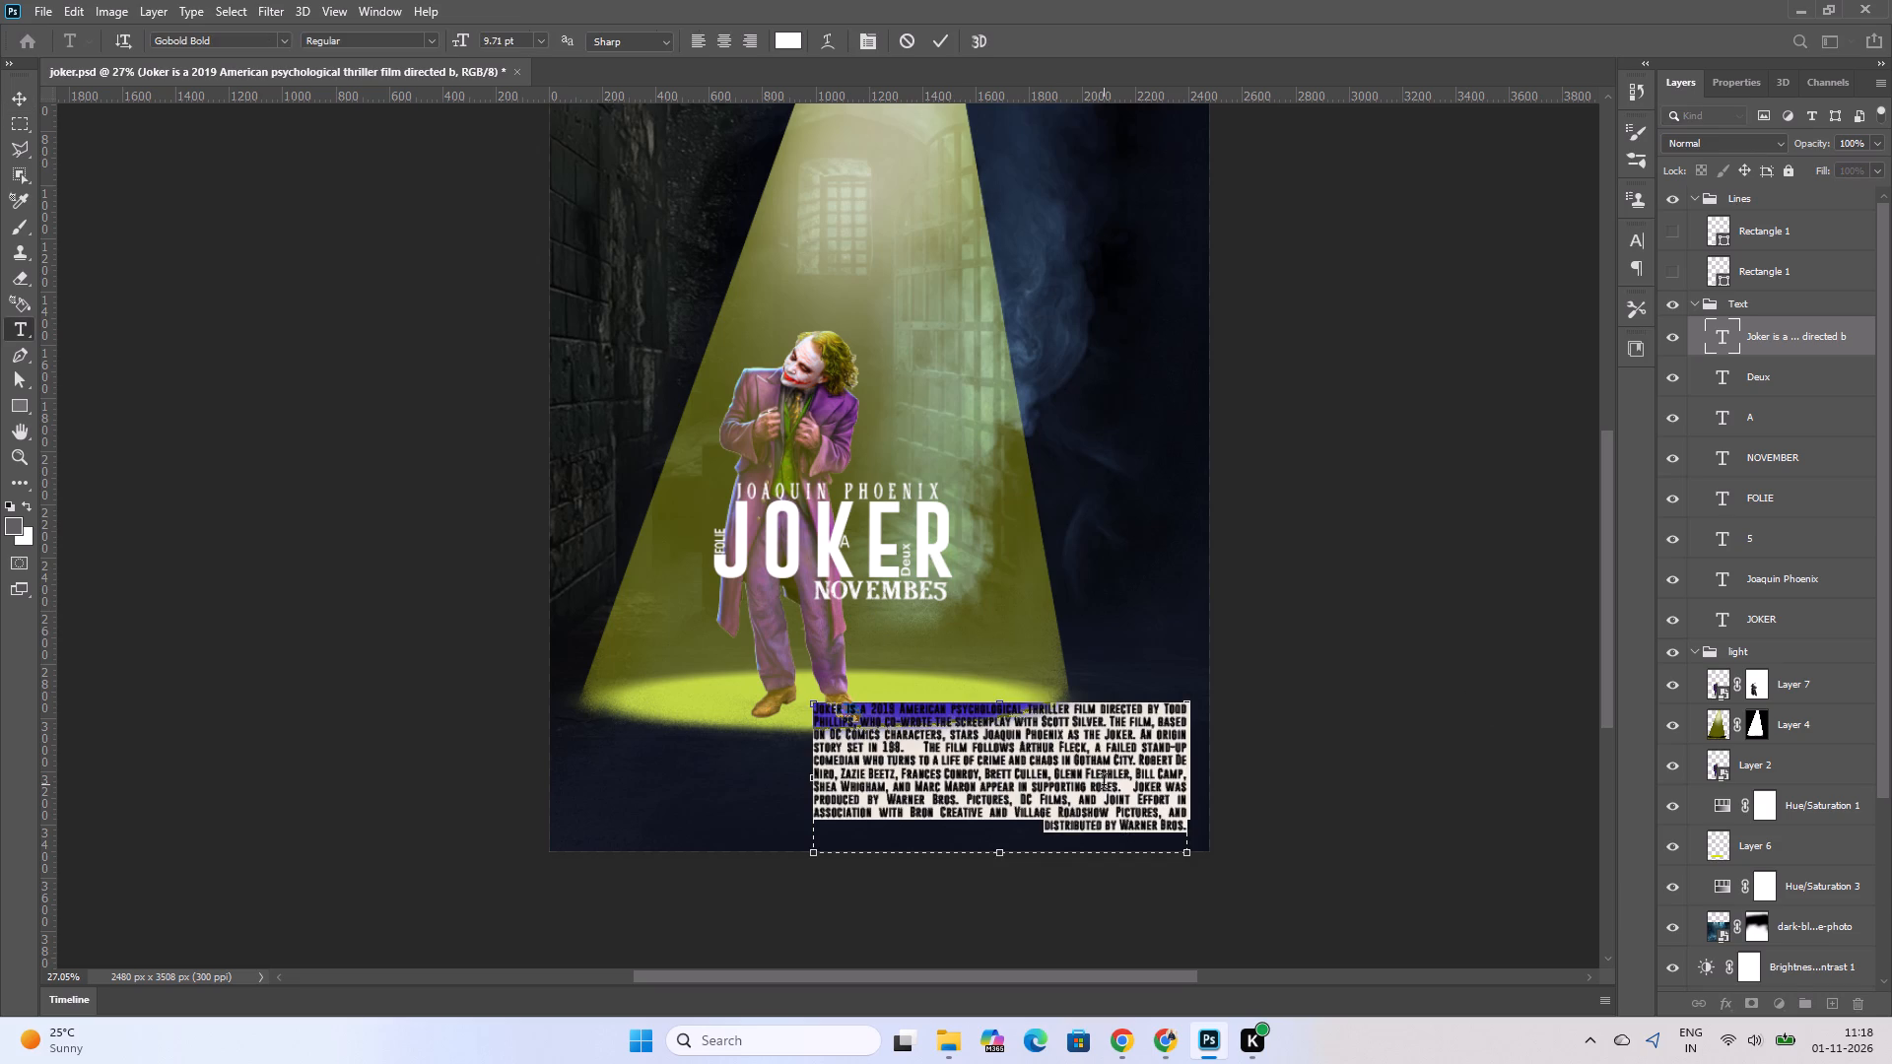
click(1745, 82)
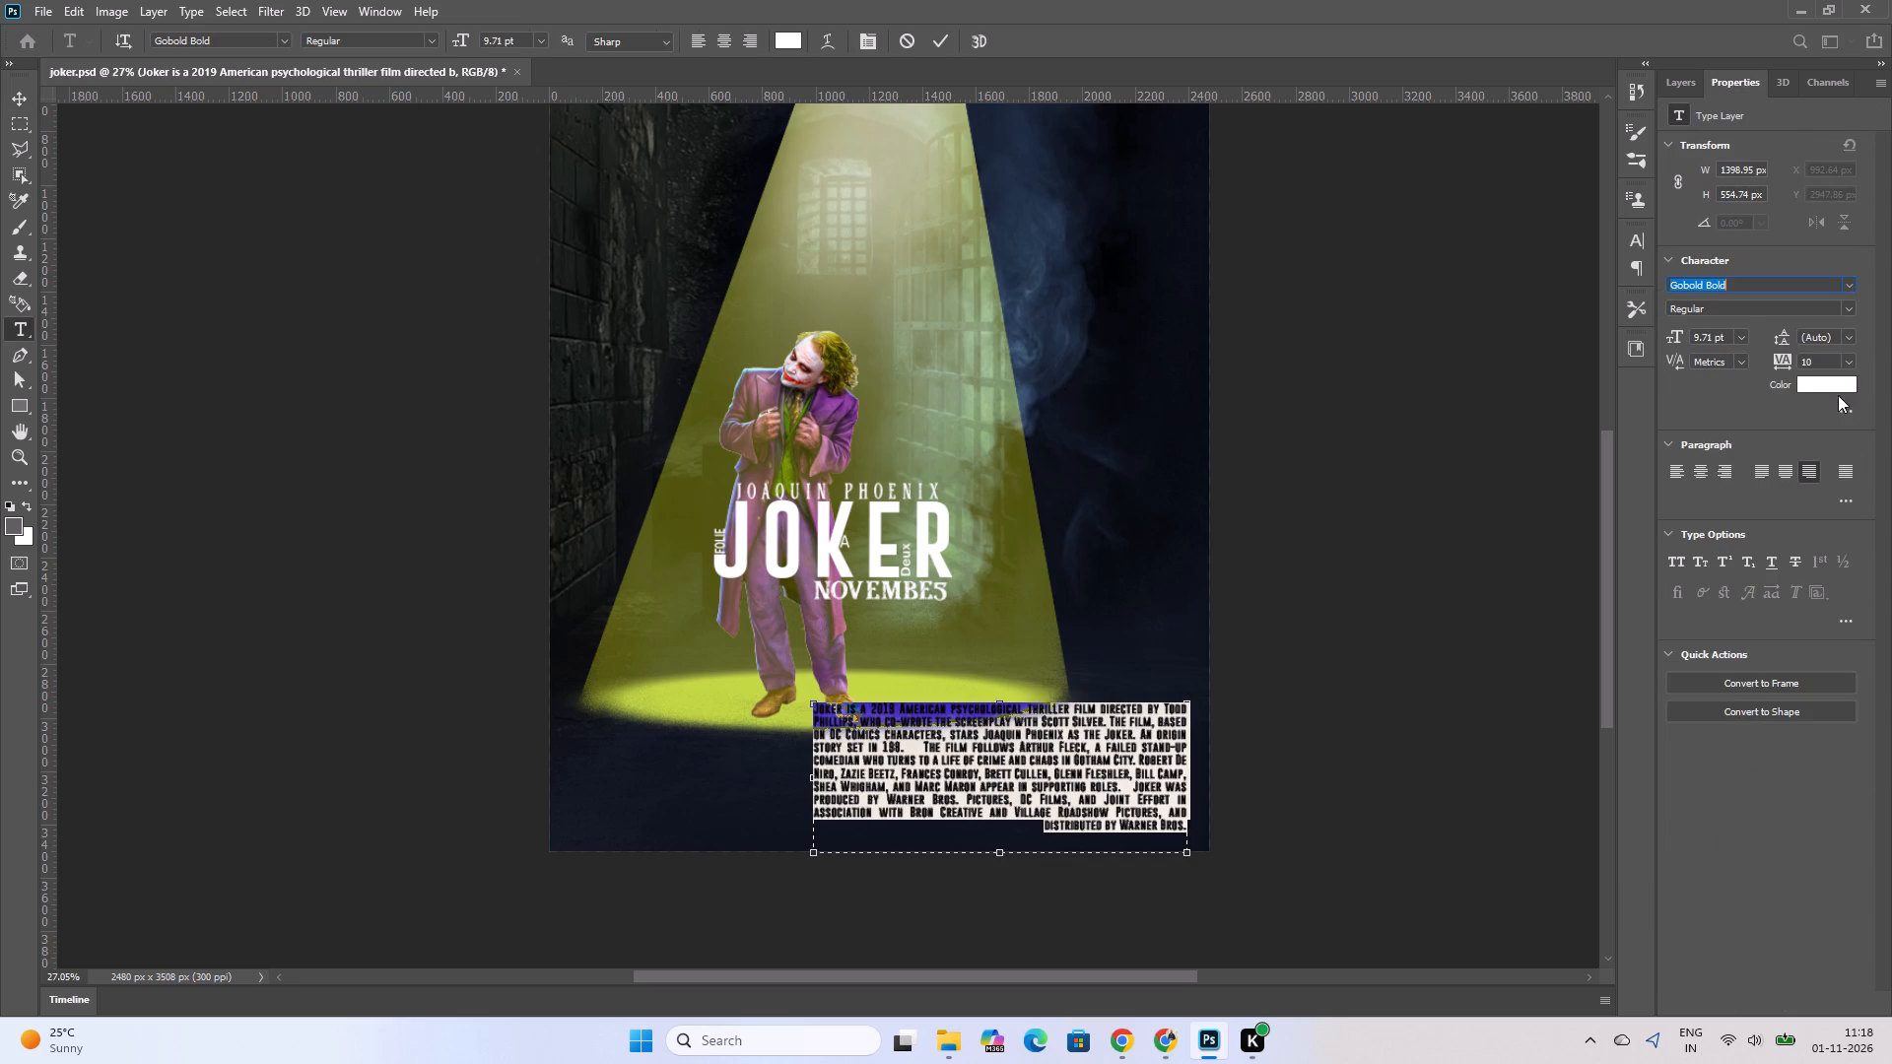
click(1838, 377)
drag(1161, 228, 995, 316)
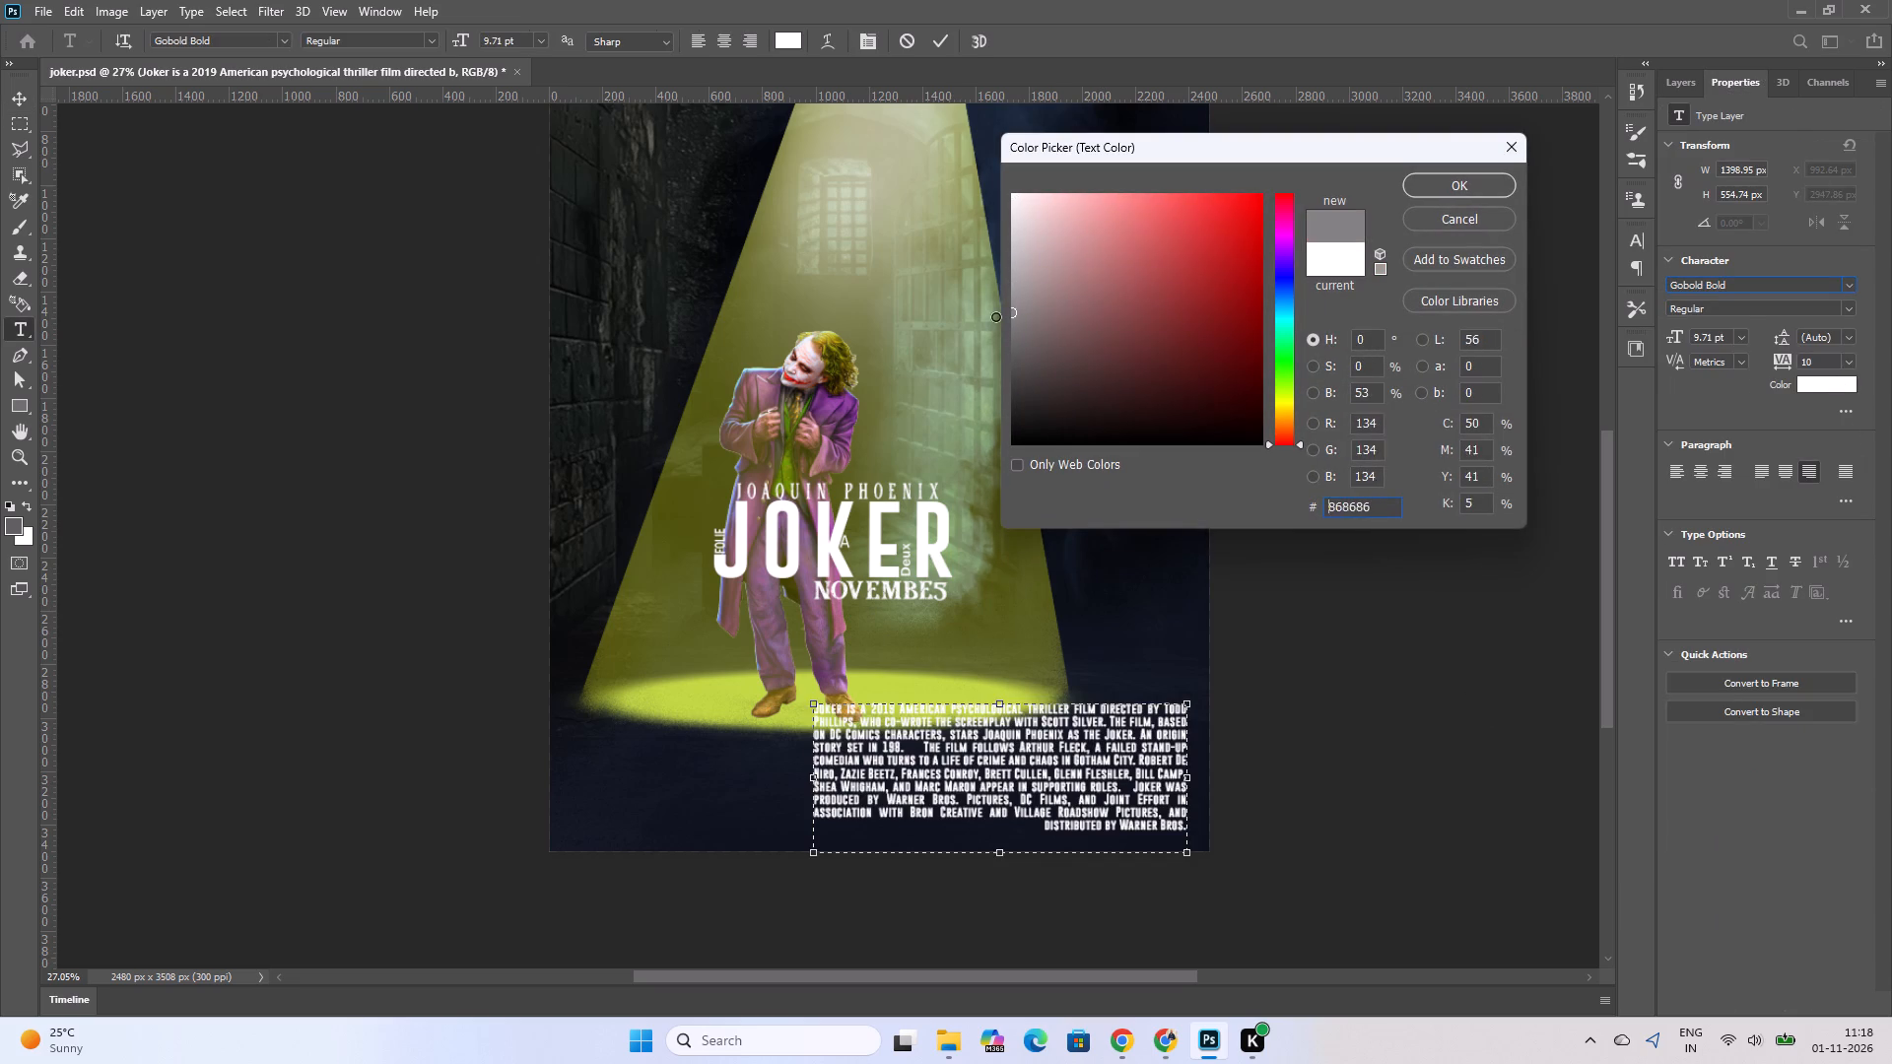
drag(995, 316, 992, 279)
click(1448, 179)
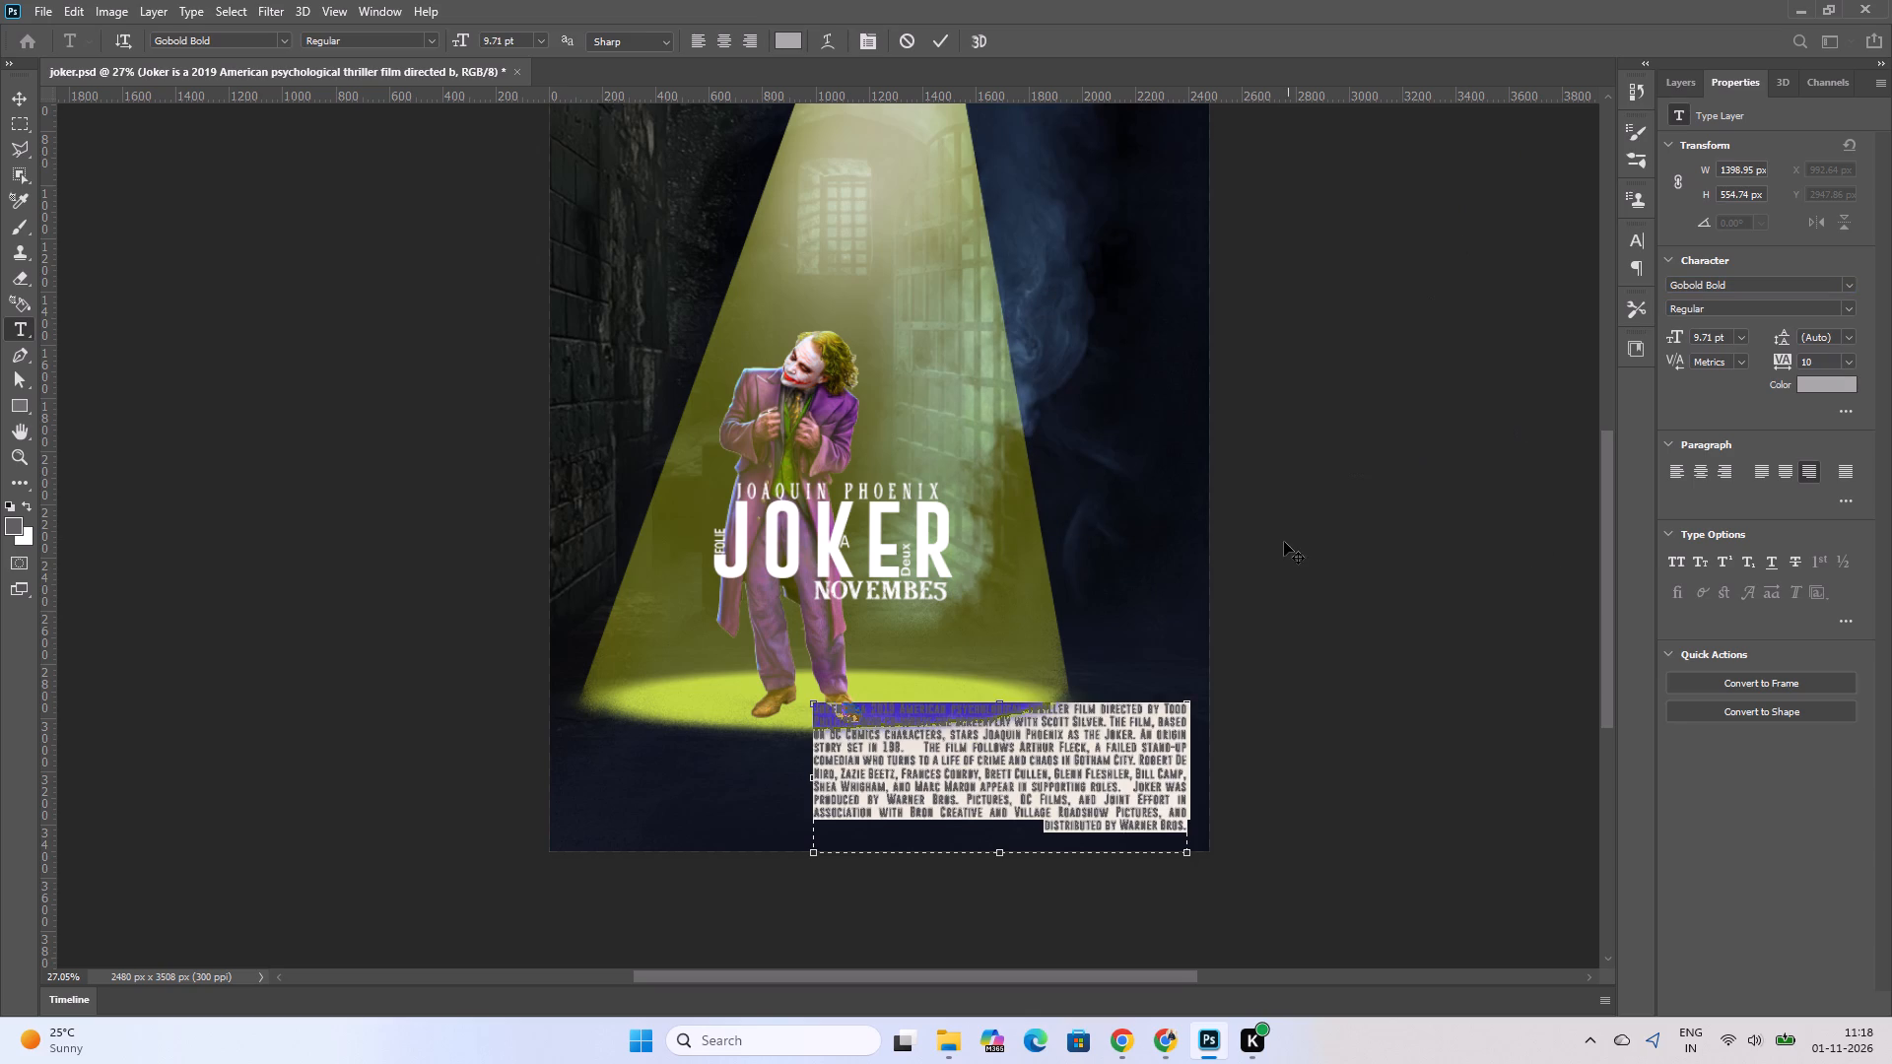
click(1284, 542)
click(1335, 547)
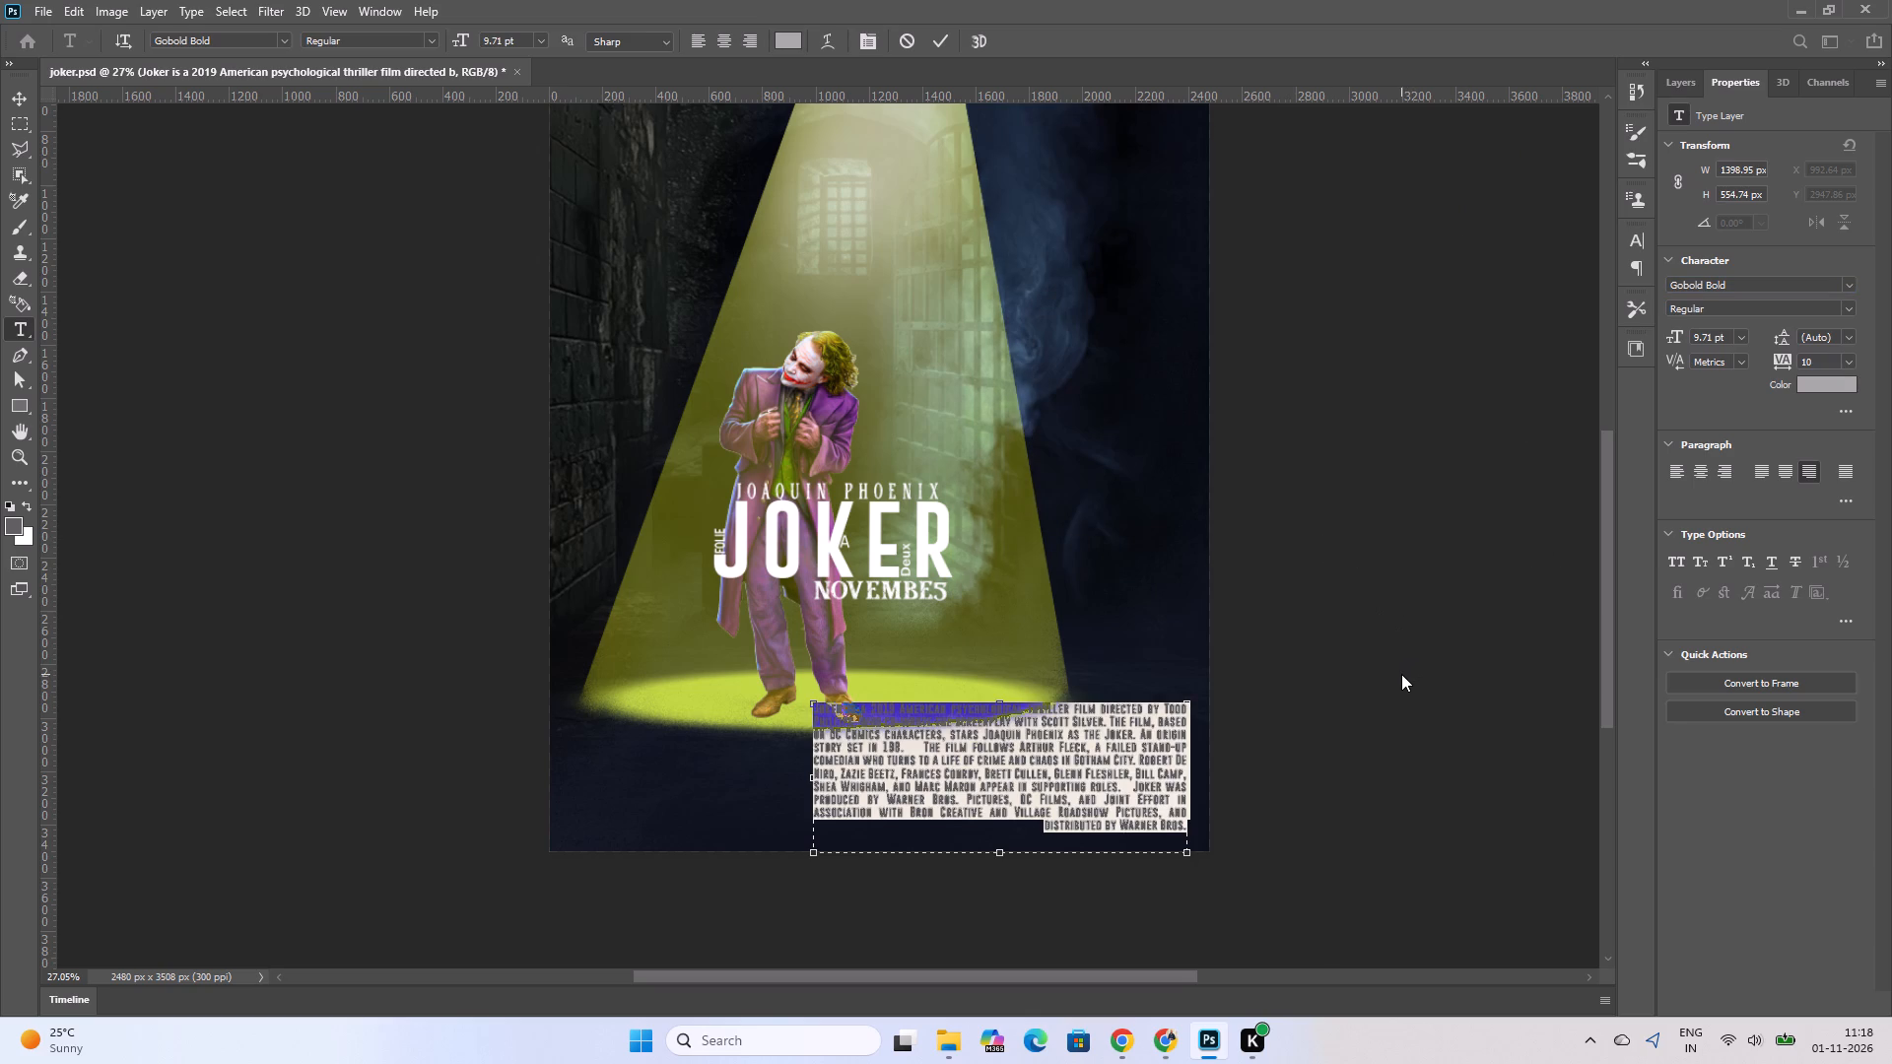
click(1422, 664)
Move the grey description paragraph down into the poster's lower-right corner, against the right edge.
drag(1145, 793, 1154, 811)
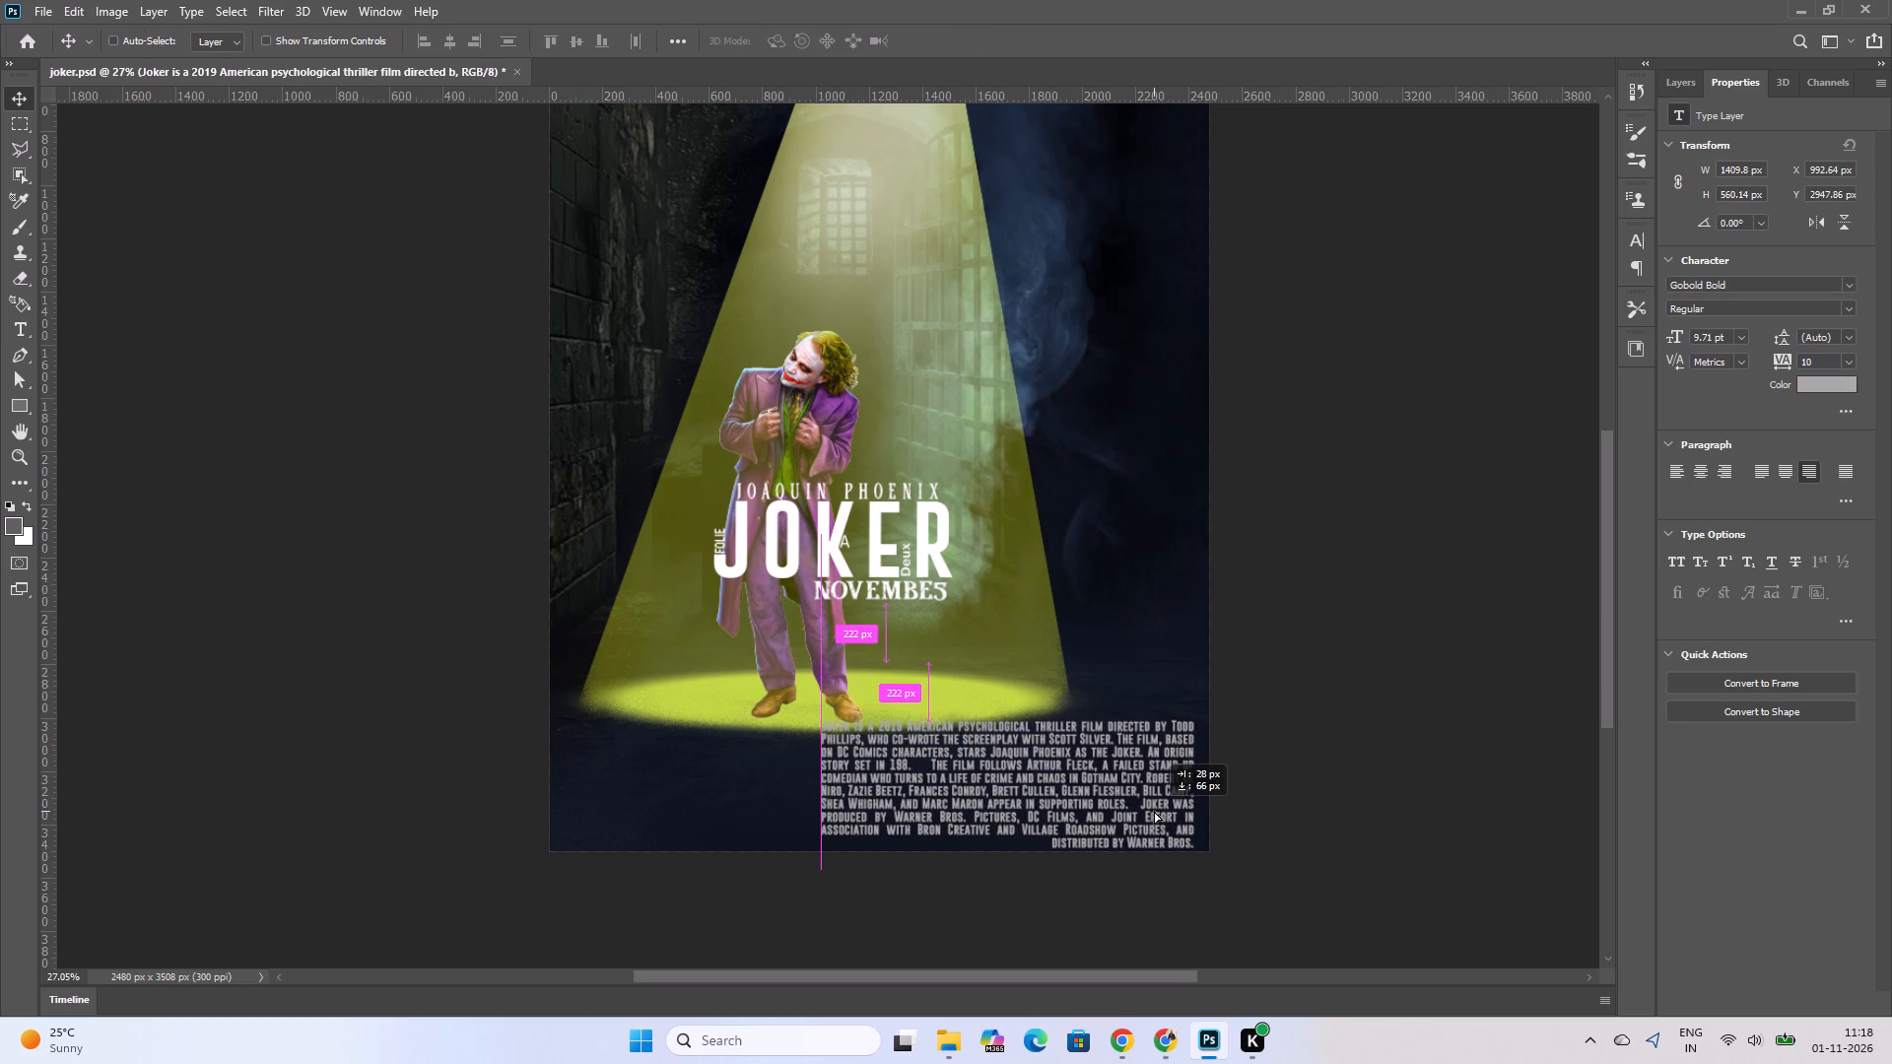
drag(1154, 811, 1159, 808)
Widen the description's text box leftward to about 1701 px so the lines reflow.
click(1100, 797)
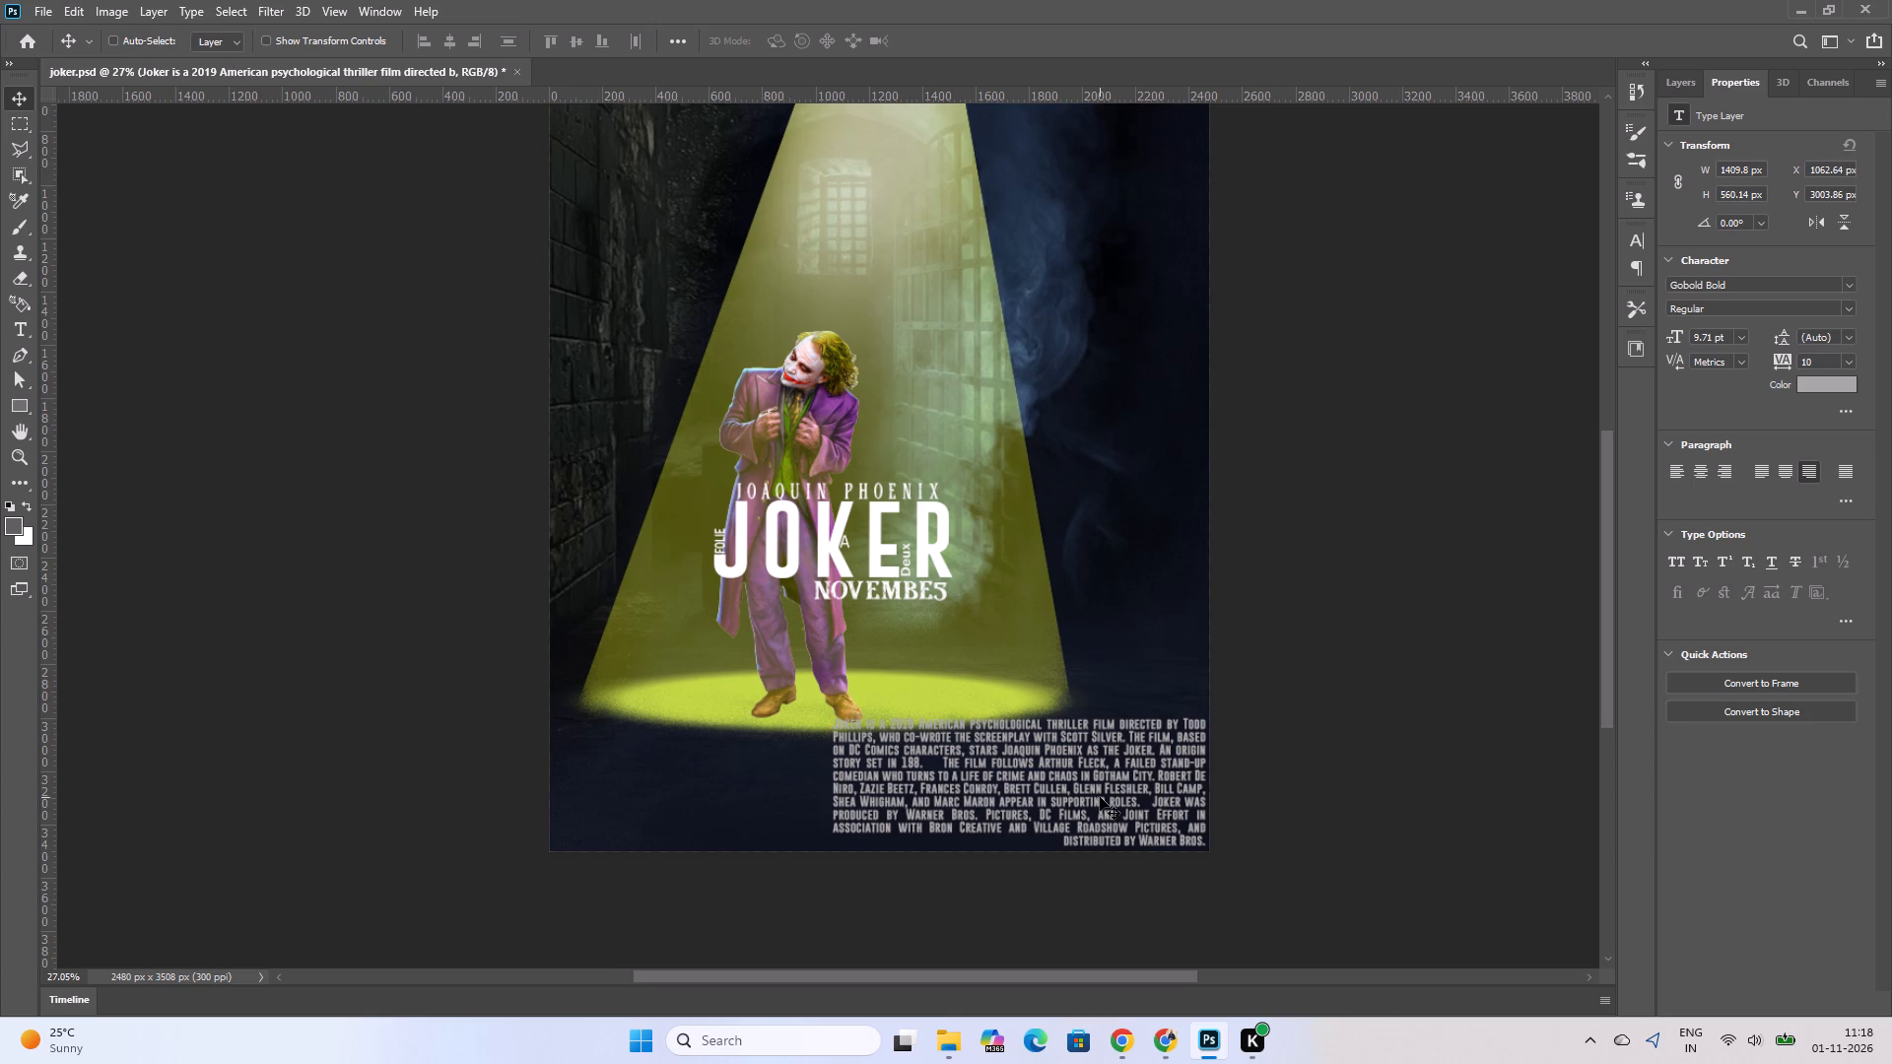
key(ctrl+t)
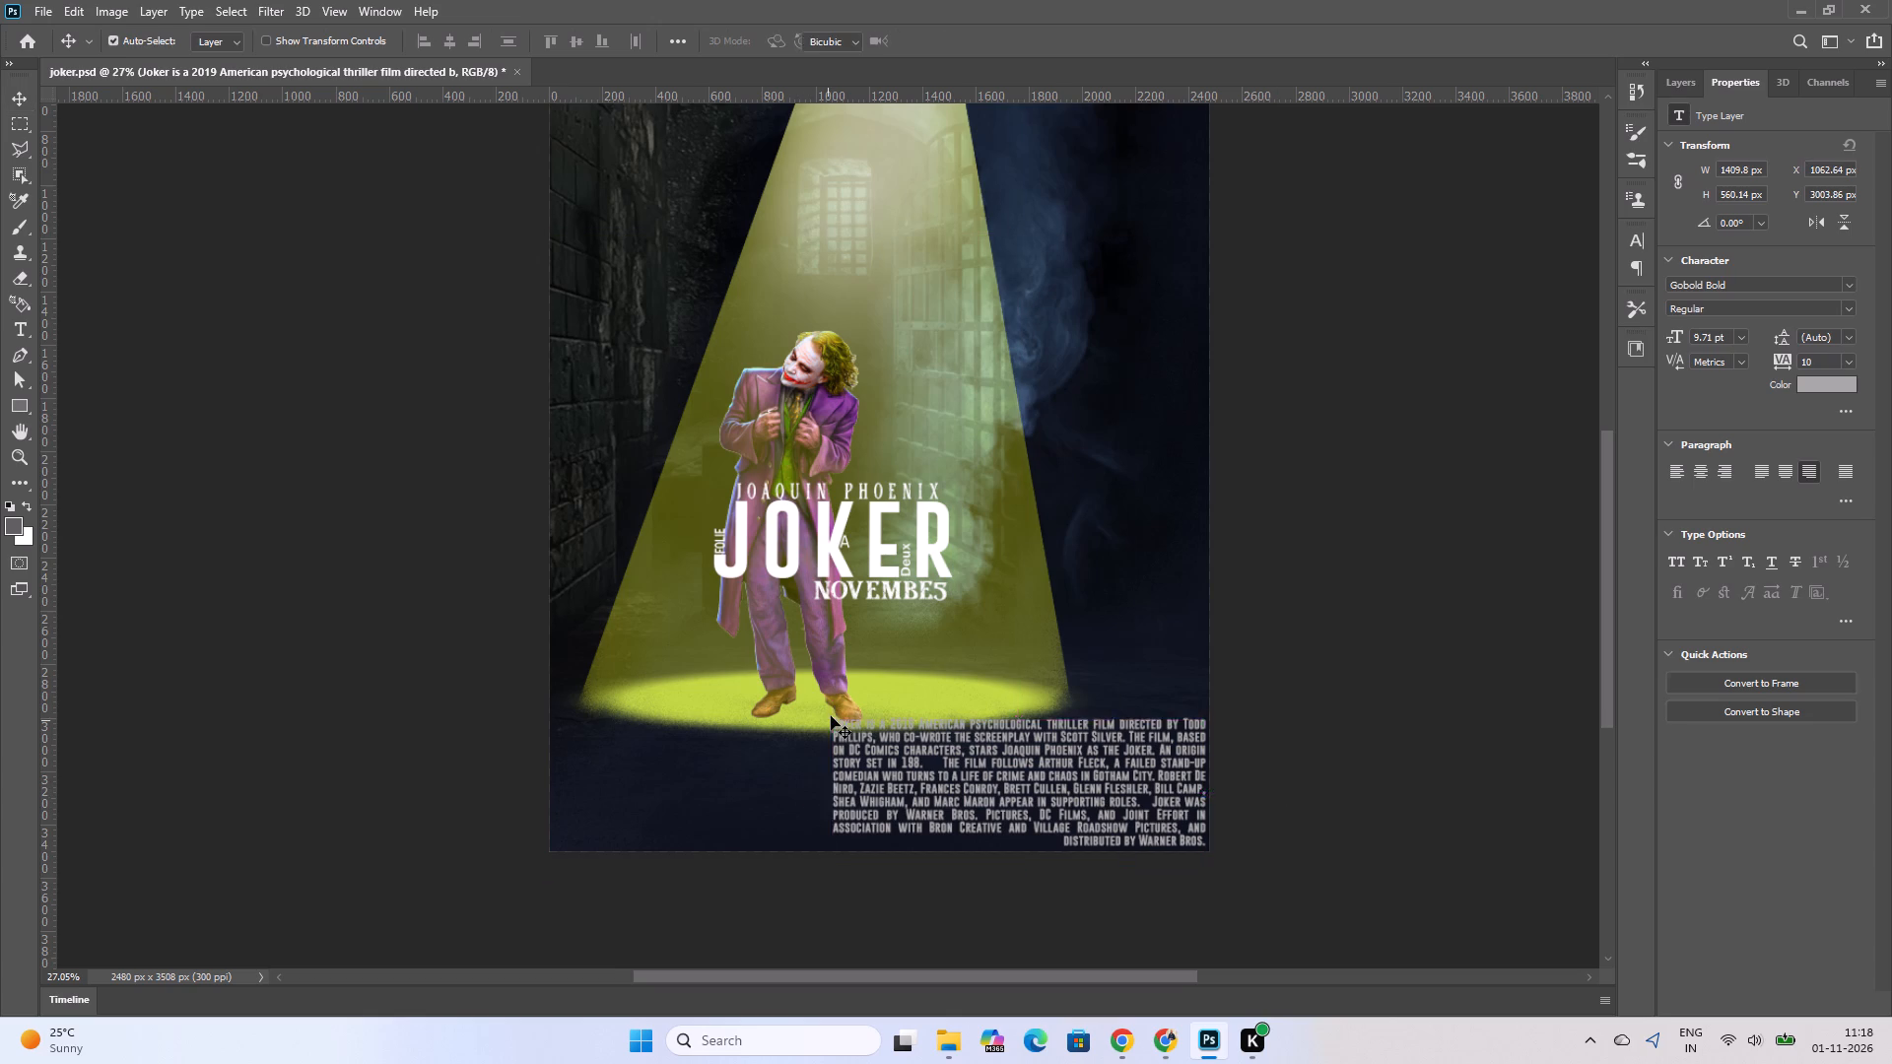
drag(836, 795, 745, 795)
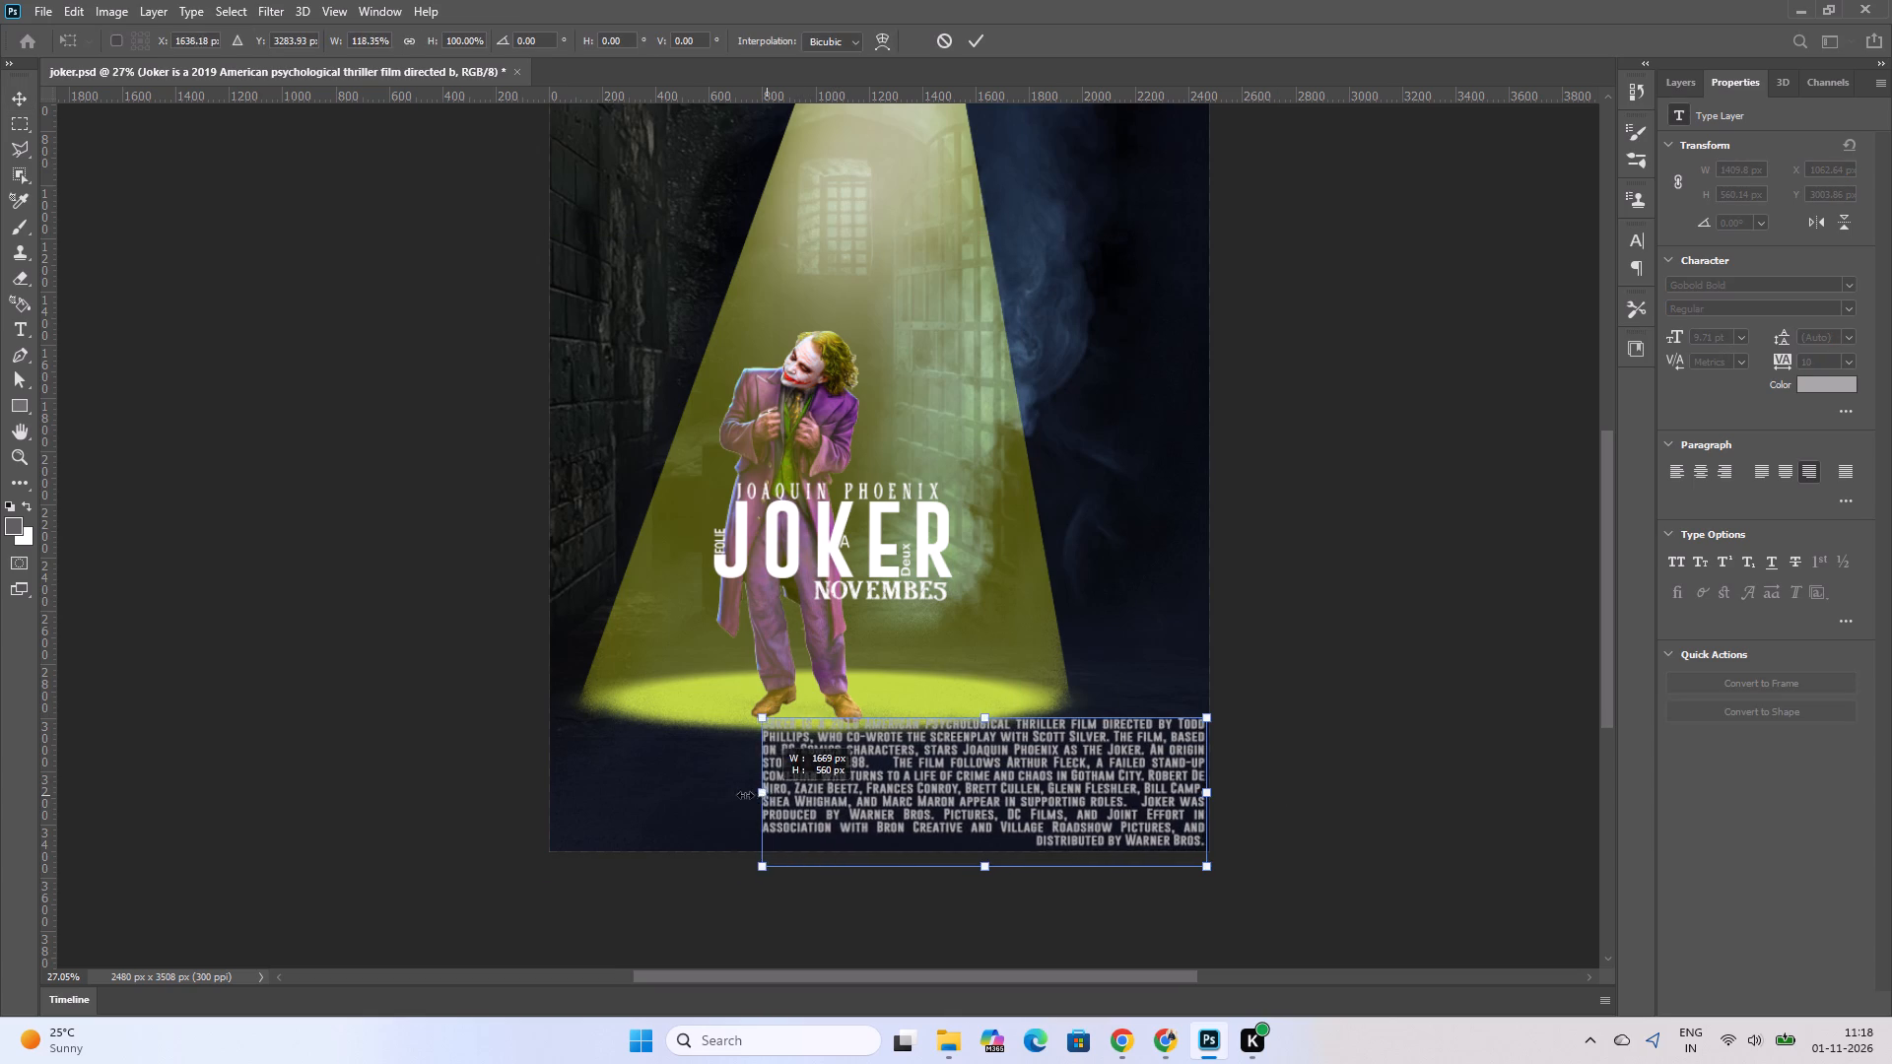
drag(745, 795, 857, 799)
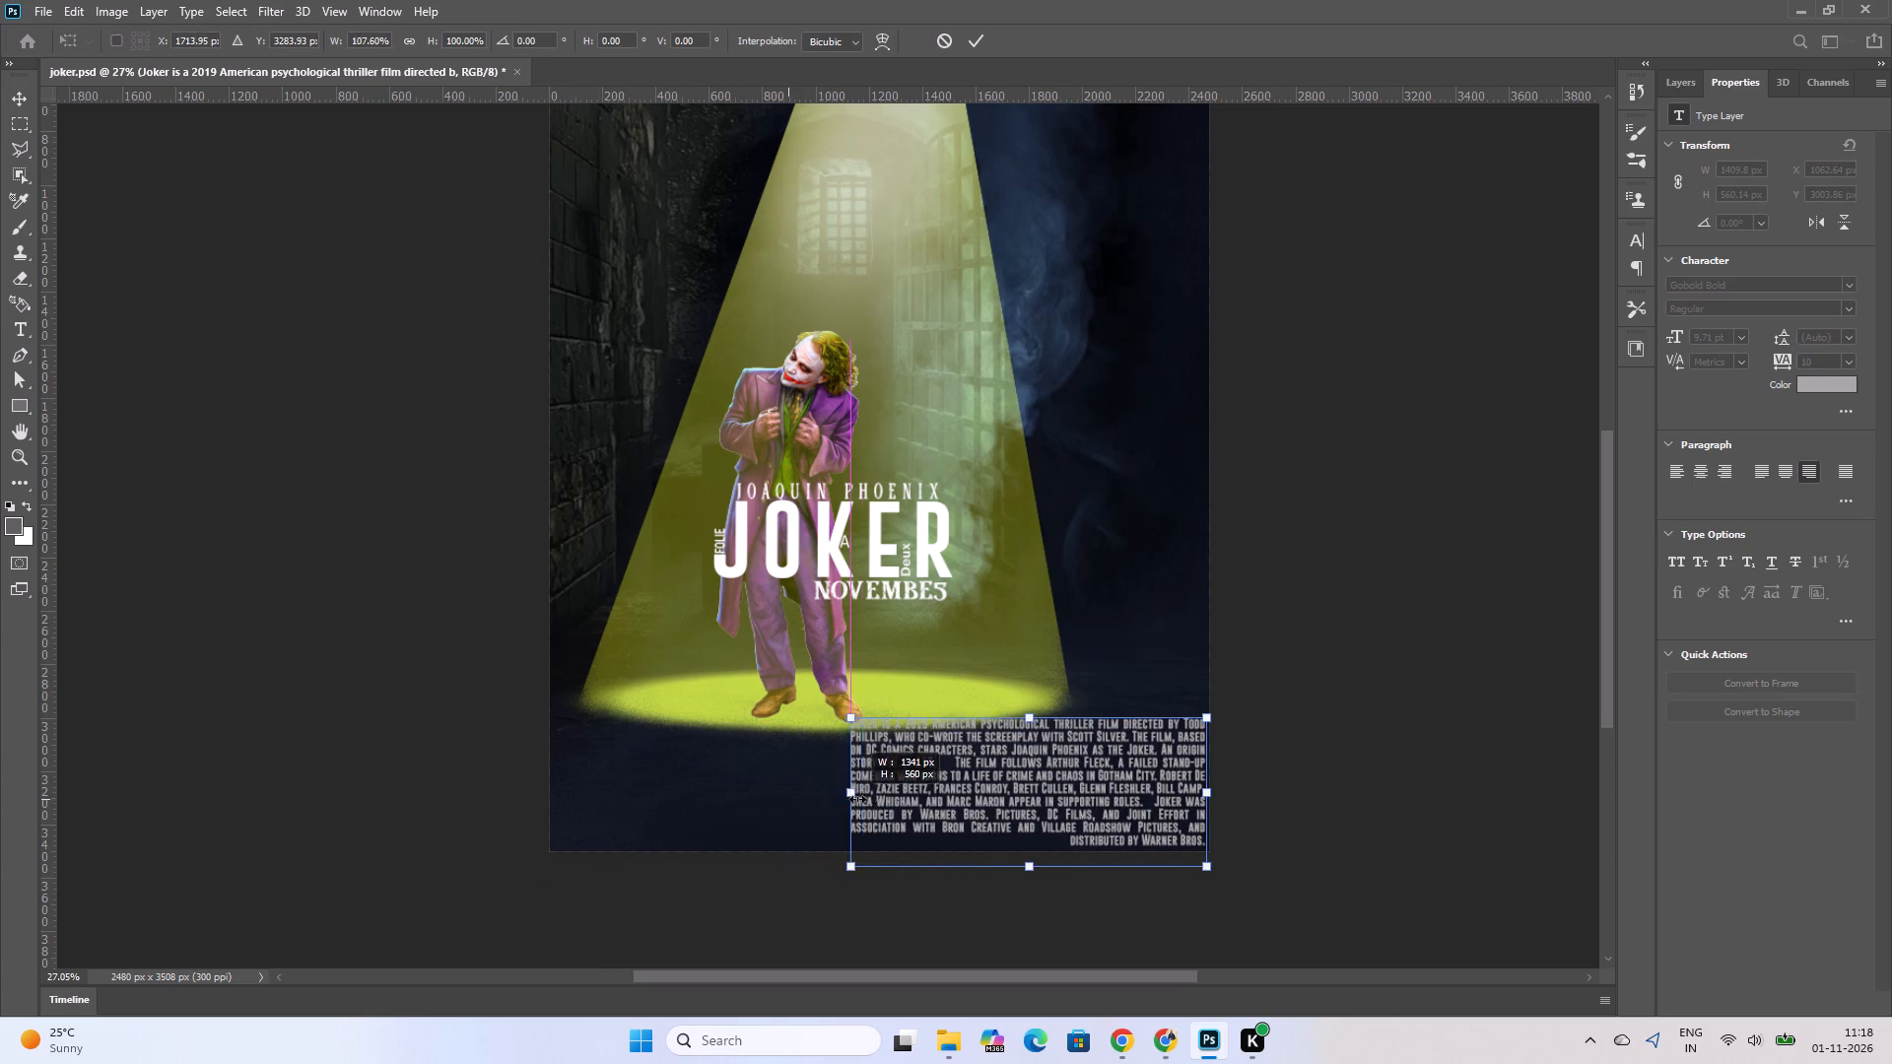
drag(857, 799, 806, 800)
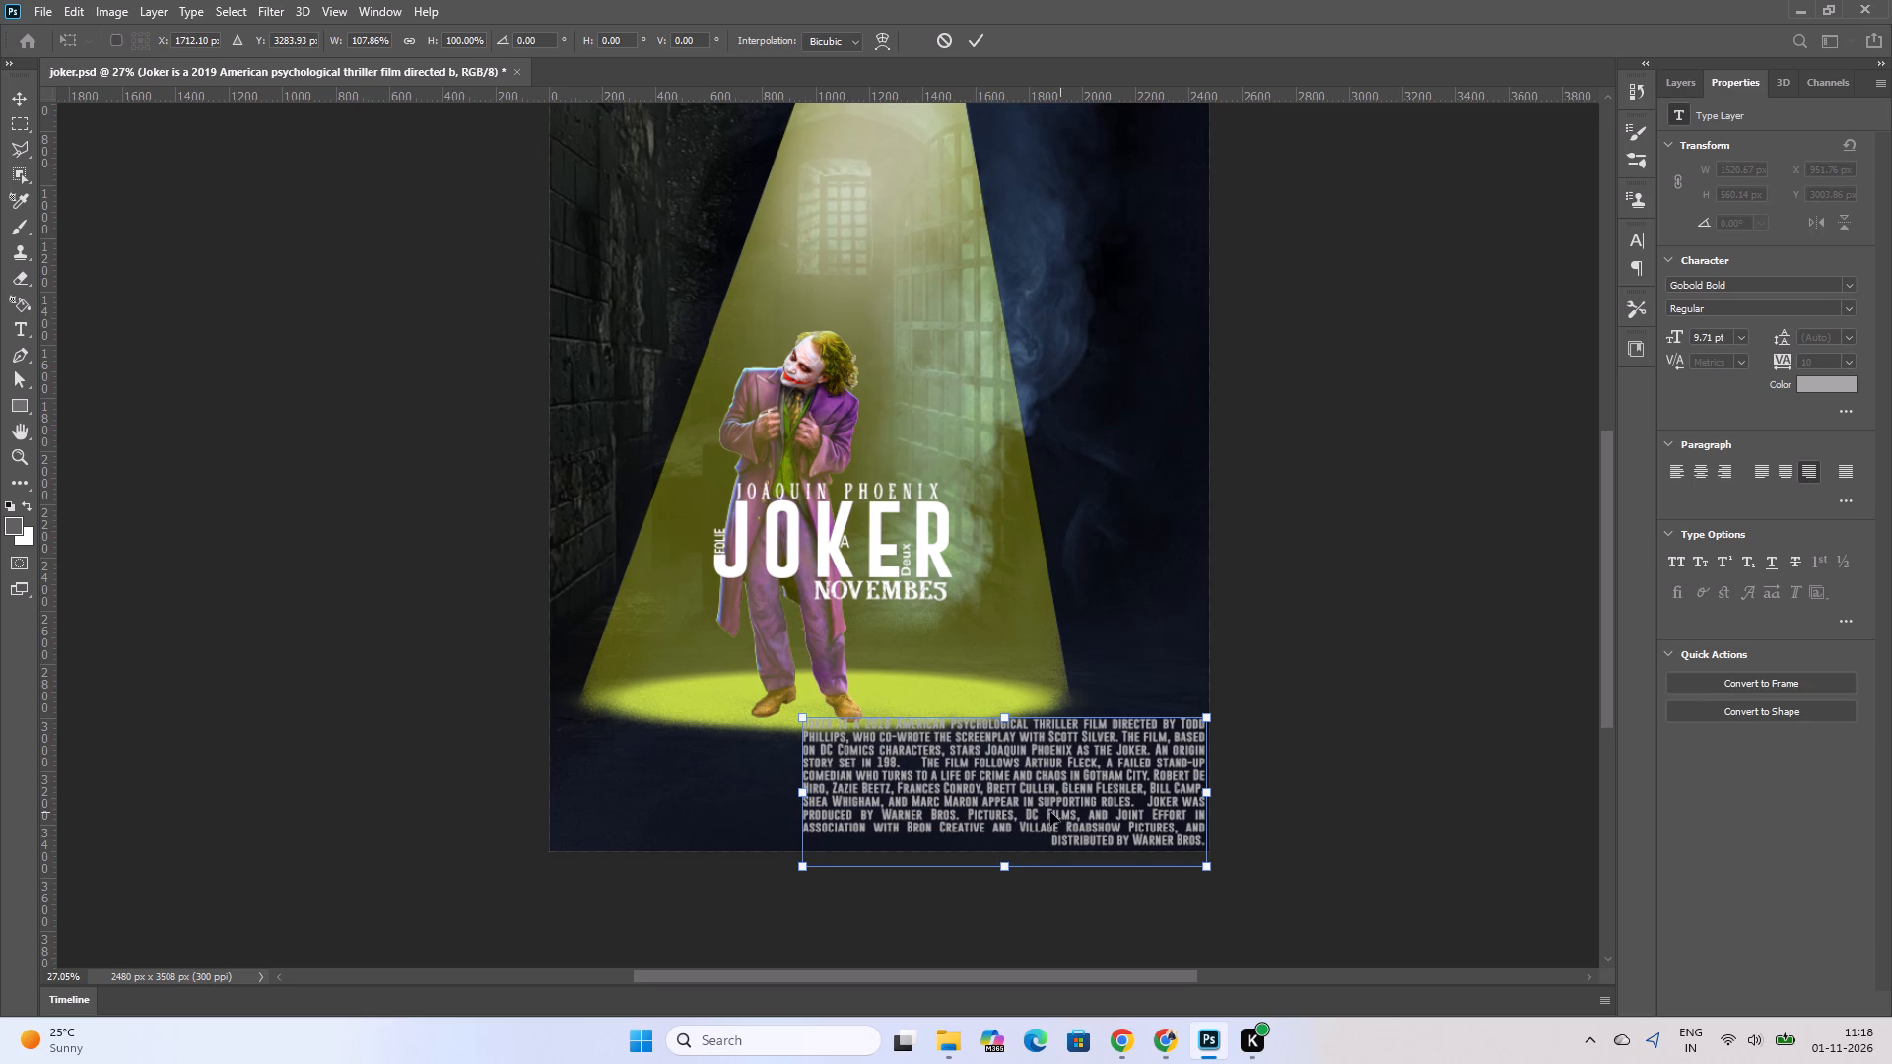
triple_click(1028, 812)
click(1028, 812)
triple_click(949, 796)
click(949, 796)
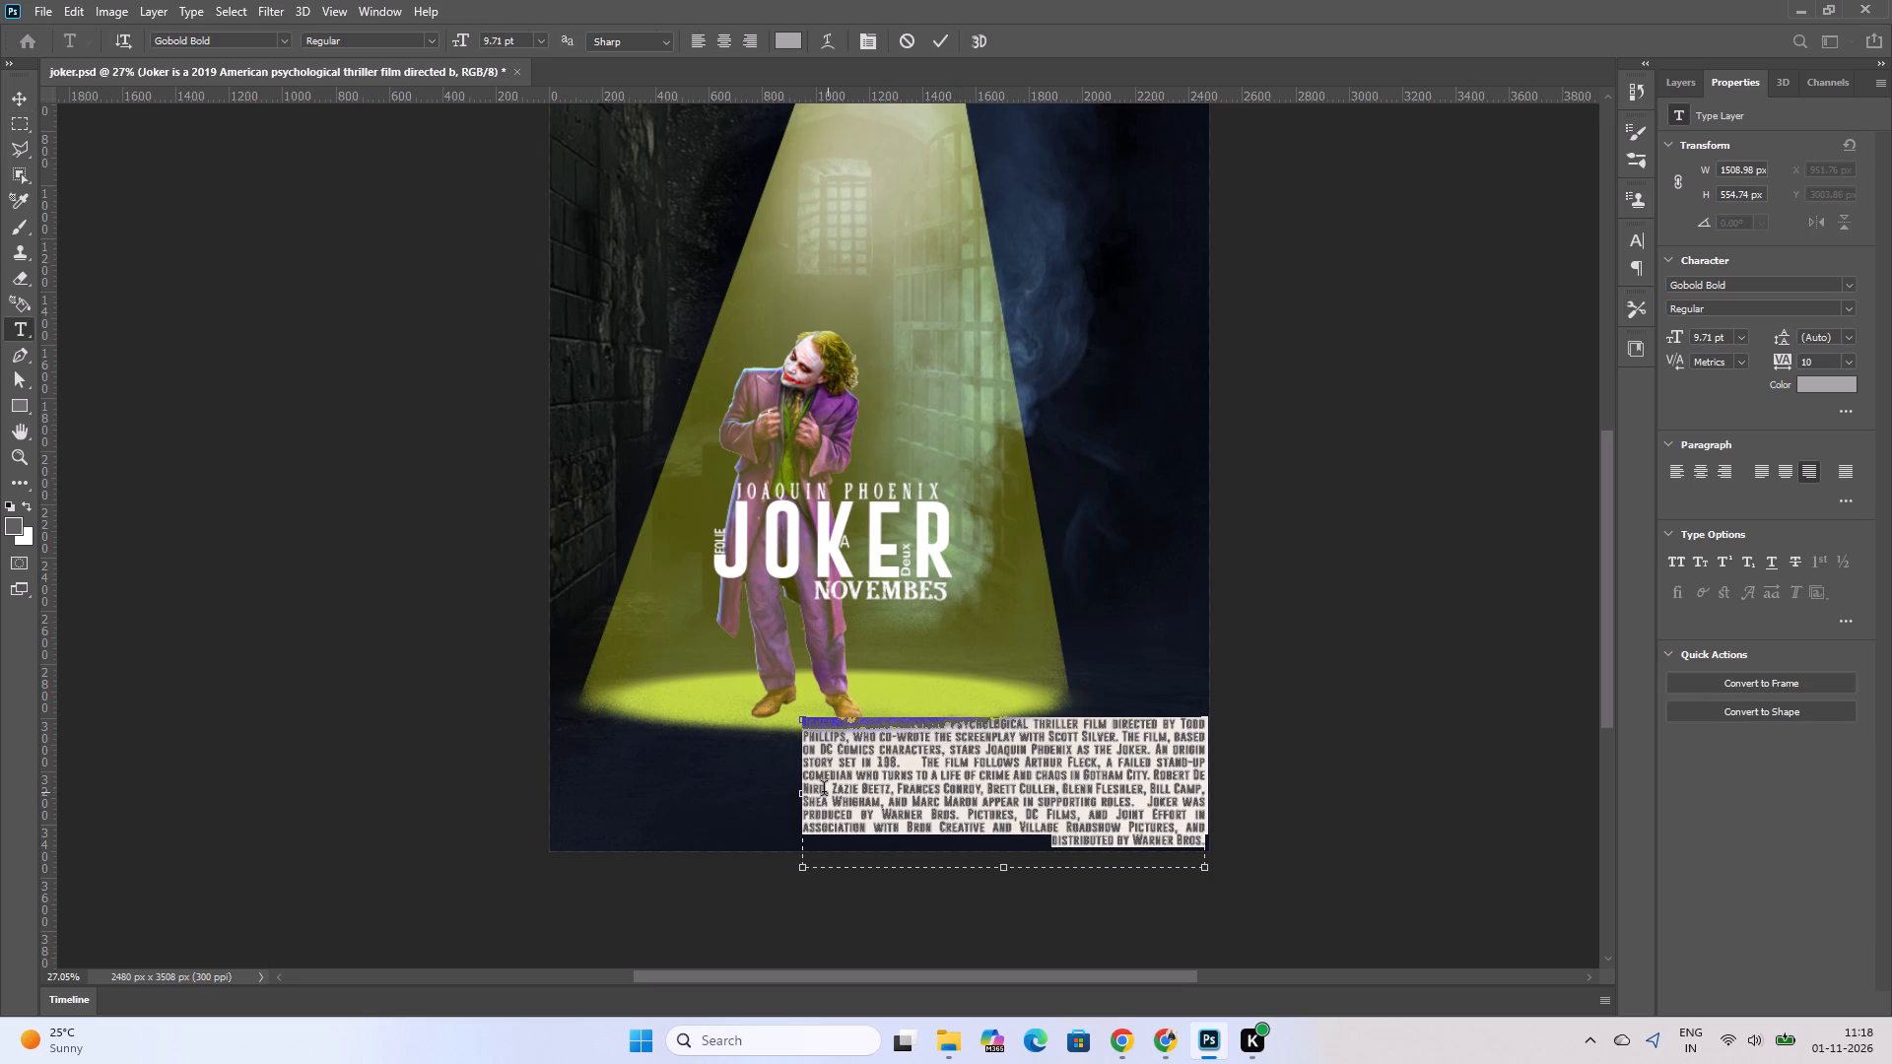
drag(798, 796, 747, 796)
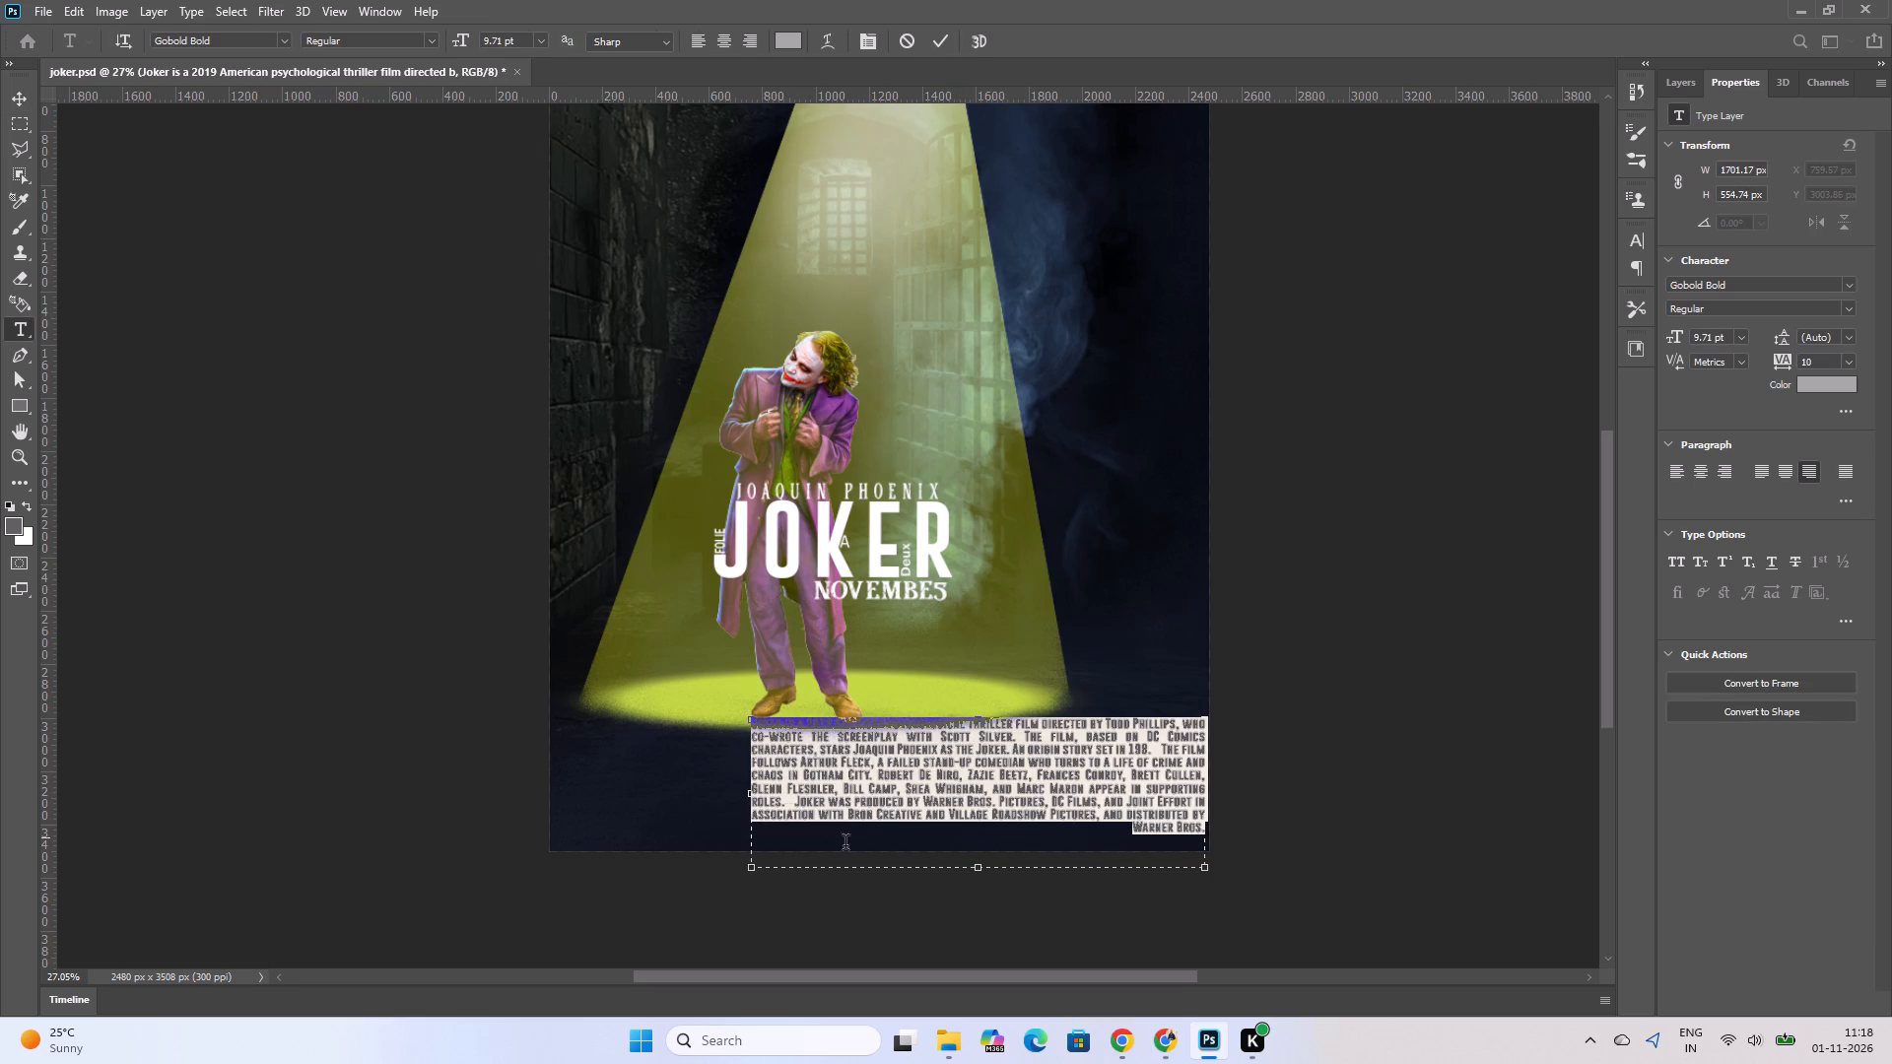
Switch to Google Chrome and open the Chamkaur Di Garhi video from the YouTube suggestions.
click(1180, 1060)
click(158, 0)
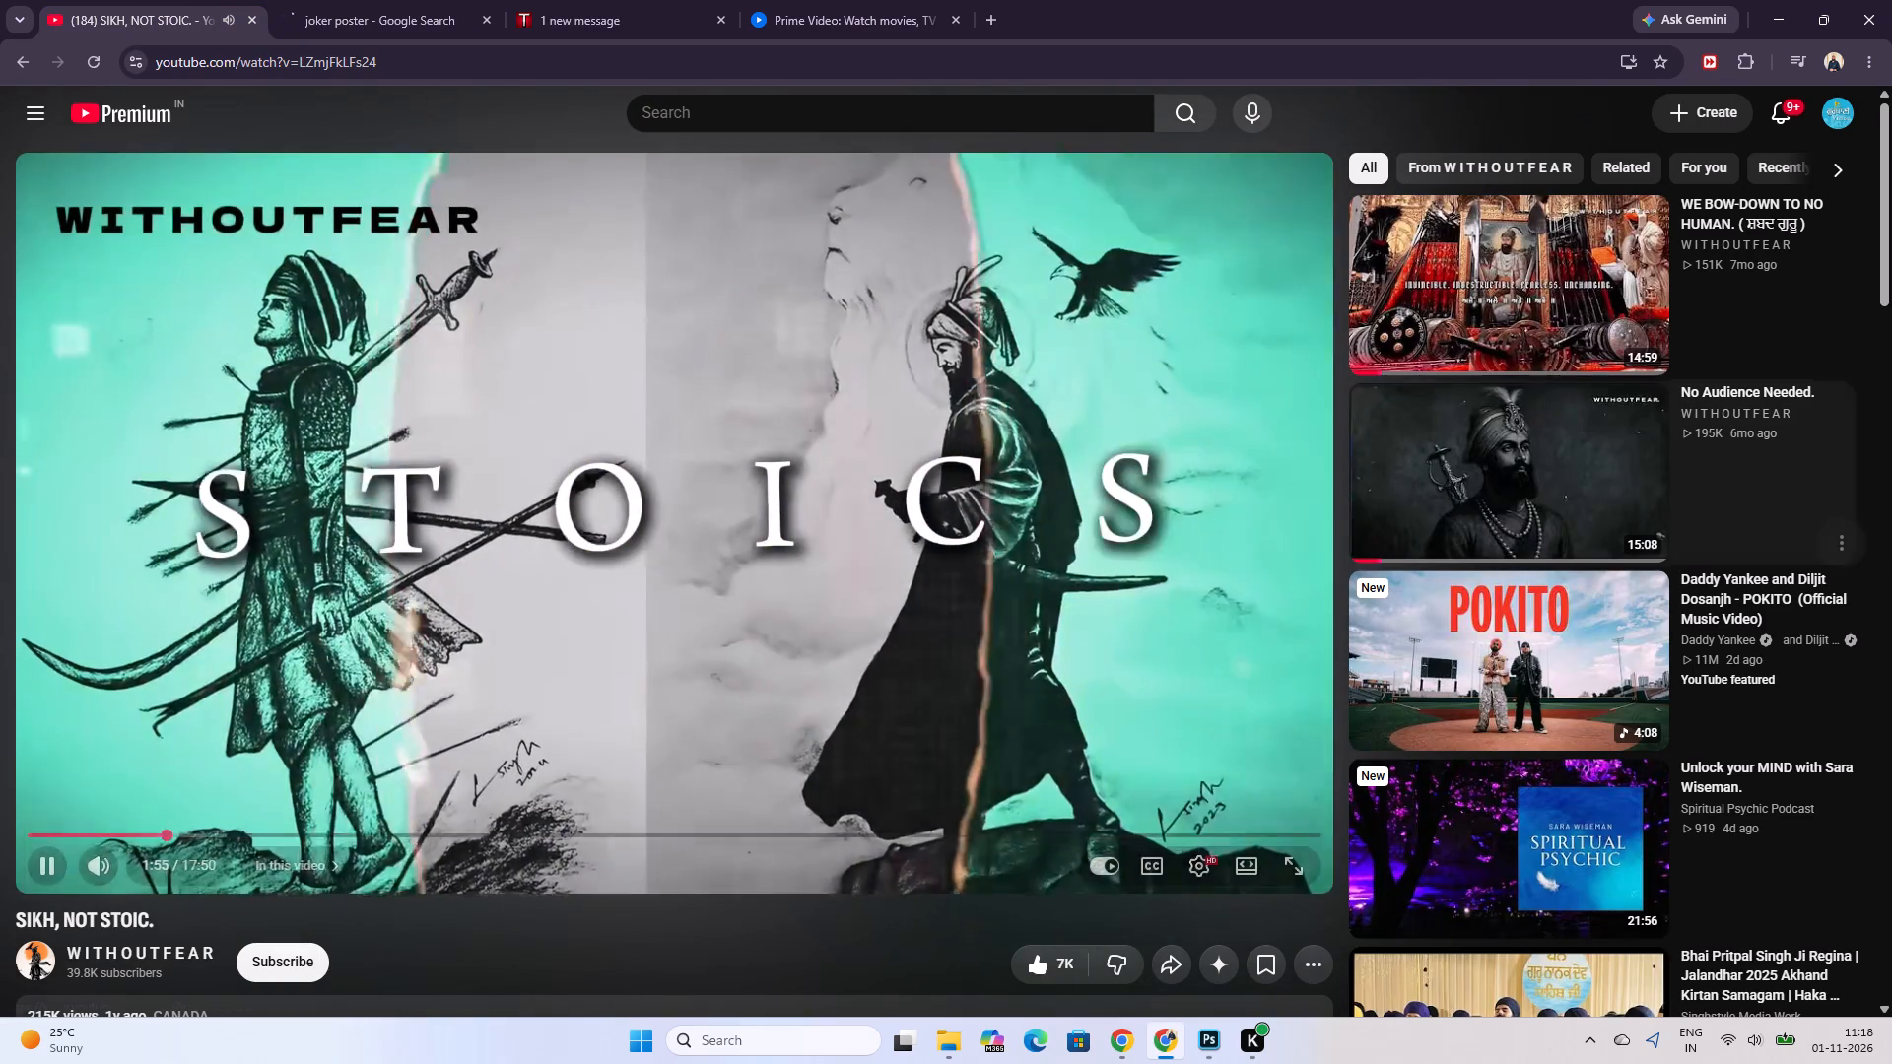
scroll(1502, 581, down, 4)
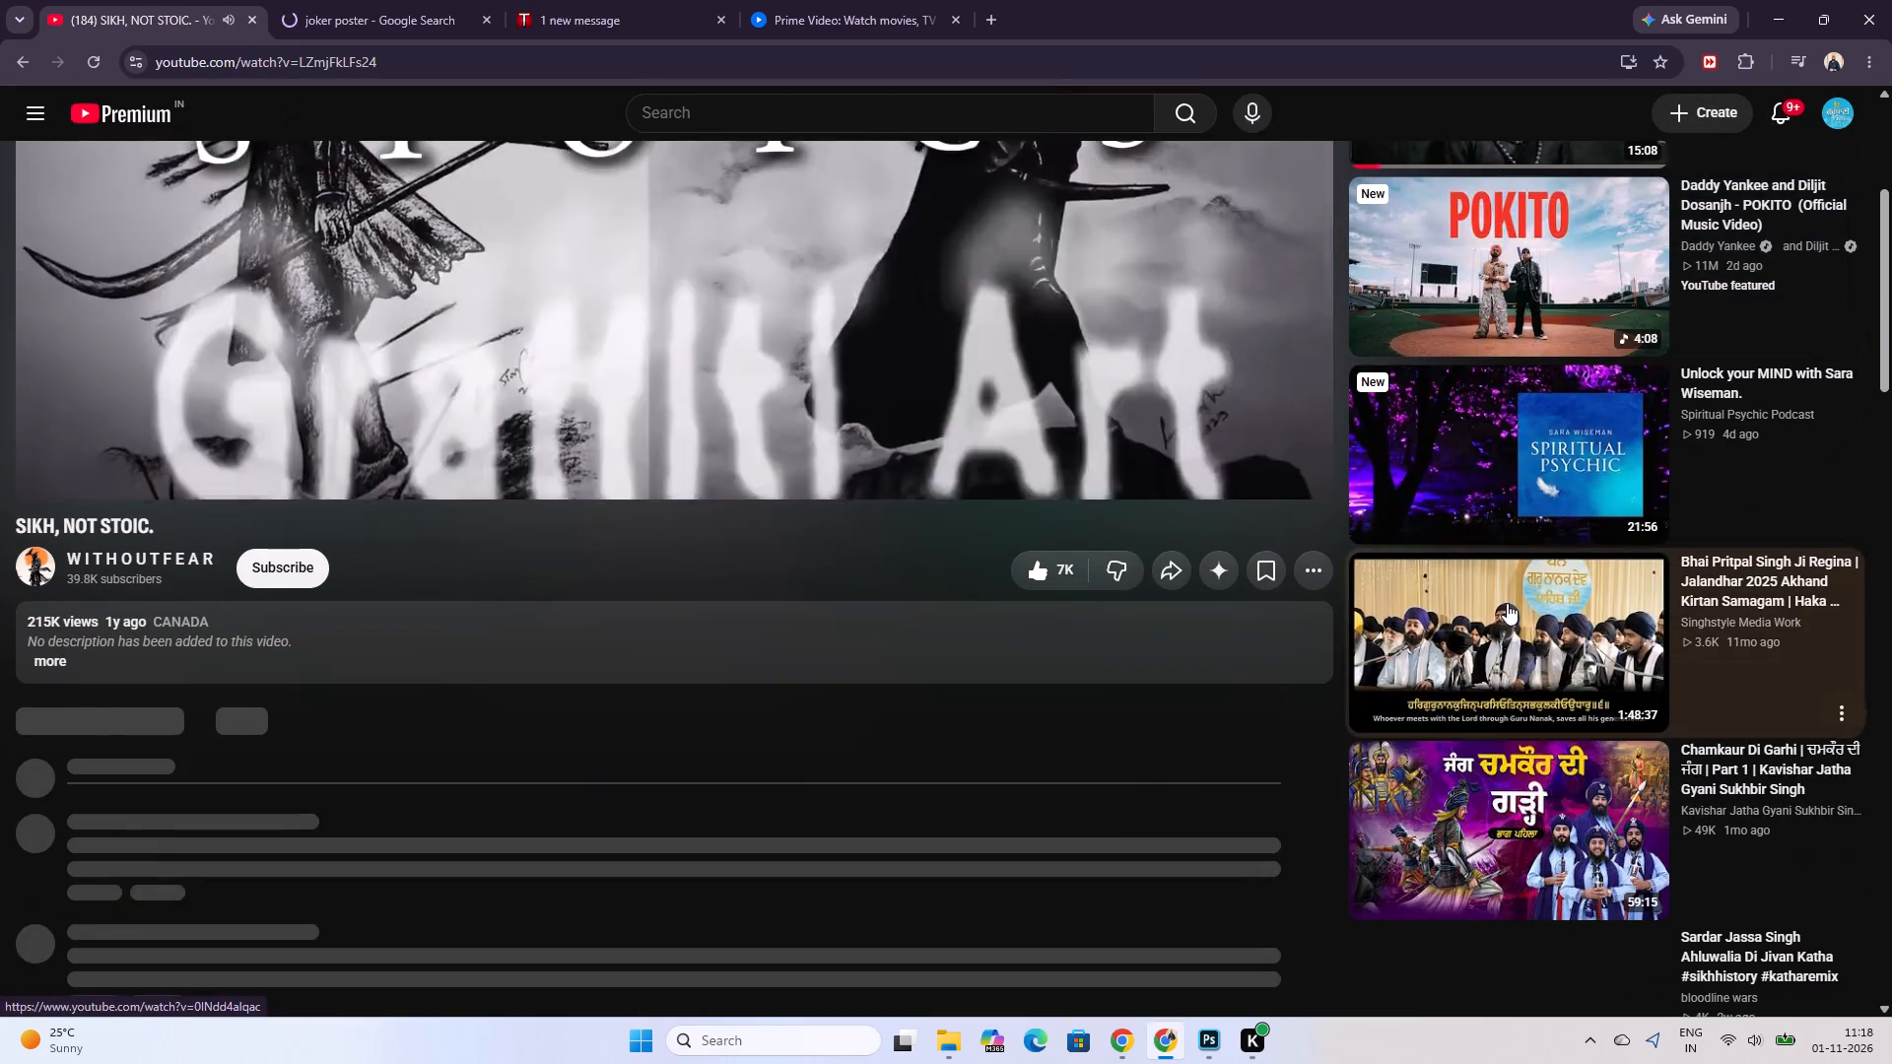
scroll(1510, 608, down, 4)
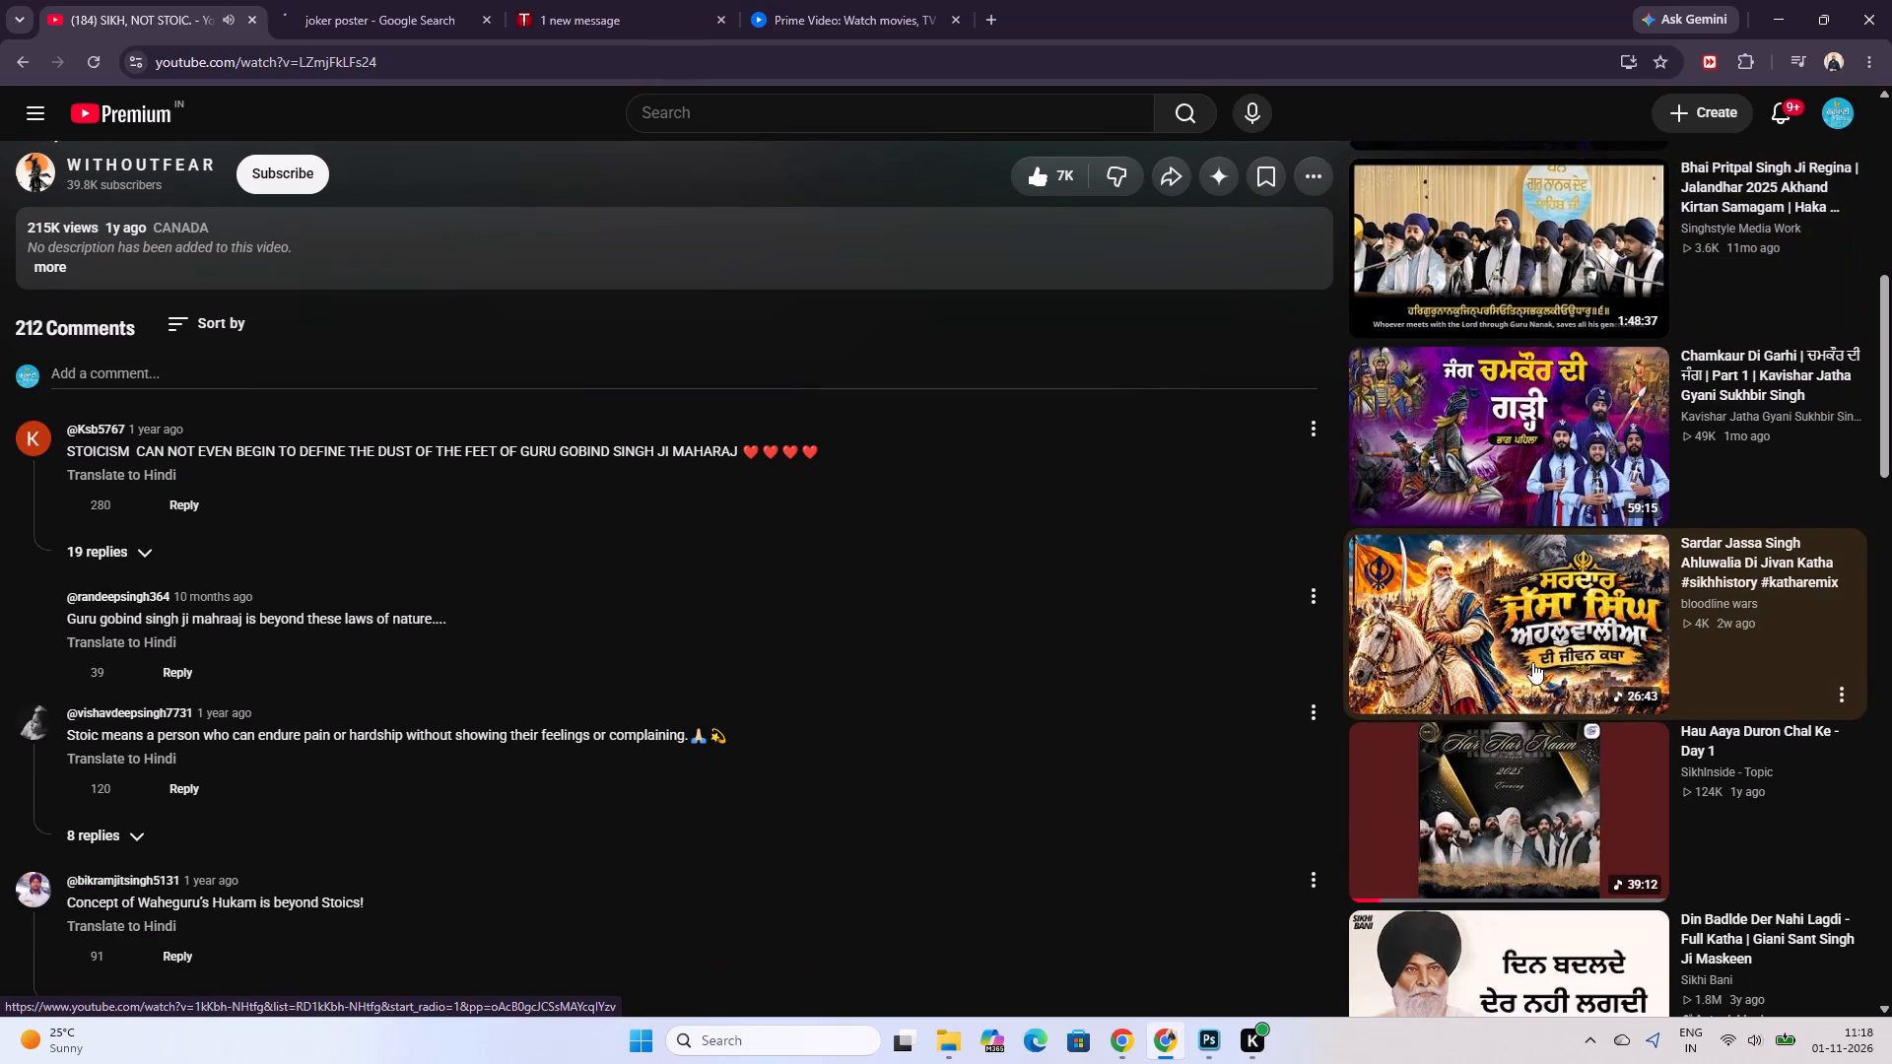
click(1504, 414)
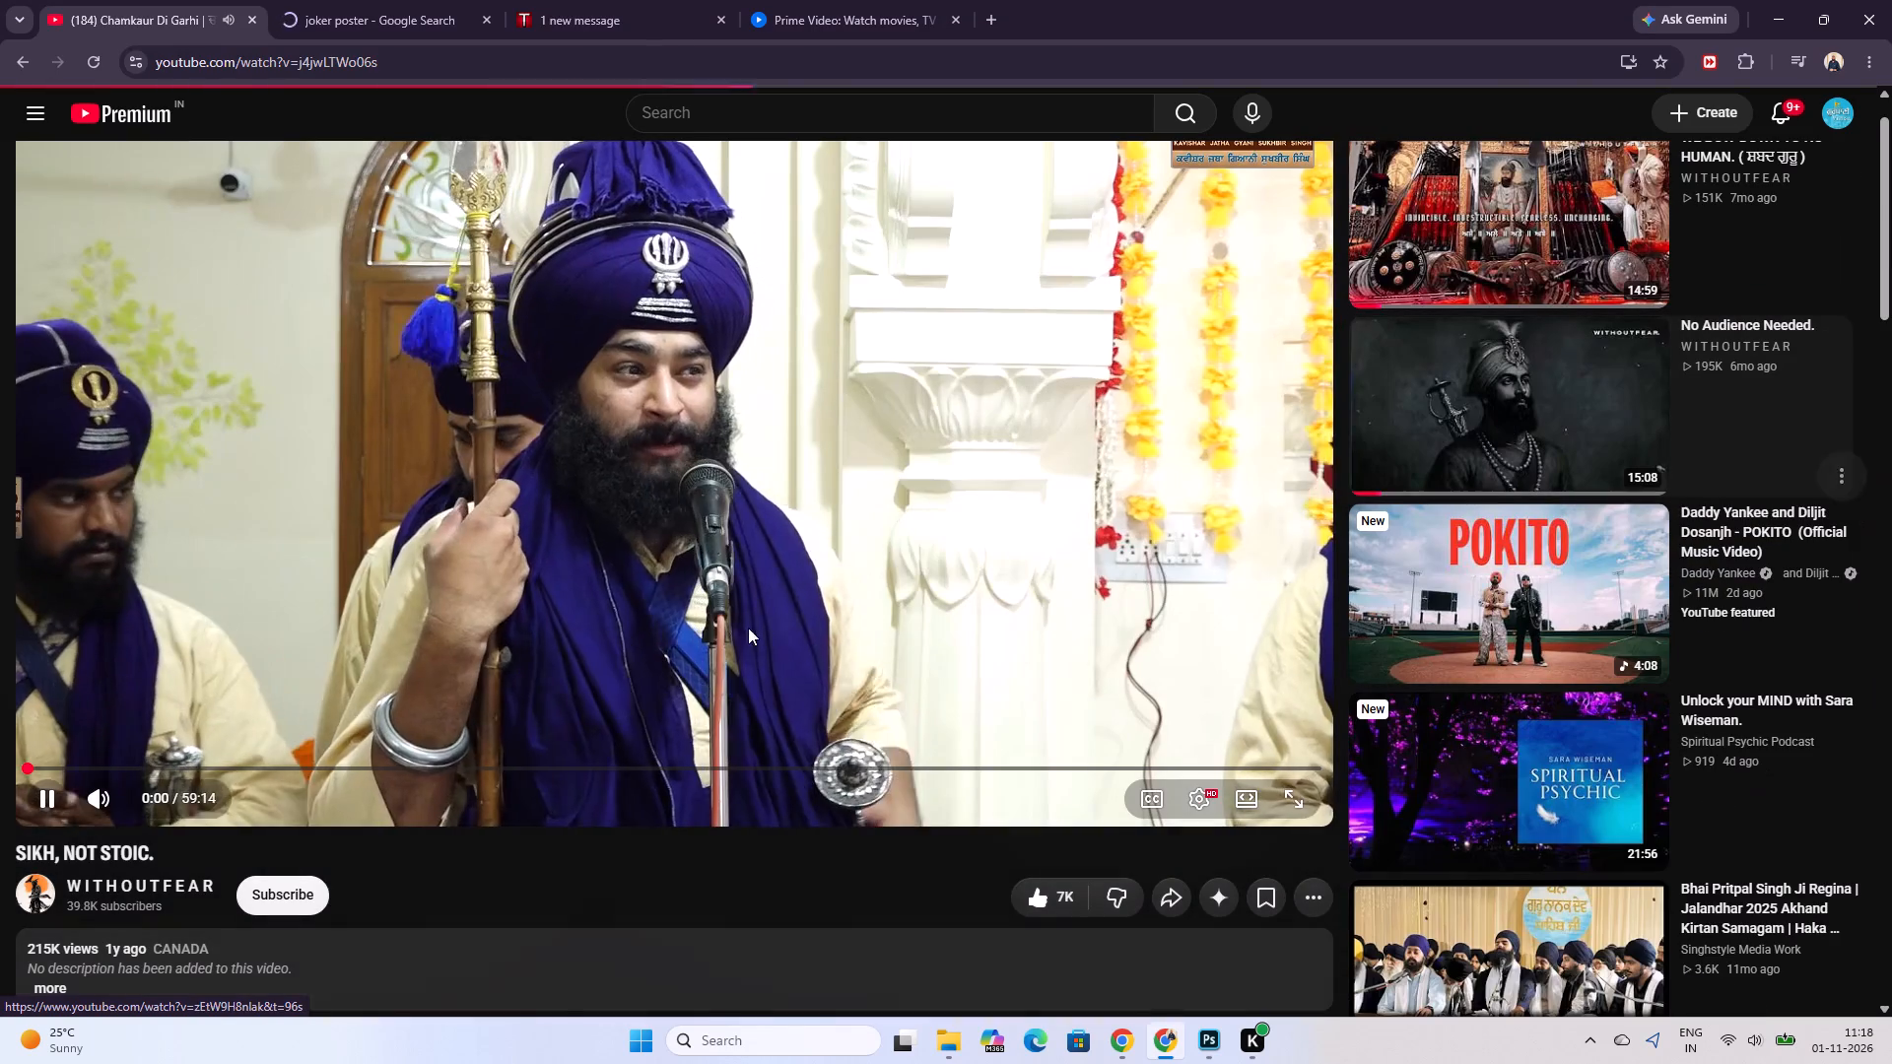
Look at the Joker poster image search results for reference and return to Photoshop.
click(519, 0)
click(388, 0)
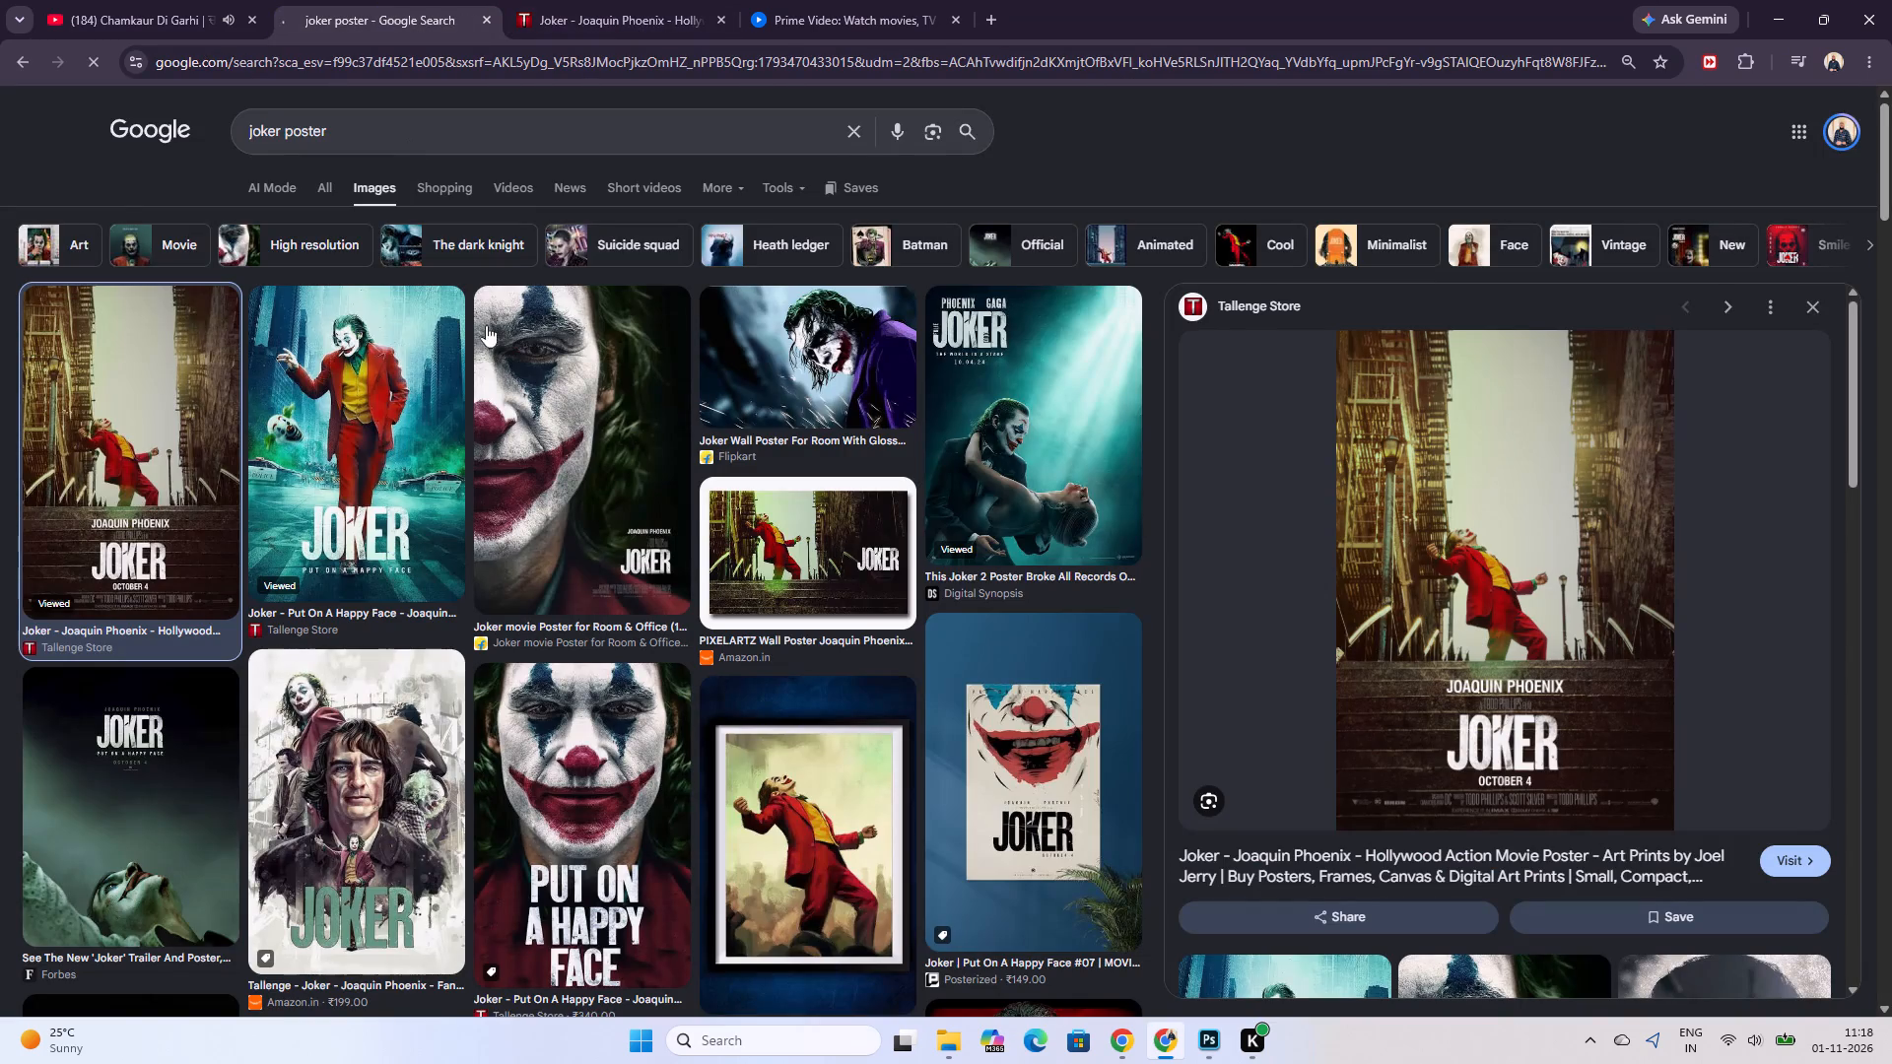
click(1188, 1039)
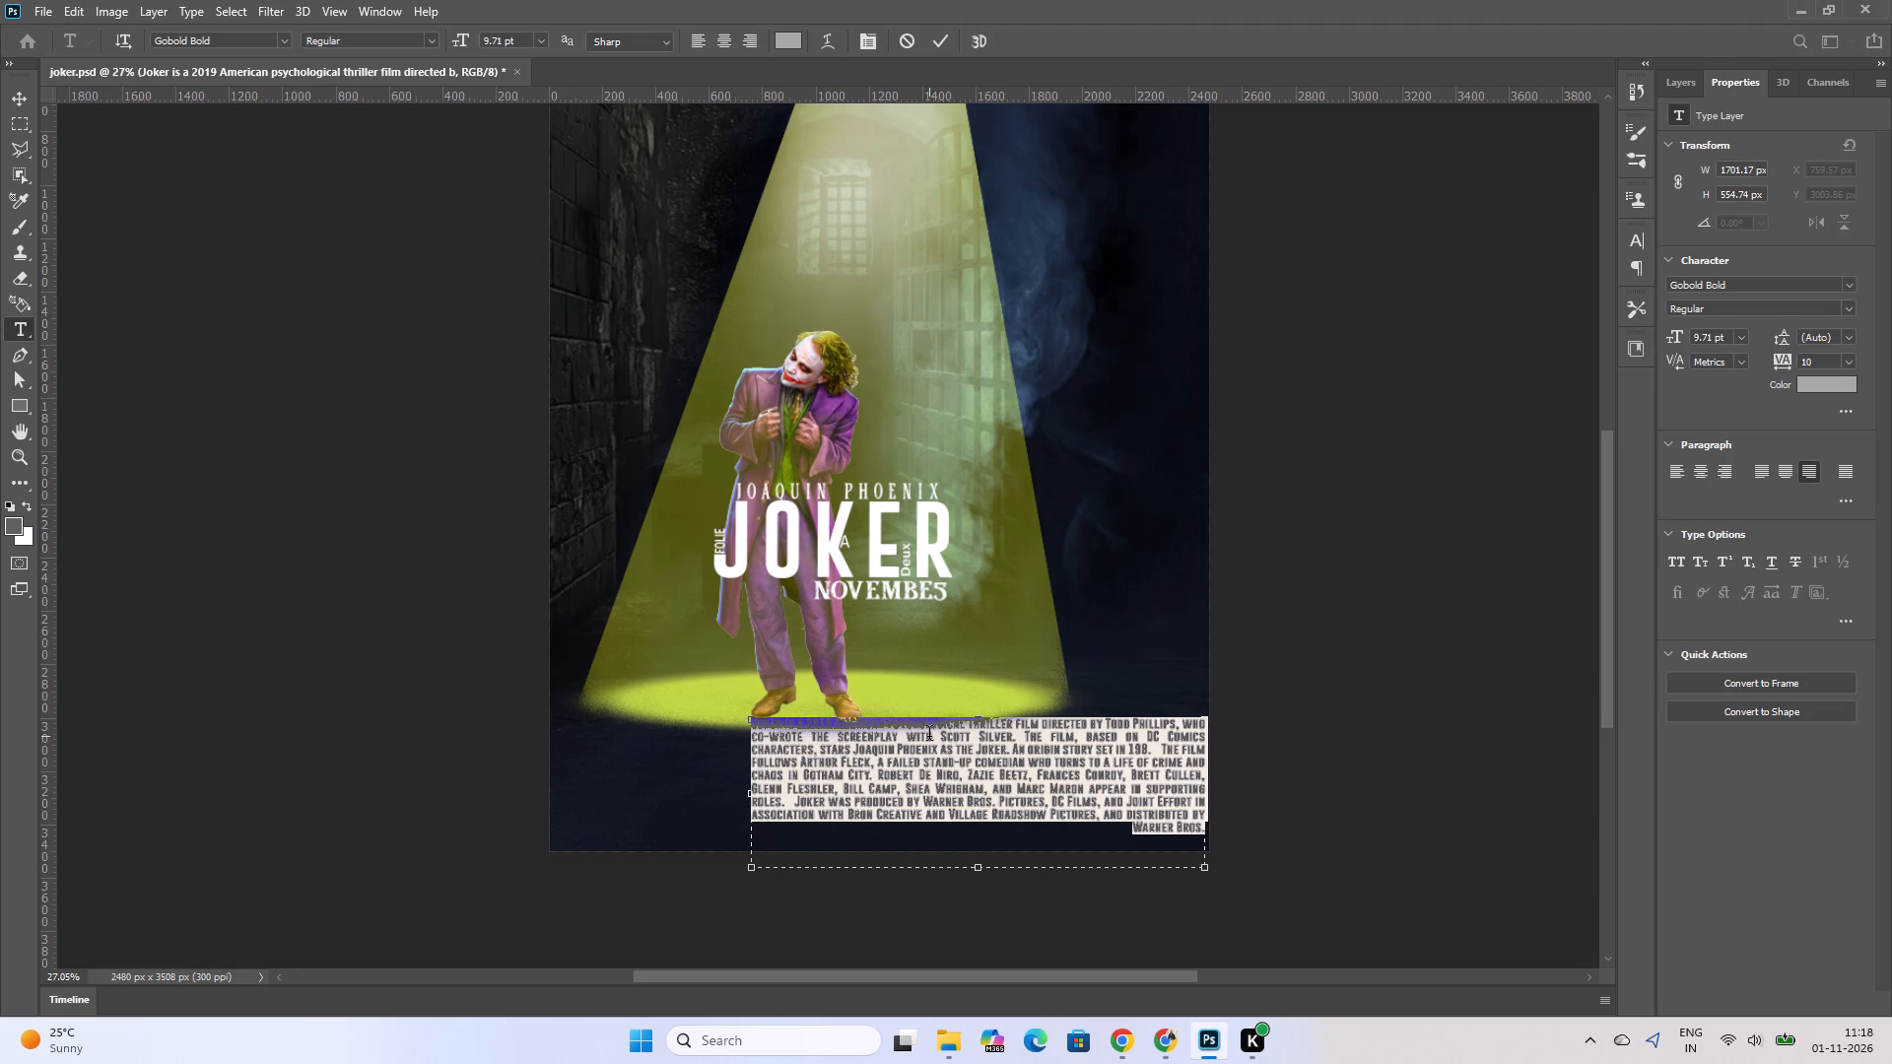
Resize the description's text box to about 1778 by 448 px, extending it further left and trimming its empty bottom.
drag(980, 874, 987, 846)
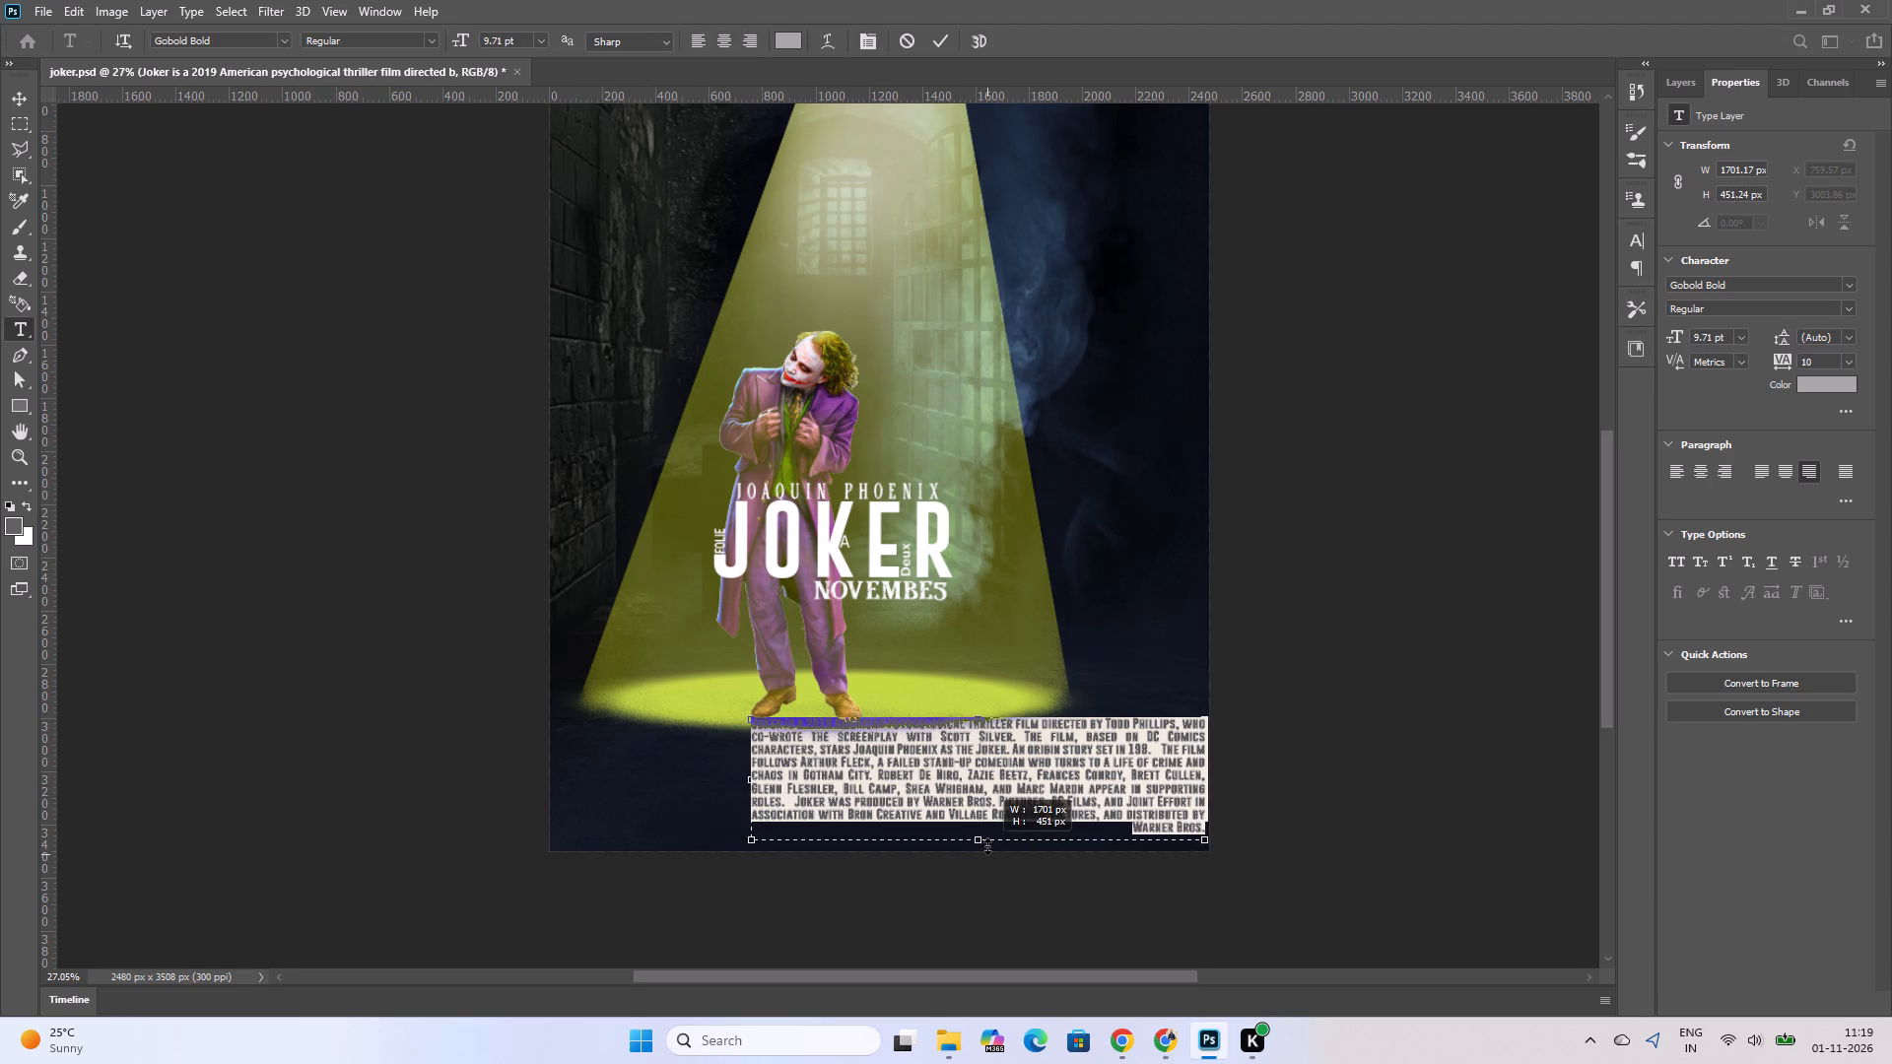
drag(987, 846, 987, 845)
drag(752, 780, 732, 787)
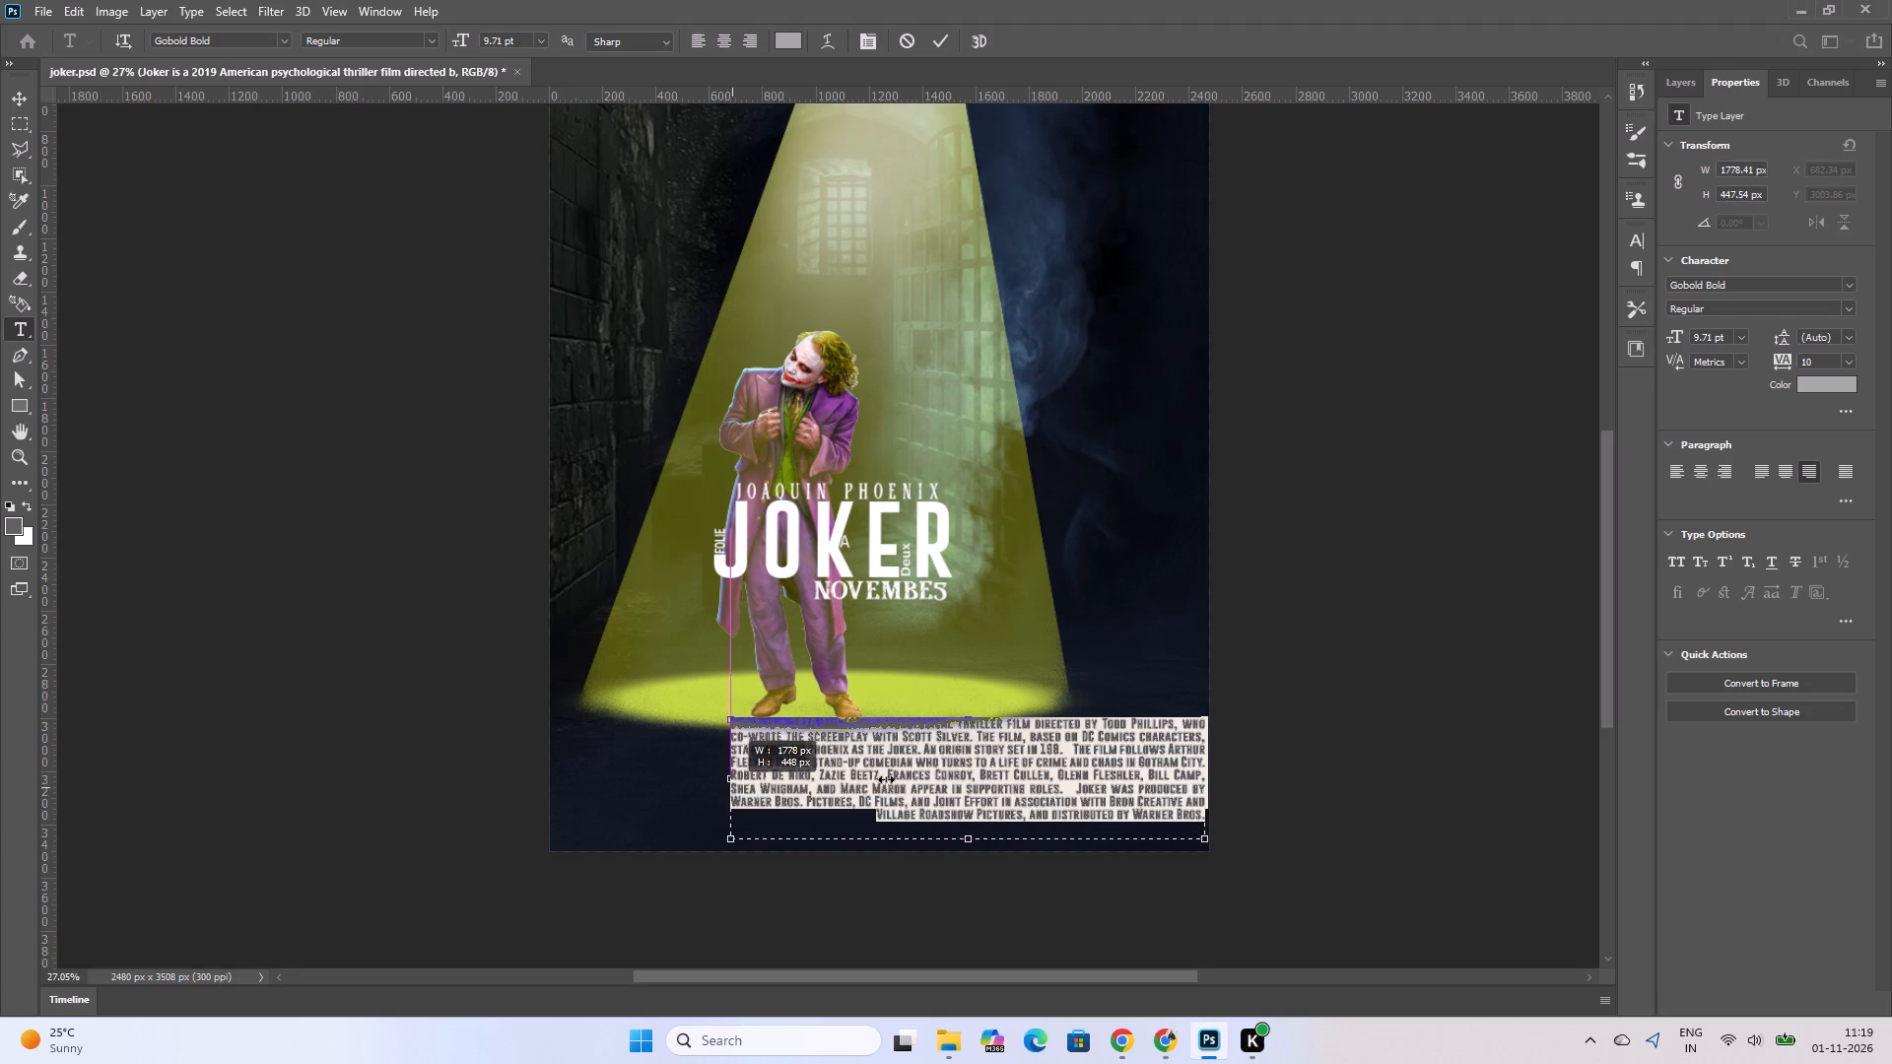
click(1011, 781)
click(1399, 817)
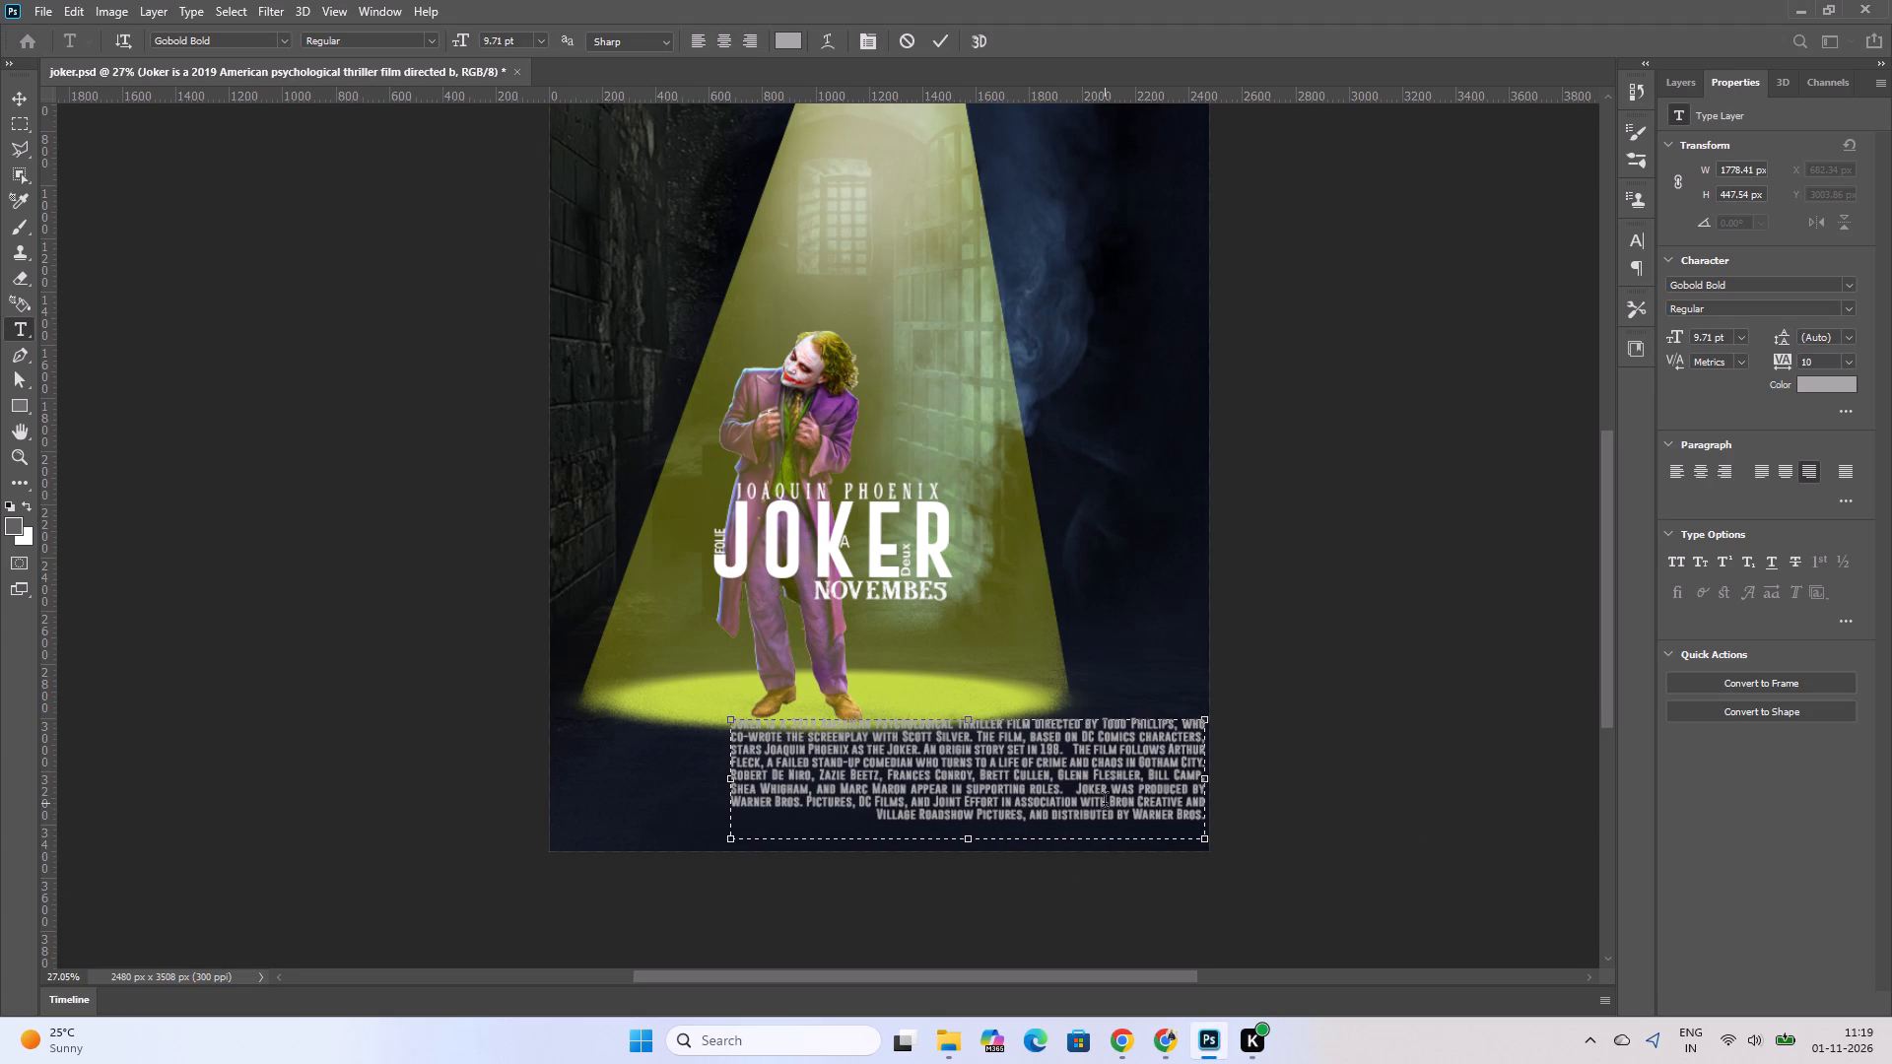
click(1104, 803)
click(1367, 773)
Move the description paragraph about 83 px down and 15 px right, below the pool of light.
click(20, 100)
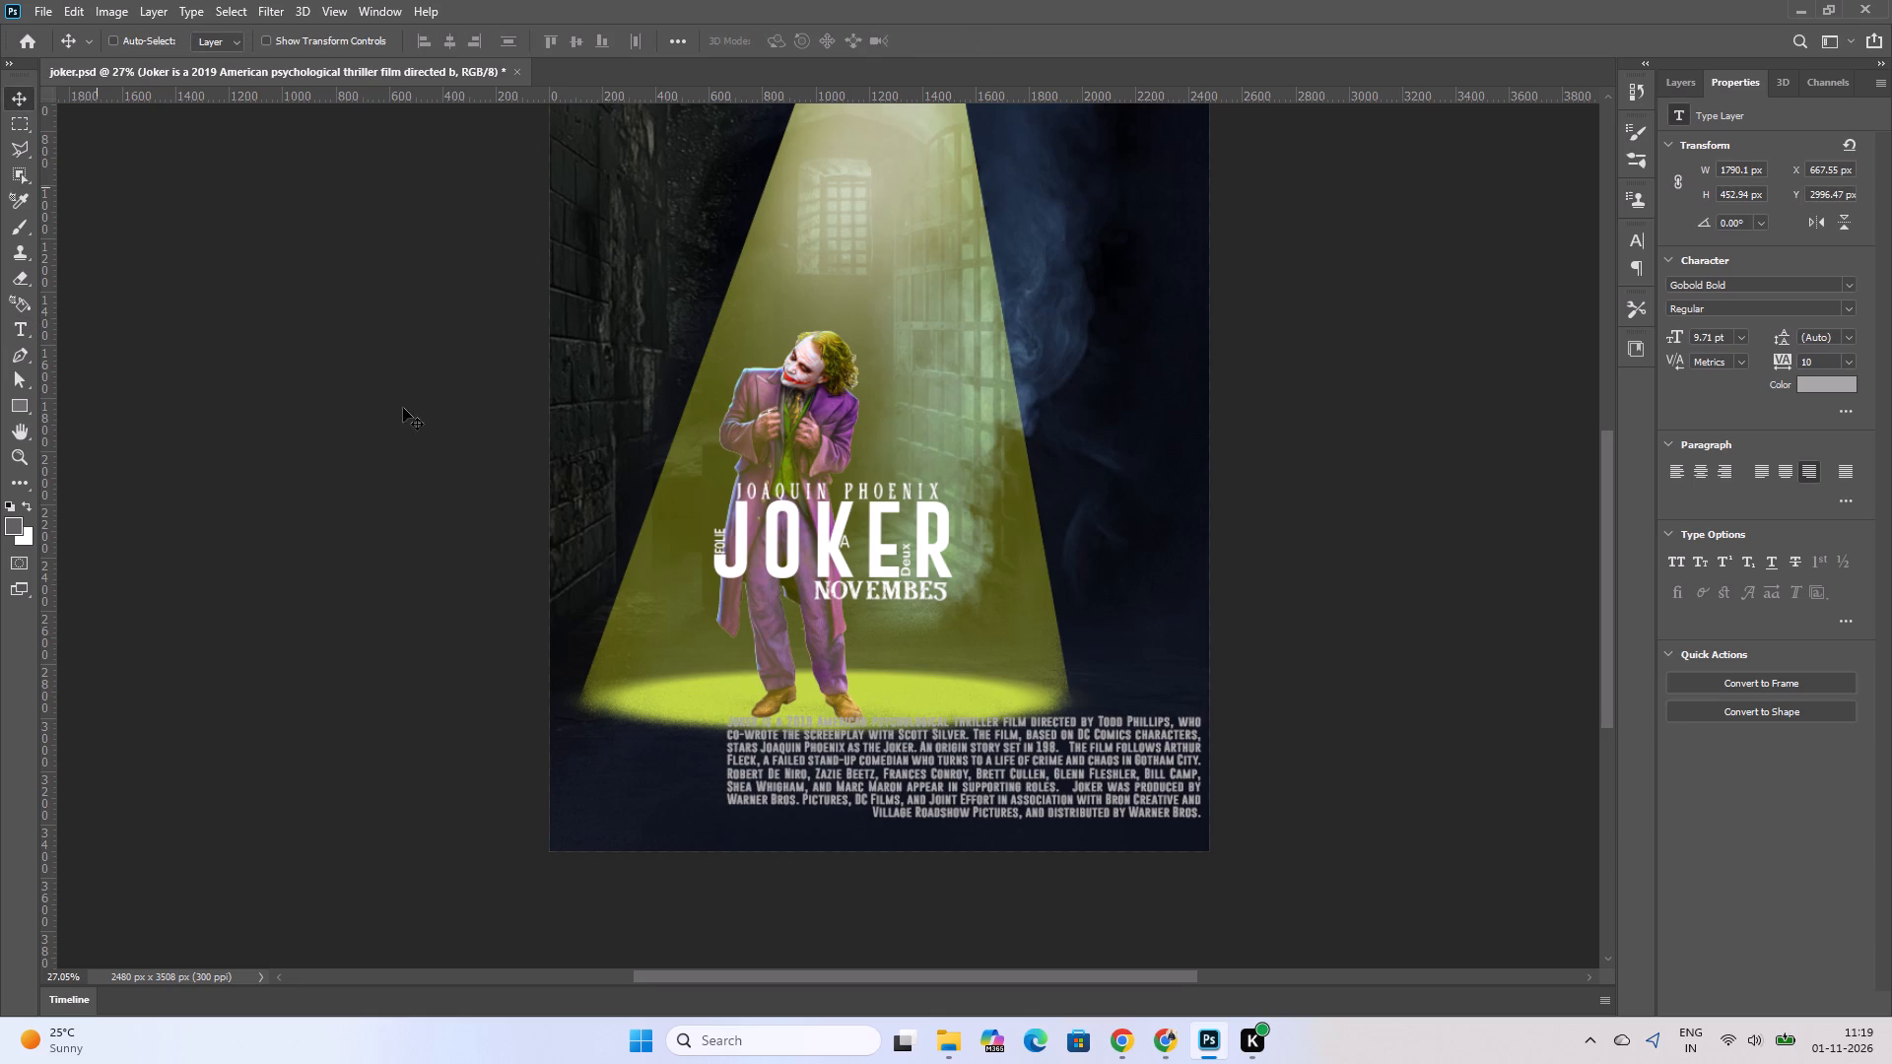
drag(1032, 776, 1030, 798)
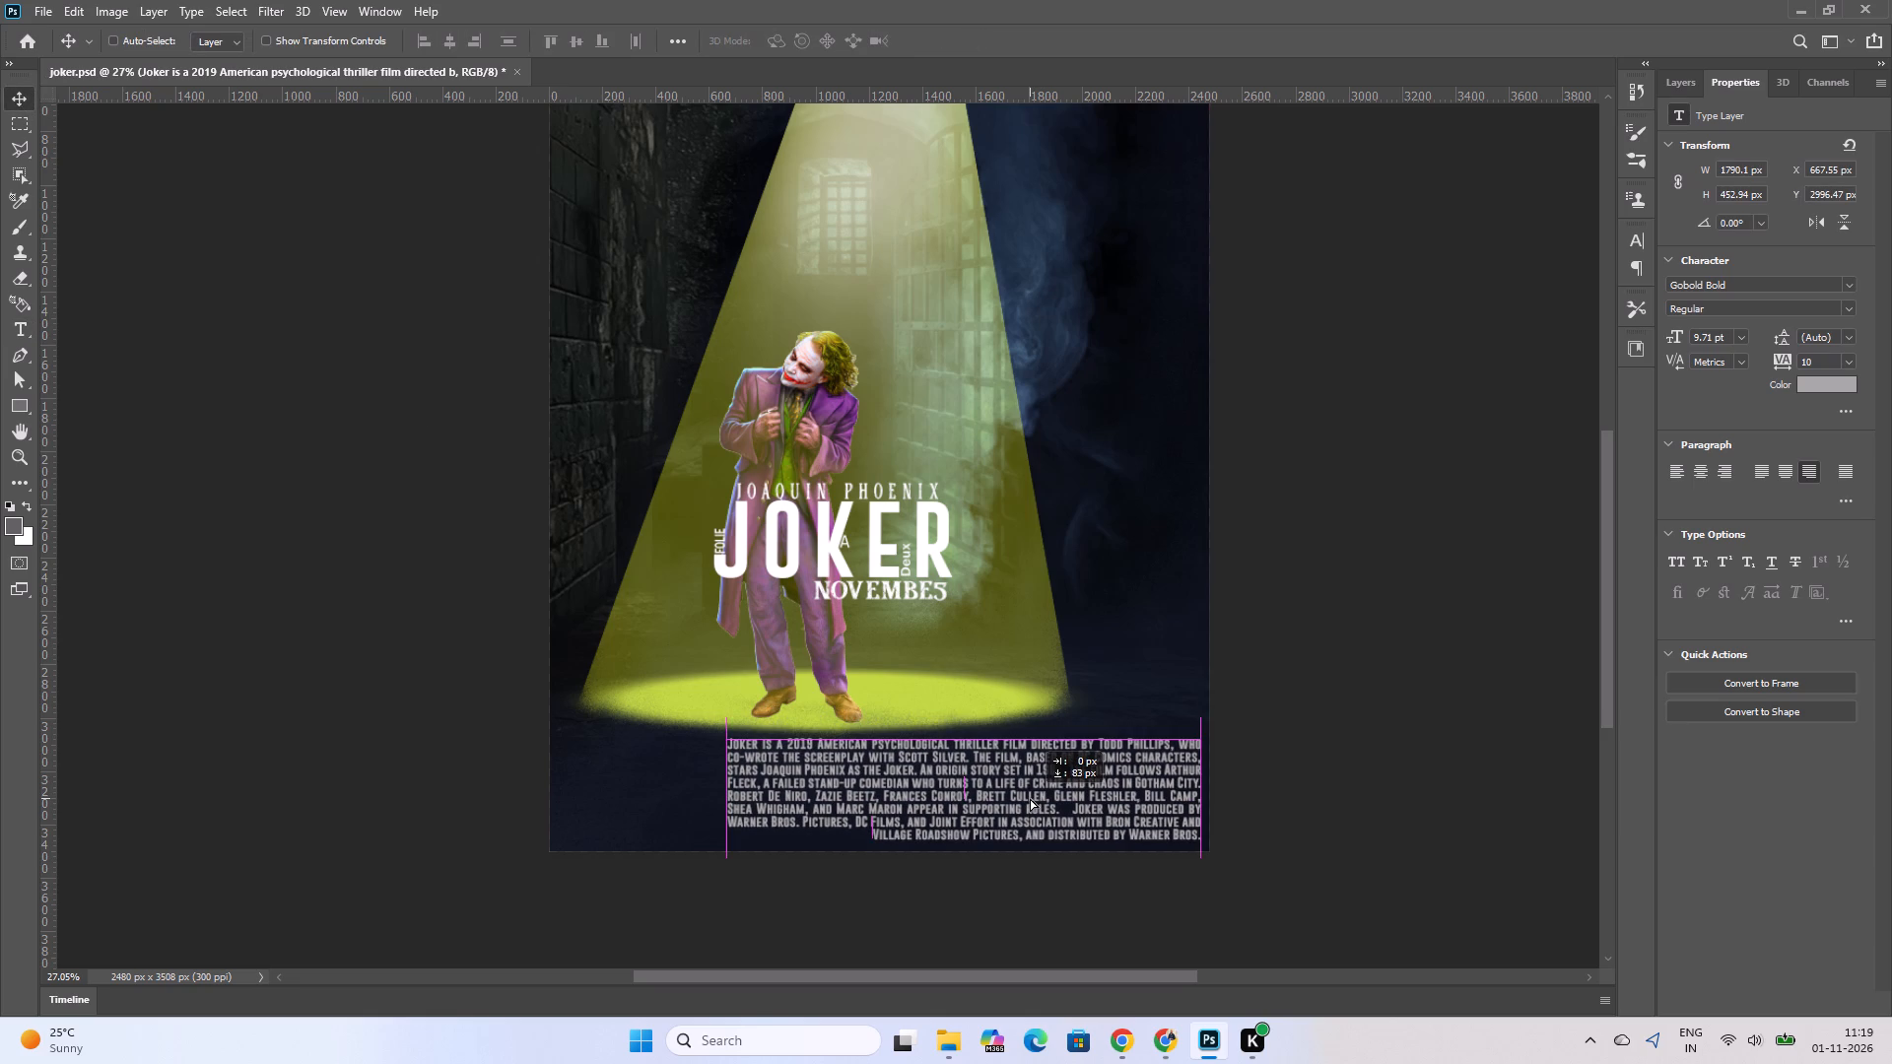
drag(1030, 798, 1036, 798)
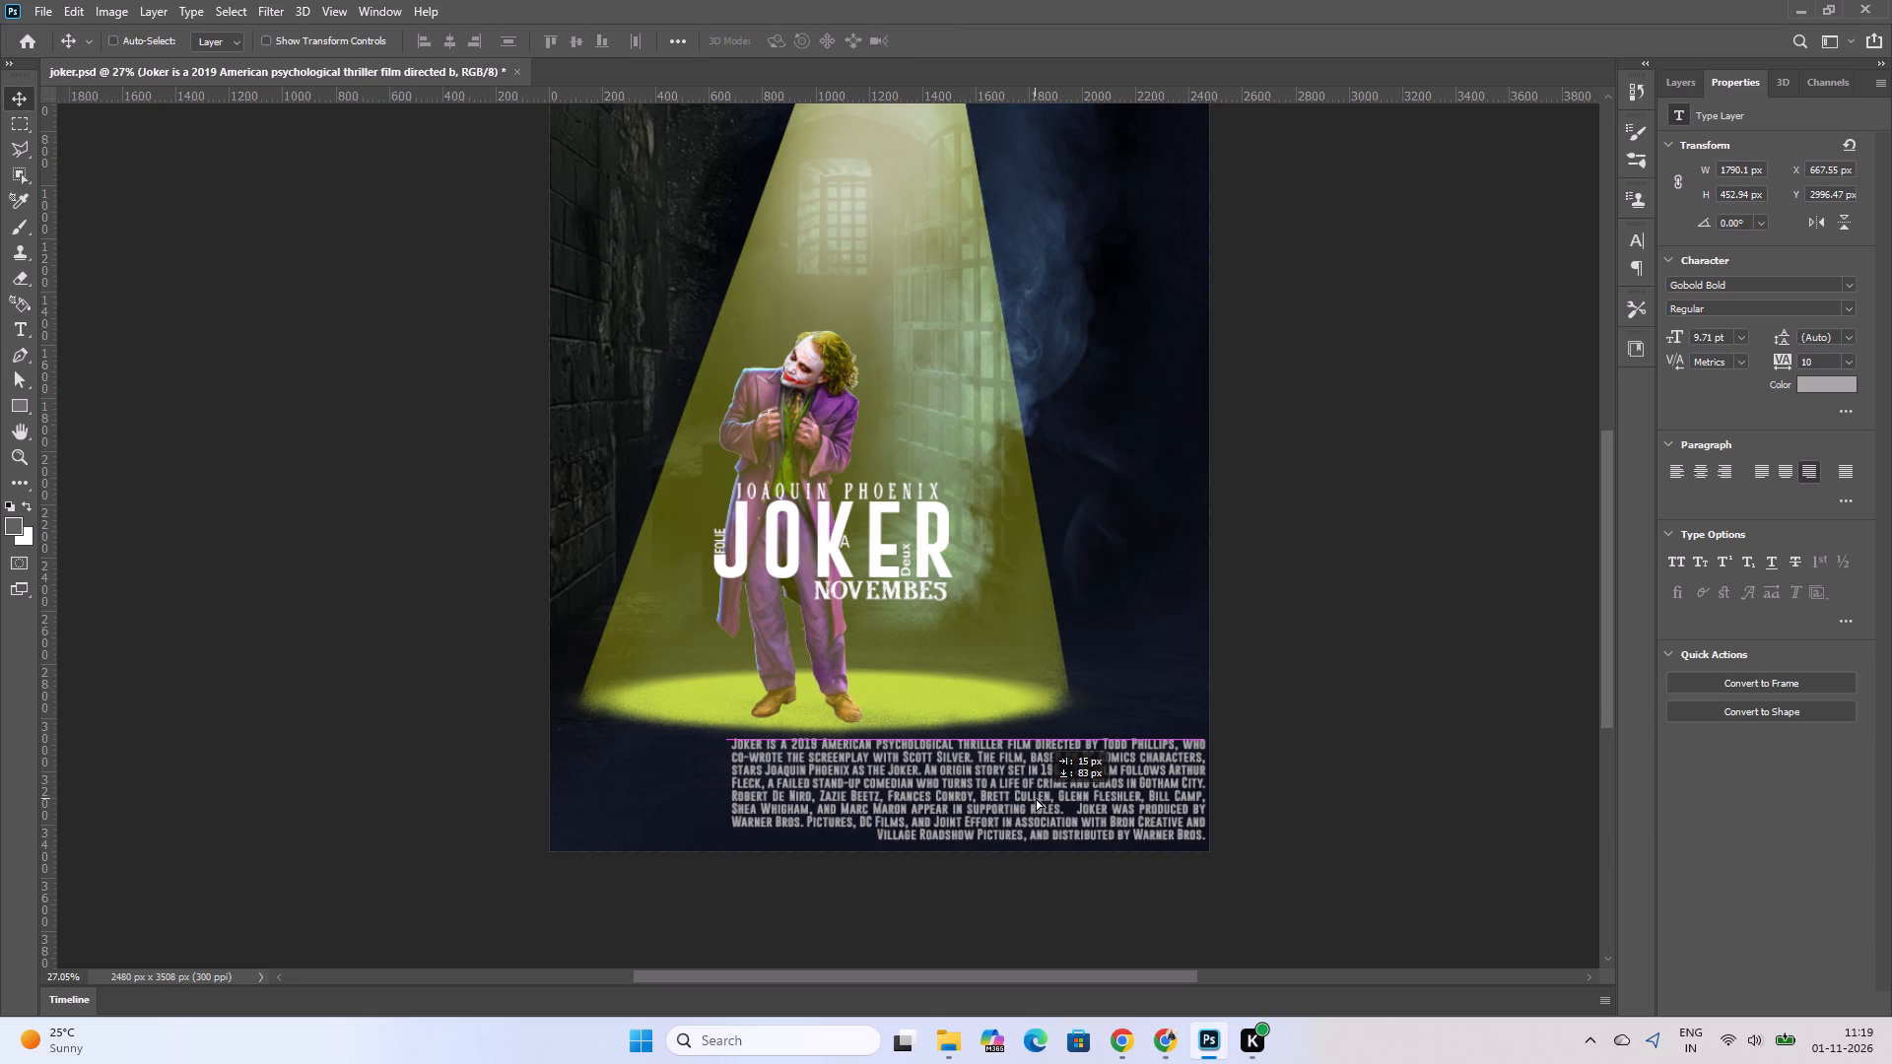
drag(1036, 798, 1037, 798)
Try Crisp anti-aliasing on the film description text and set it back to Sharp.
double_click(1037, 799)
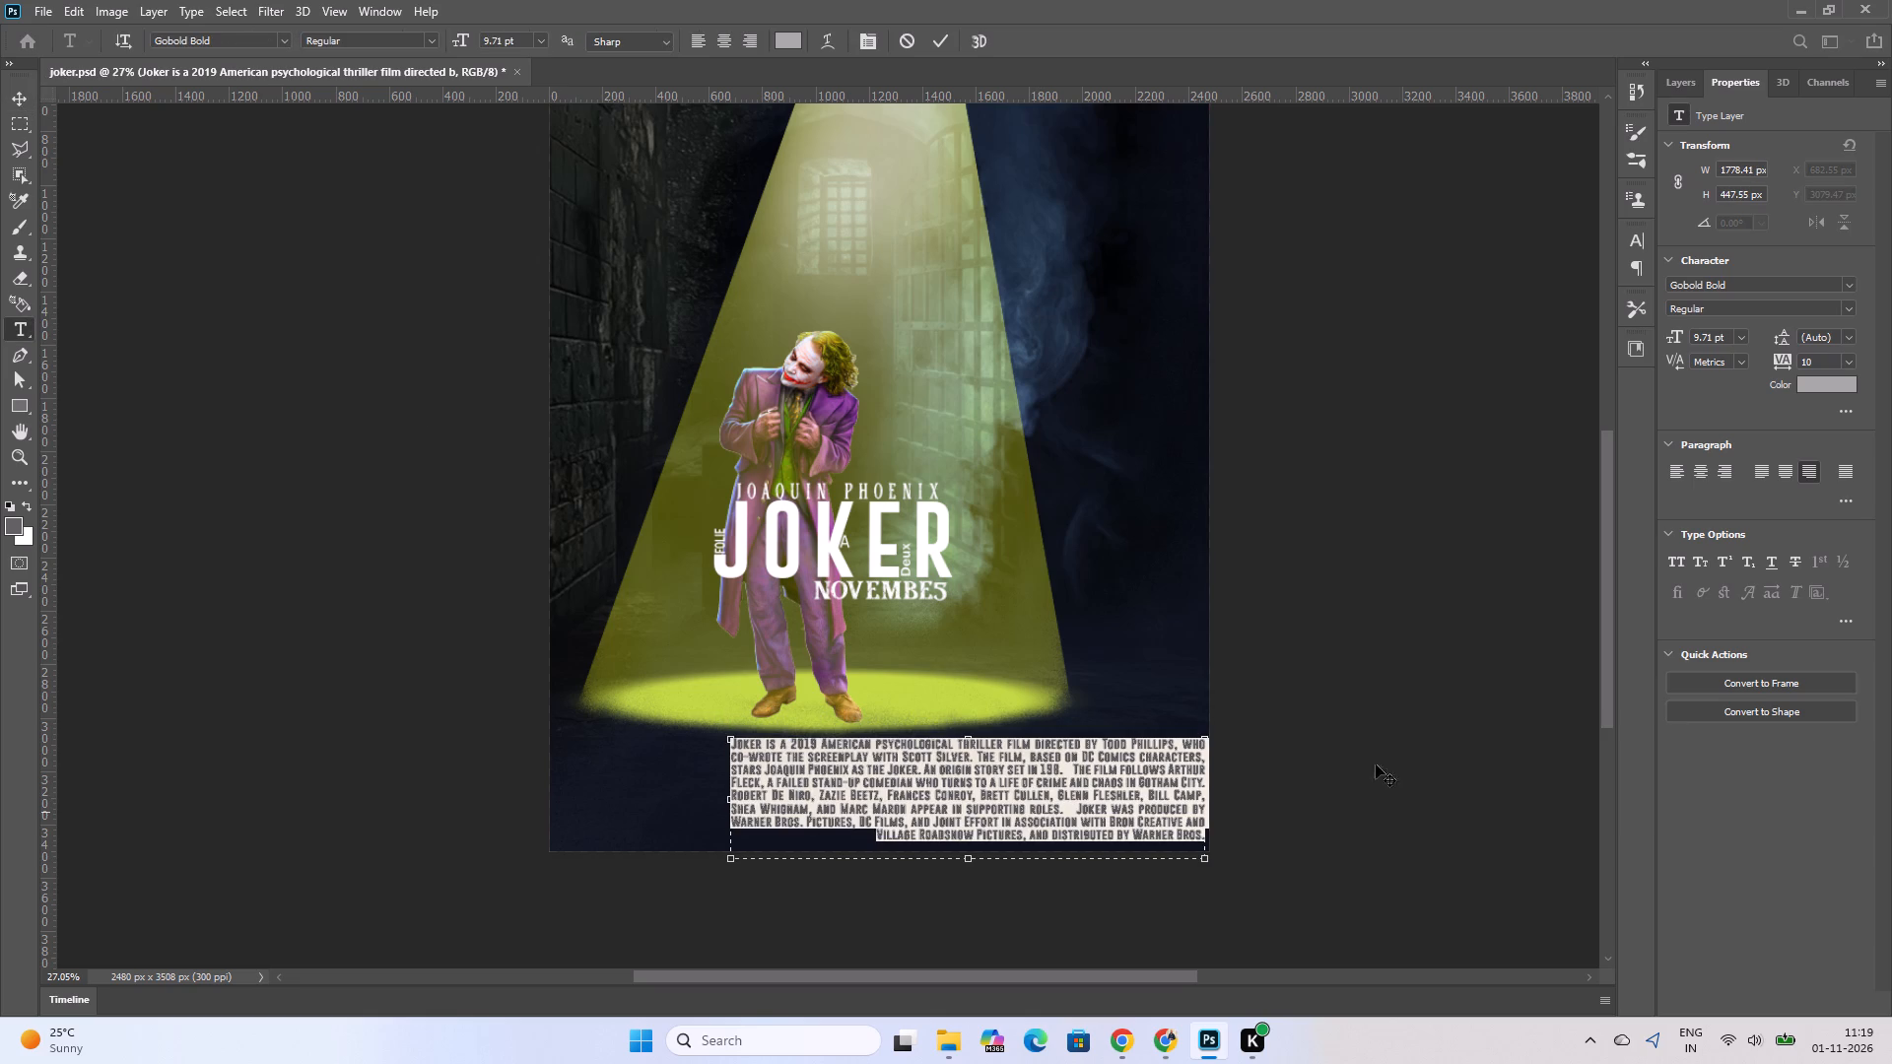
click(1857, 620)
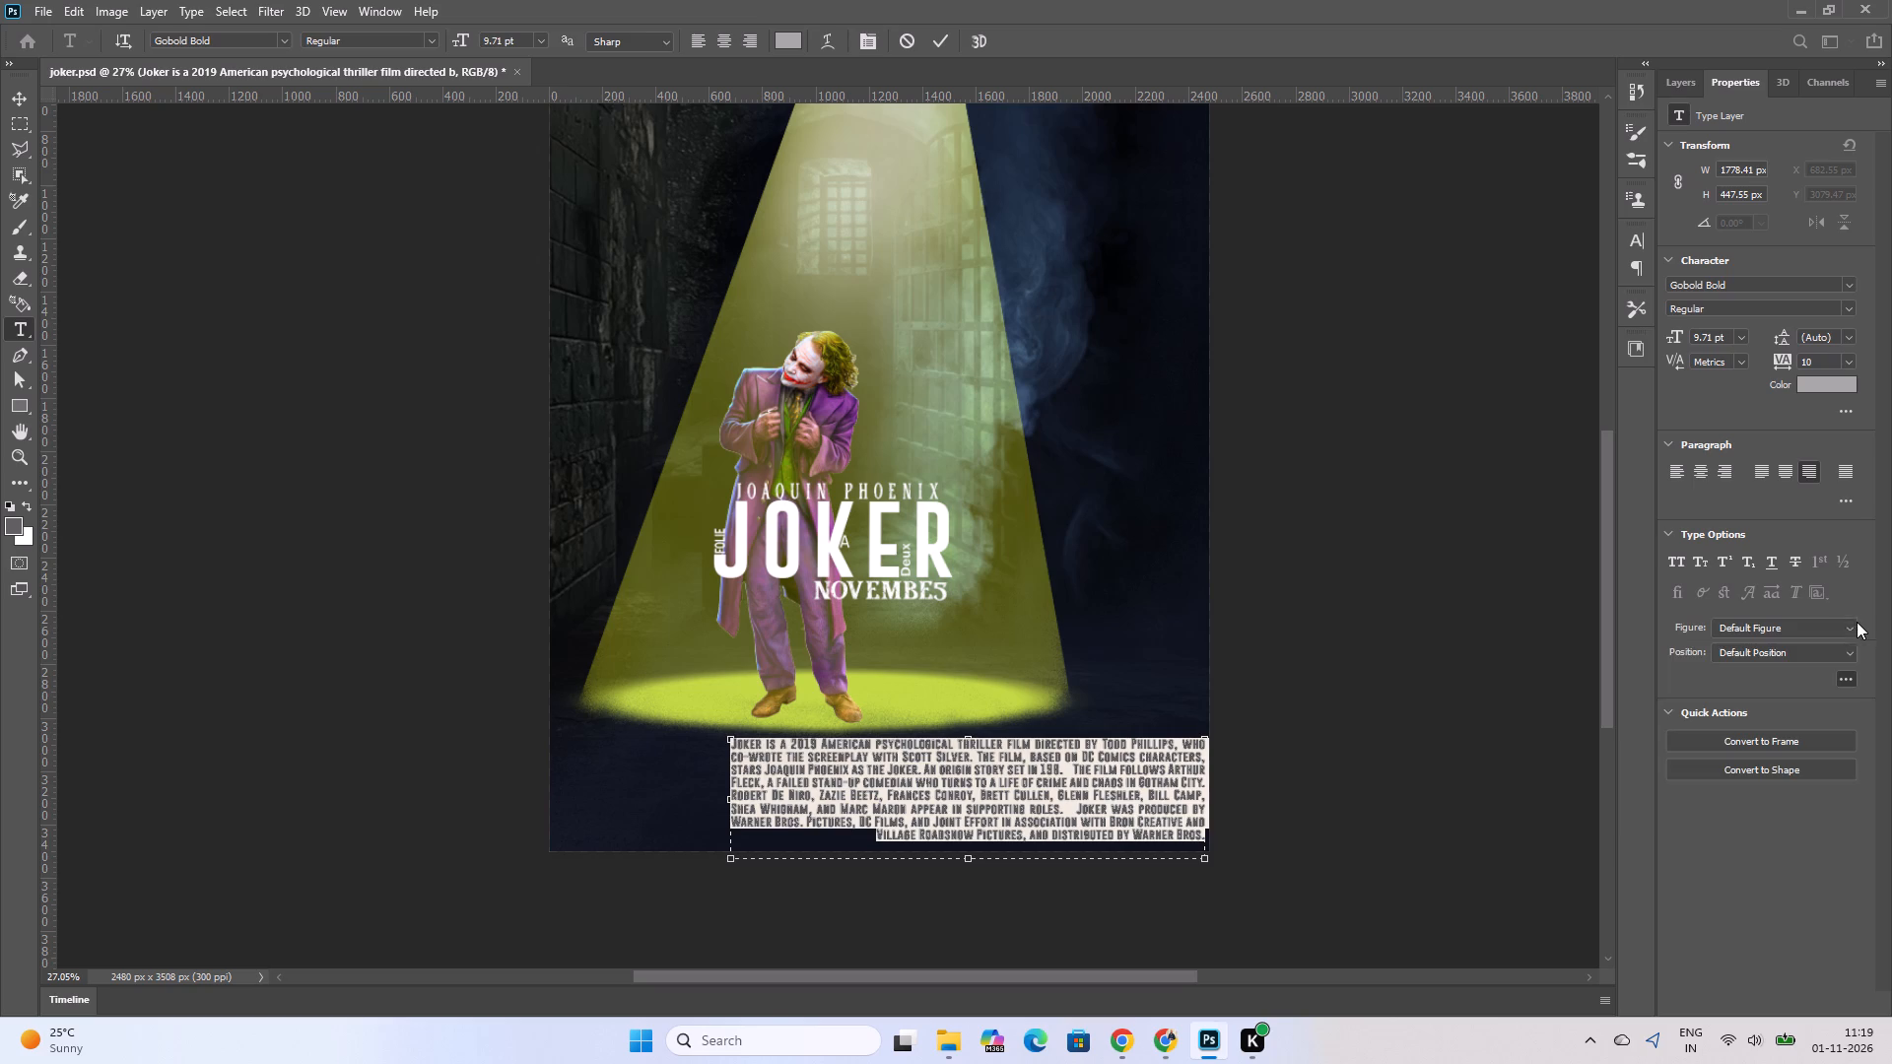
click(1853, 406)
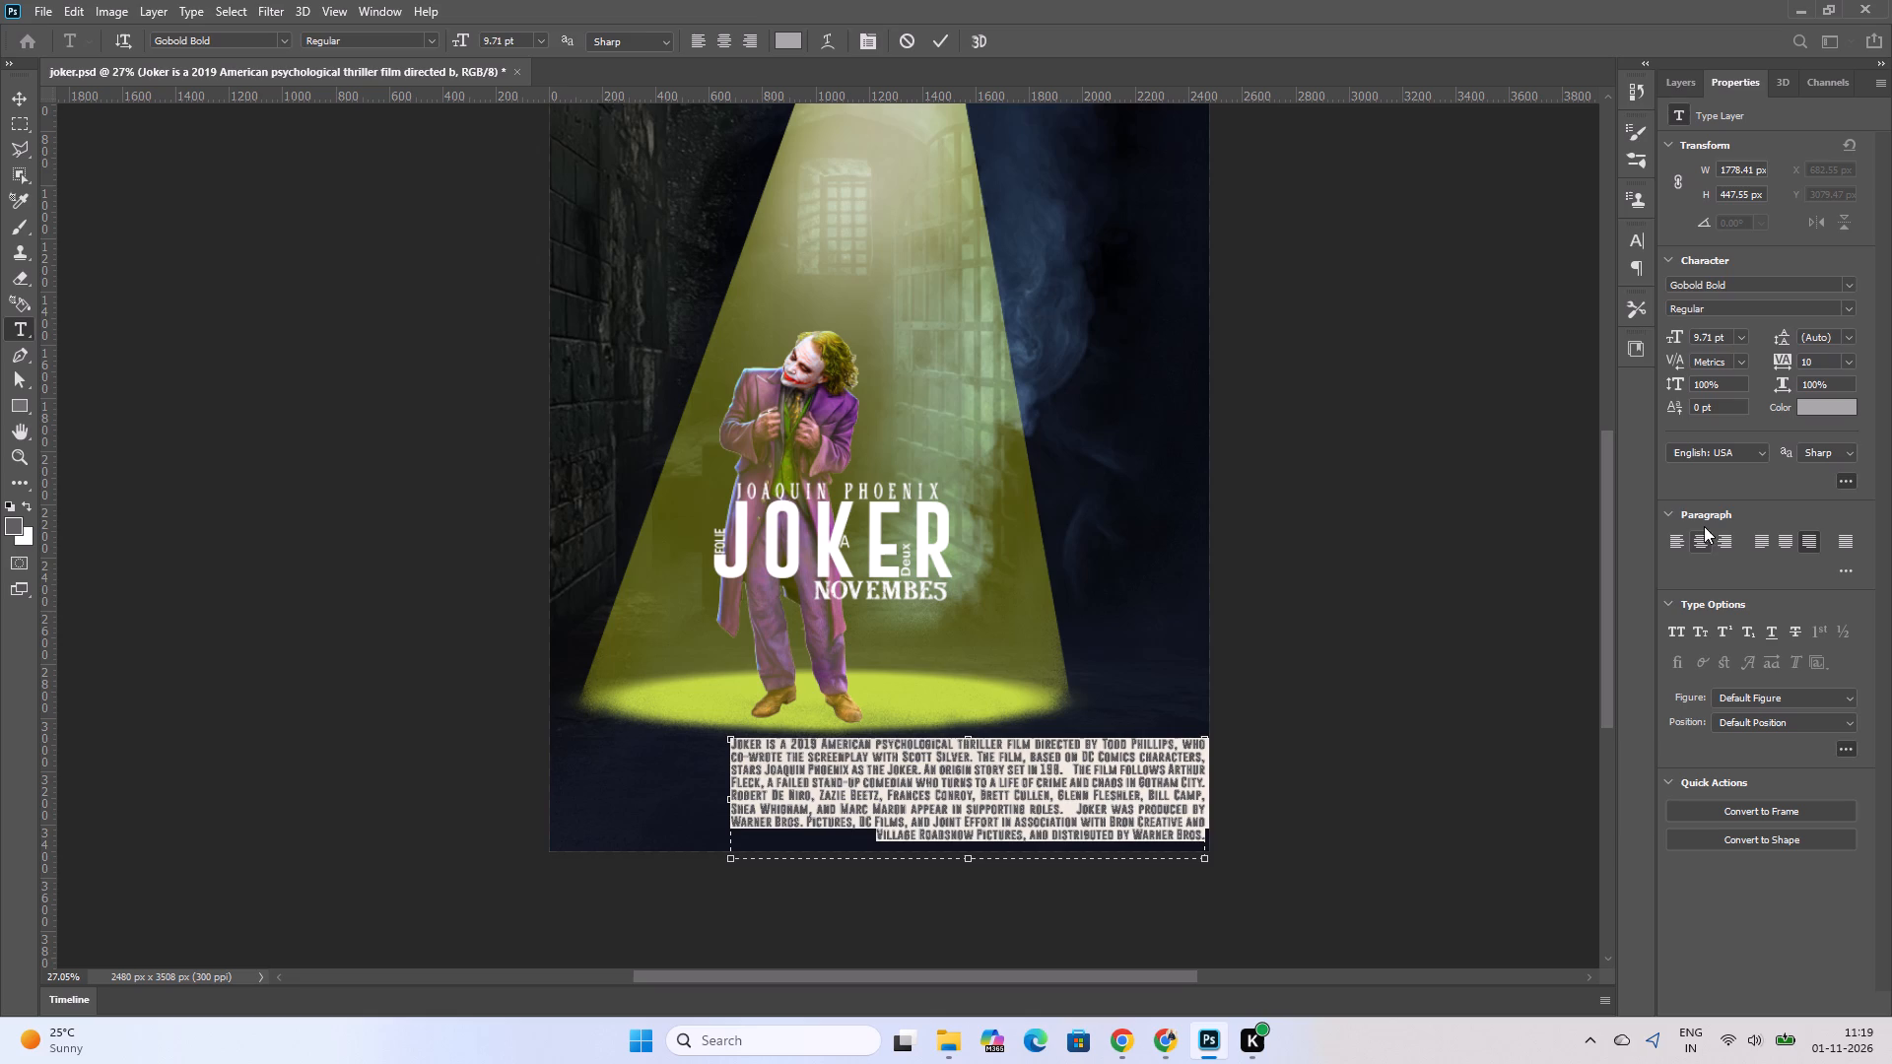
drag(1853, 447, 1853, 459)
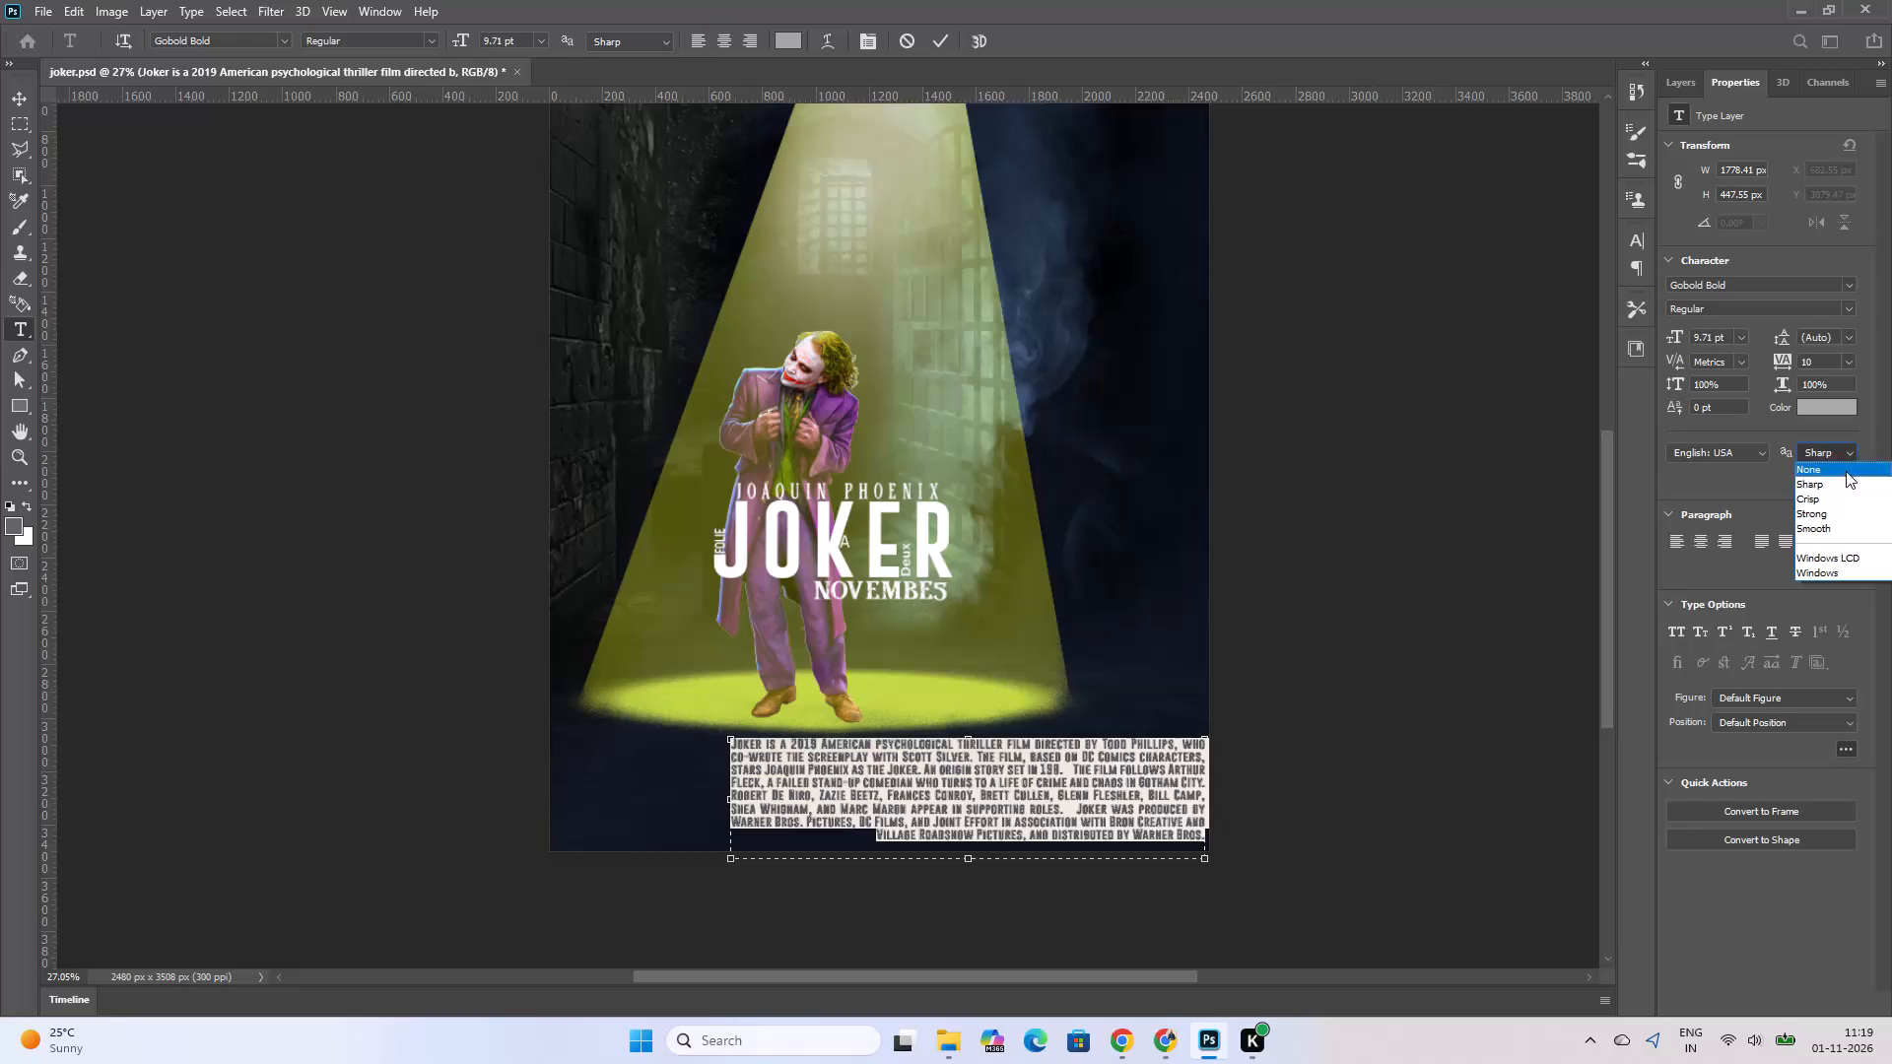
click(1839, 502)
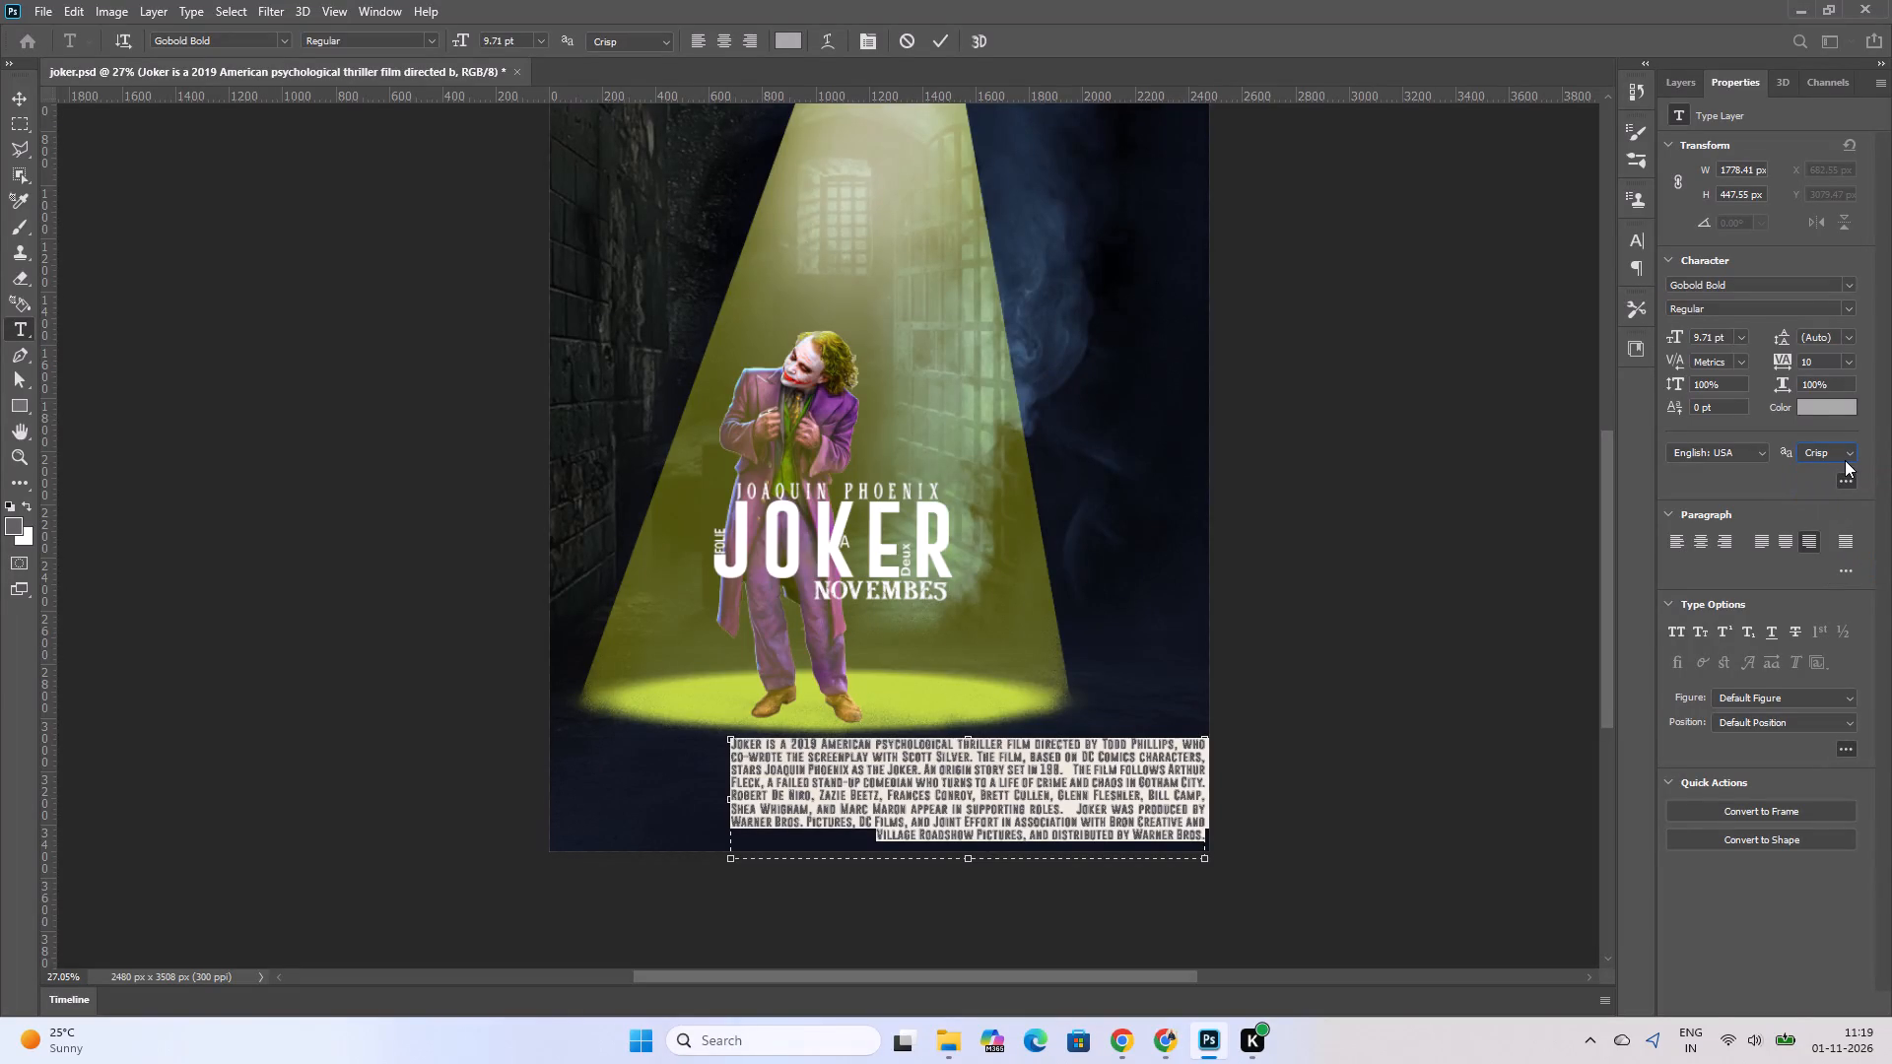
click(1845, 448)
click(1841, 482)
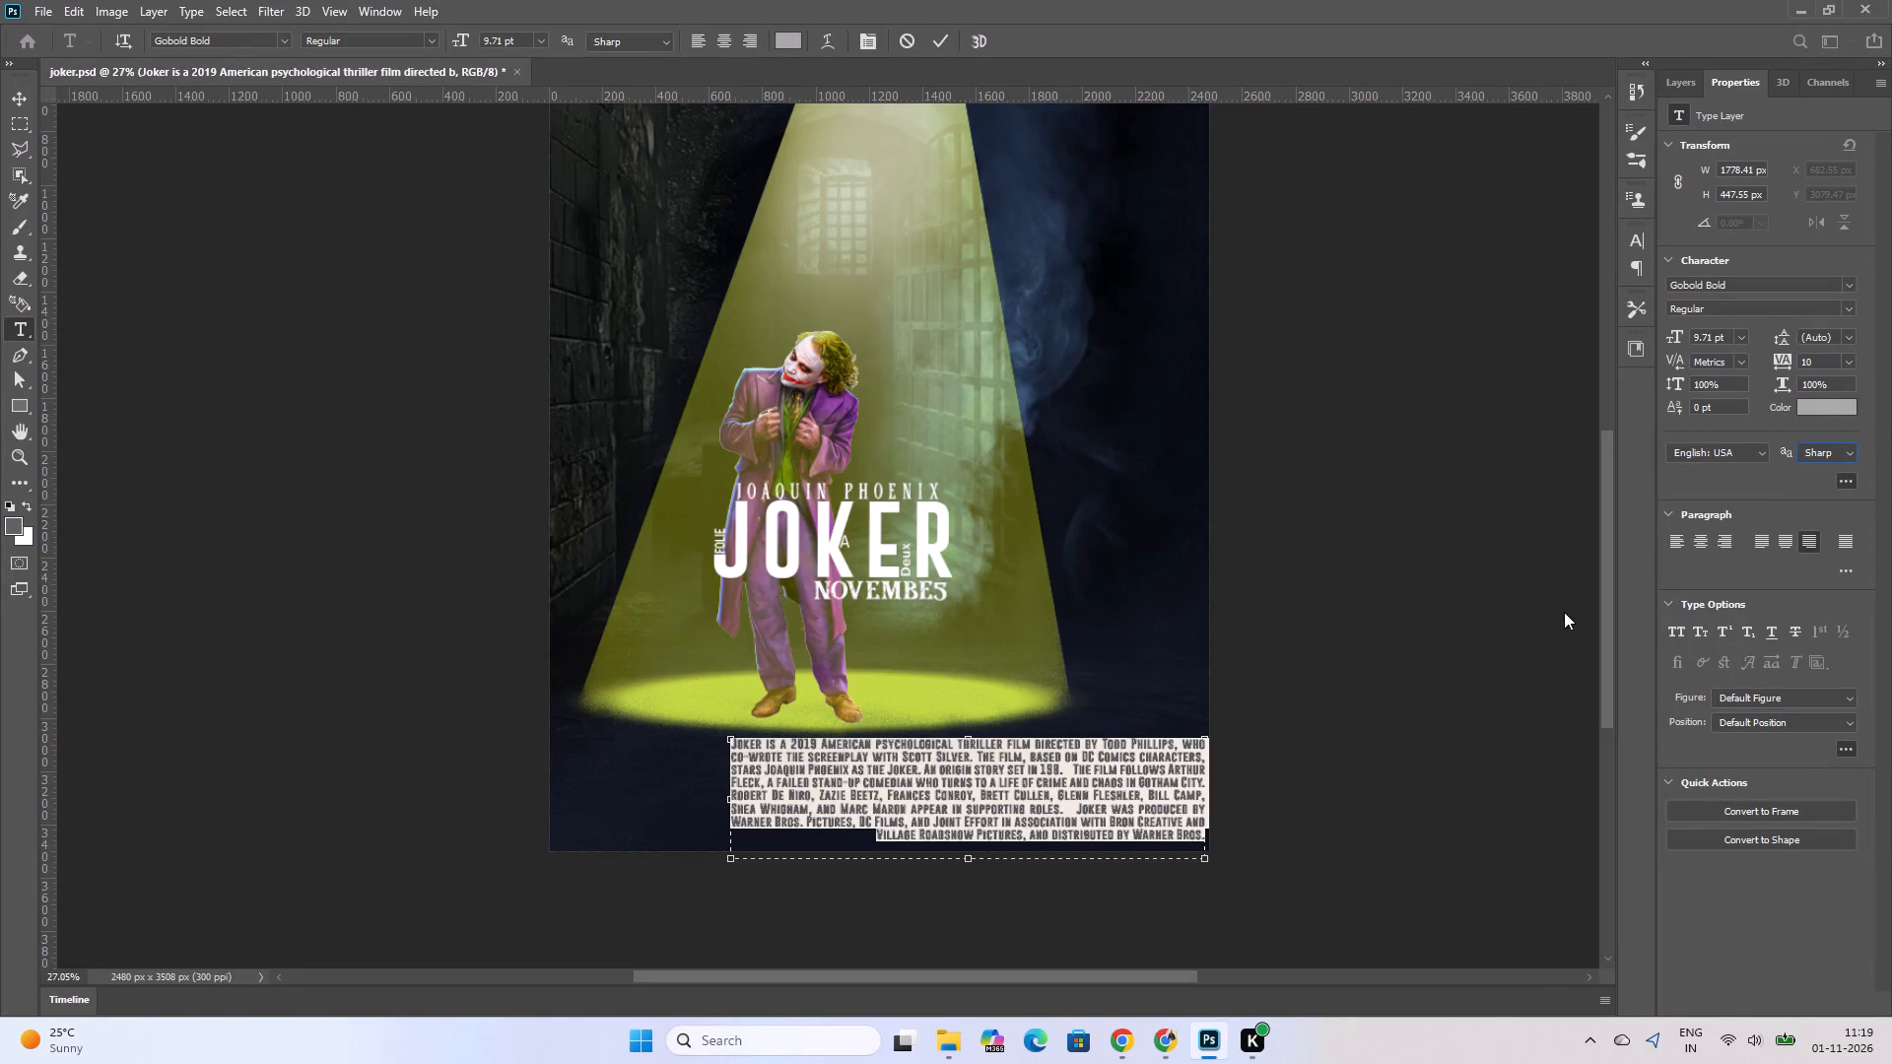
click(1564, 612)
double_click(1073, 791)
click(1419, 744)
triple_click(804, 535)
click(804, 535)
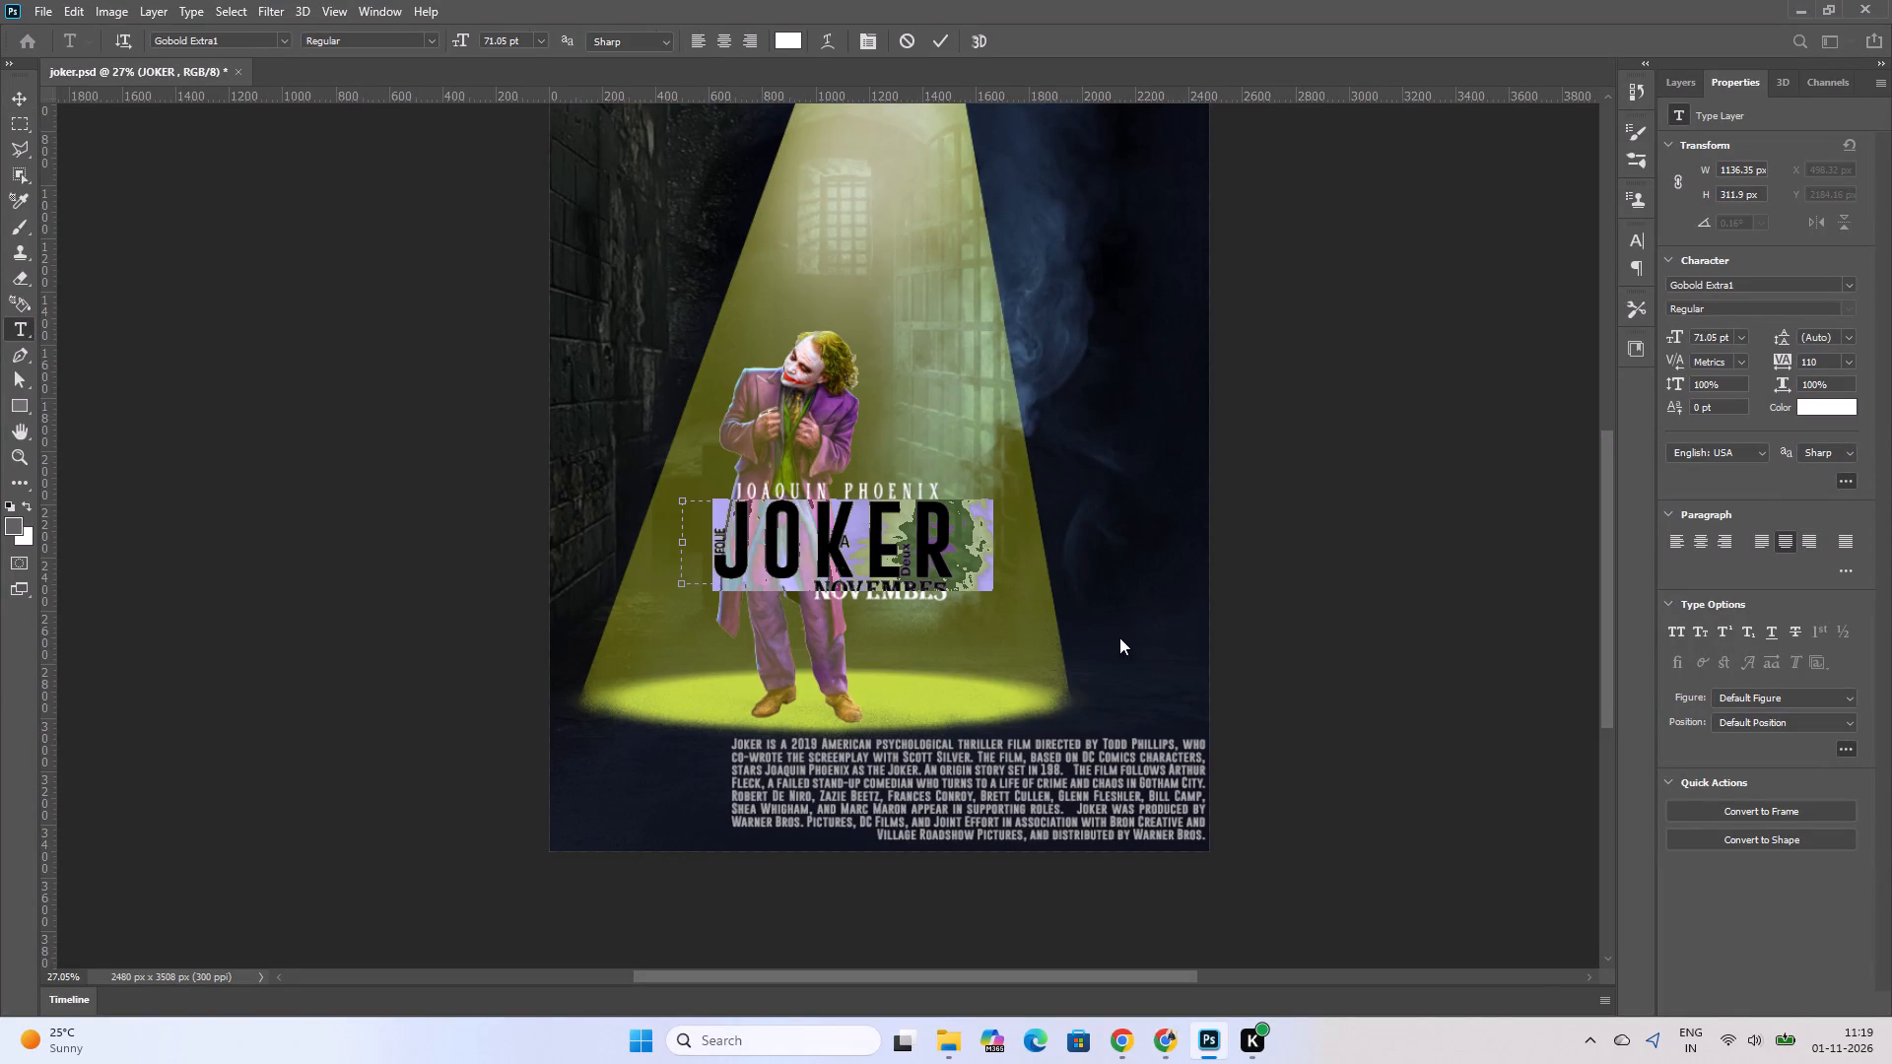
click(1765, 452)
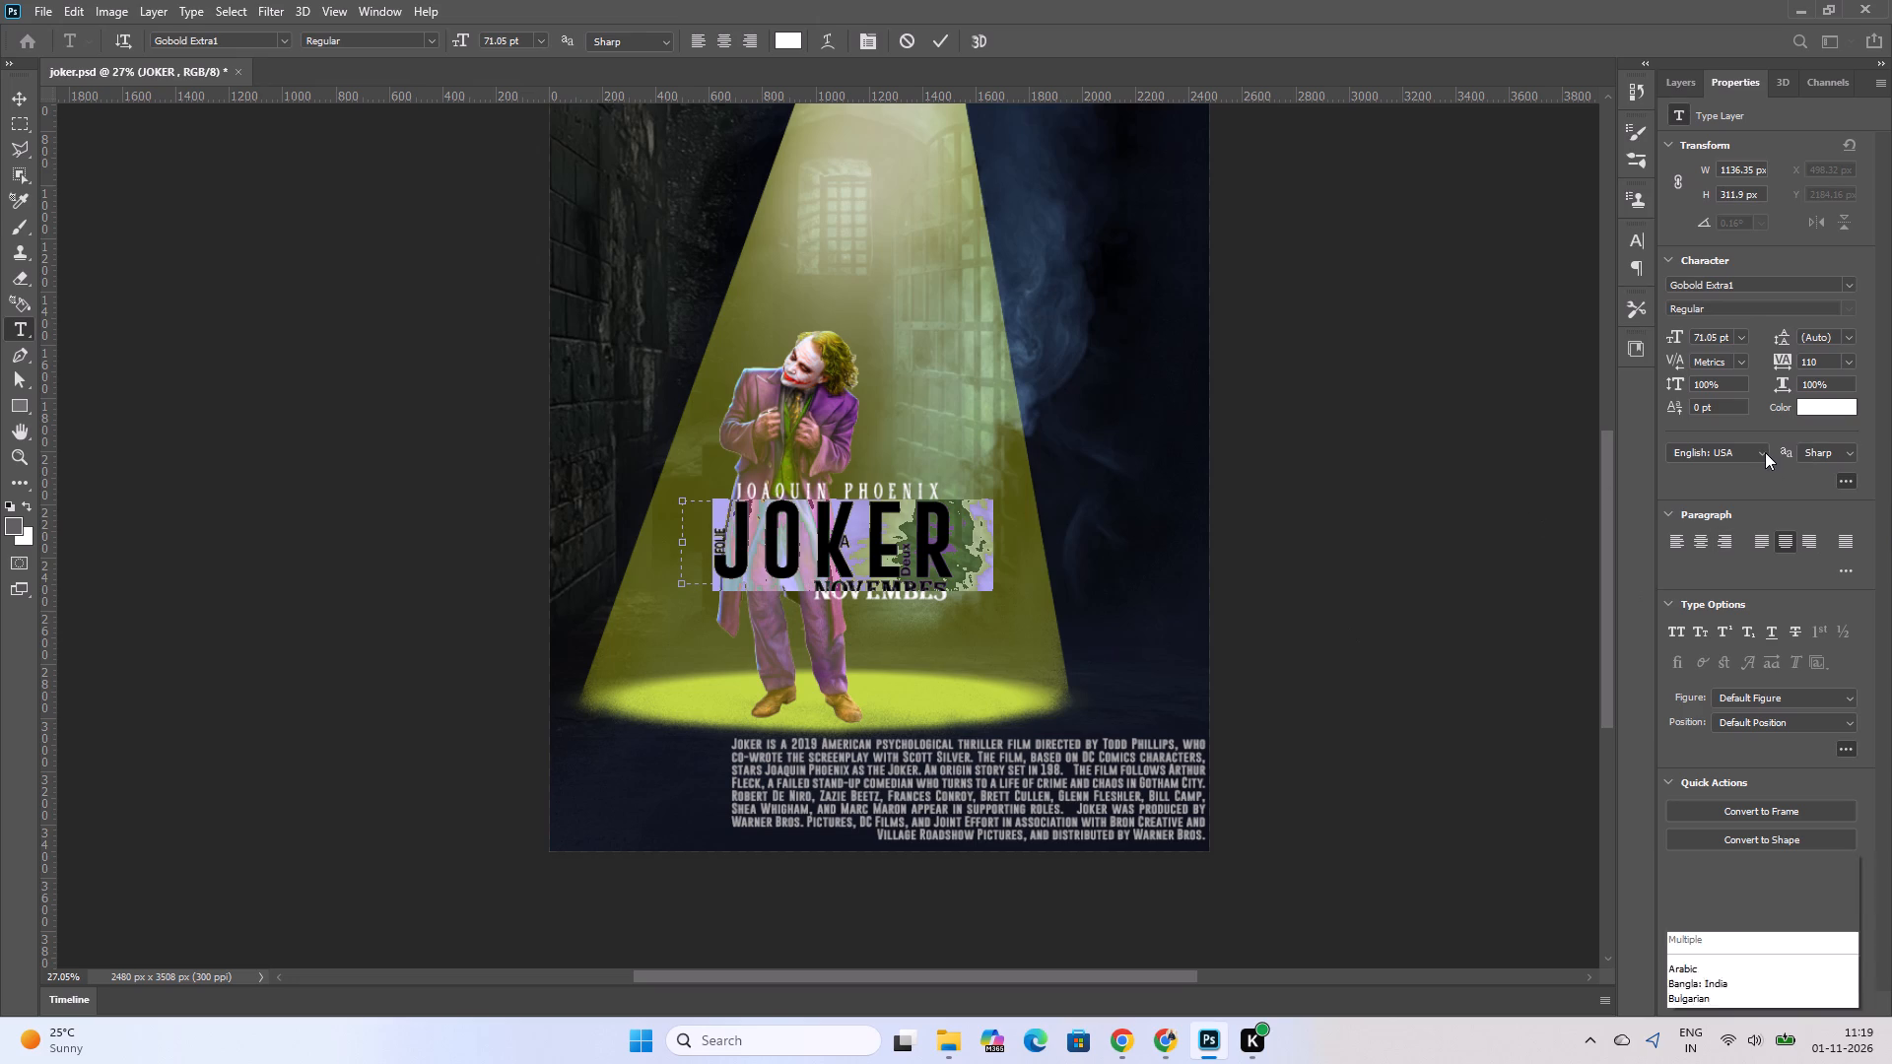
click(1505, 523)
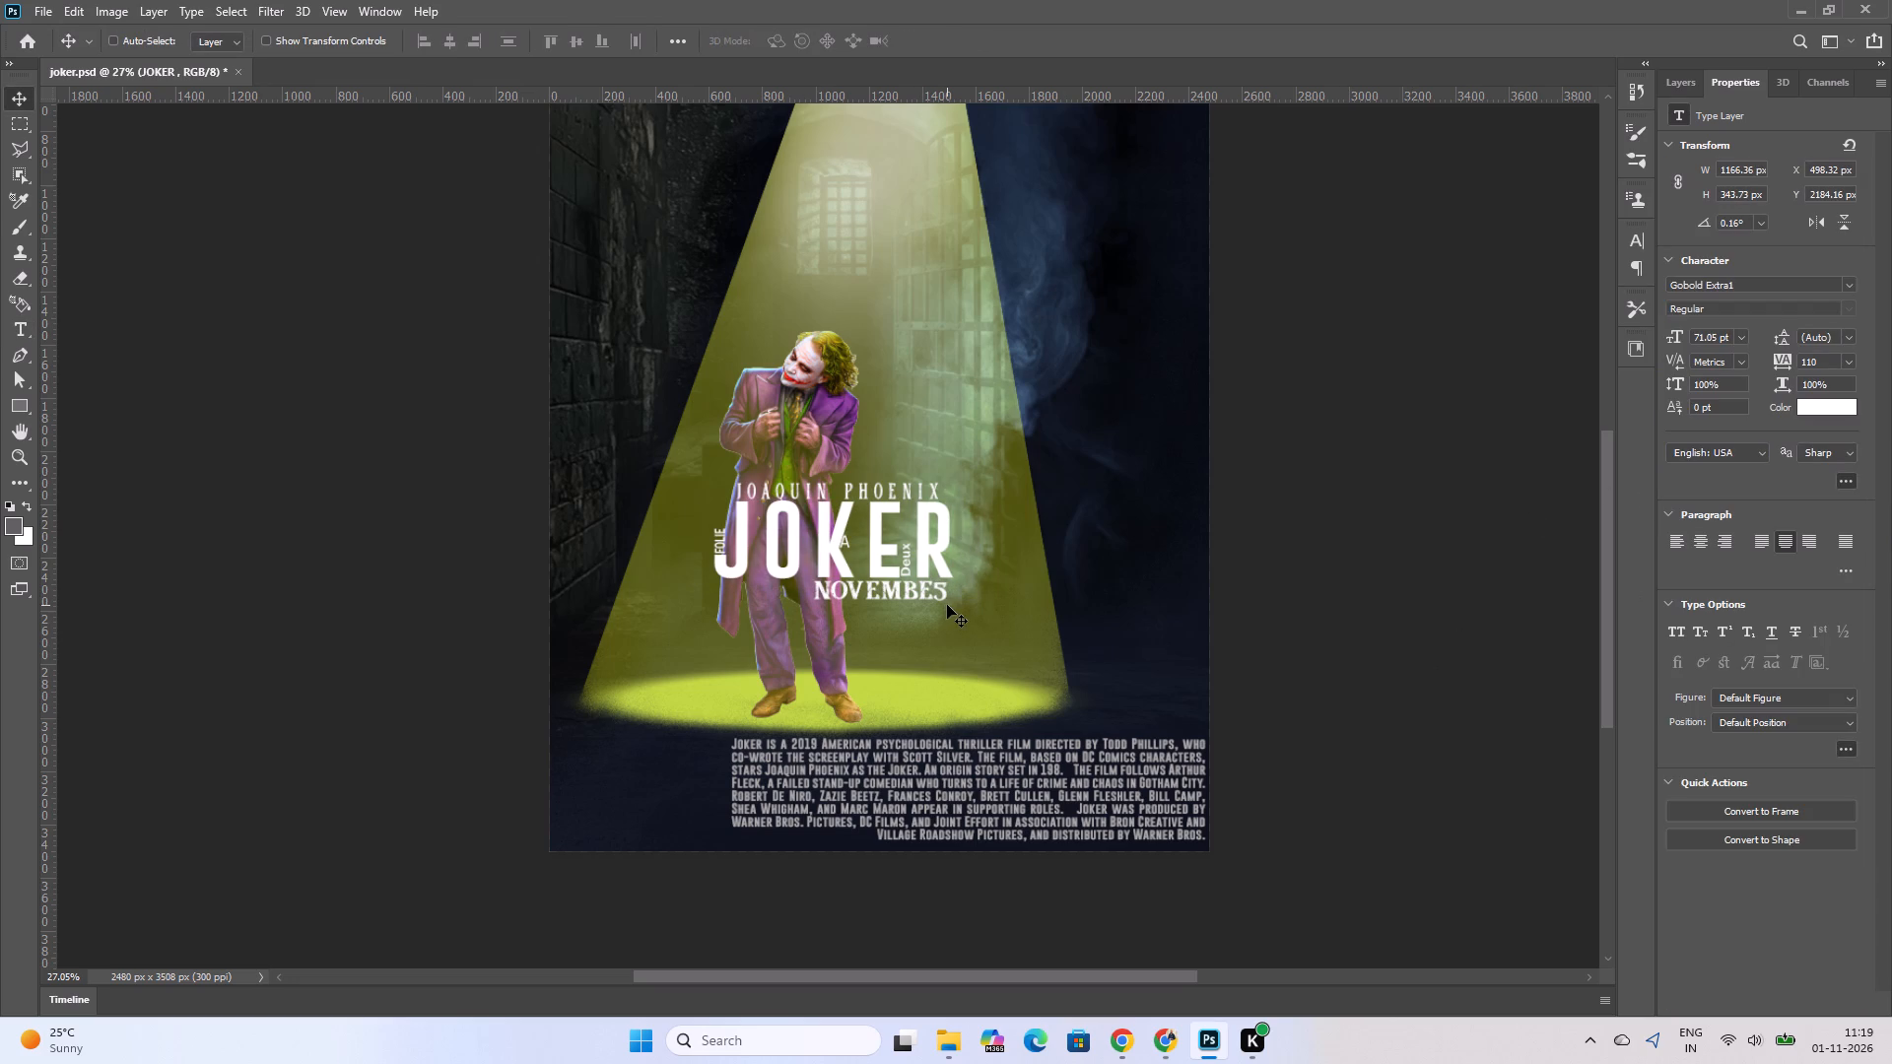
Nudge the 5 text layer beside NOVEMBER a few pixels to the right and slightly up.
click(1694, 81)
click(1694, 79)
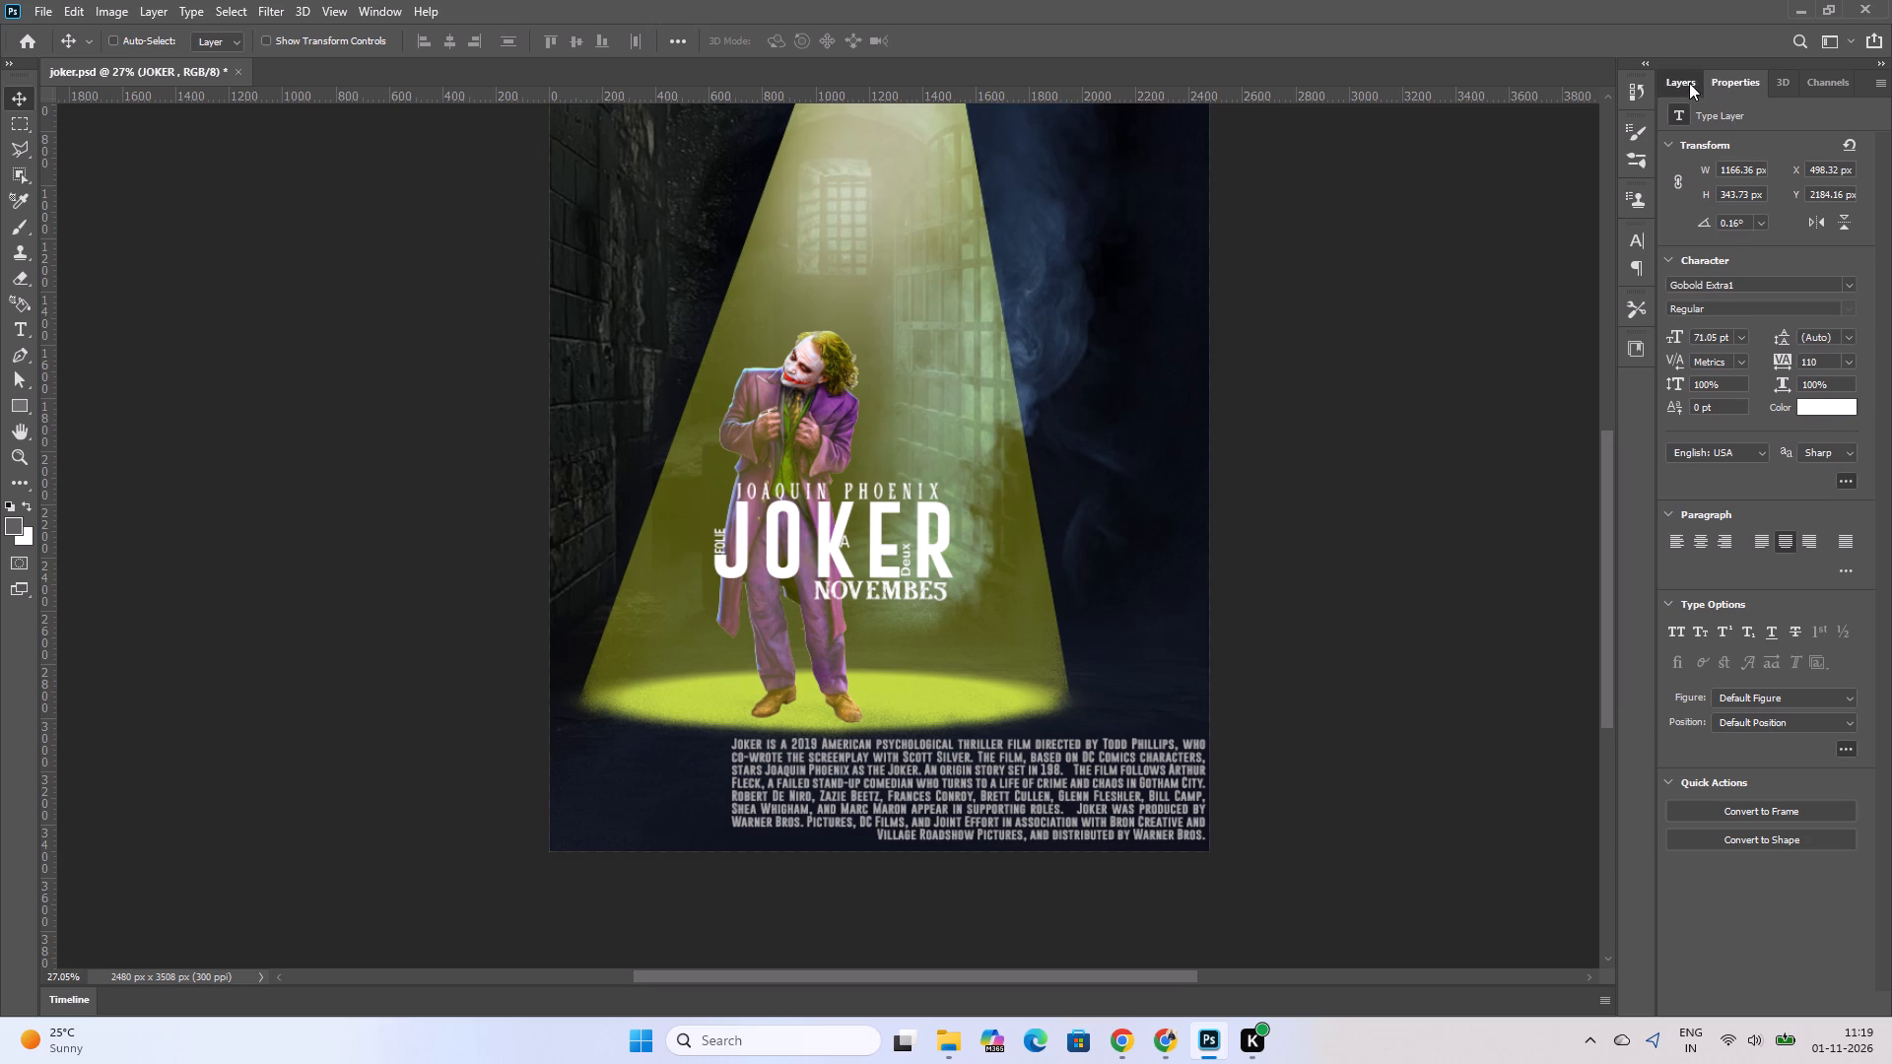
click(1688, 83)
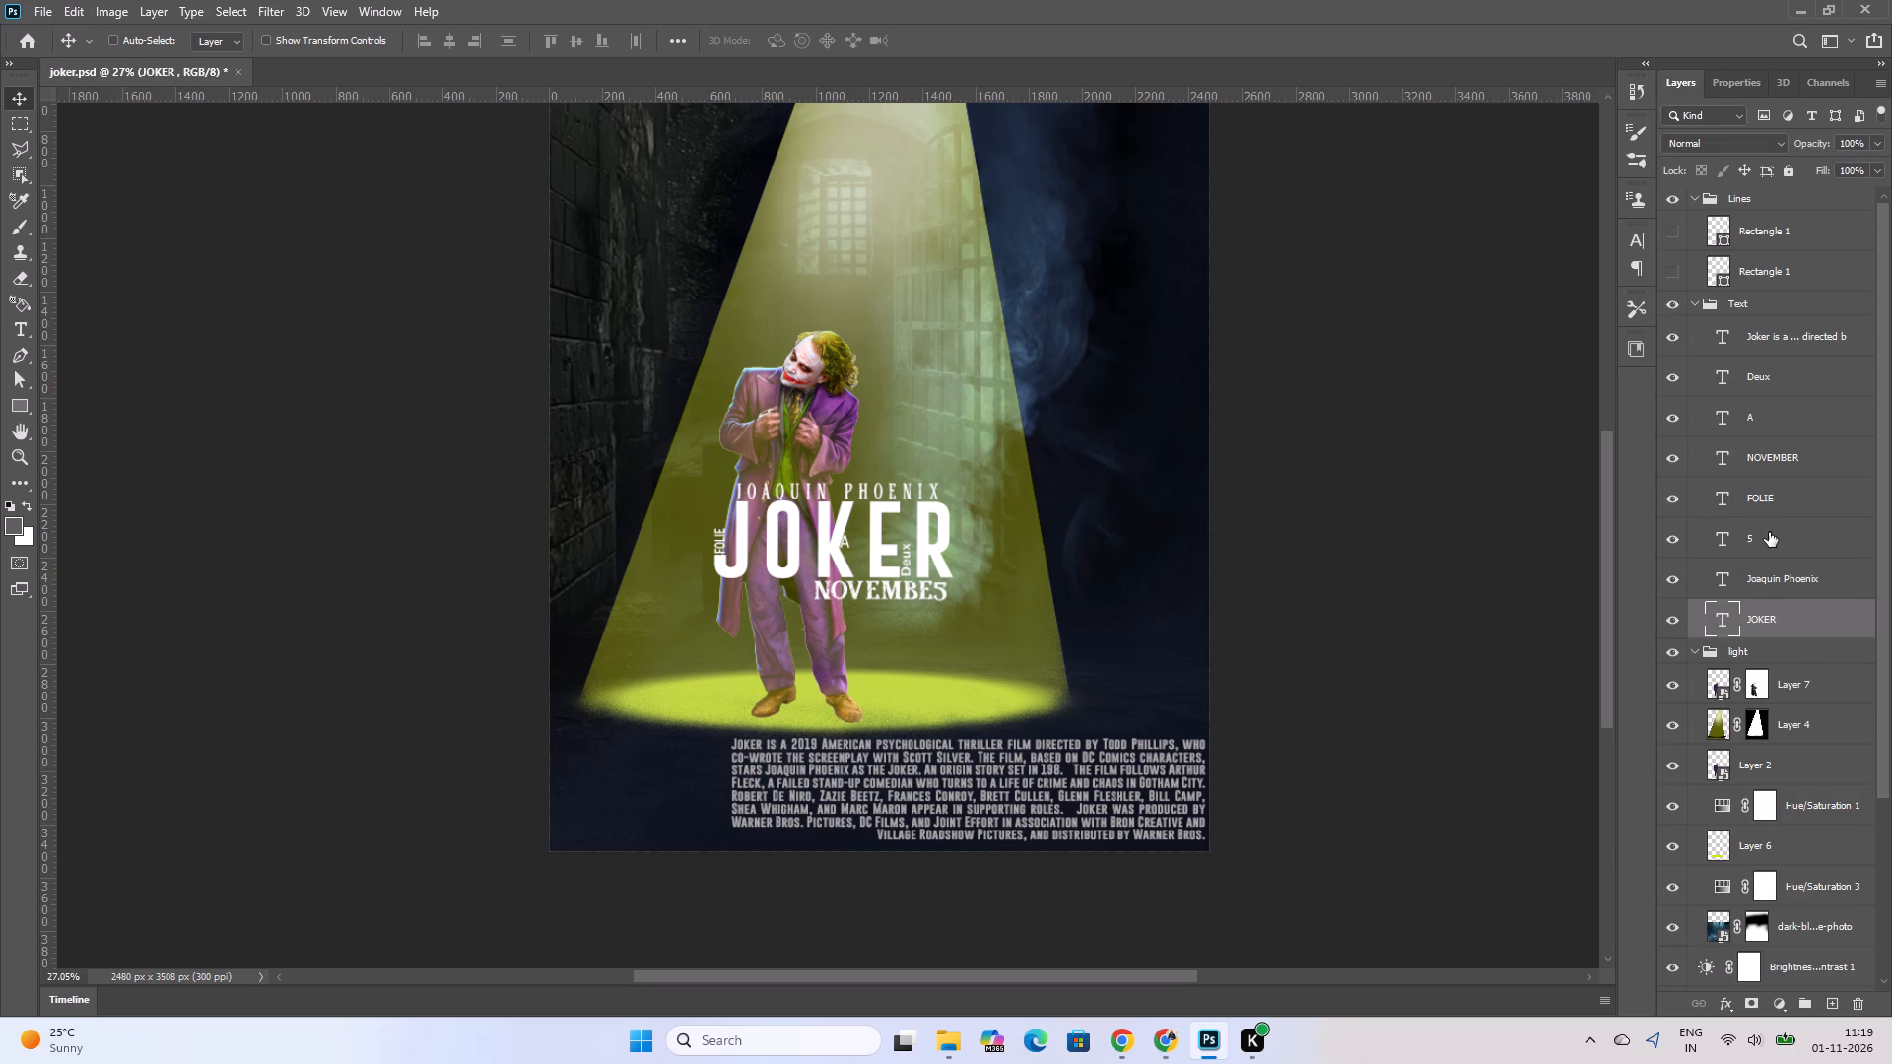
click(1769, 532)
key(Up)
key(Up)
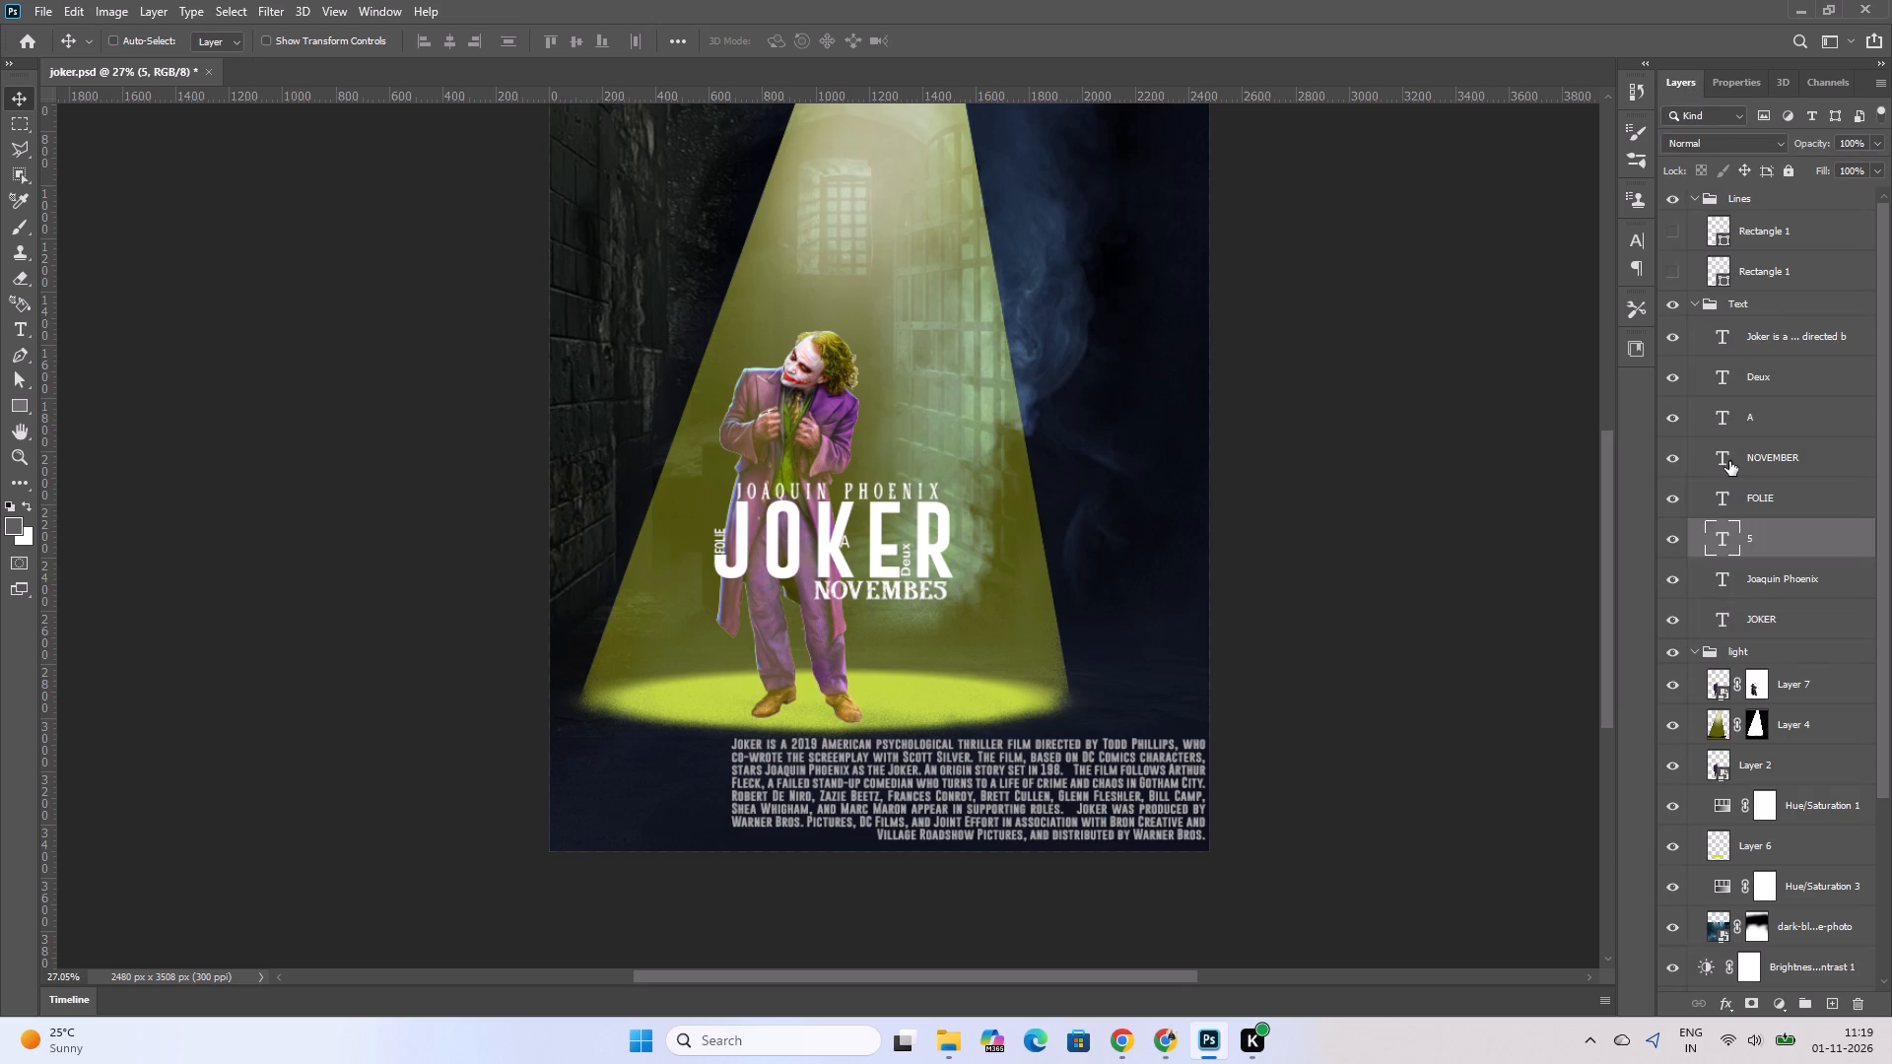
key(Down)
key(Right)
key(Right)
key(Right)
key(Right)
key(Right)
key(Right)
key(Left)
Hide the 5 and NOVEMBER text layers.
click(1674, 540)
click(1676, 455)
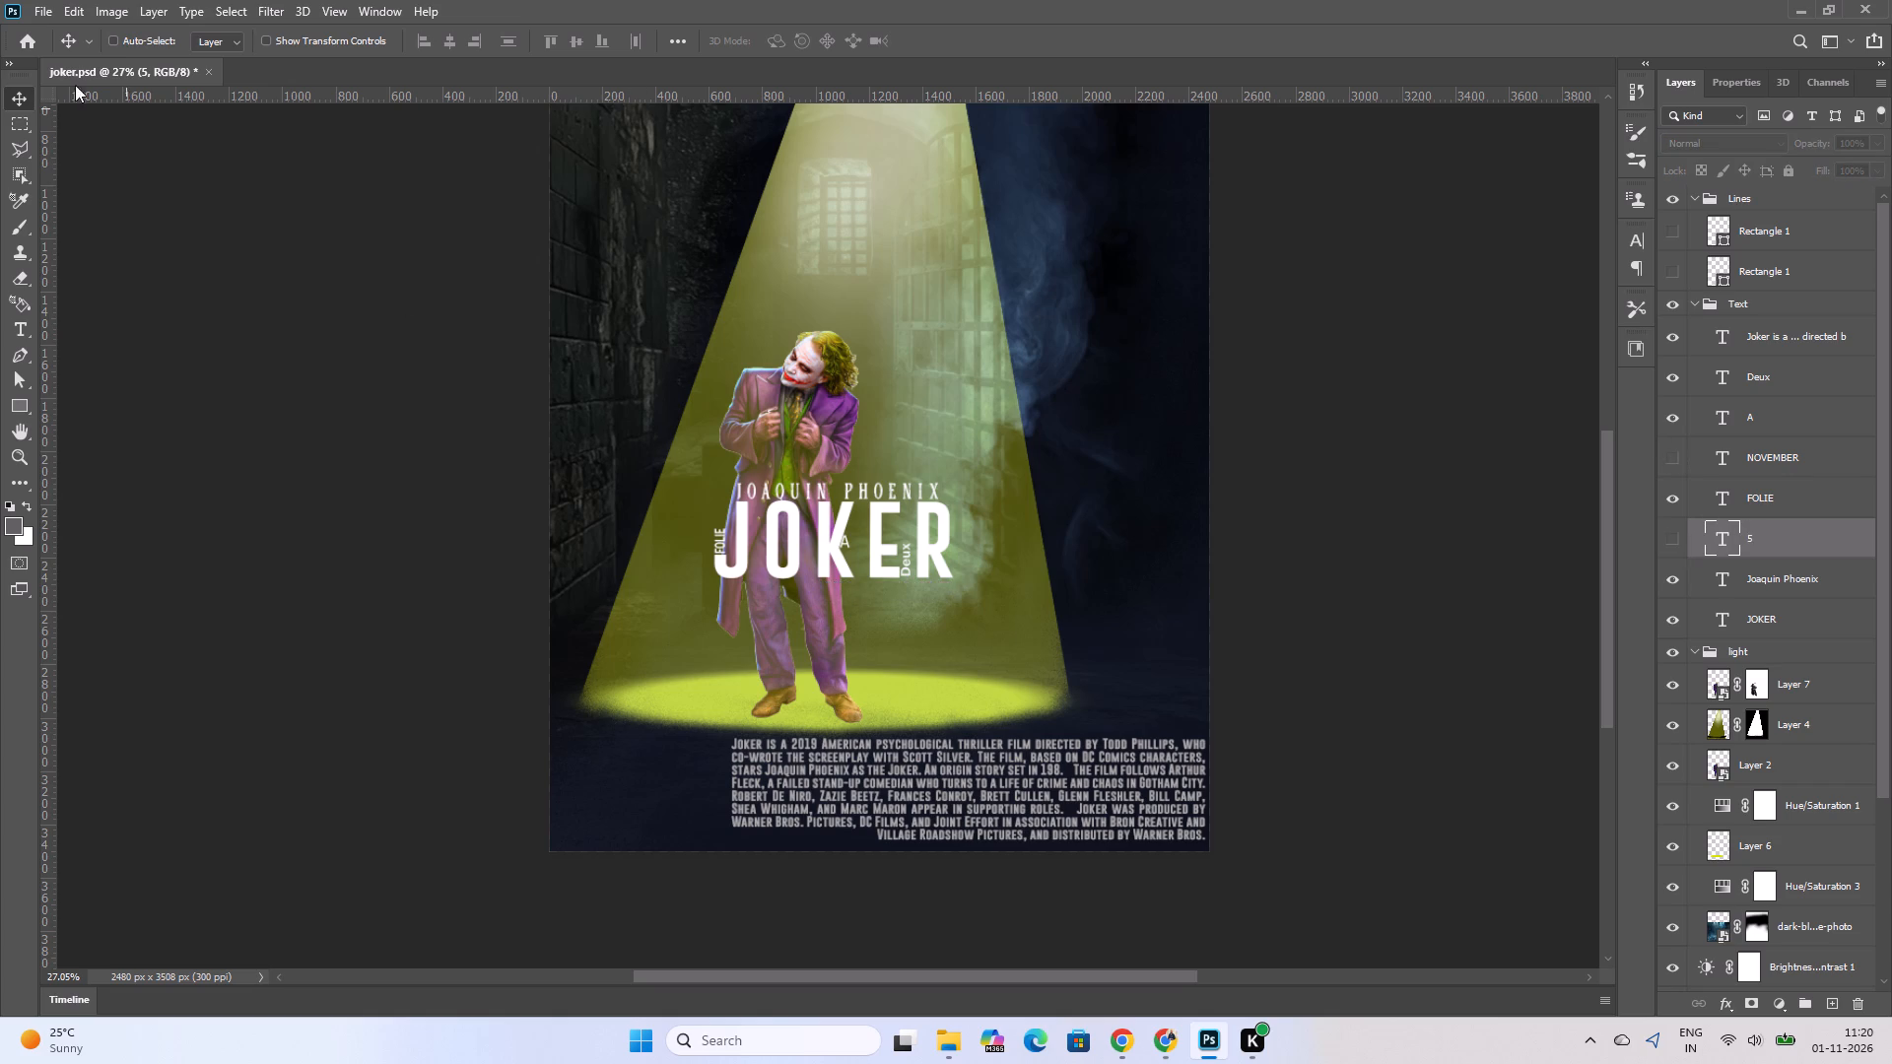
Add a text box across the pool of light above the description, reading "10 . 11 . 2026".
click(22, 340)
drag(623, 668, 1161, 741)
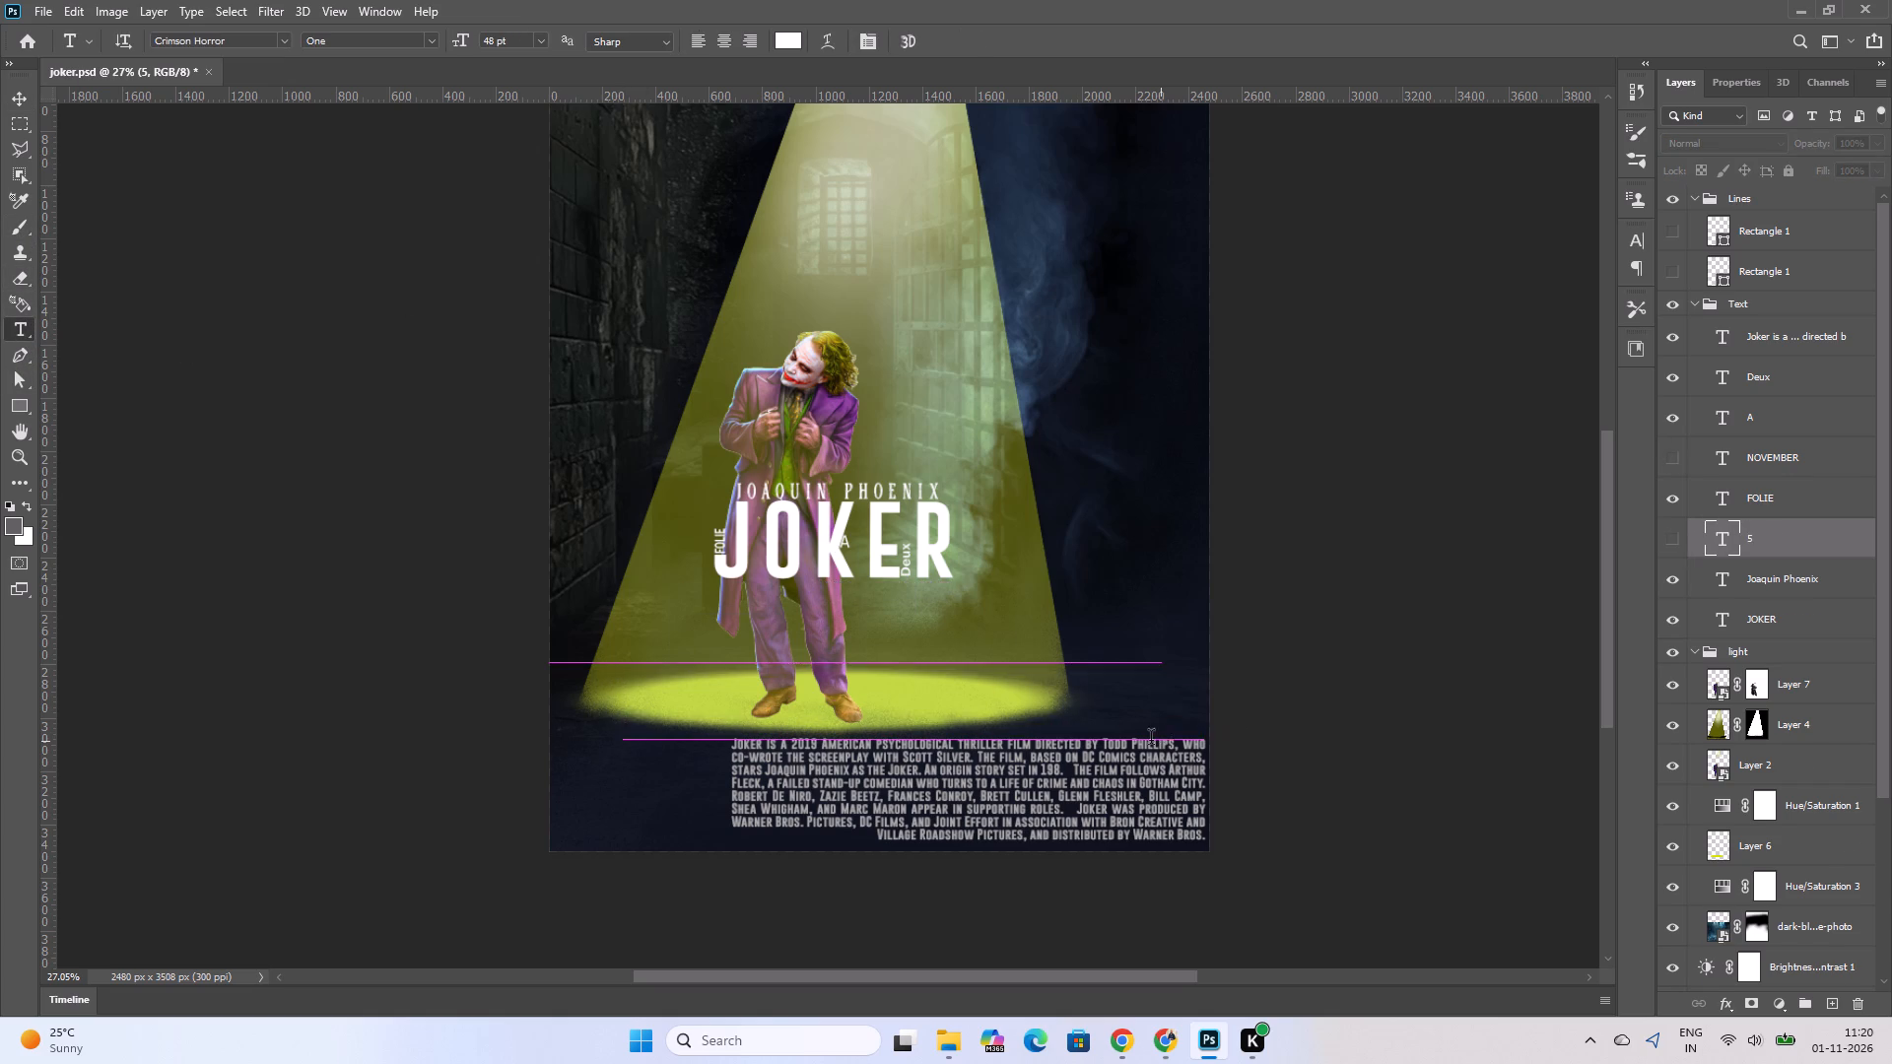
text(10)
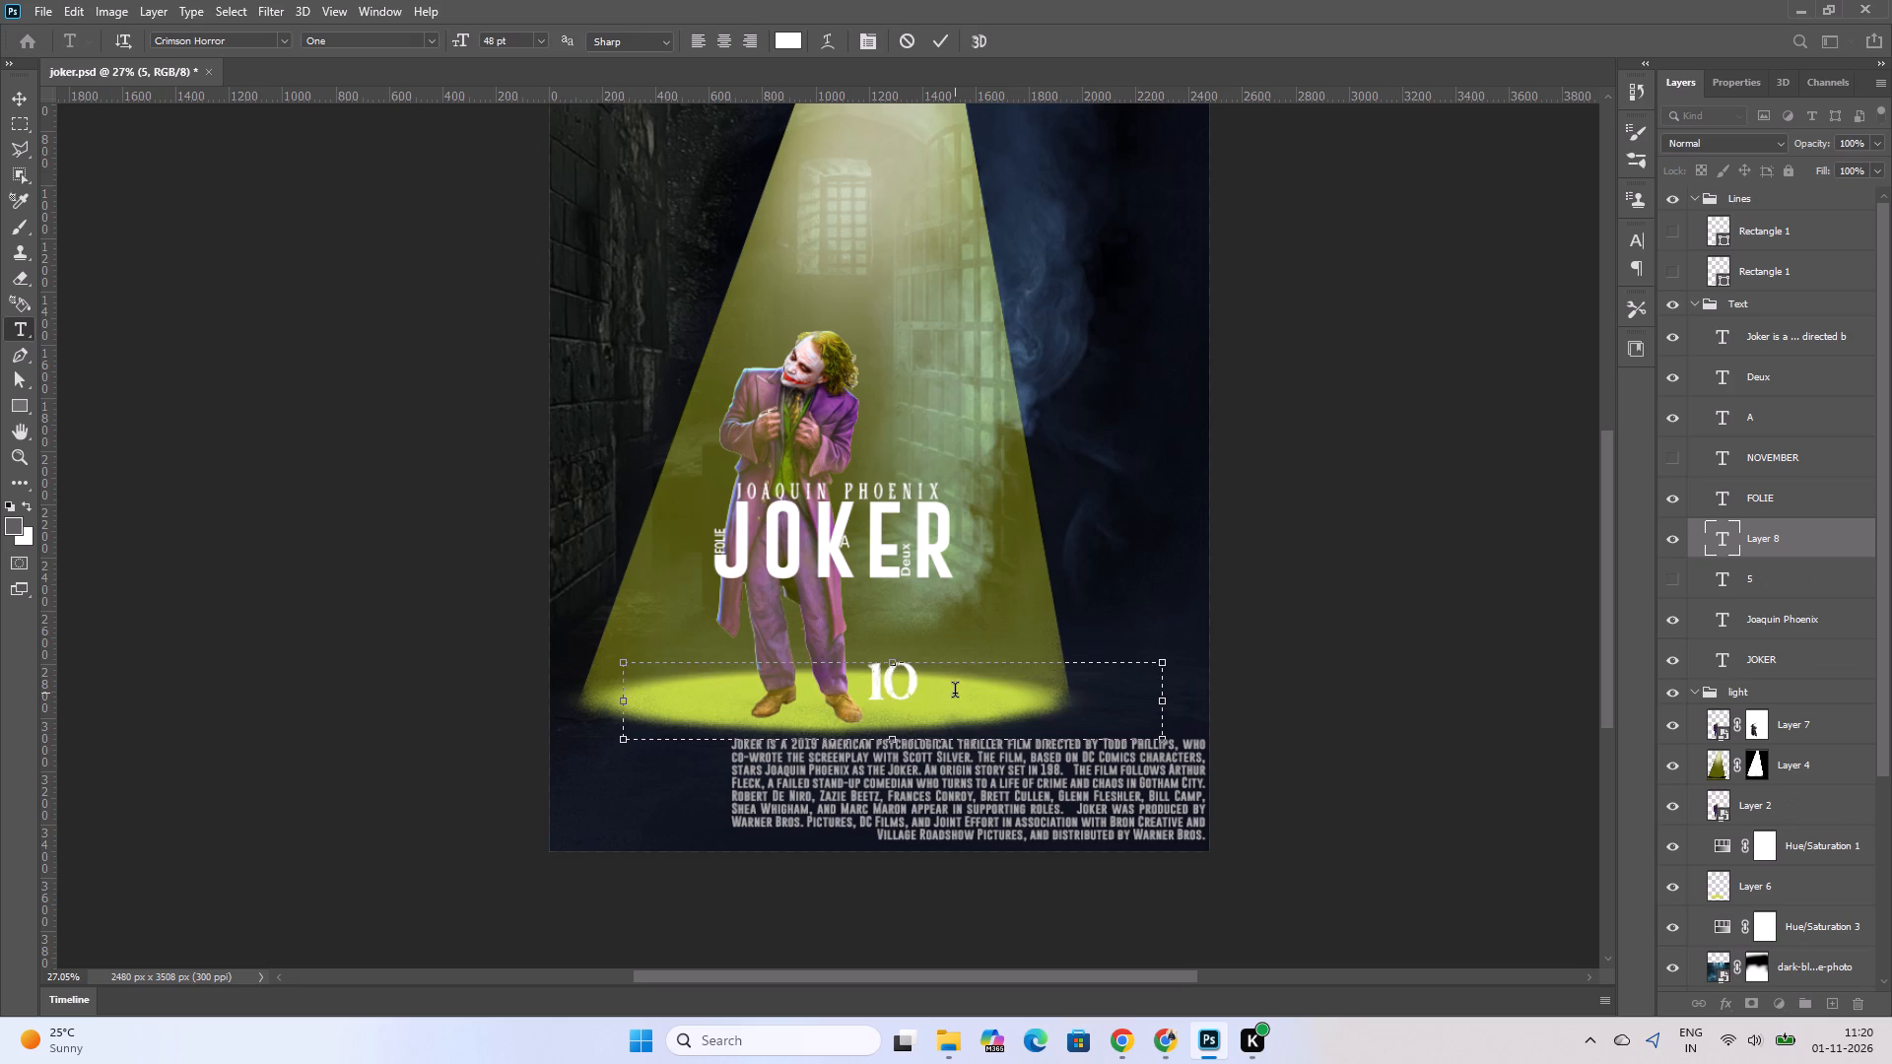
key(space)
text(.)
key(space)
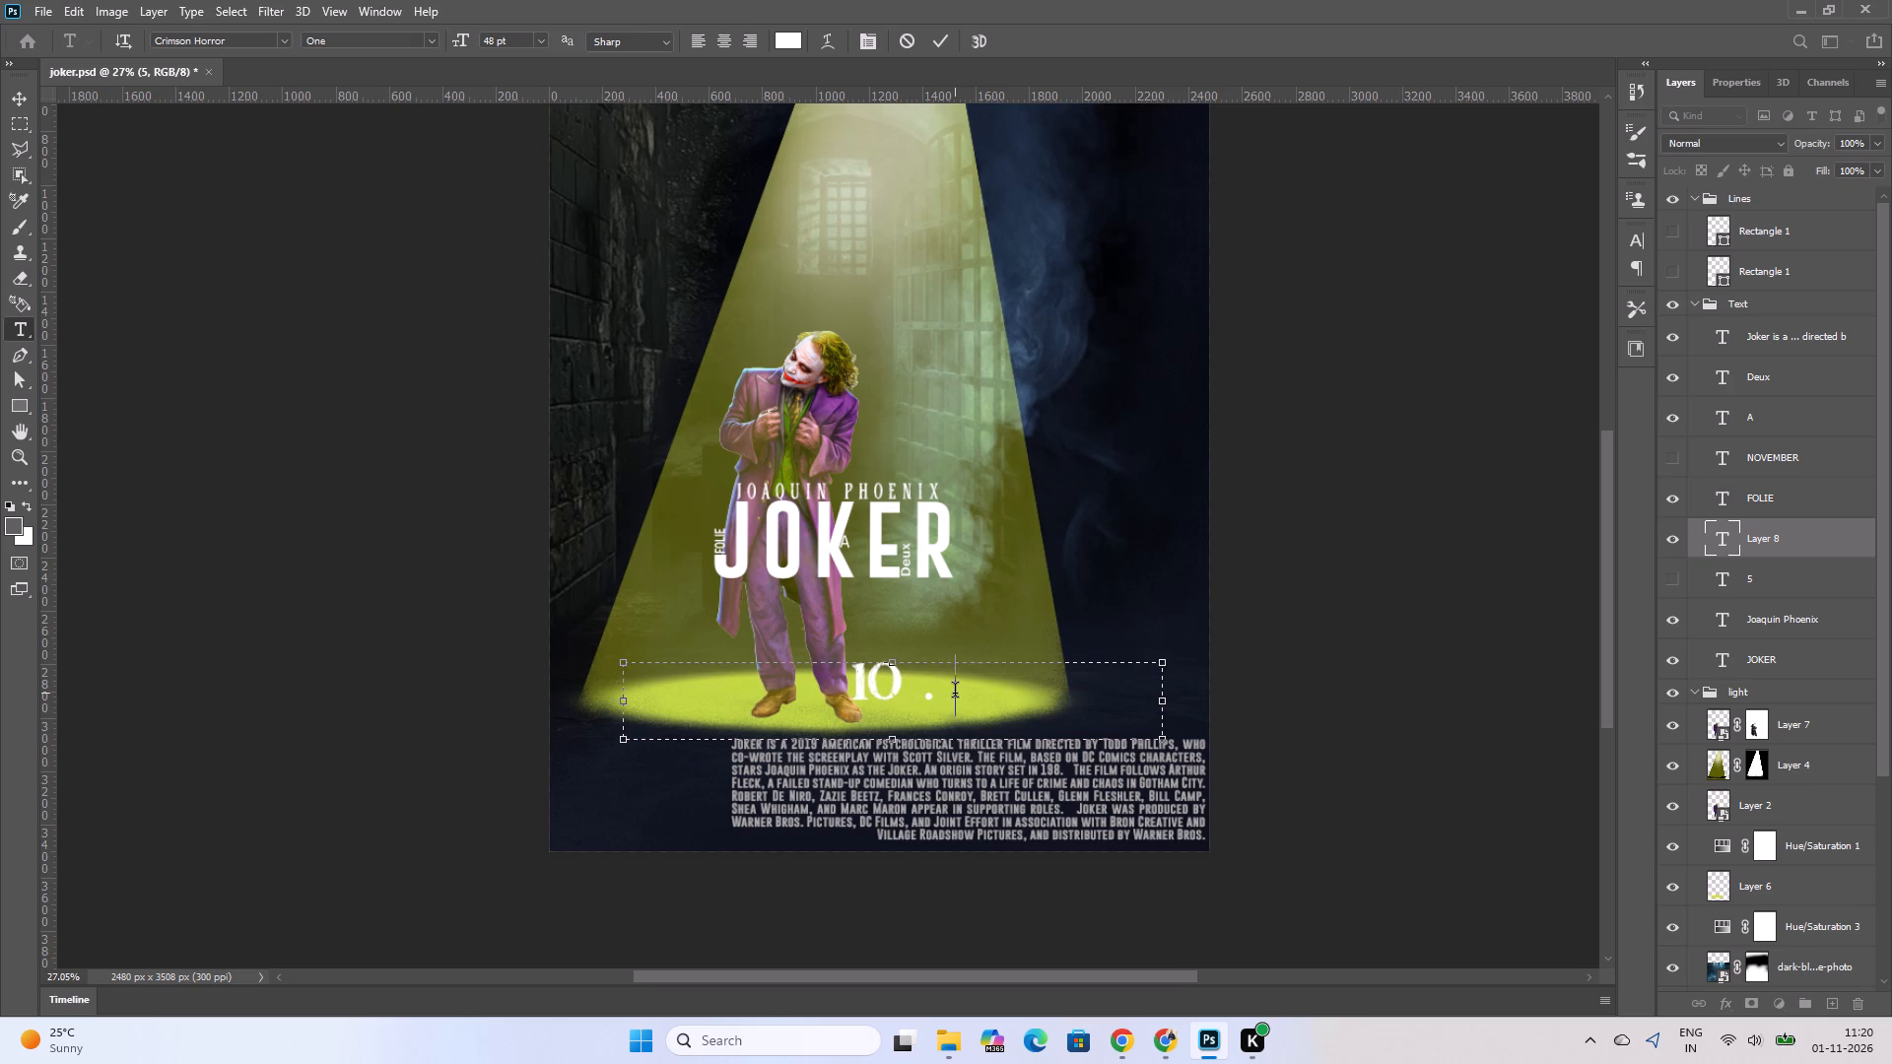
text(11)
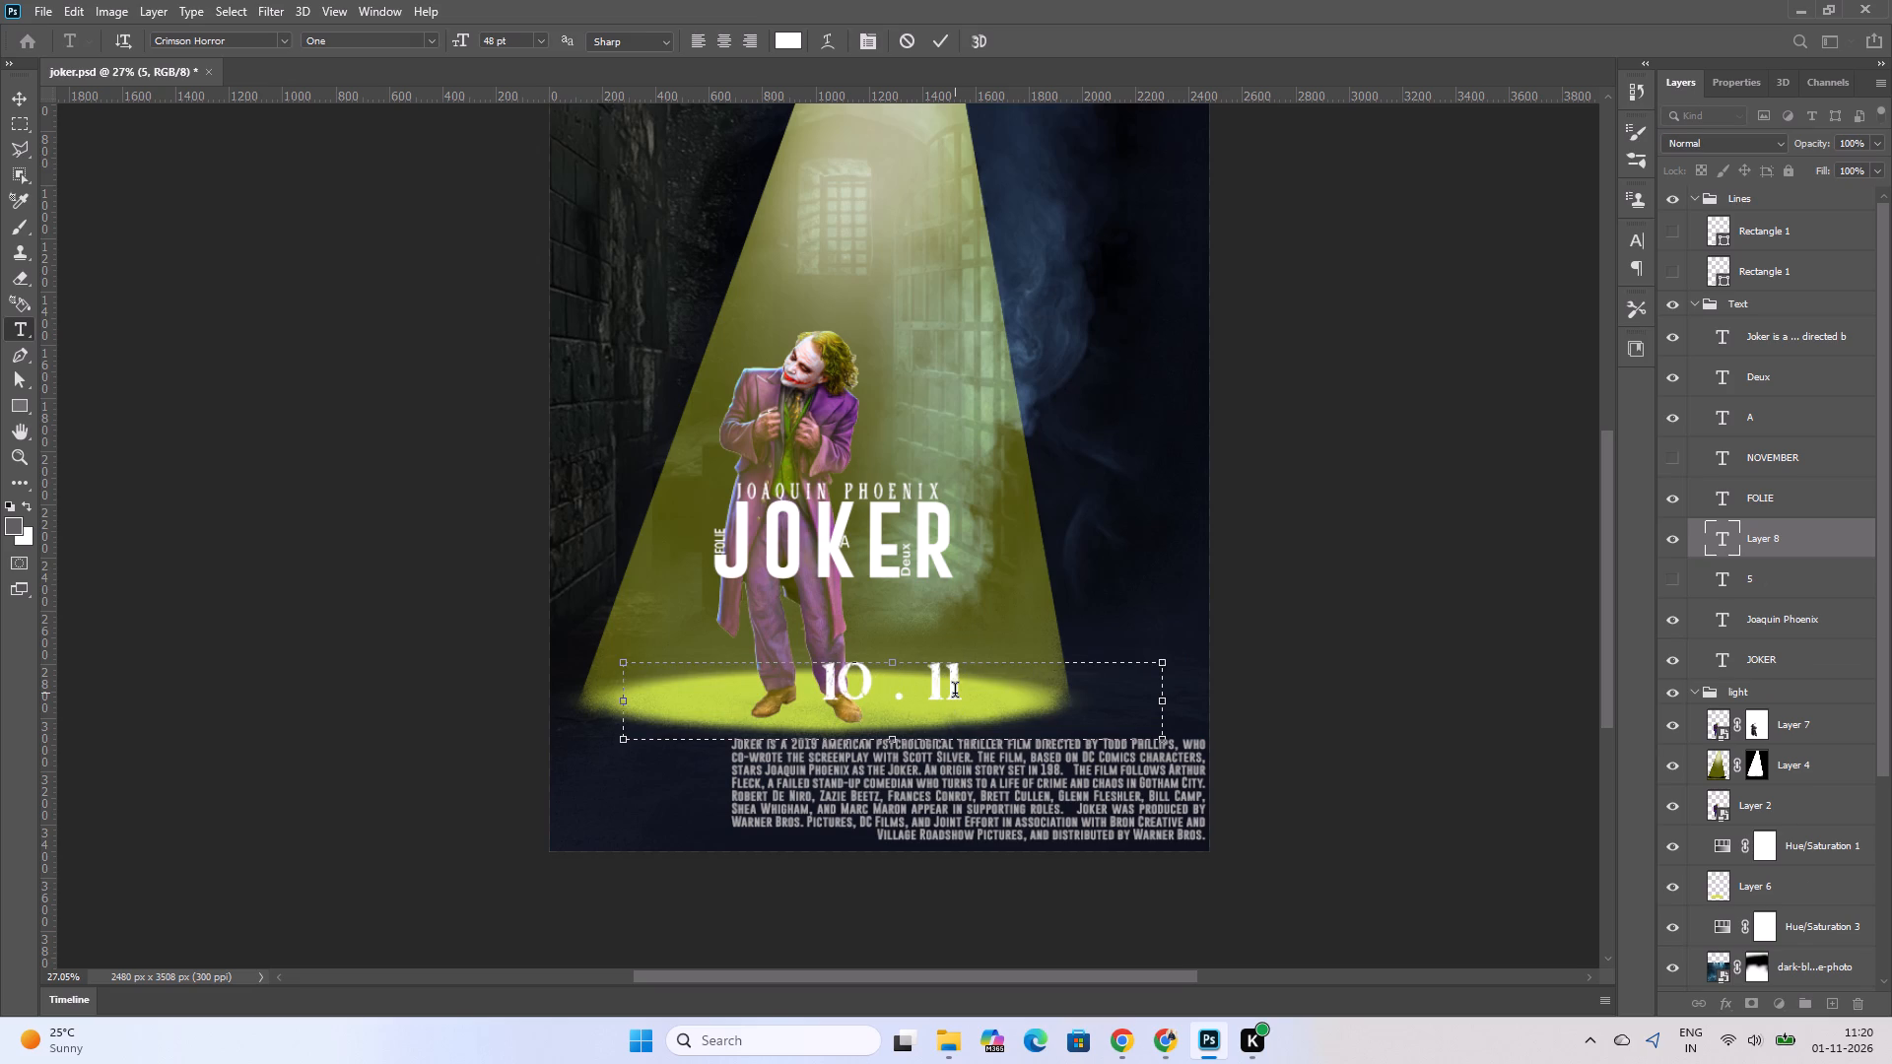
key(space)
text(.)
key(space)
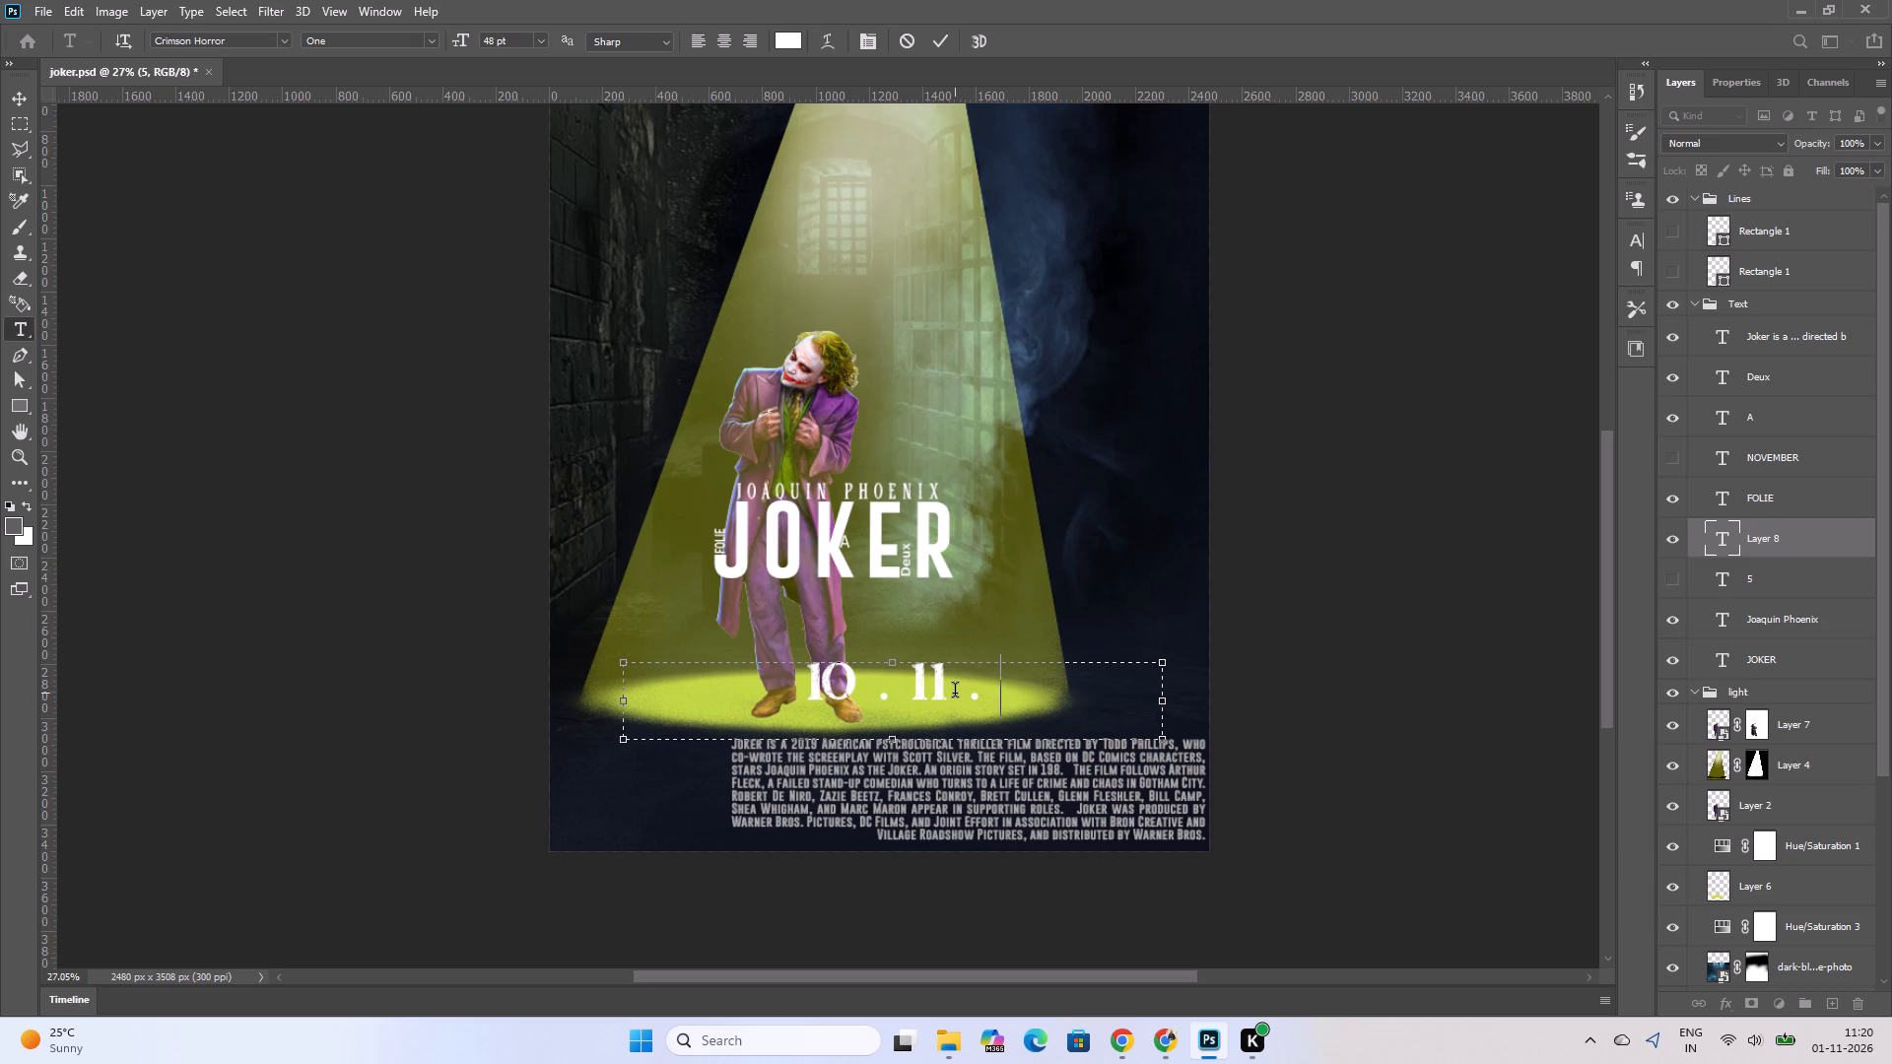
text(2006)
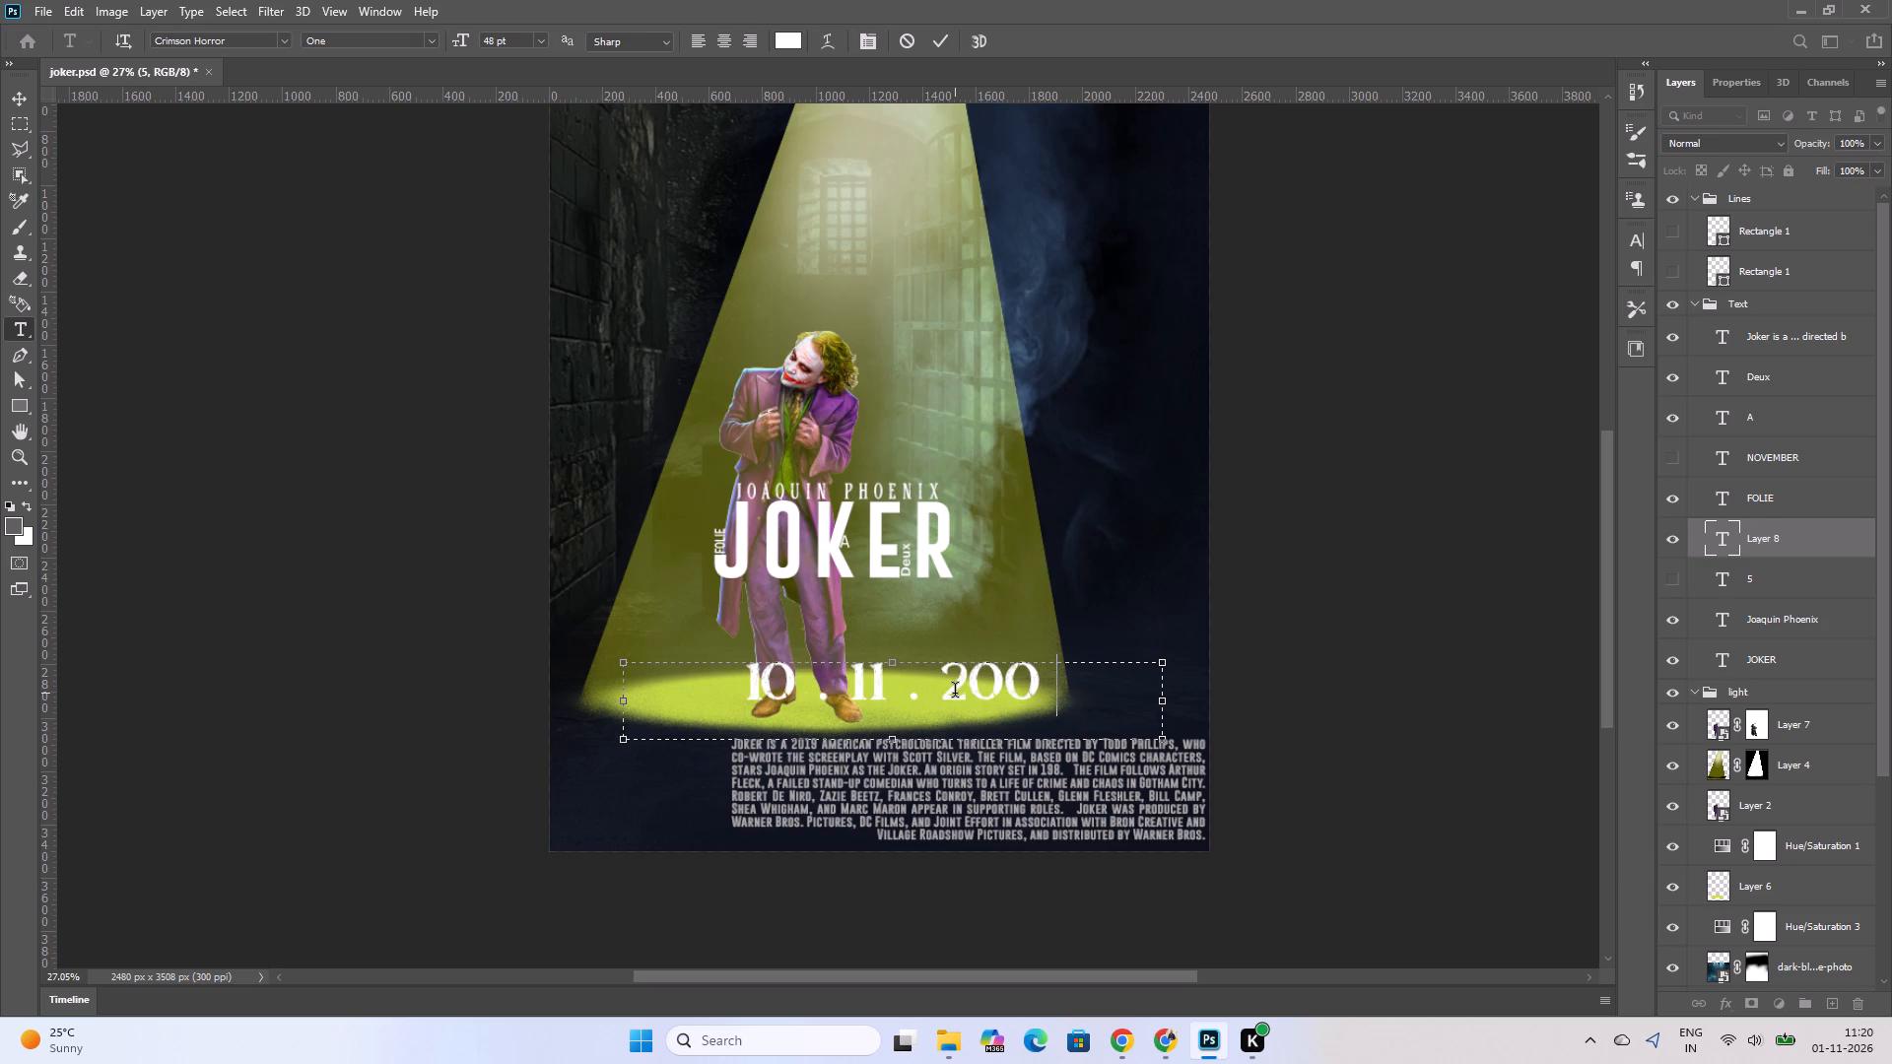
key(BackSpace)
key(BackSpace)
text(26)
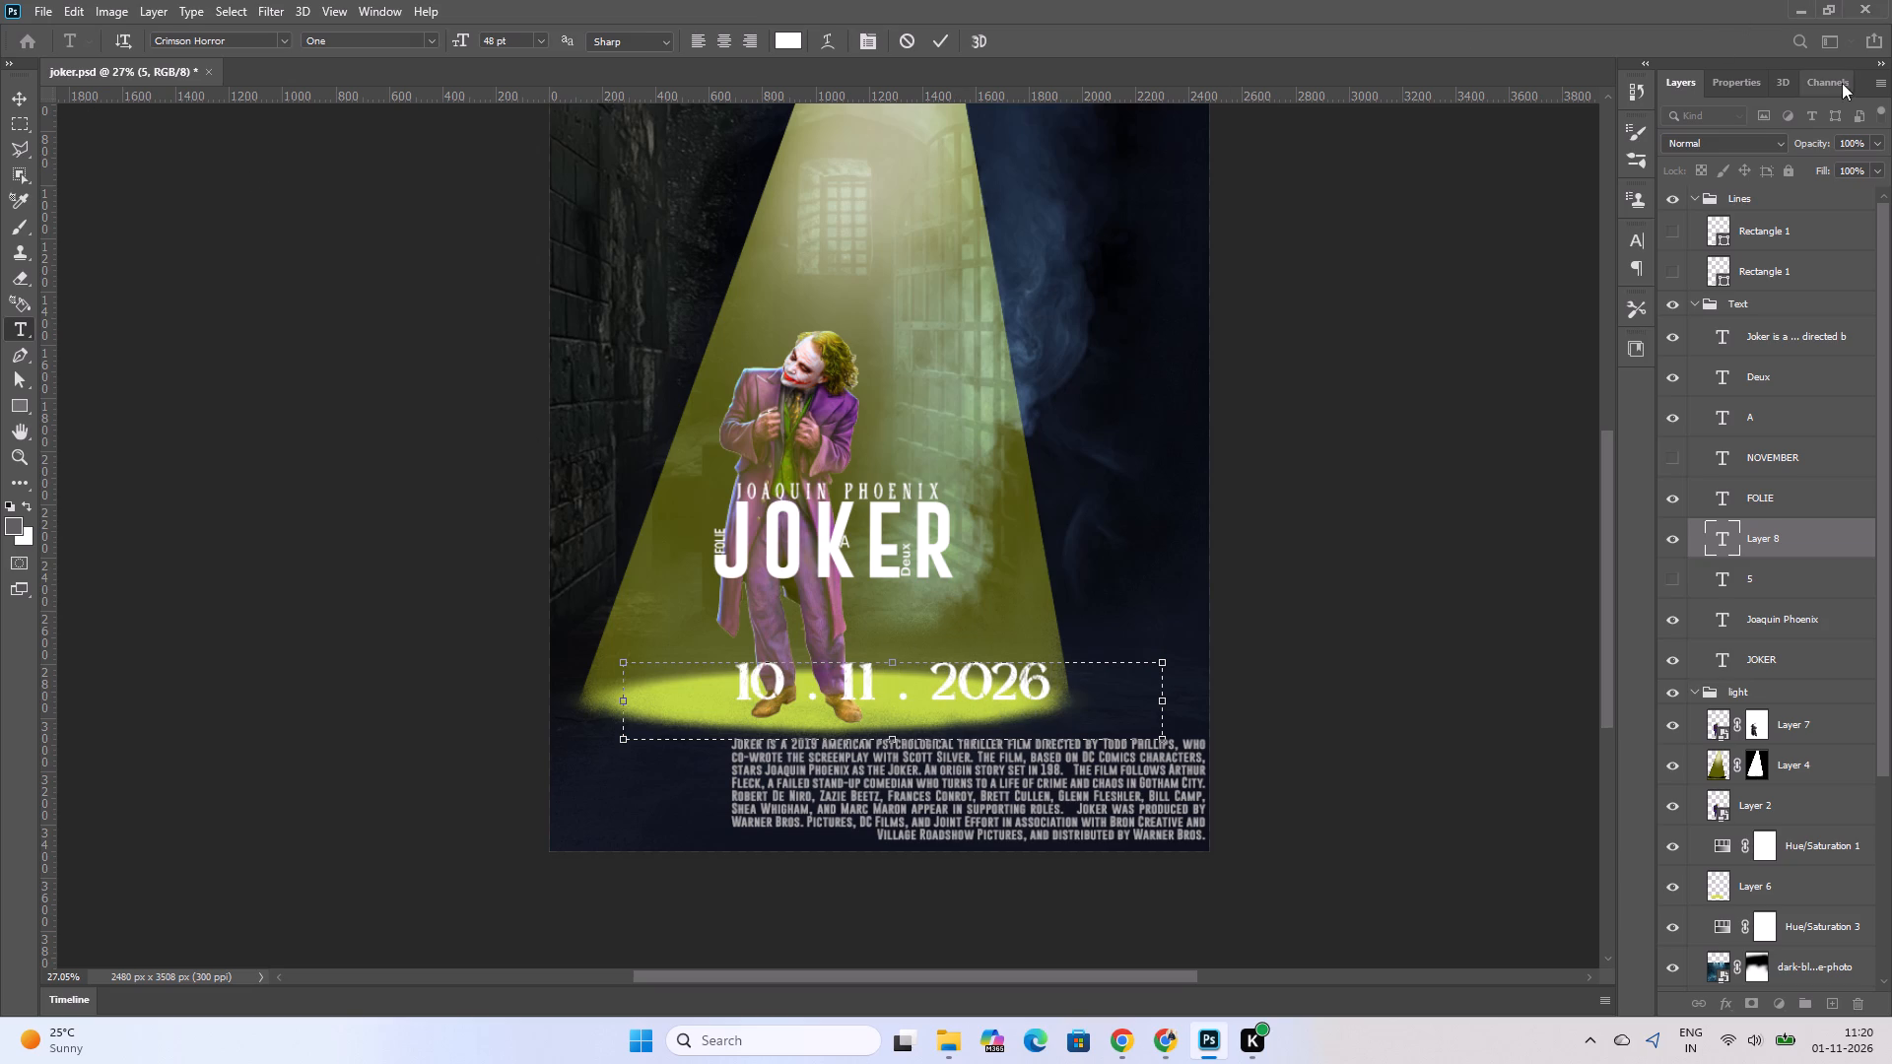
click(11, 100)
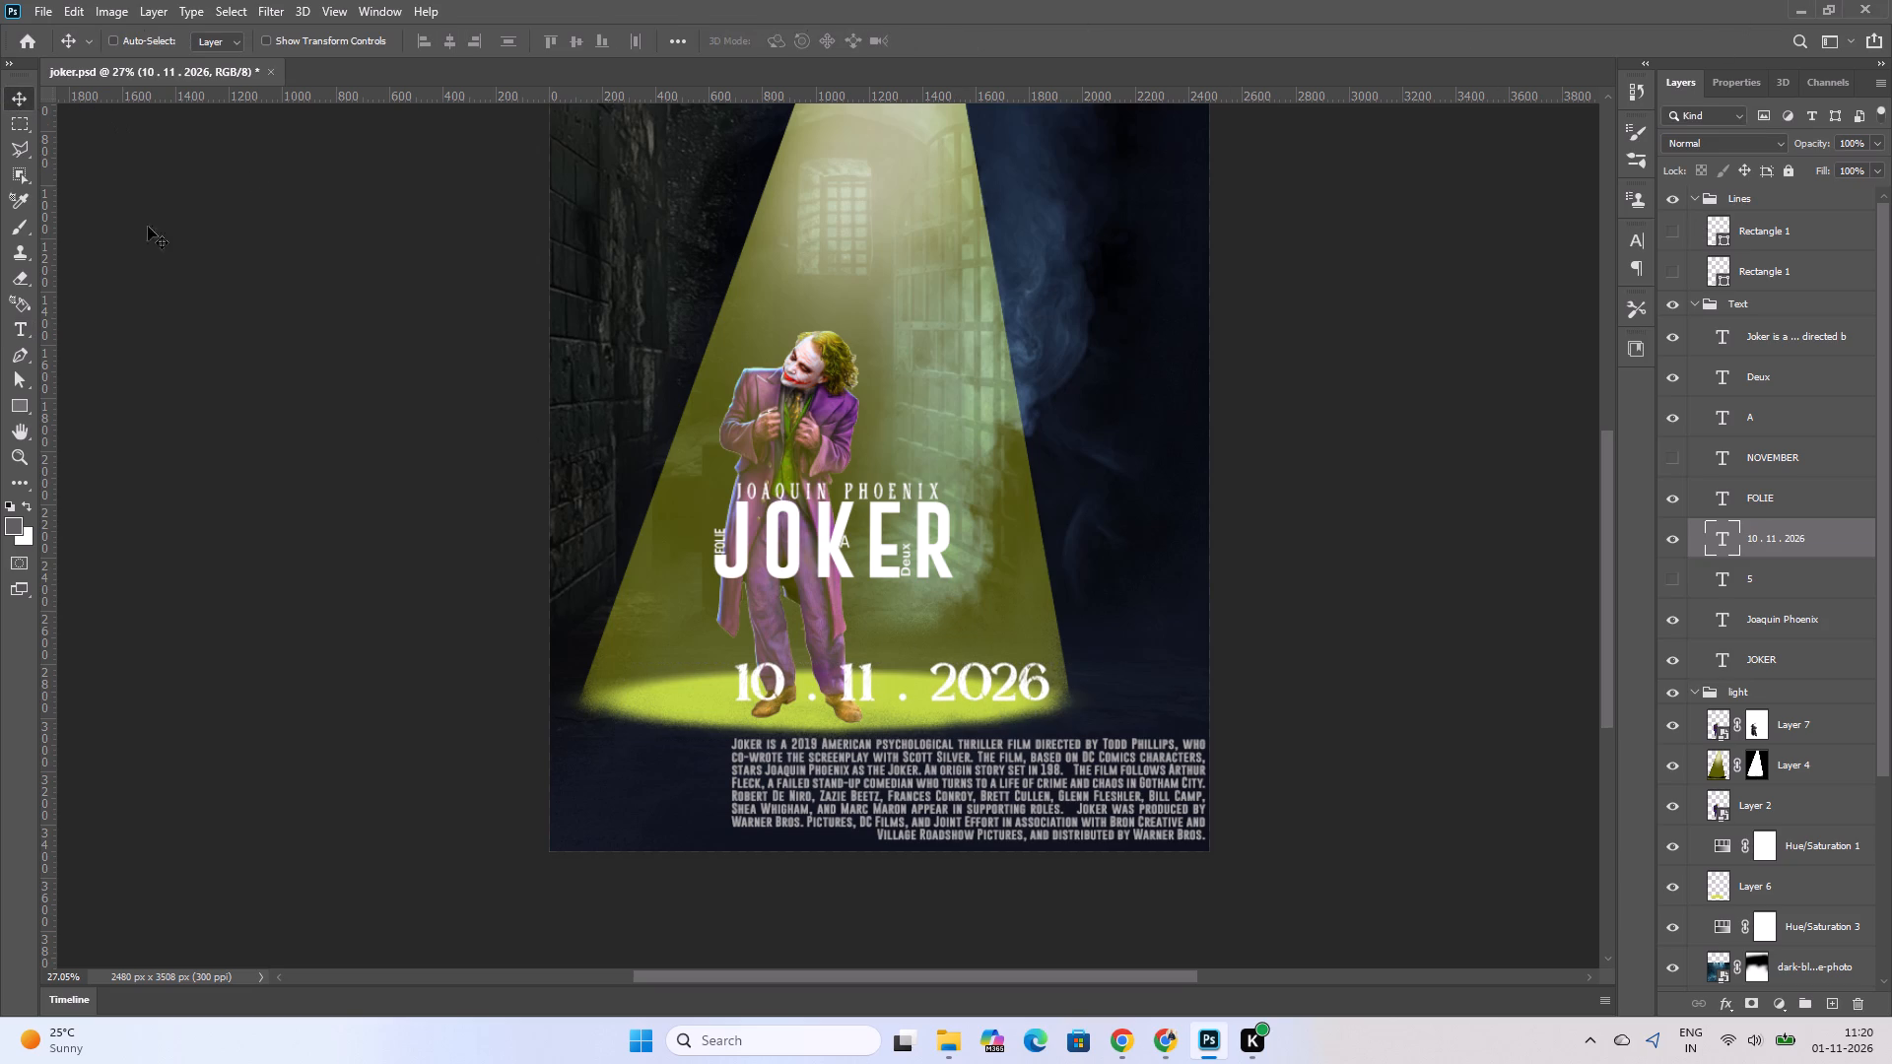
Scale the 10 . 11 . 2026 date text to about 43% and move it just below the JOKER title.
click(979, 694)
key(ctrl+t)
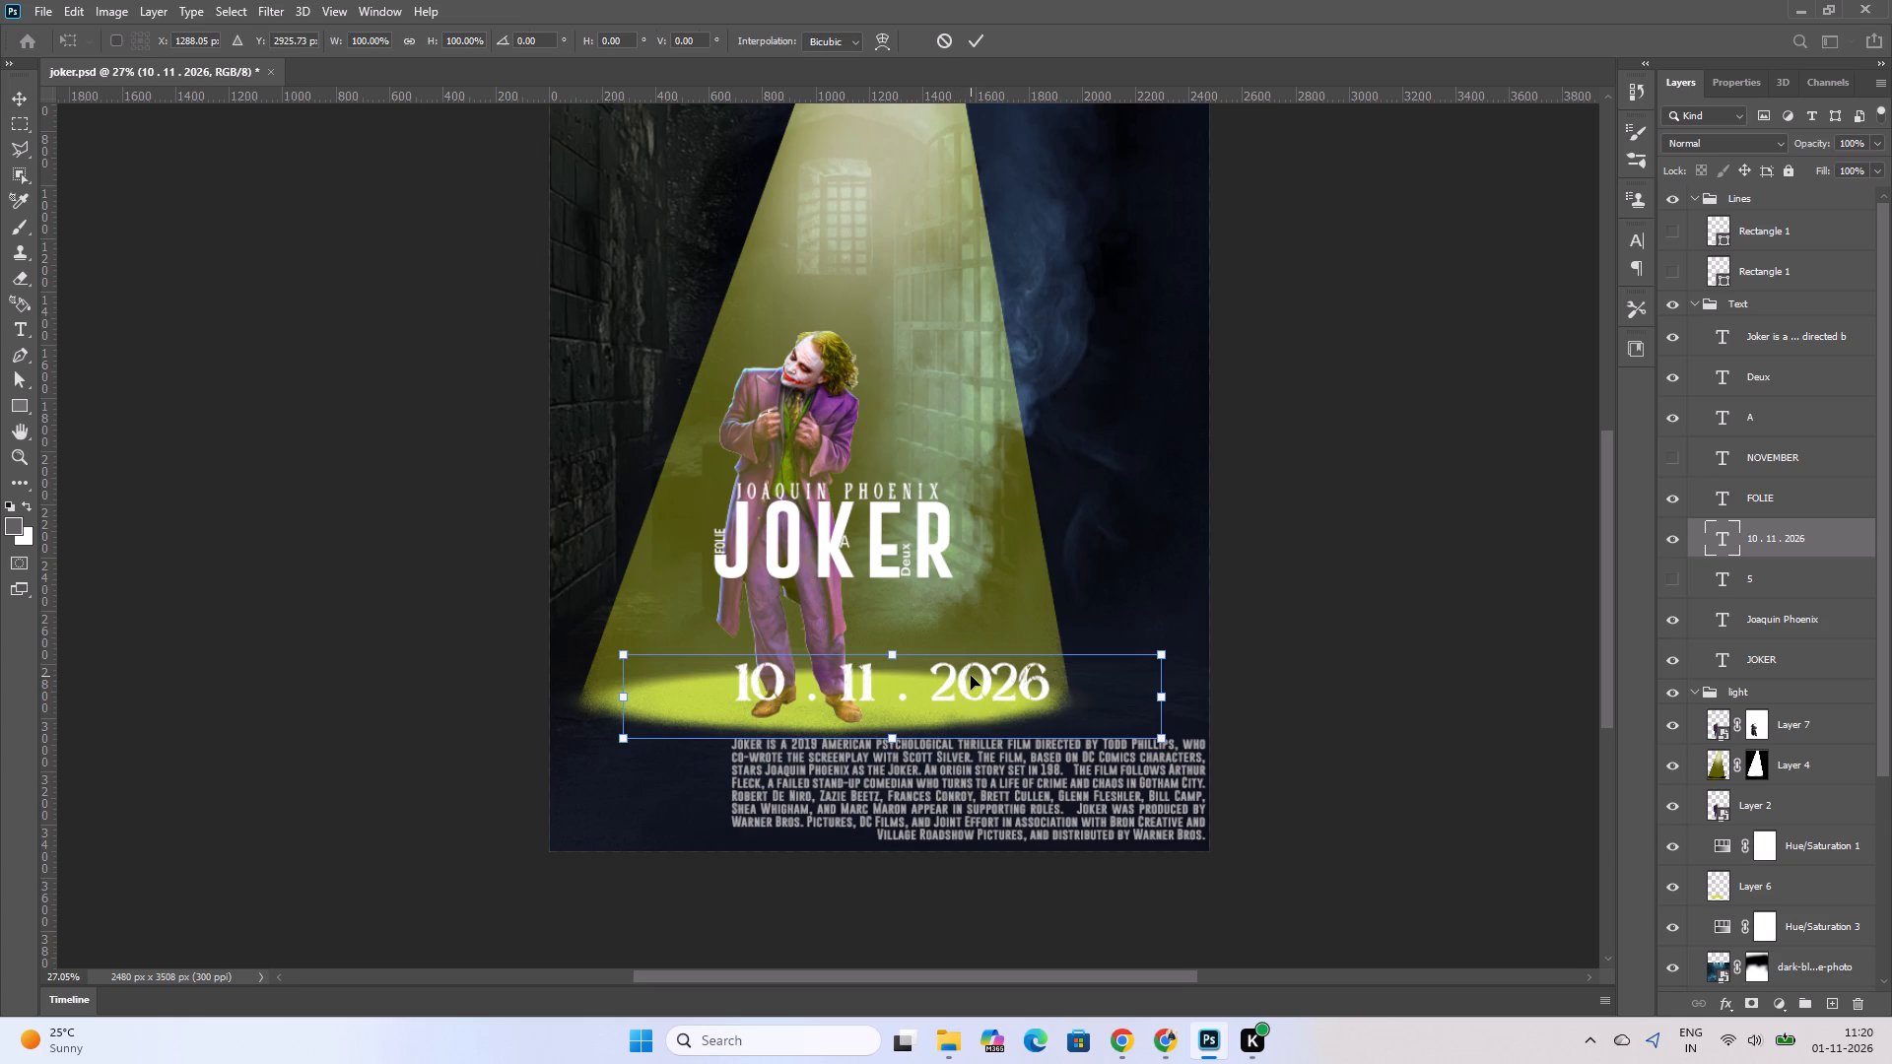
shift+drag(1164, 737, 862, 654)
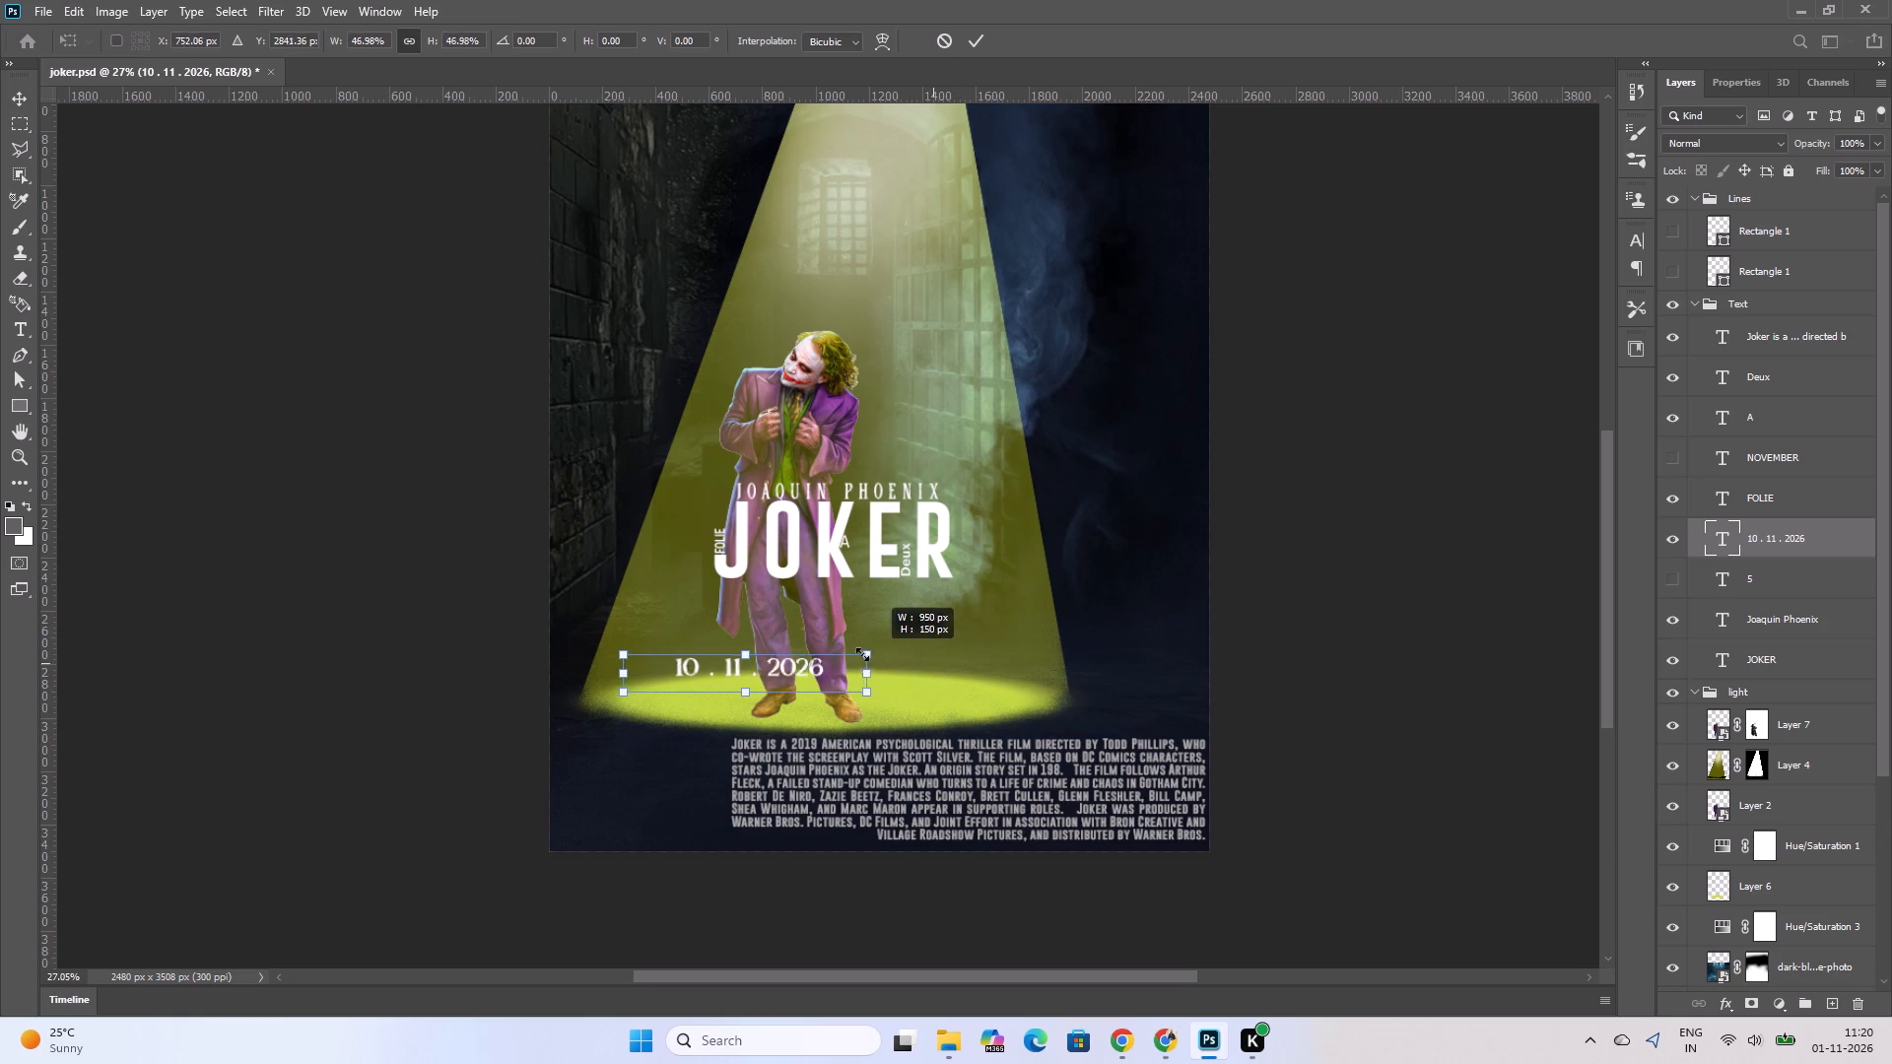
shift+drag(862, 654, 861, 654)
drag(780, 675, 888, 607)
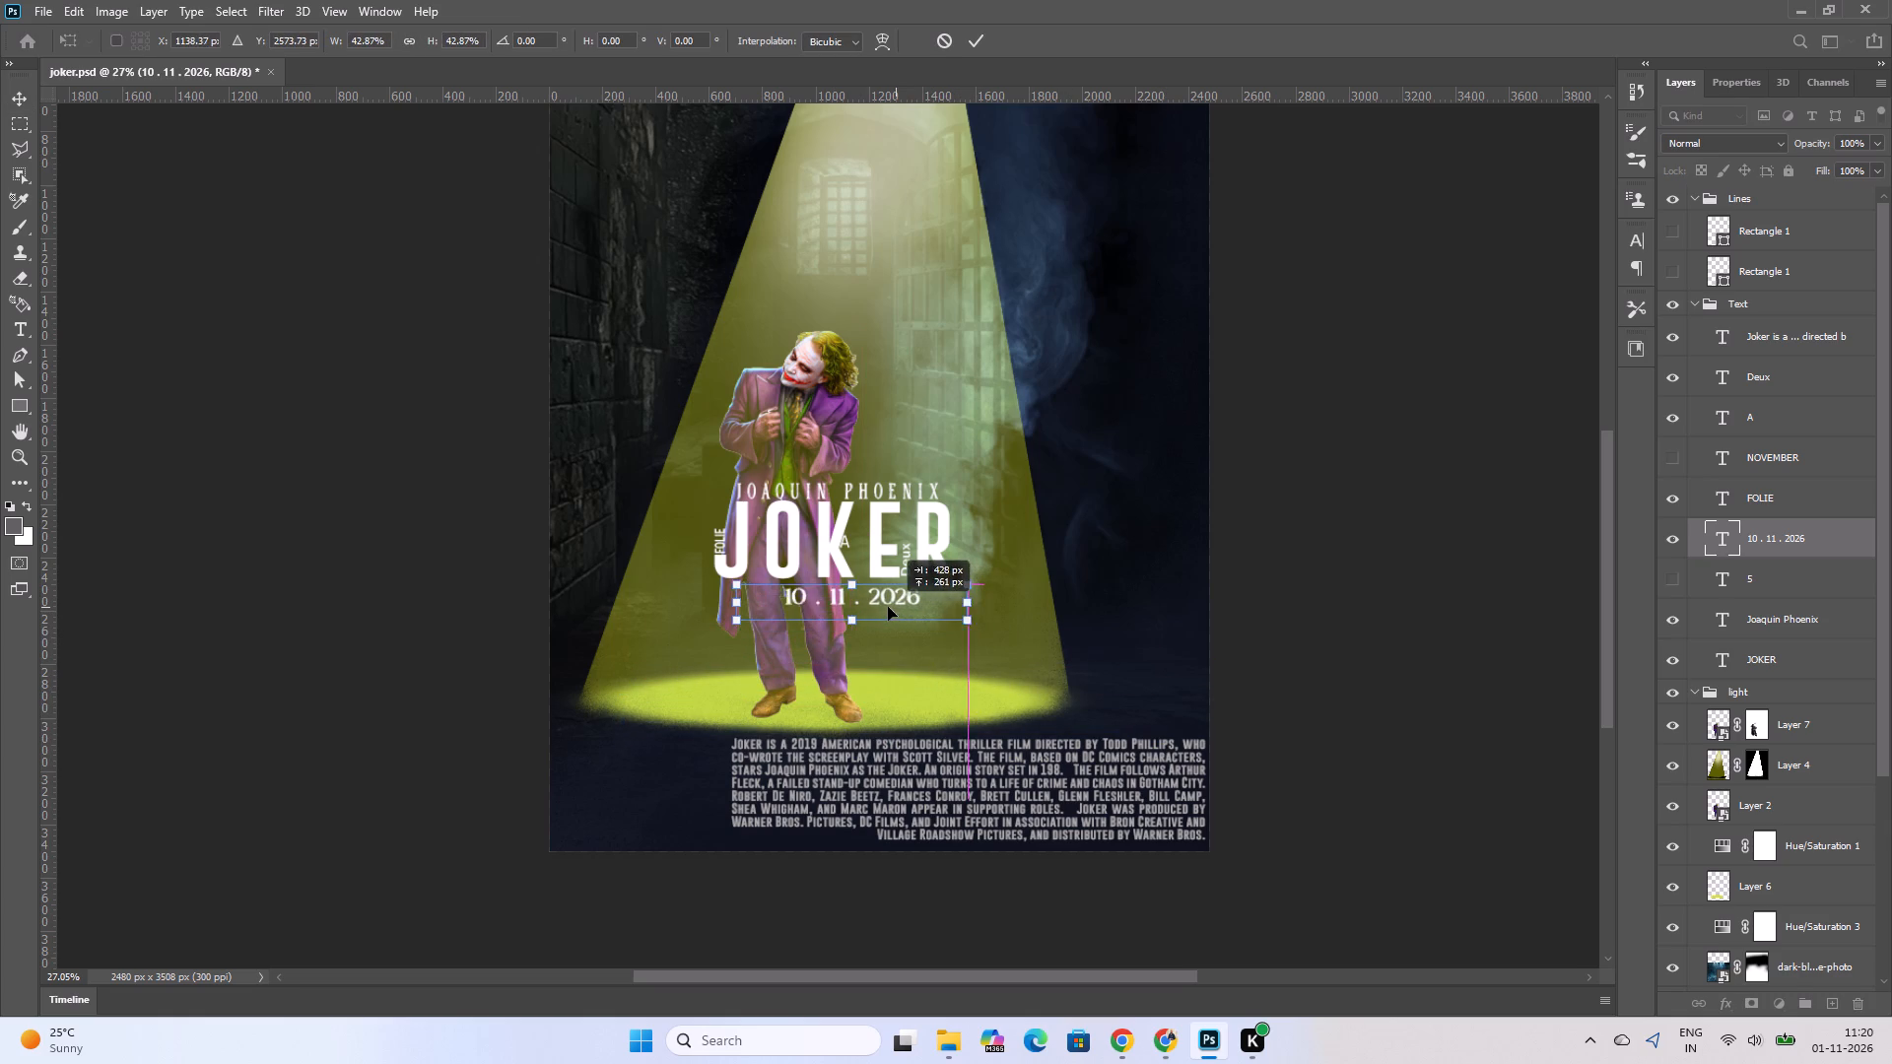
drag(888, 607, 893, 608)
click(1419, 591)
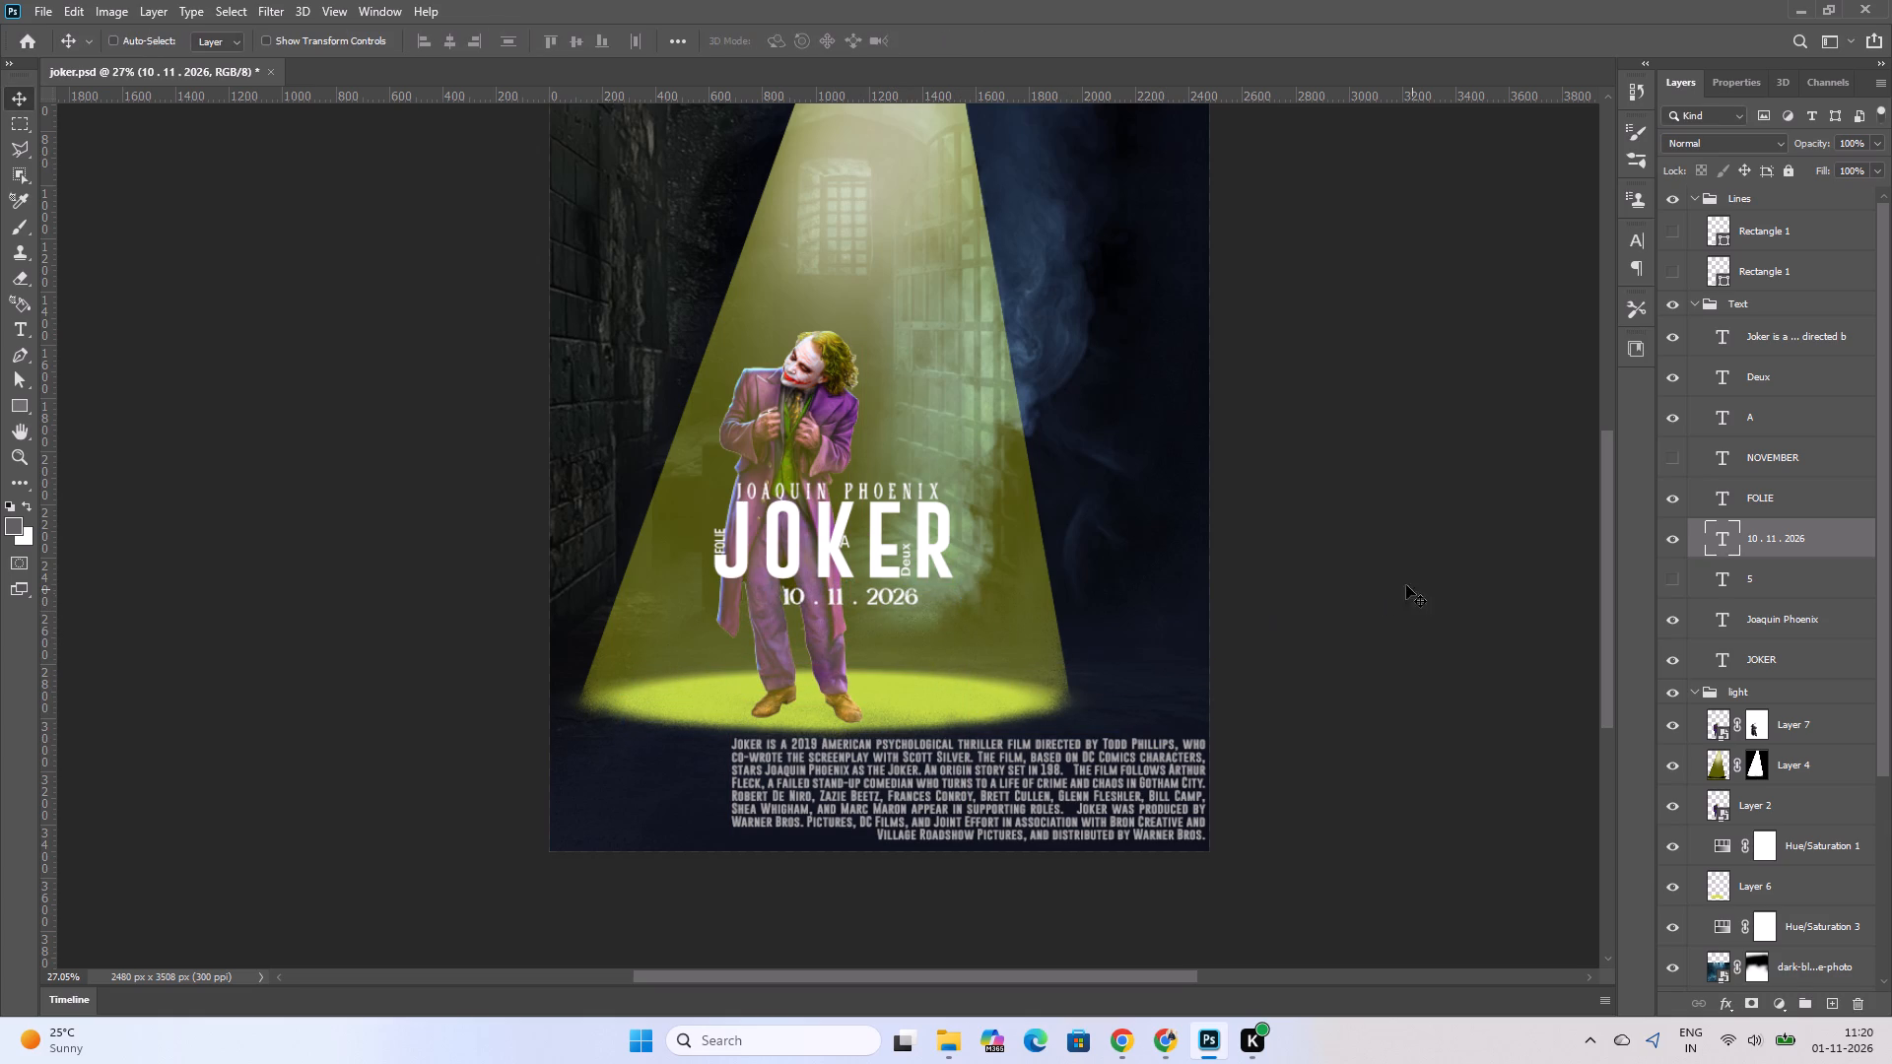
Shift the date slightly left and about 16 px up, closer under the JOKER title.
drag(869, 600, 859, 596)
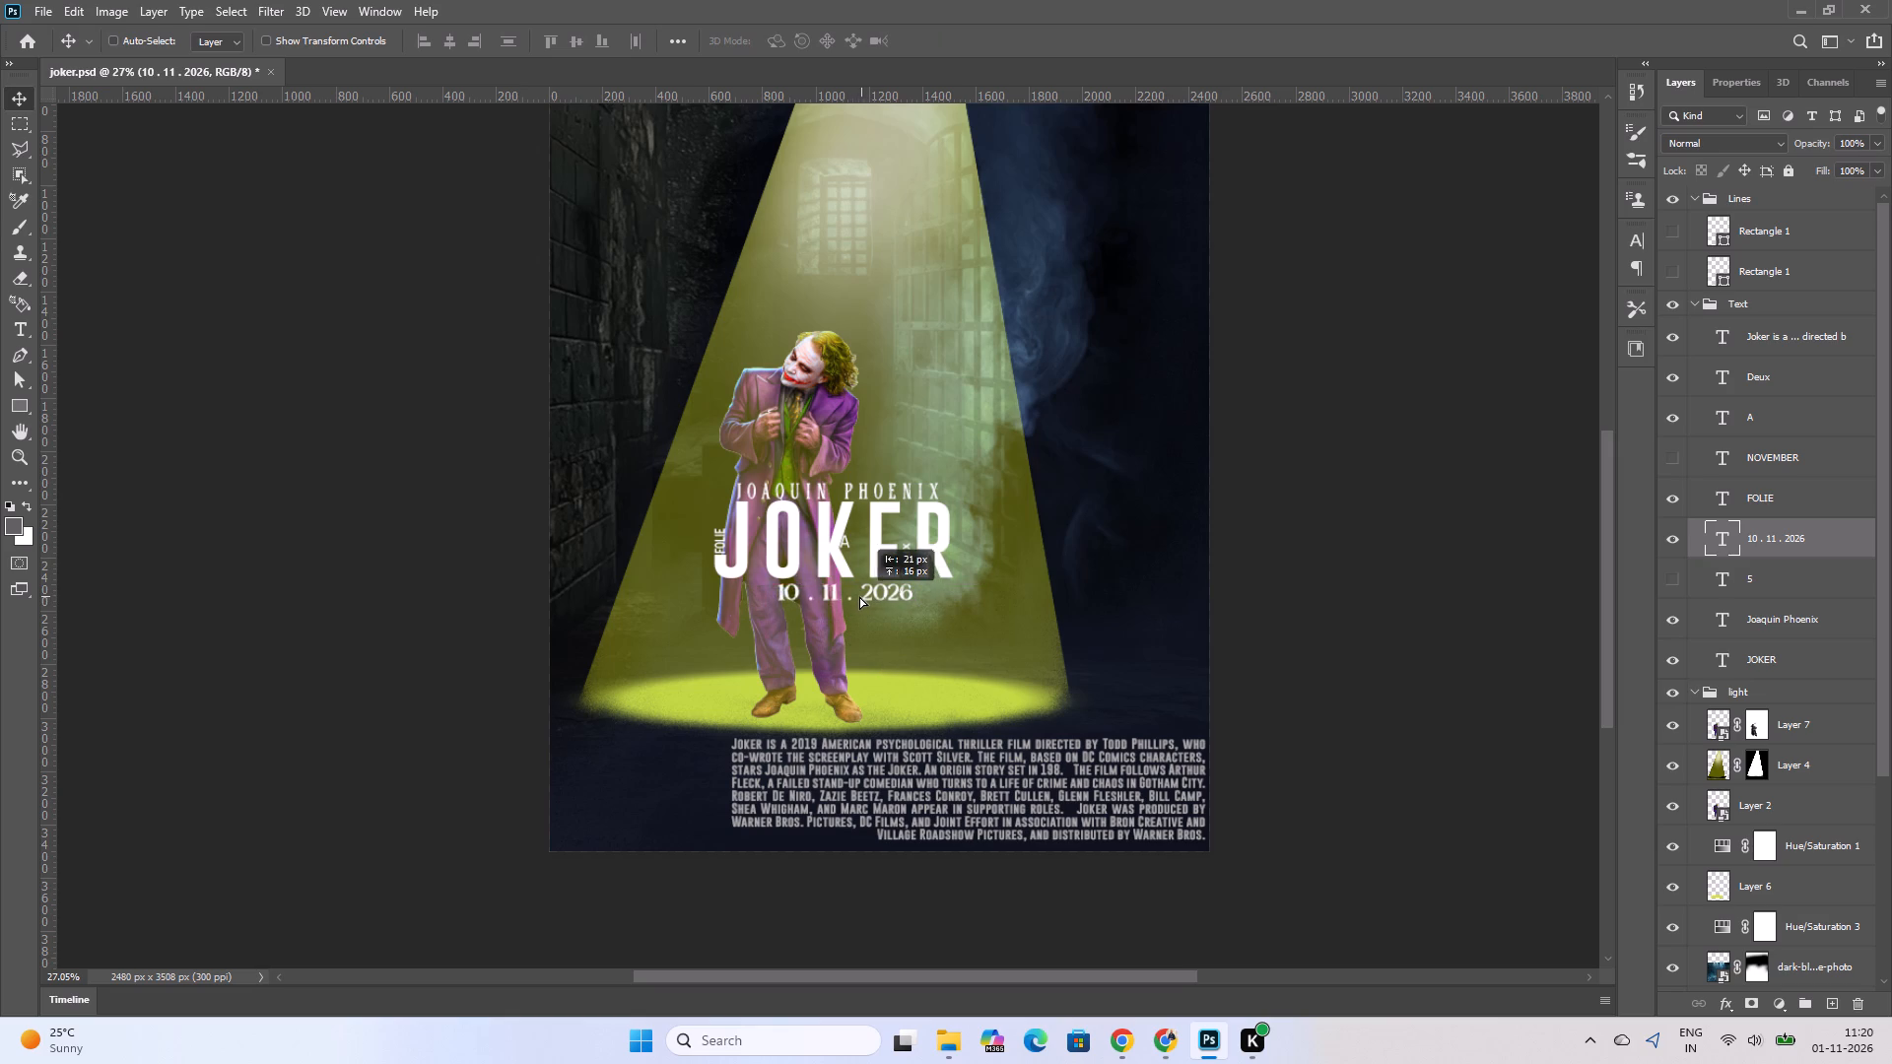
drag(859, 596, 855, 596)
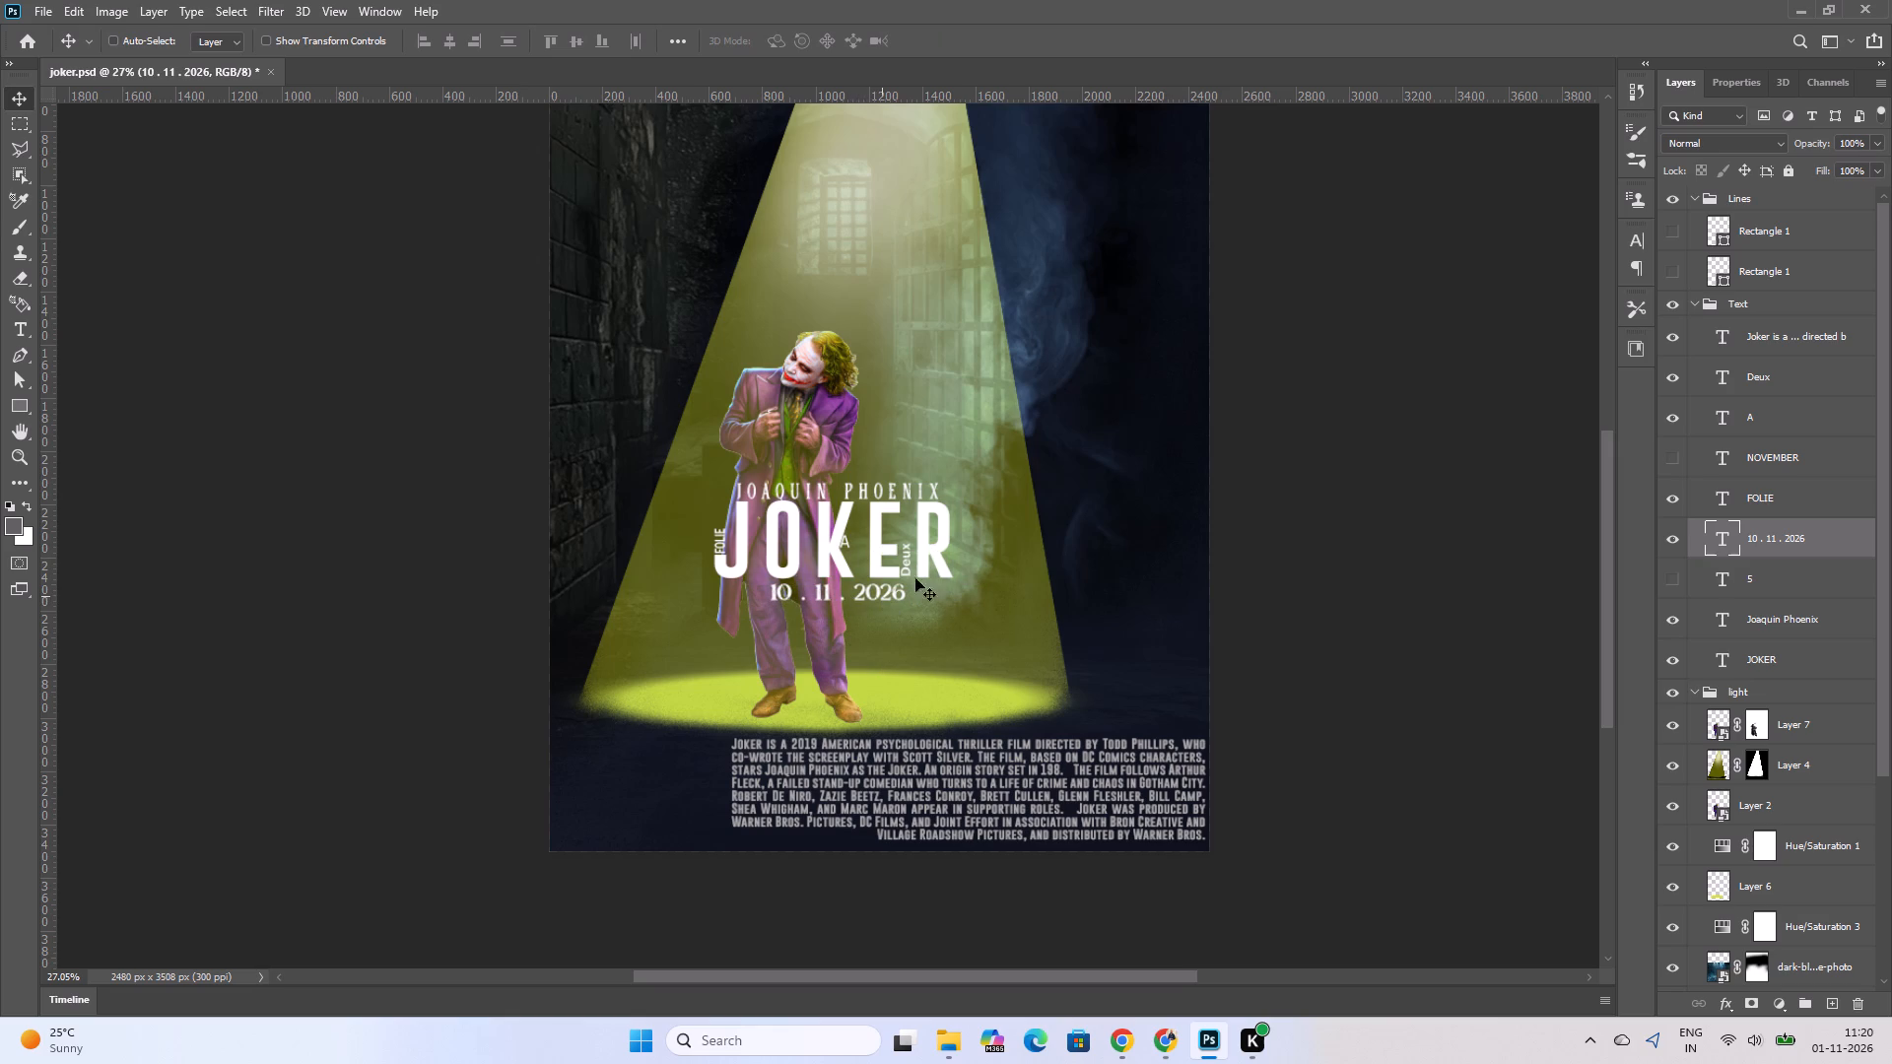
click(1418, 579)
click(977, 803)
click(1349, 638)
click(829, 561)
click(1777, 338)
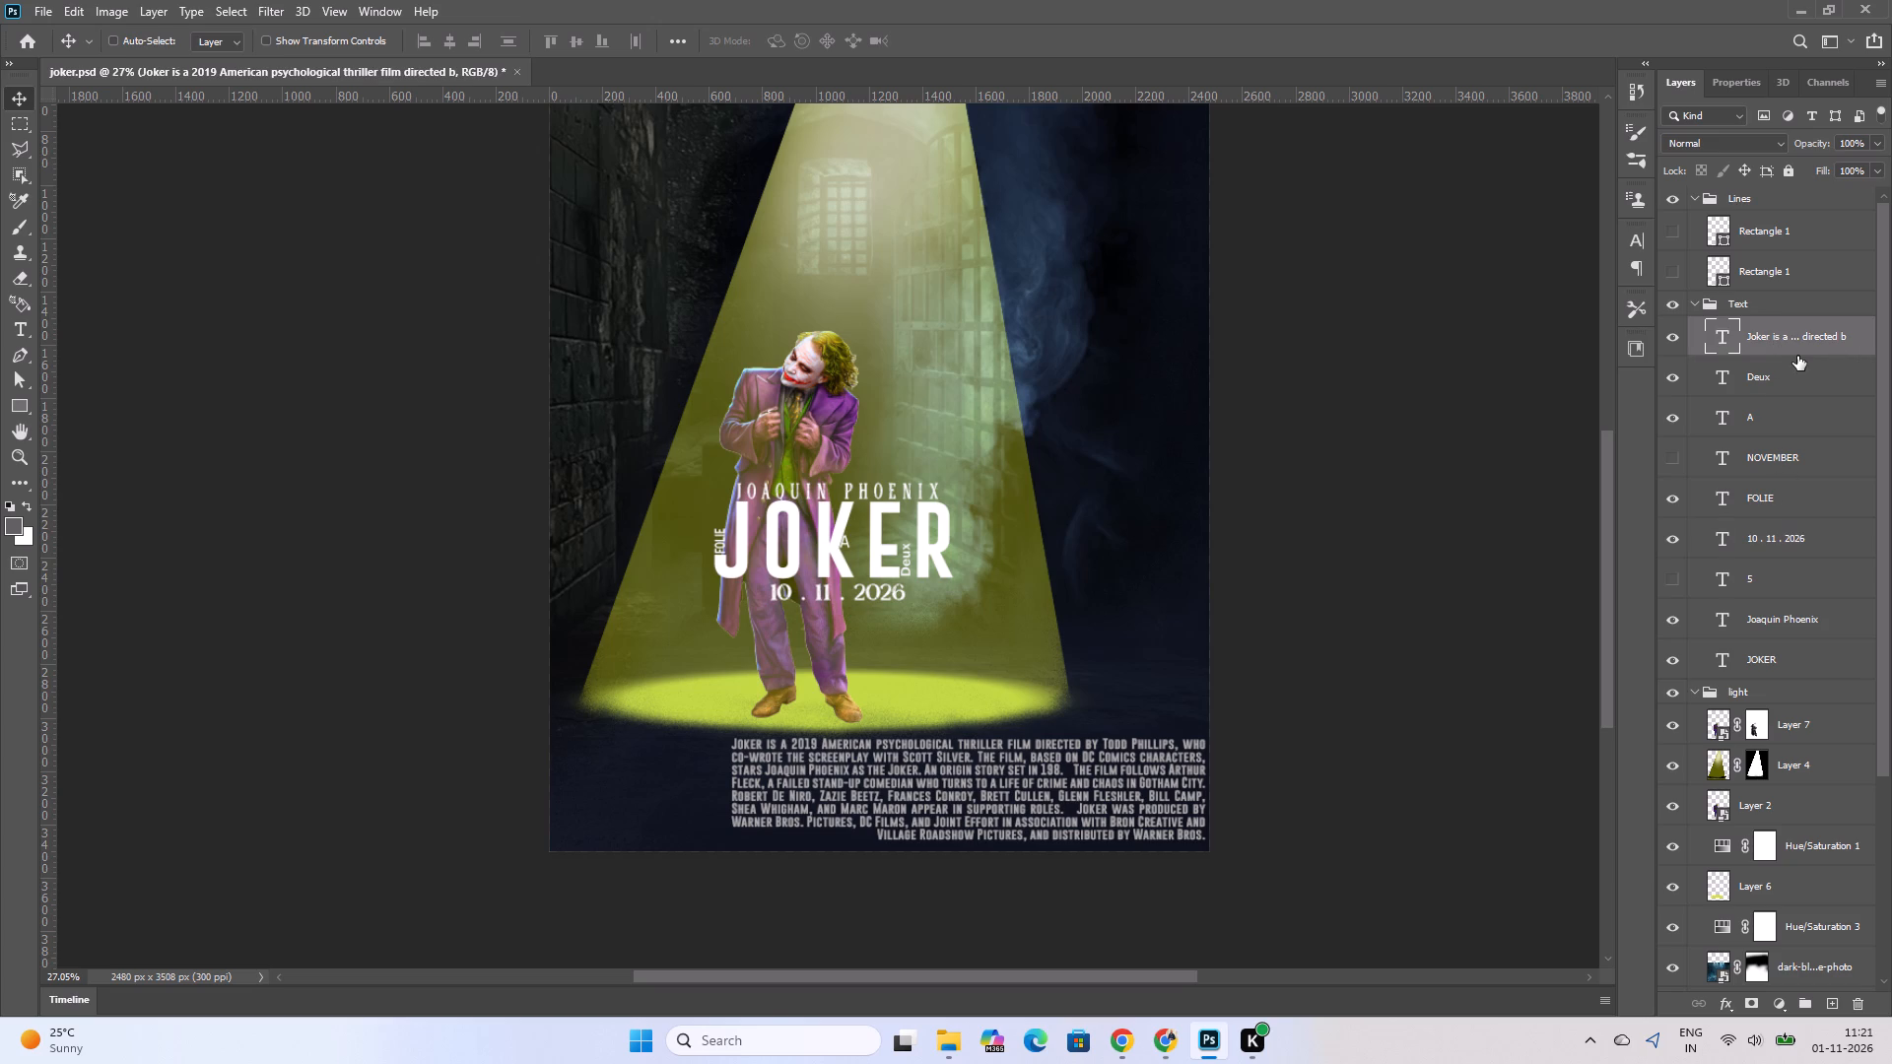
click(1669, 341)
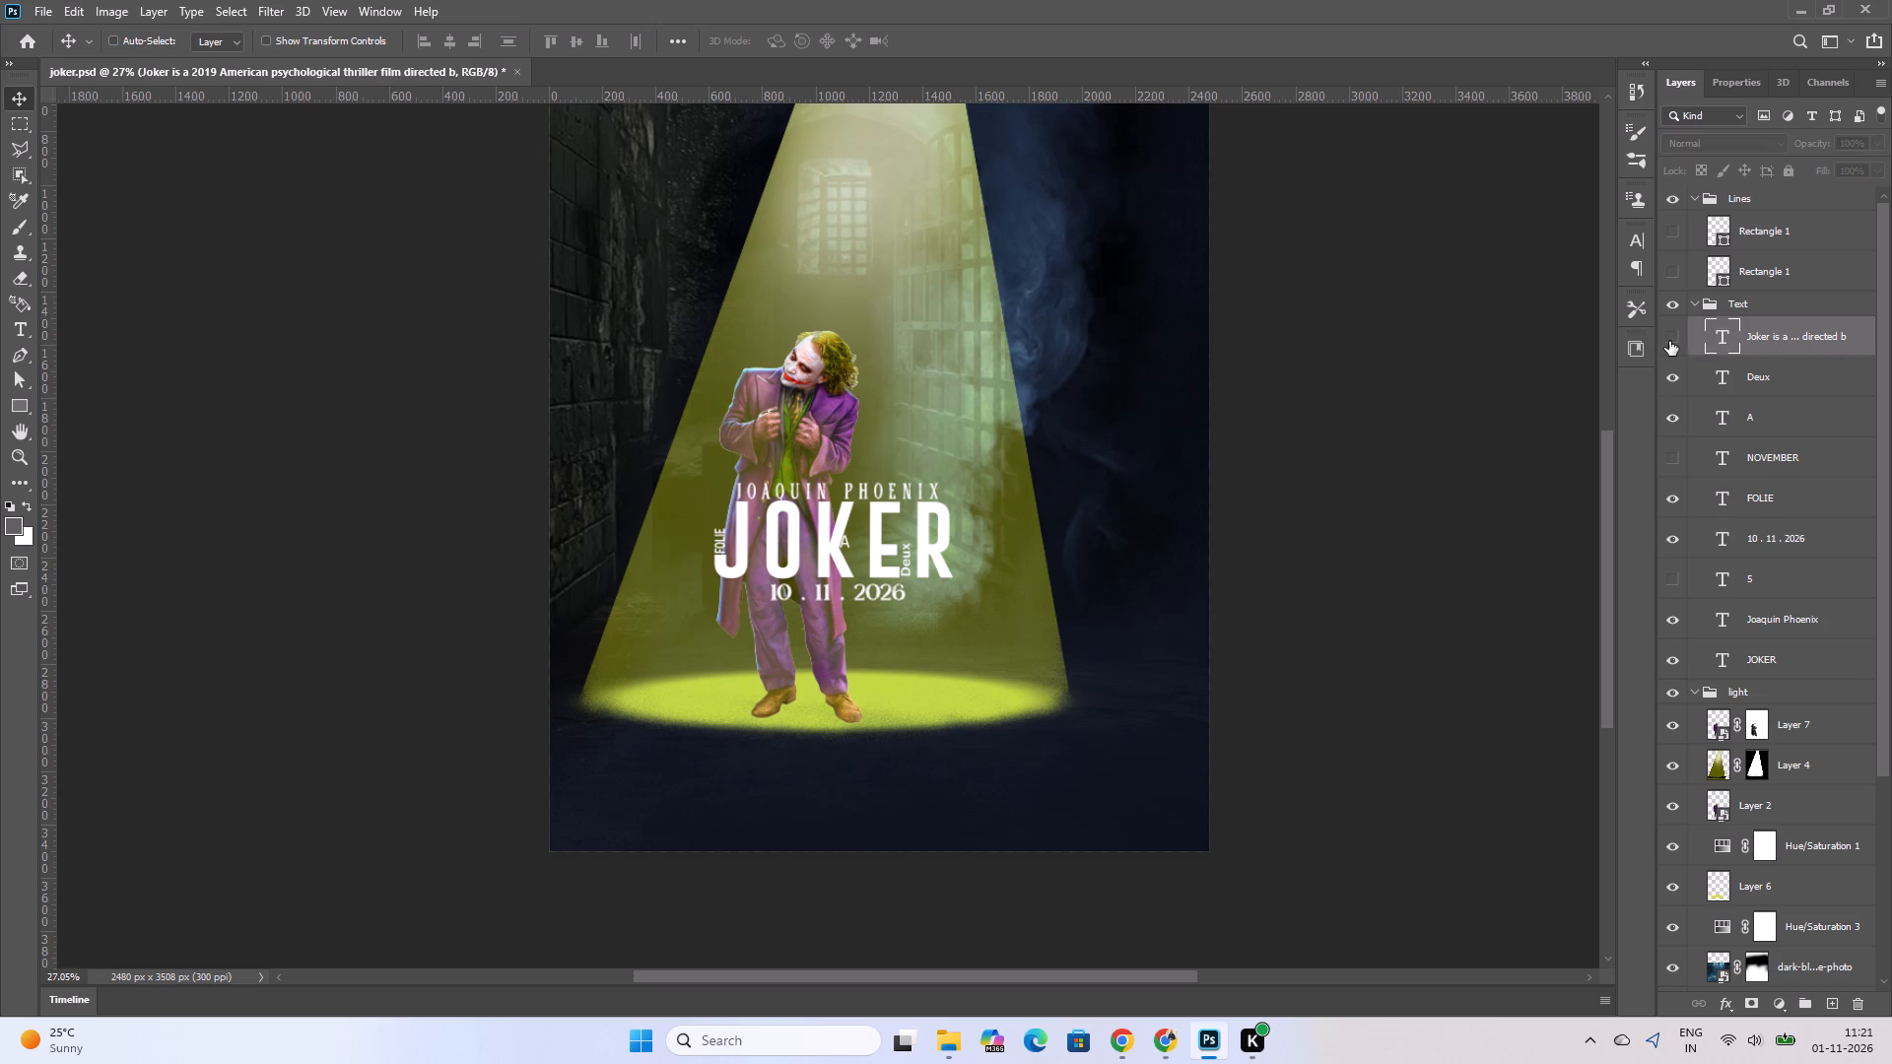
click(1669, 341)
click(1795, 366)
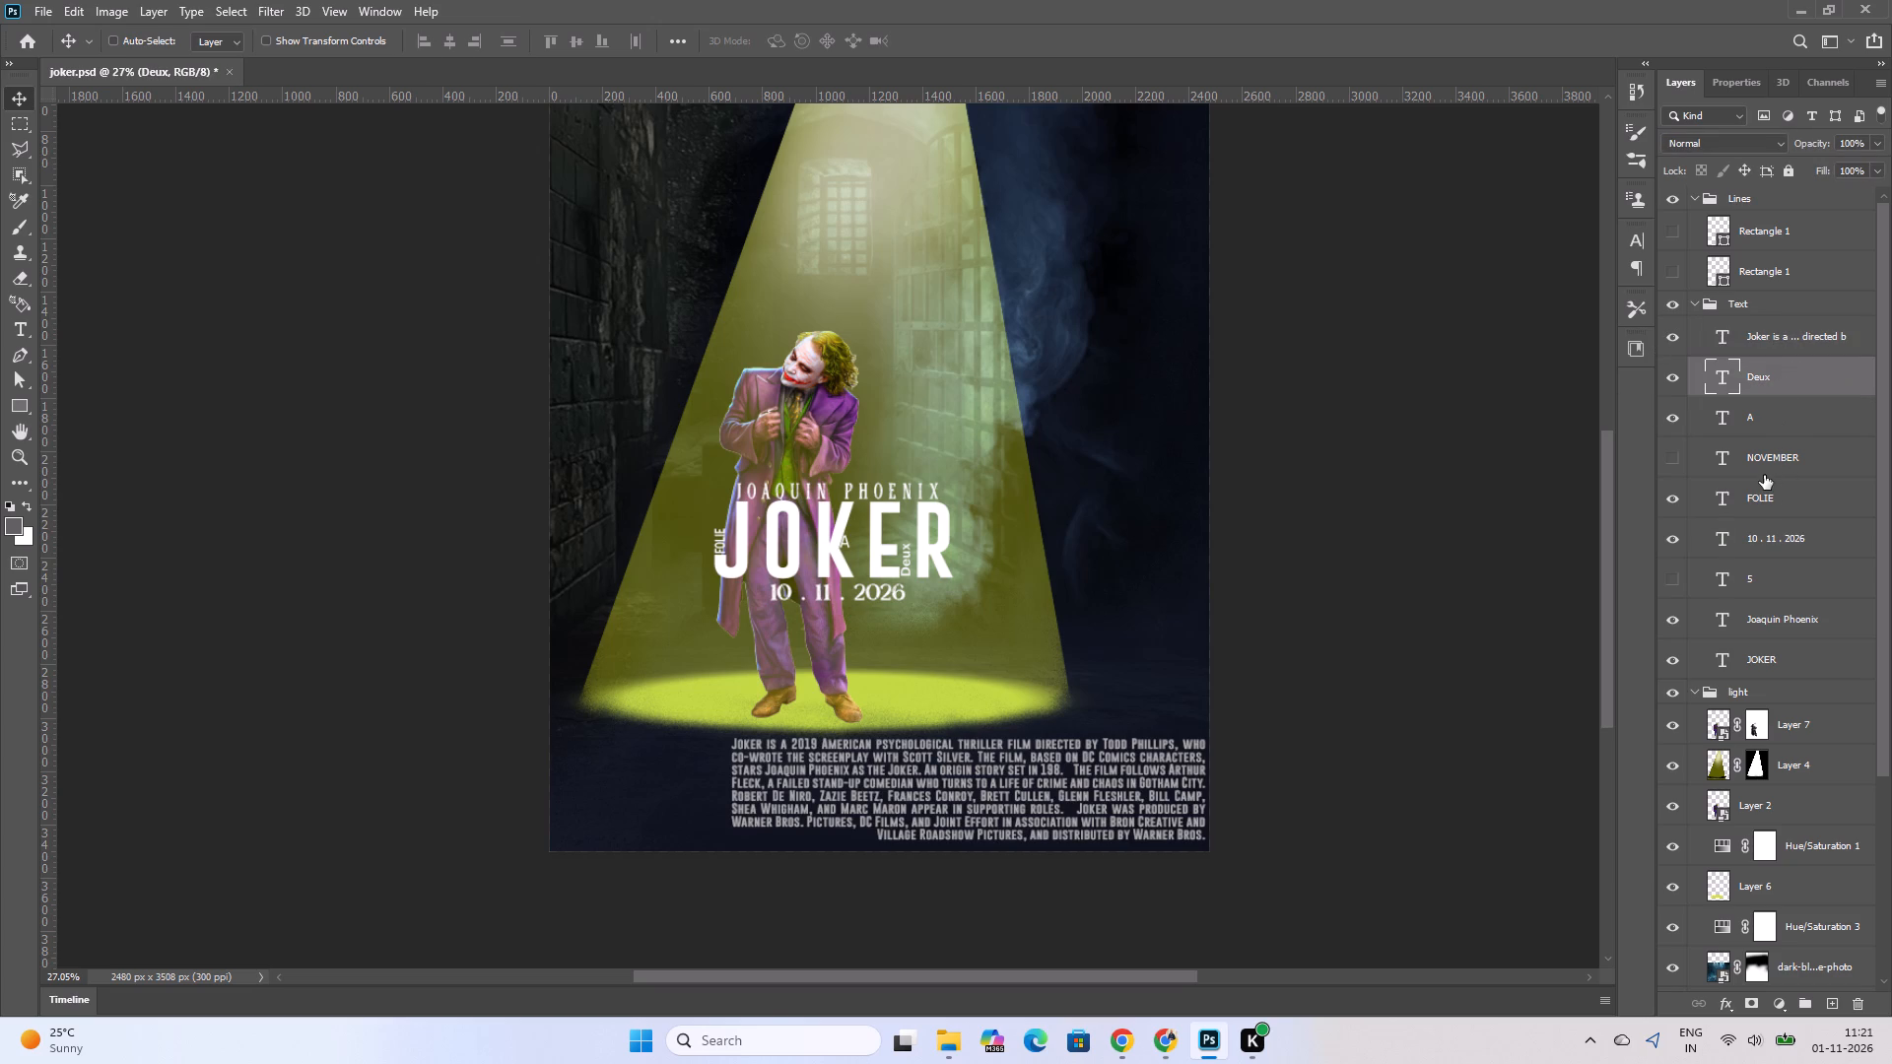
Scale the JOKER title up to about 138% and shift it left, centred near X 1177 px, Y 2401 px.
click(1764, 666)
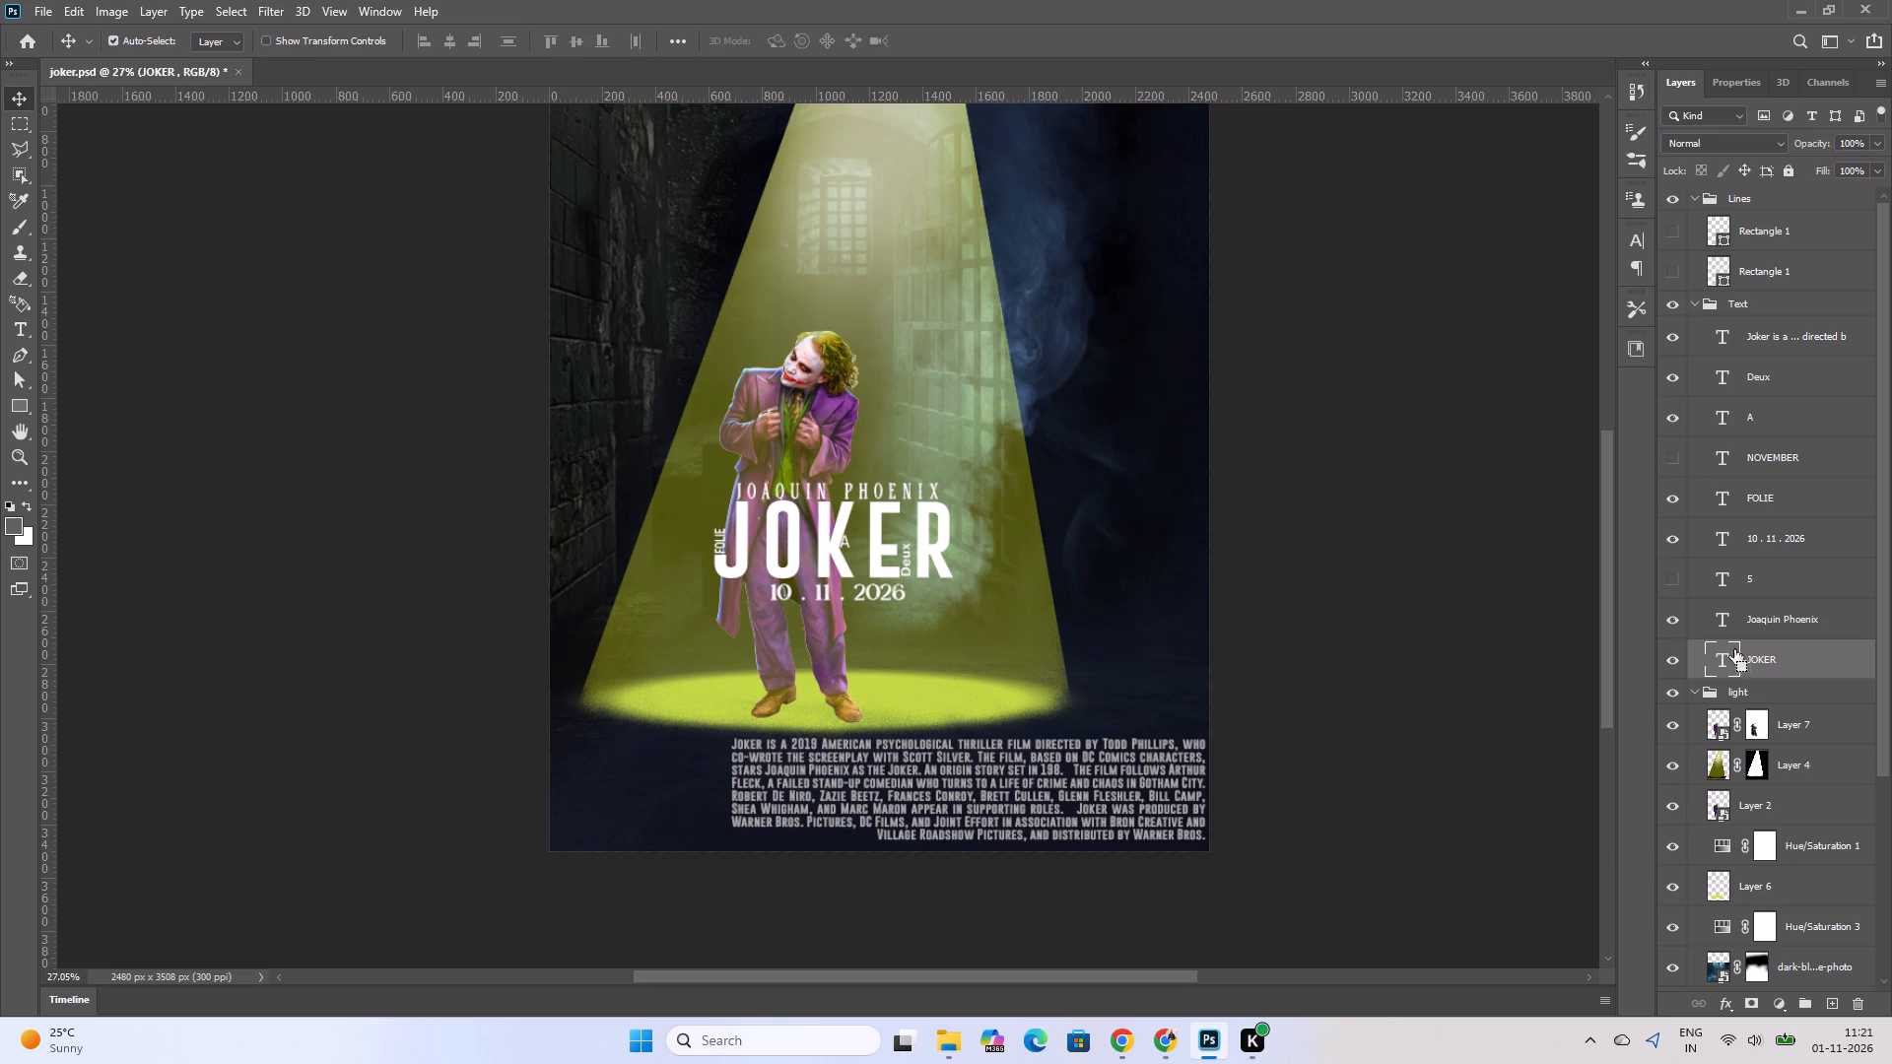
key(ctrl+t)
shift+drag(997, 590, 1108, 591)
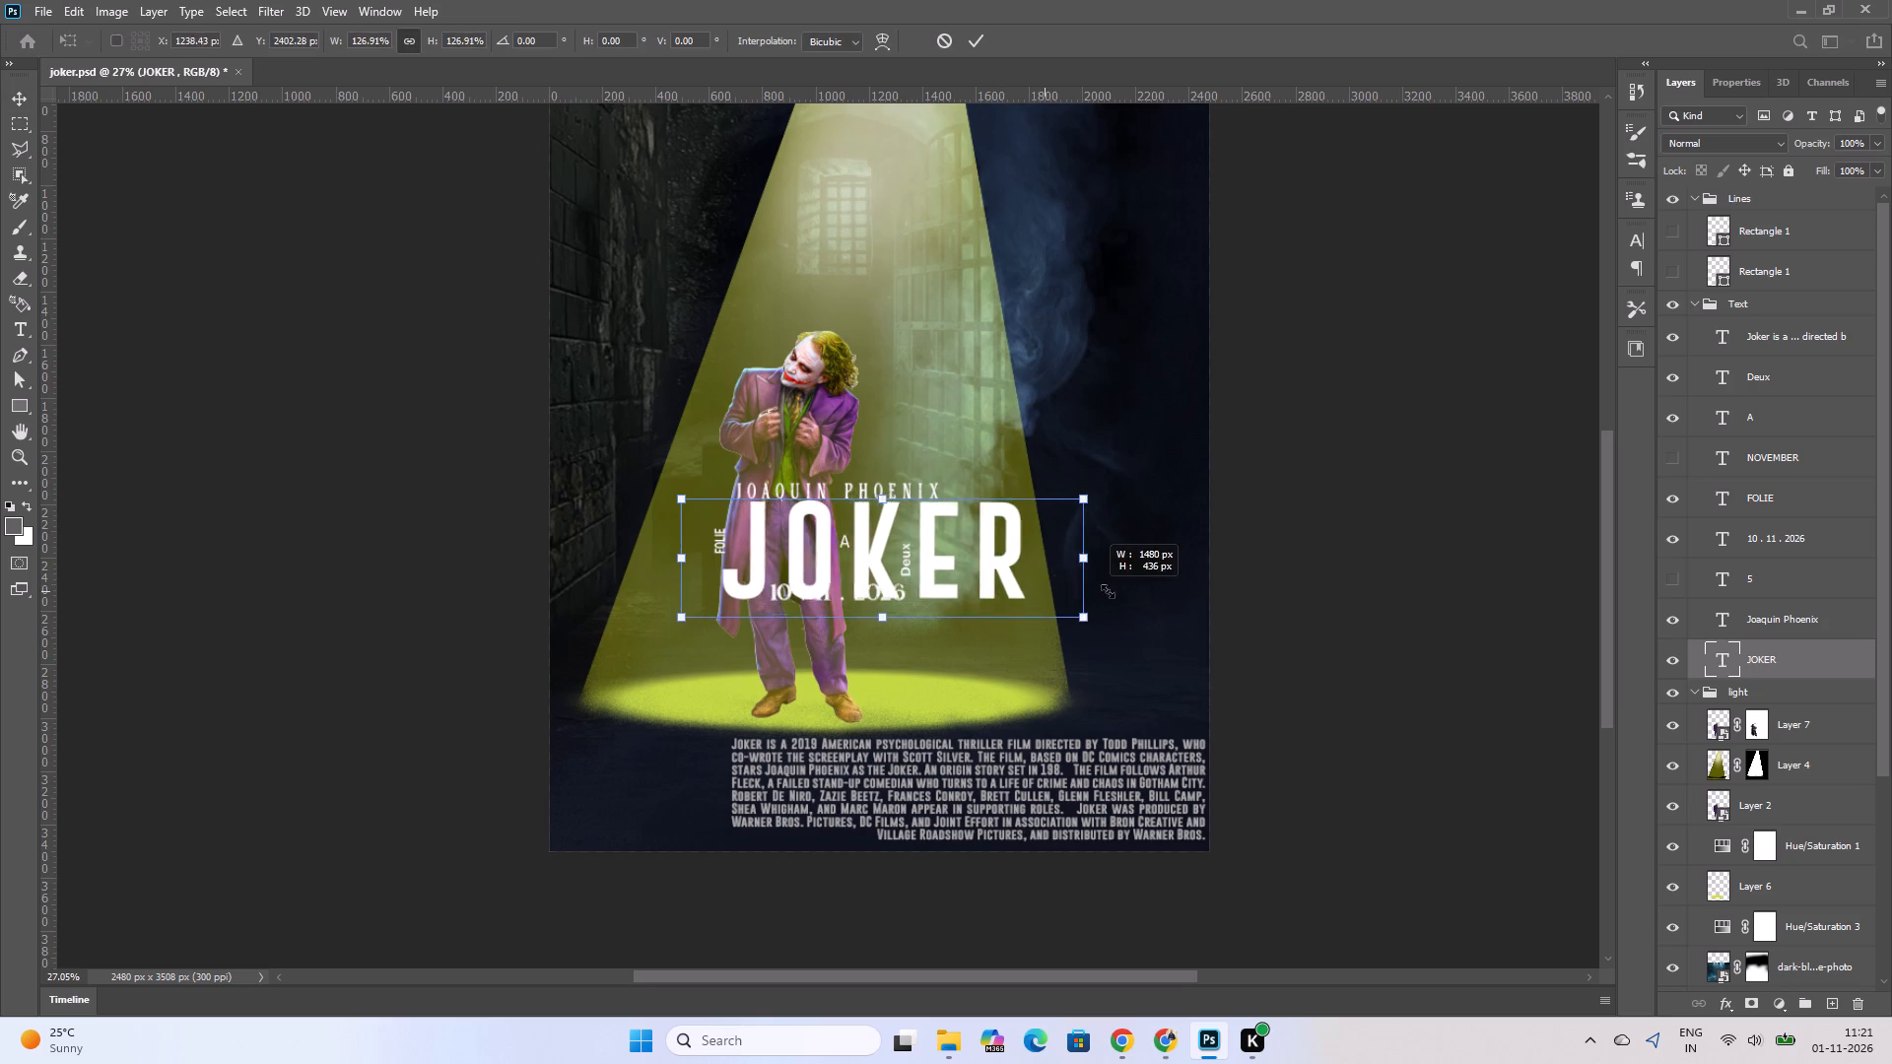
shift+drag(1108, 591, 1126, 591)
drag(1024, 596, 995, 590)
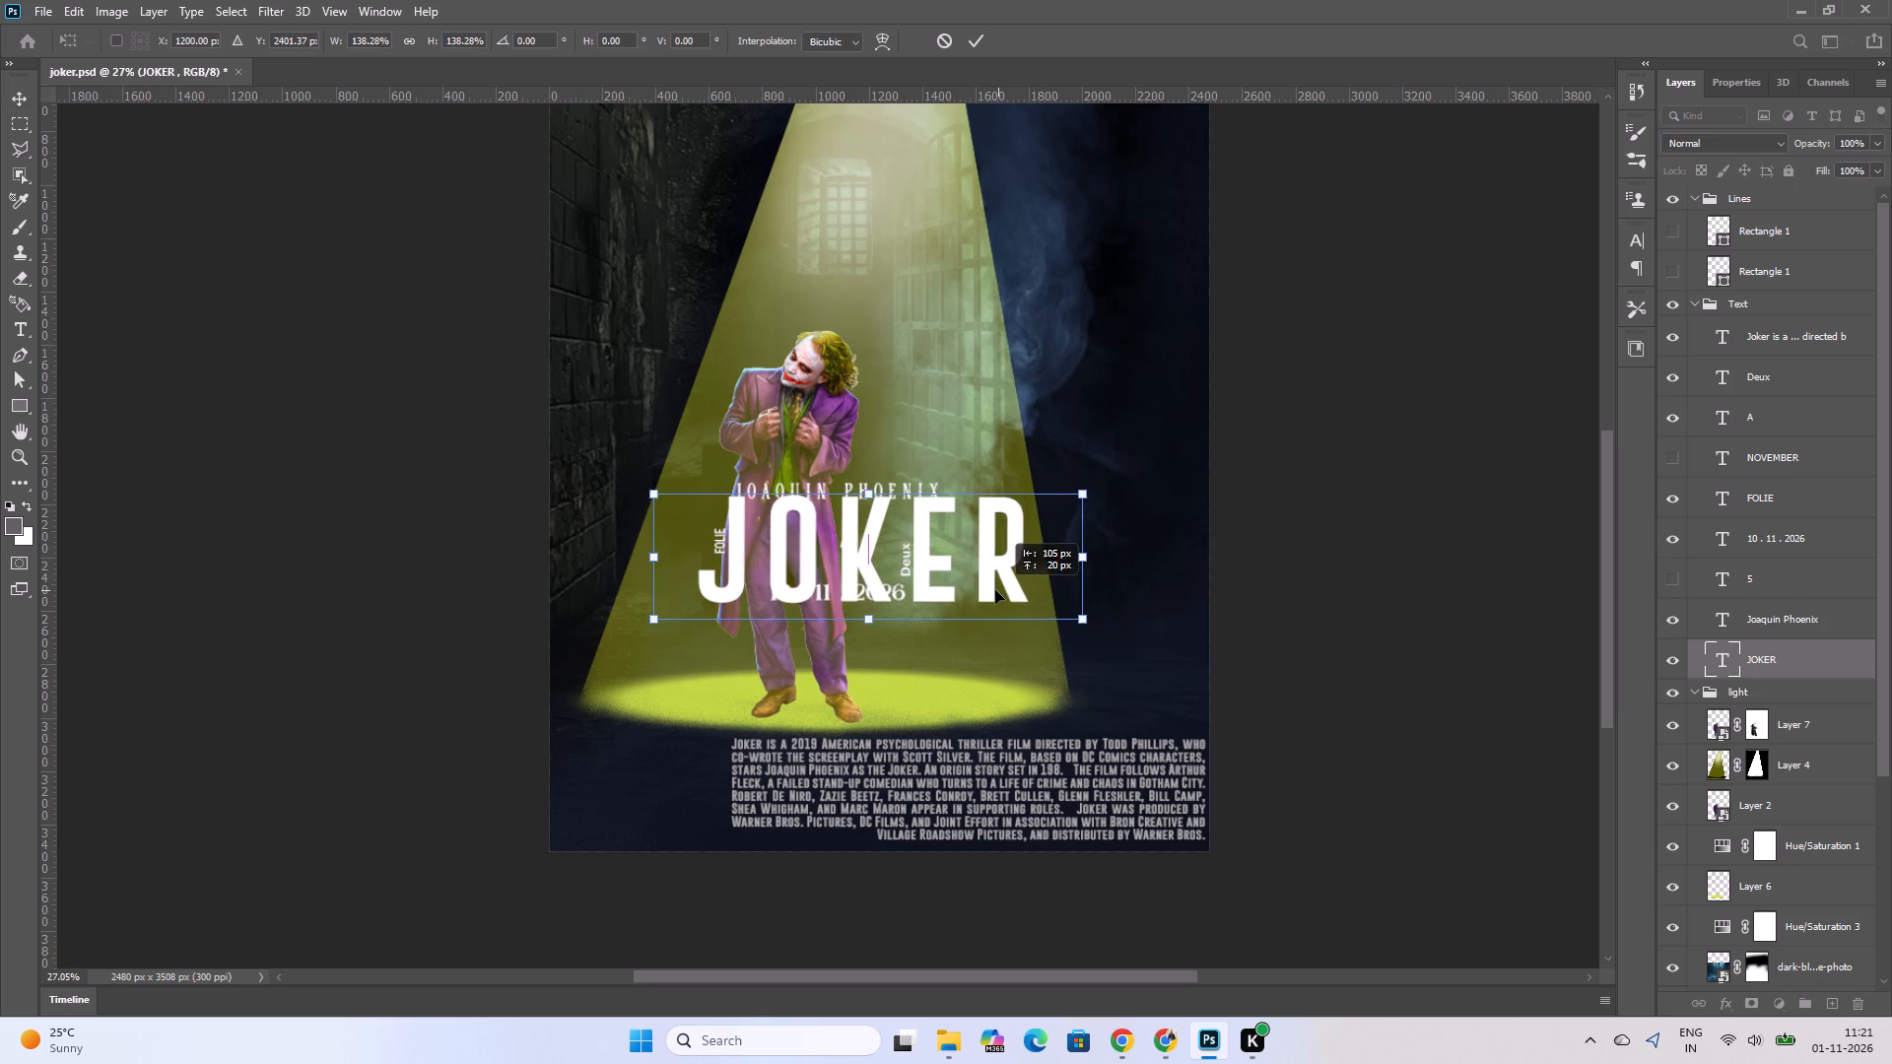
drag(995, 590, 988, 590)
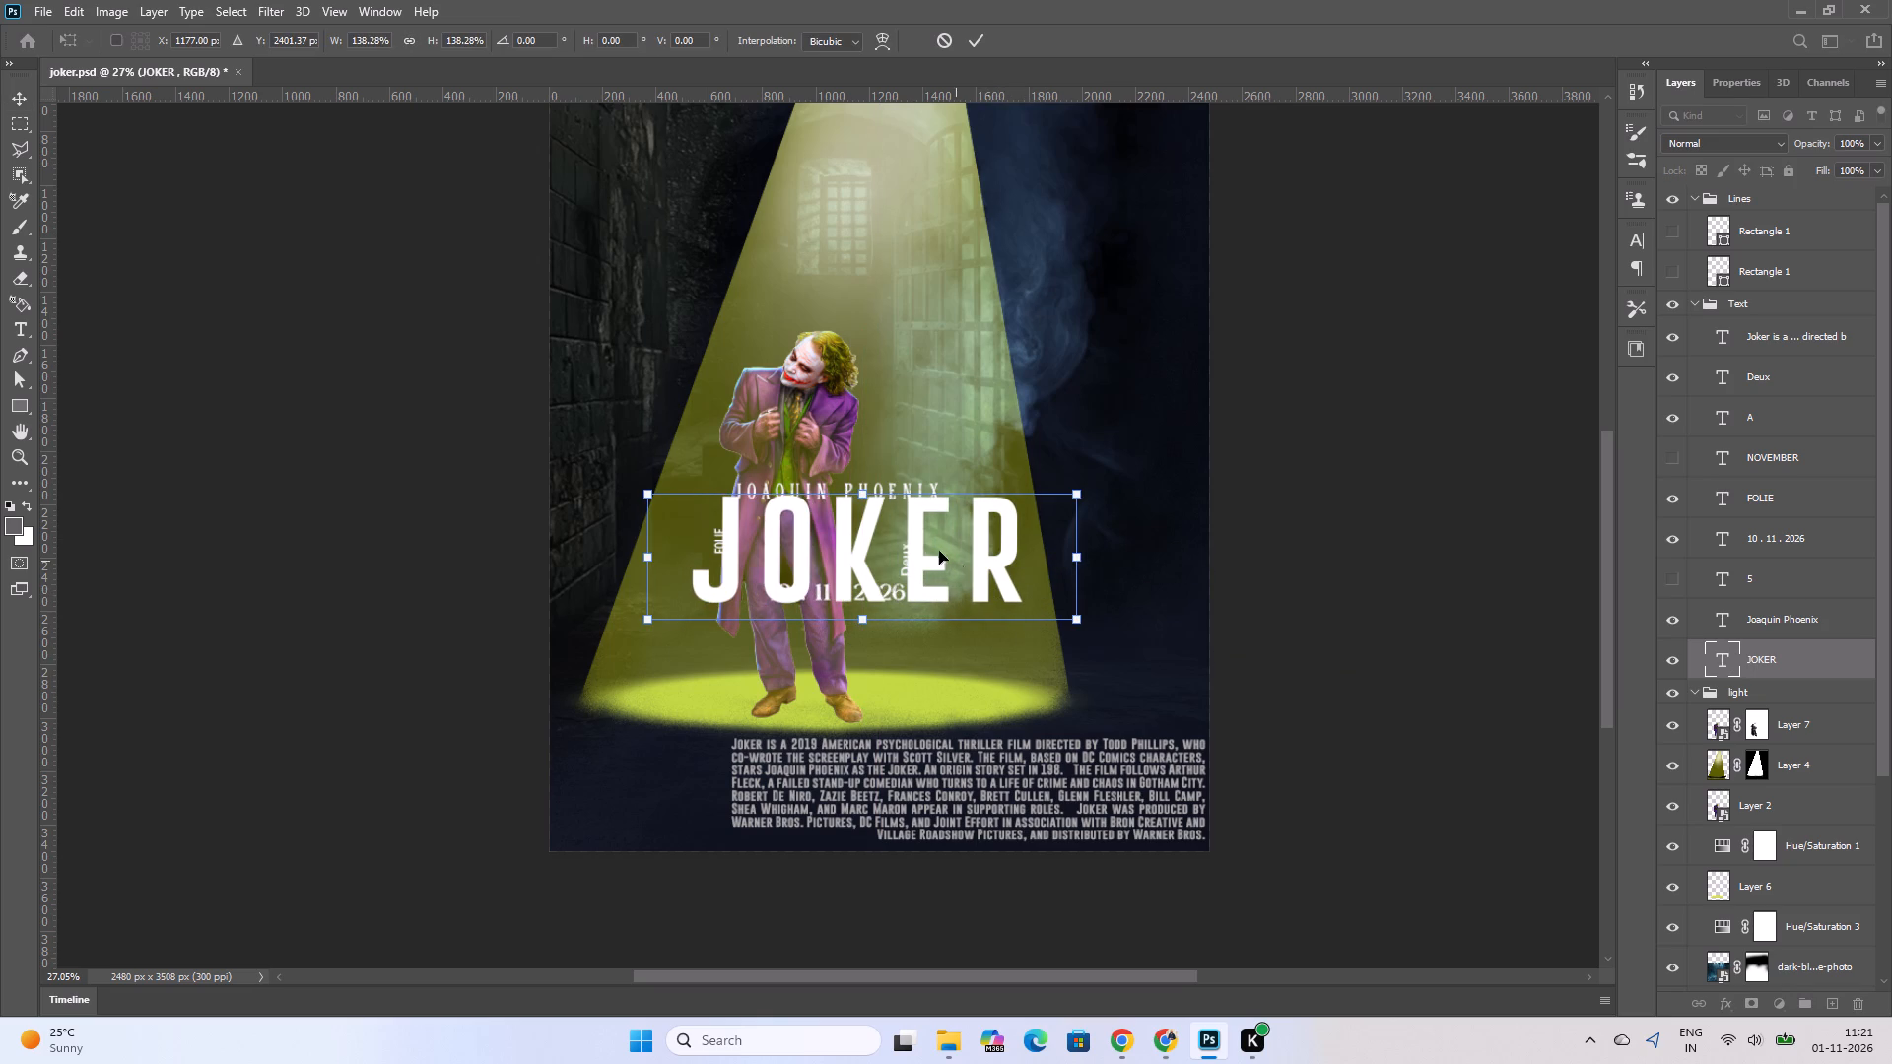
Enlarge the Joaquin Phoenix text to about 140% width and 134% height, and seat it just above the JOKER title.
click(1775, 614)
key(ctrl+t)
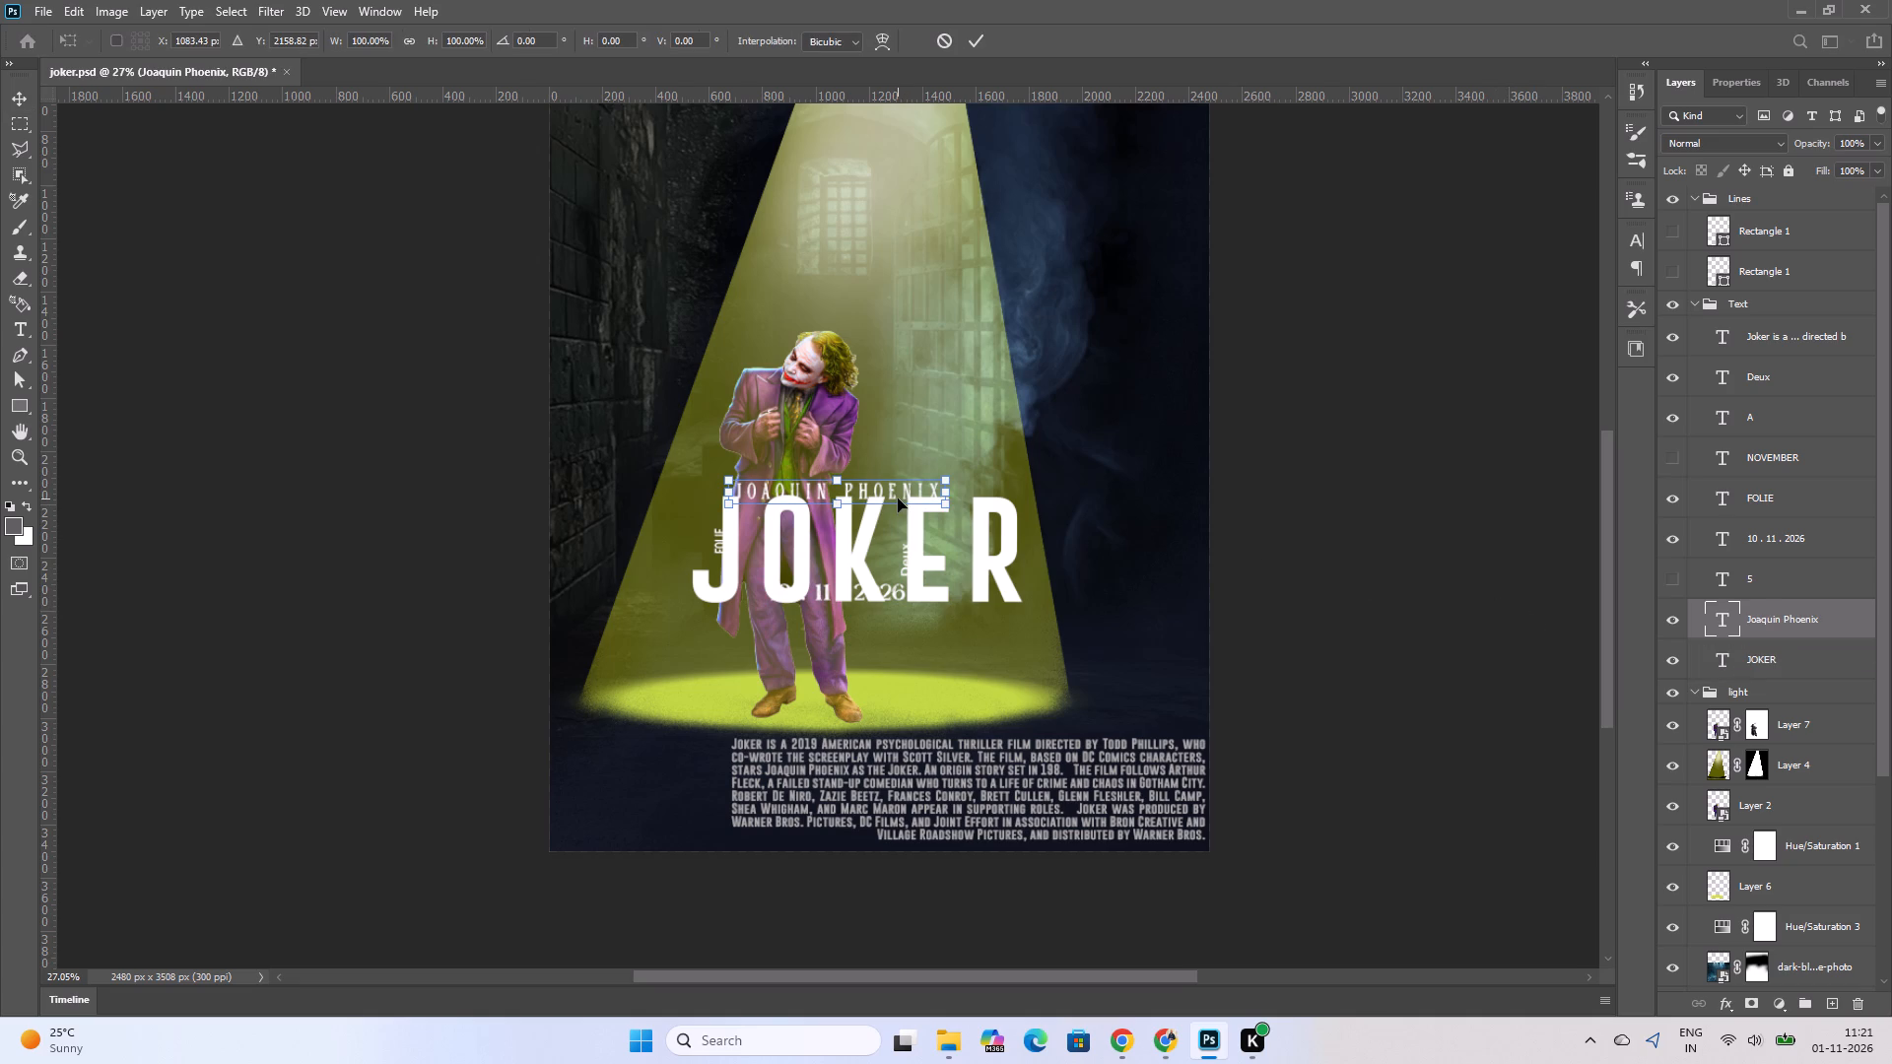
drag(898, 499, 897, 488)
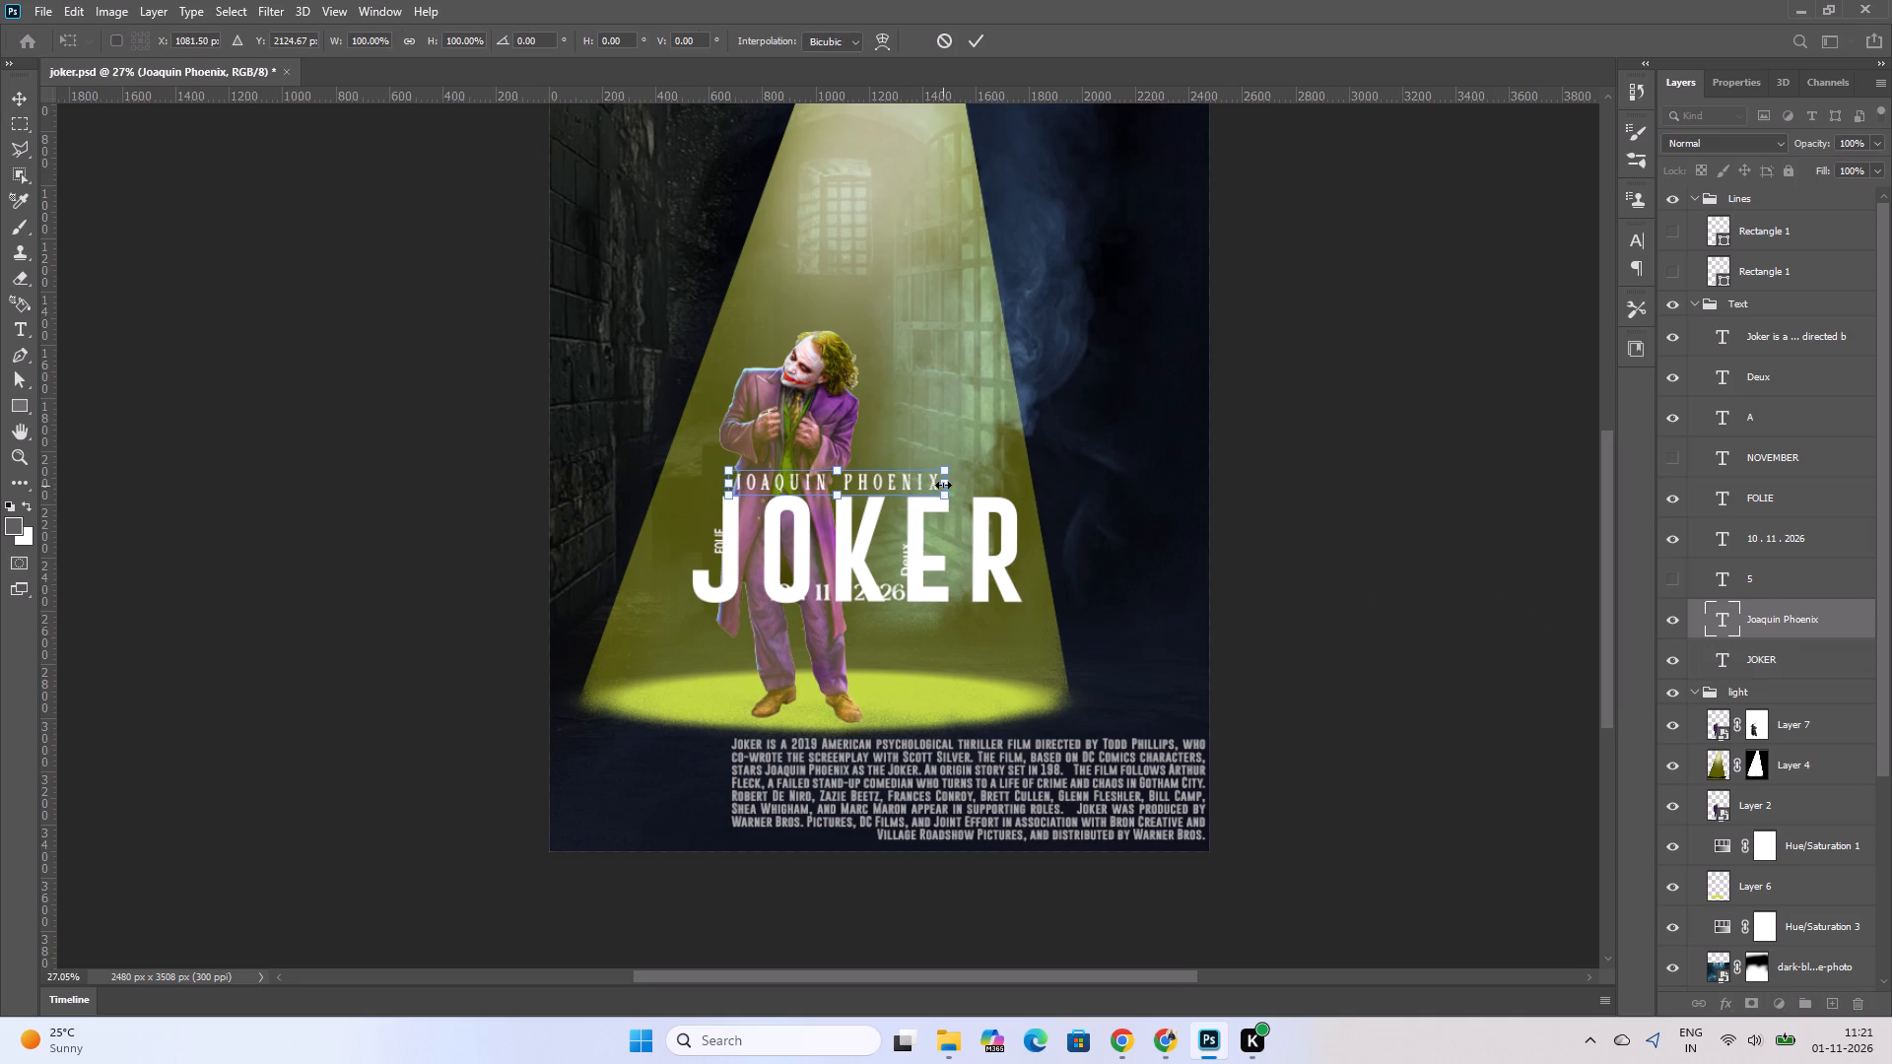
shift+drag(943, 485, 1016, 489)
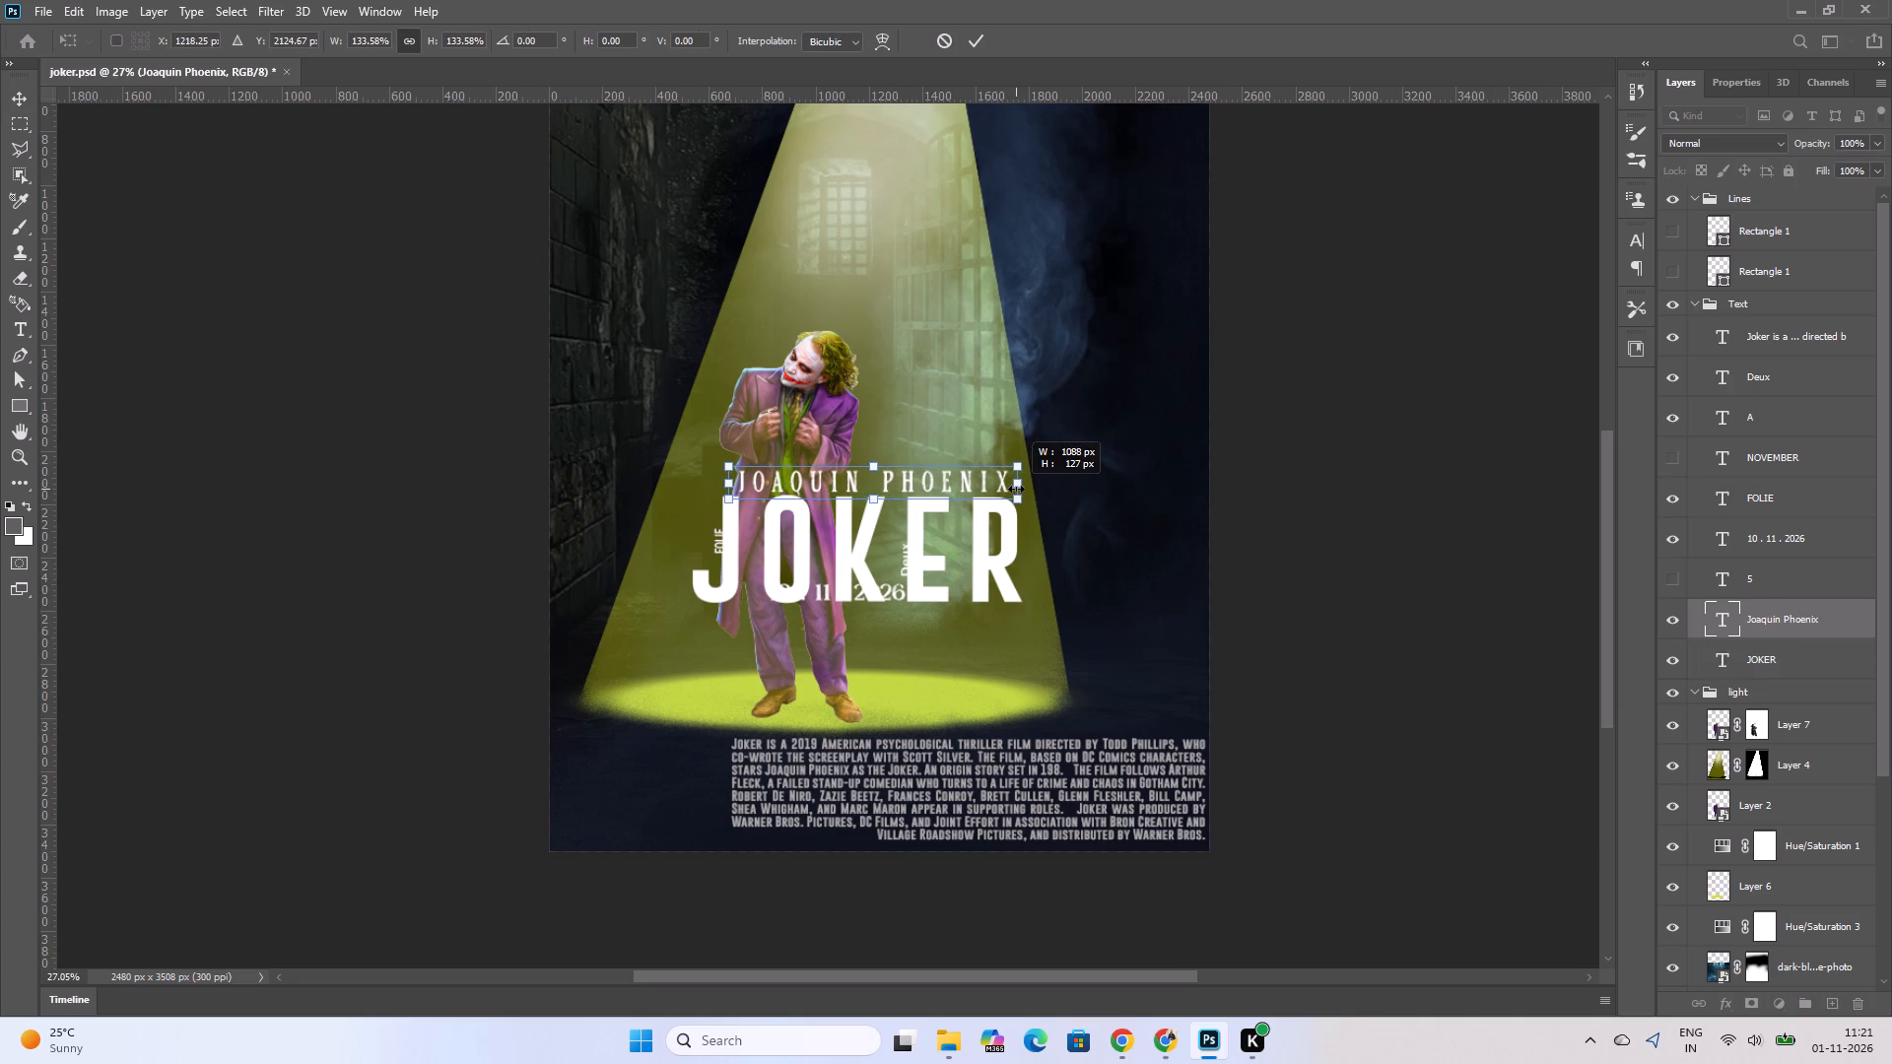
drag(1003, 488, 990, 488)
drag(1007, 479, 1025, 481)
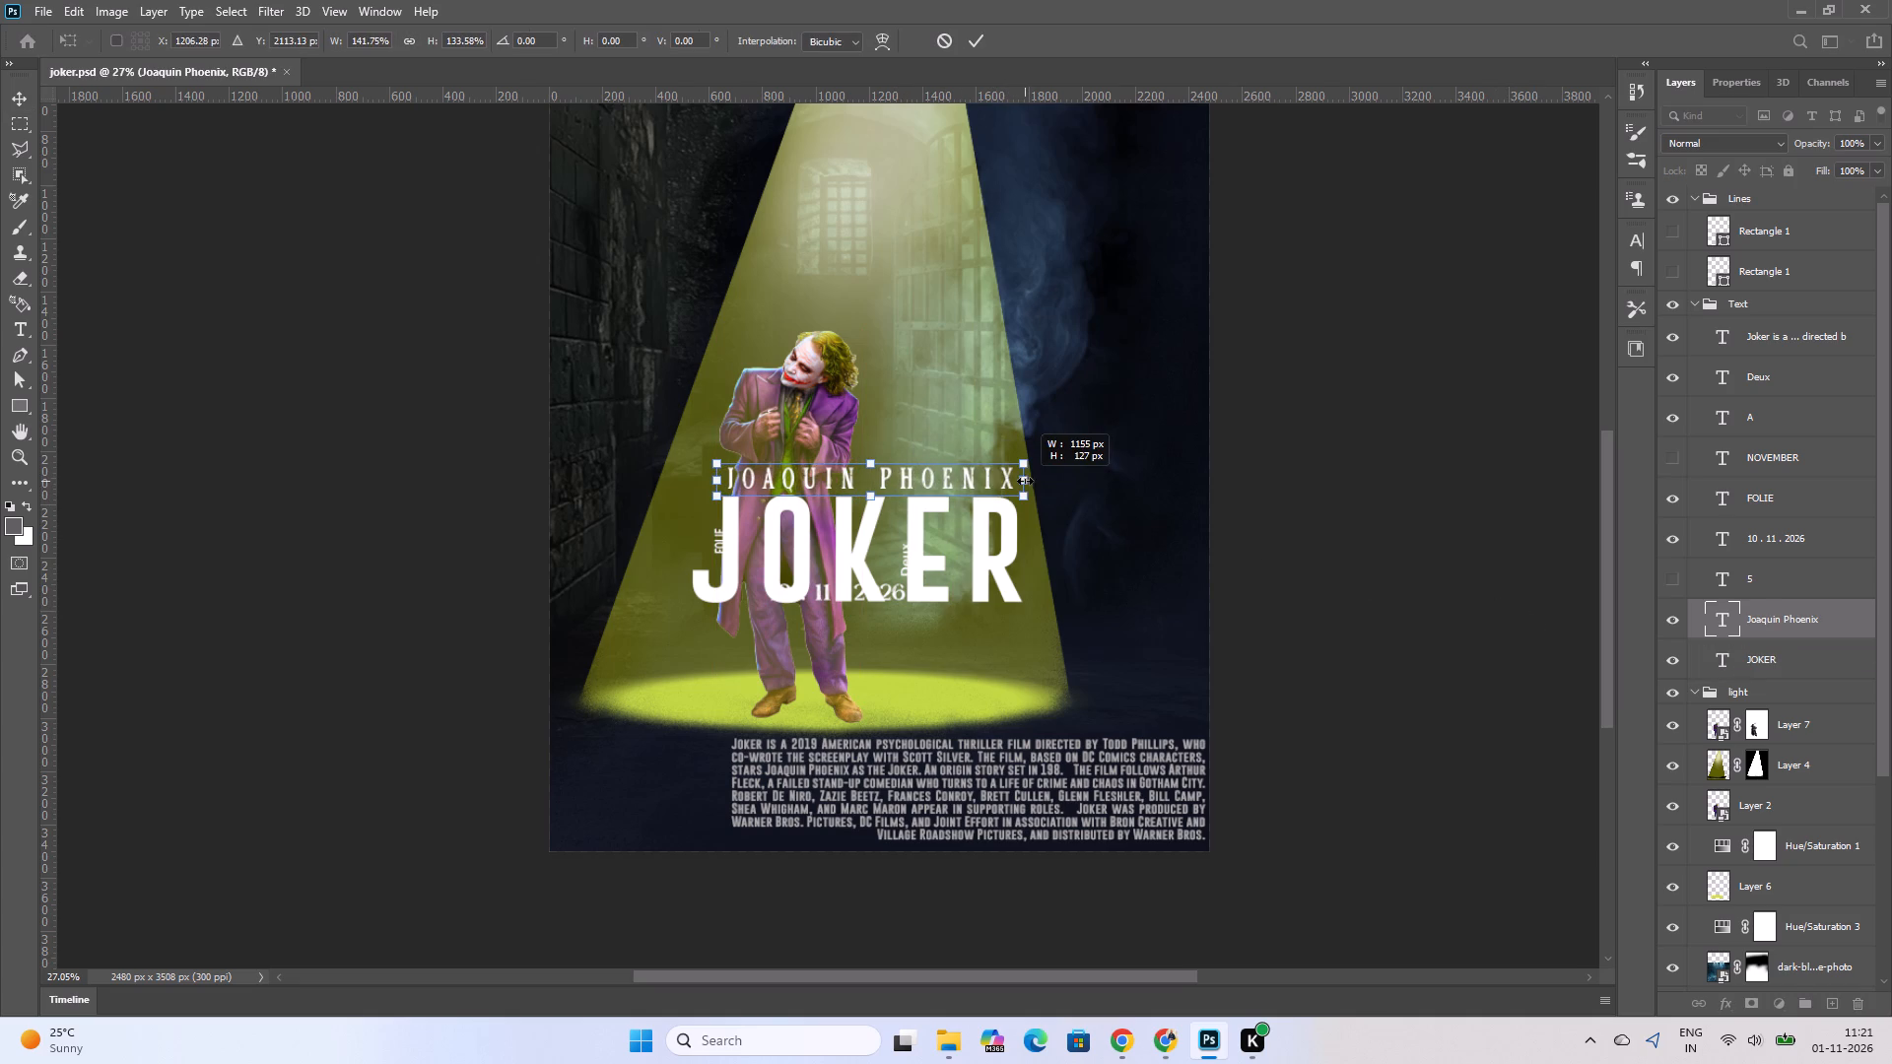
drag(1025, 481, 1022, 483)
click(995, 482)
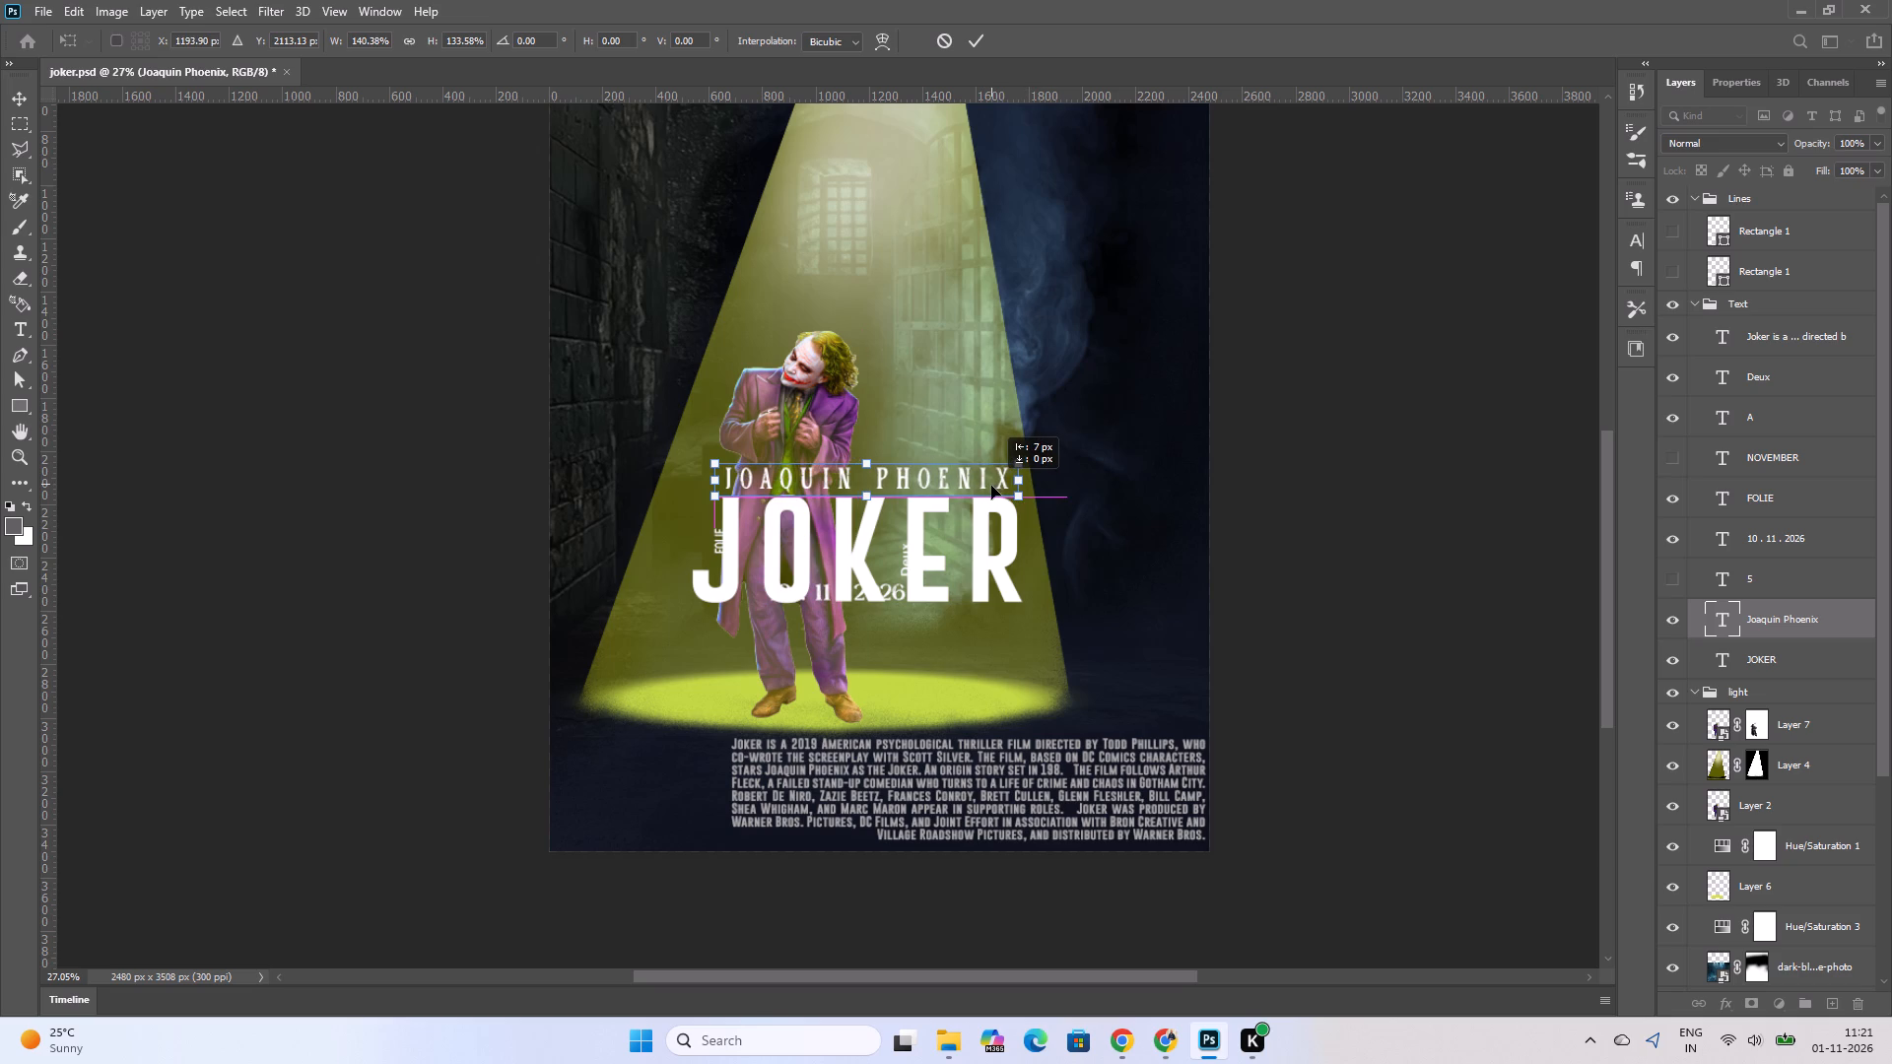
key(Down)
key(Down)
key(Down)
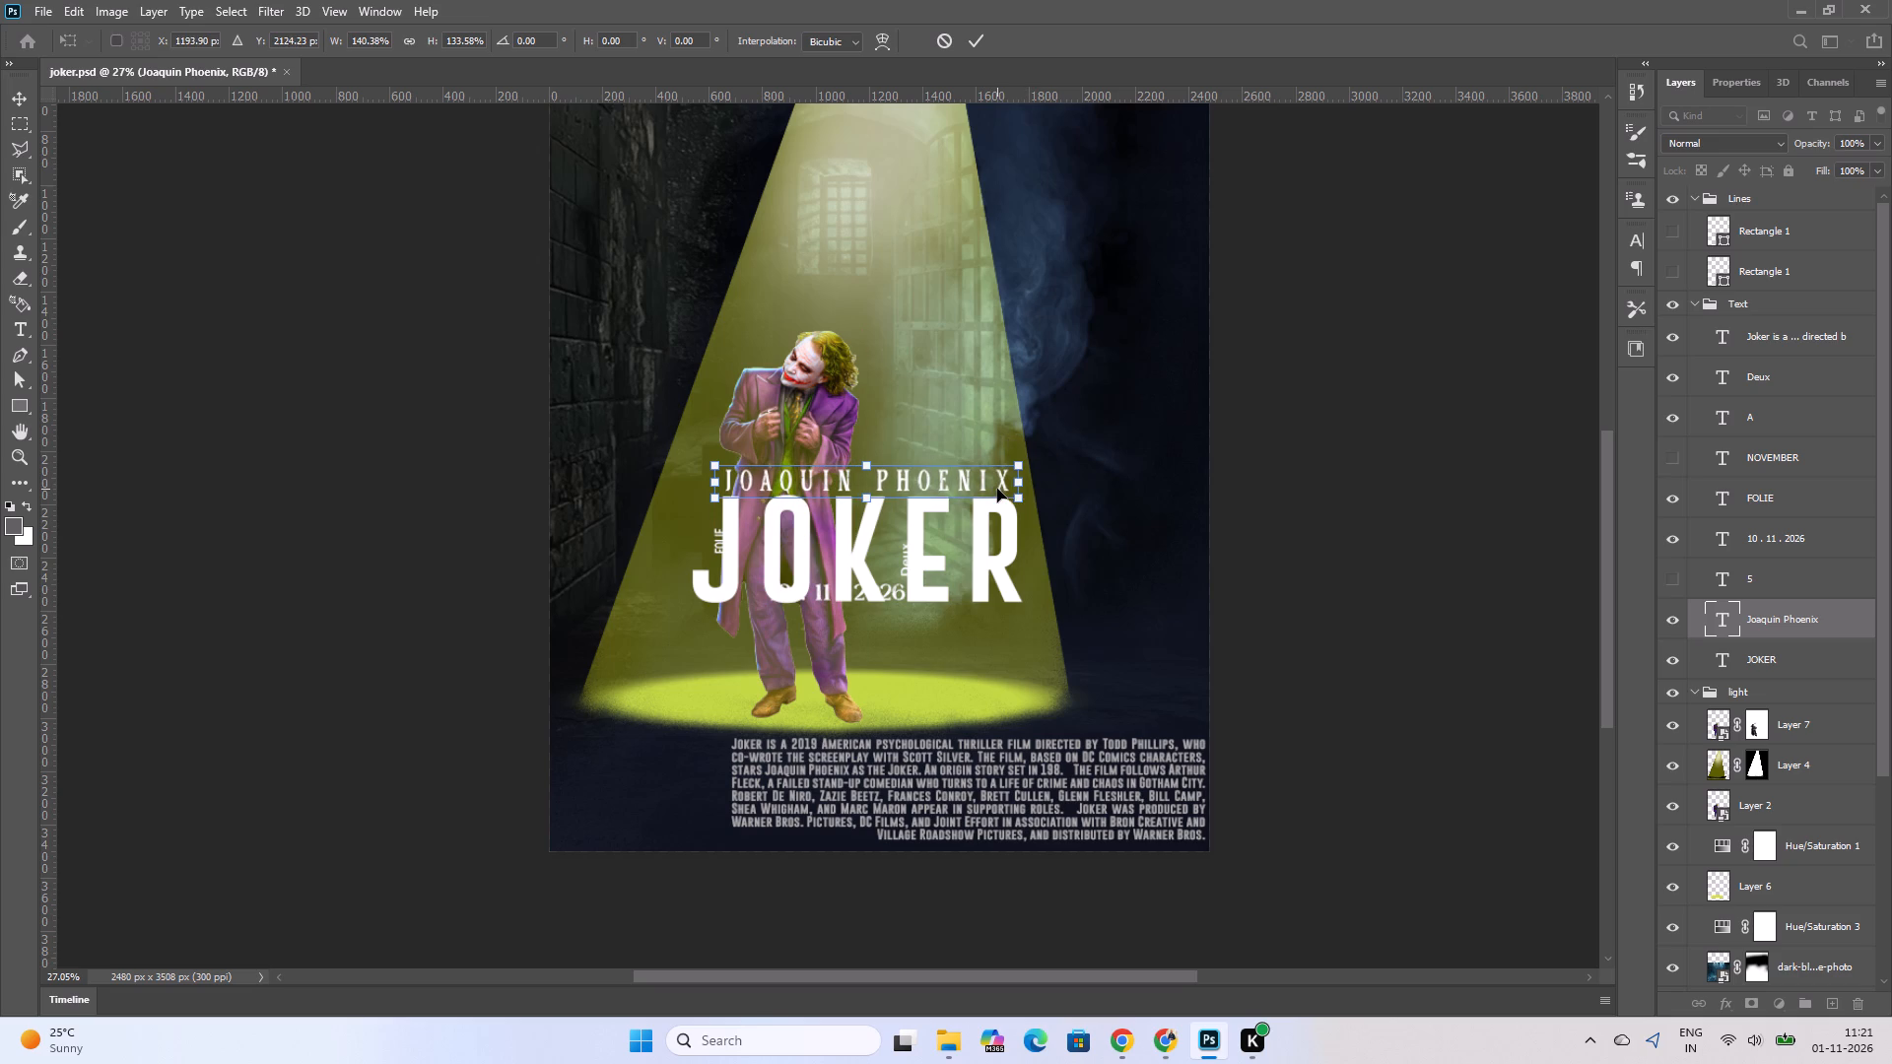
key(Down)
key(Up)
key(Down)
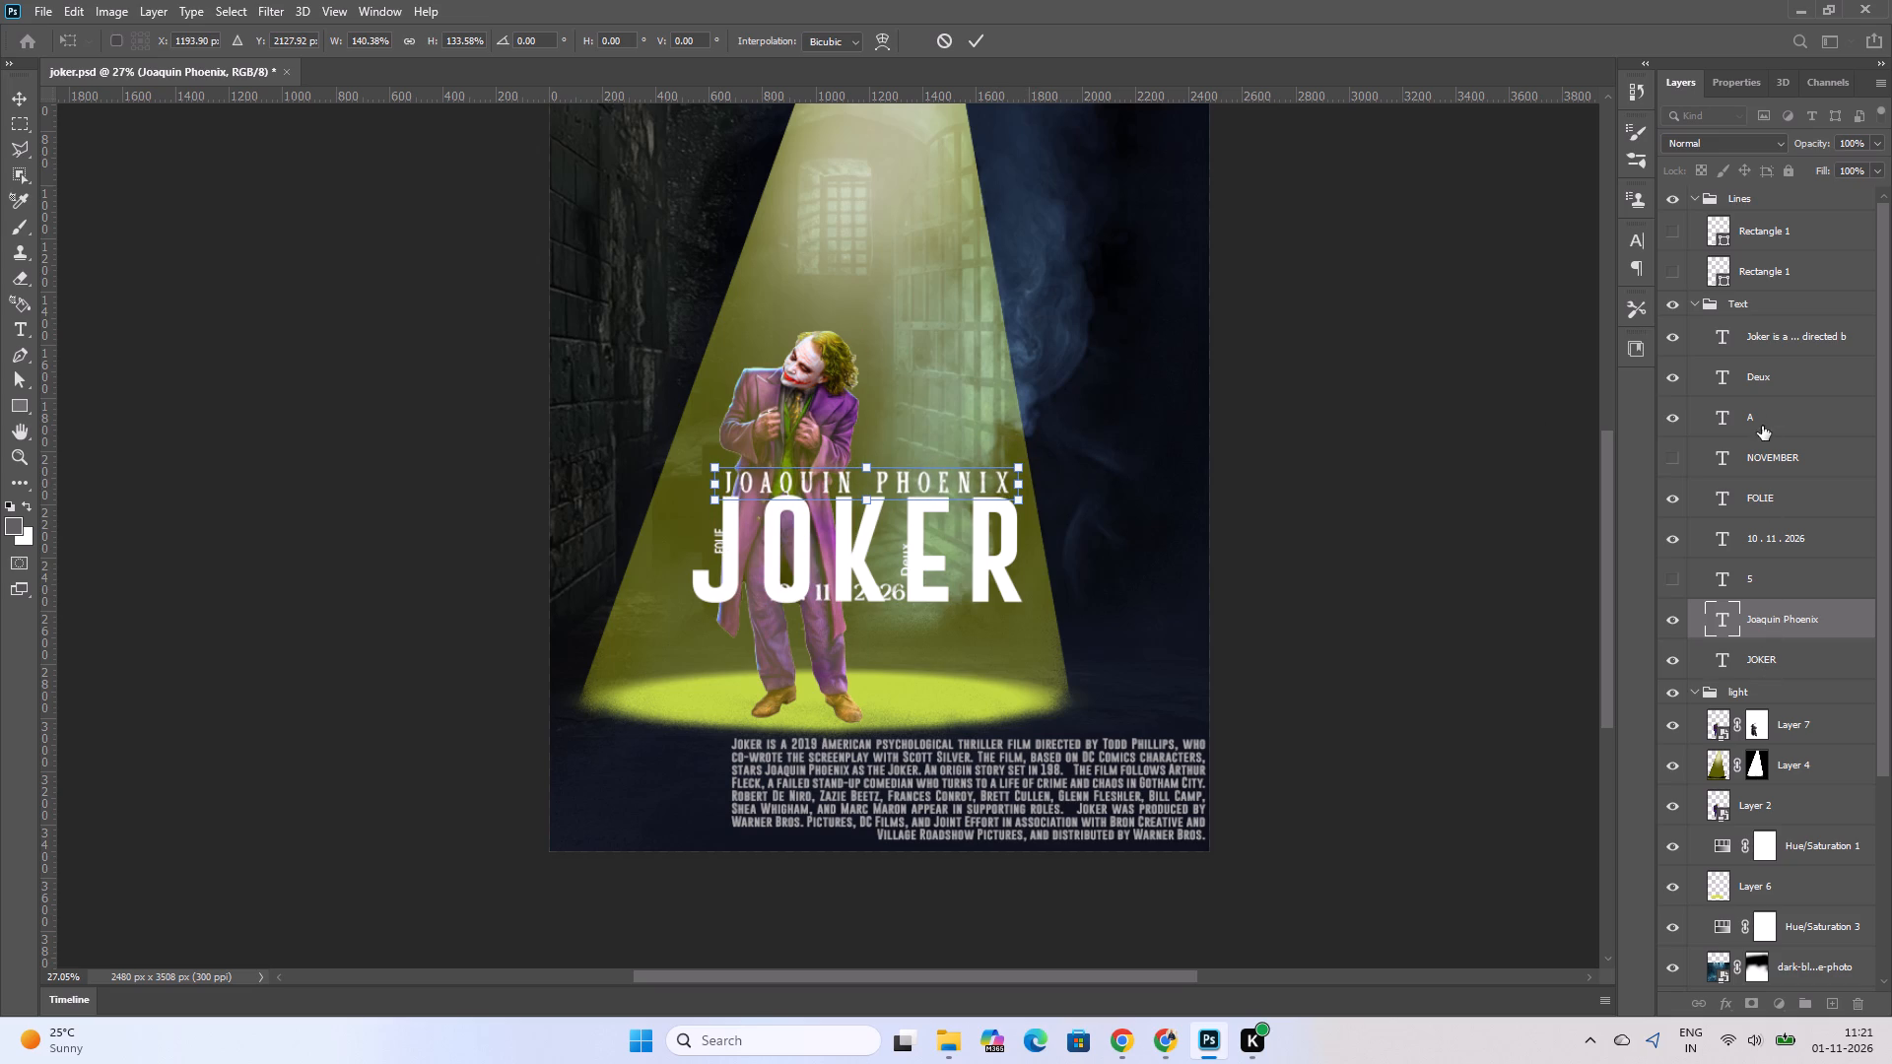
Nudge the FOLIE text left and slightly down so it sits just above the hook of the J in JOKER.
click(1778, 495)
key(Left)
key(Left)
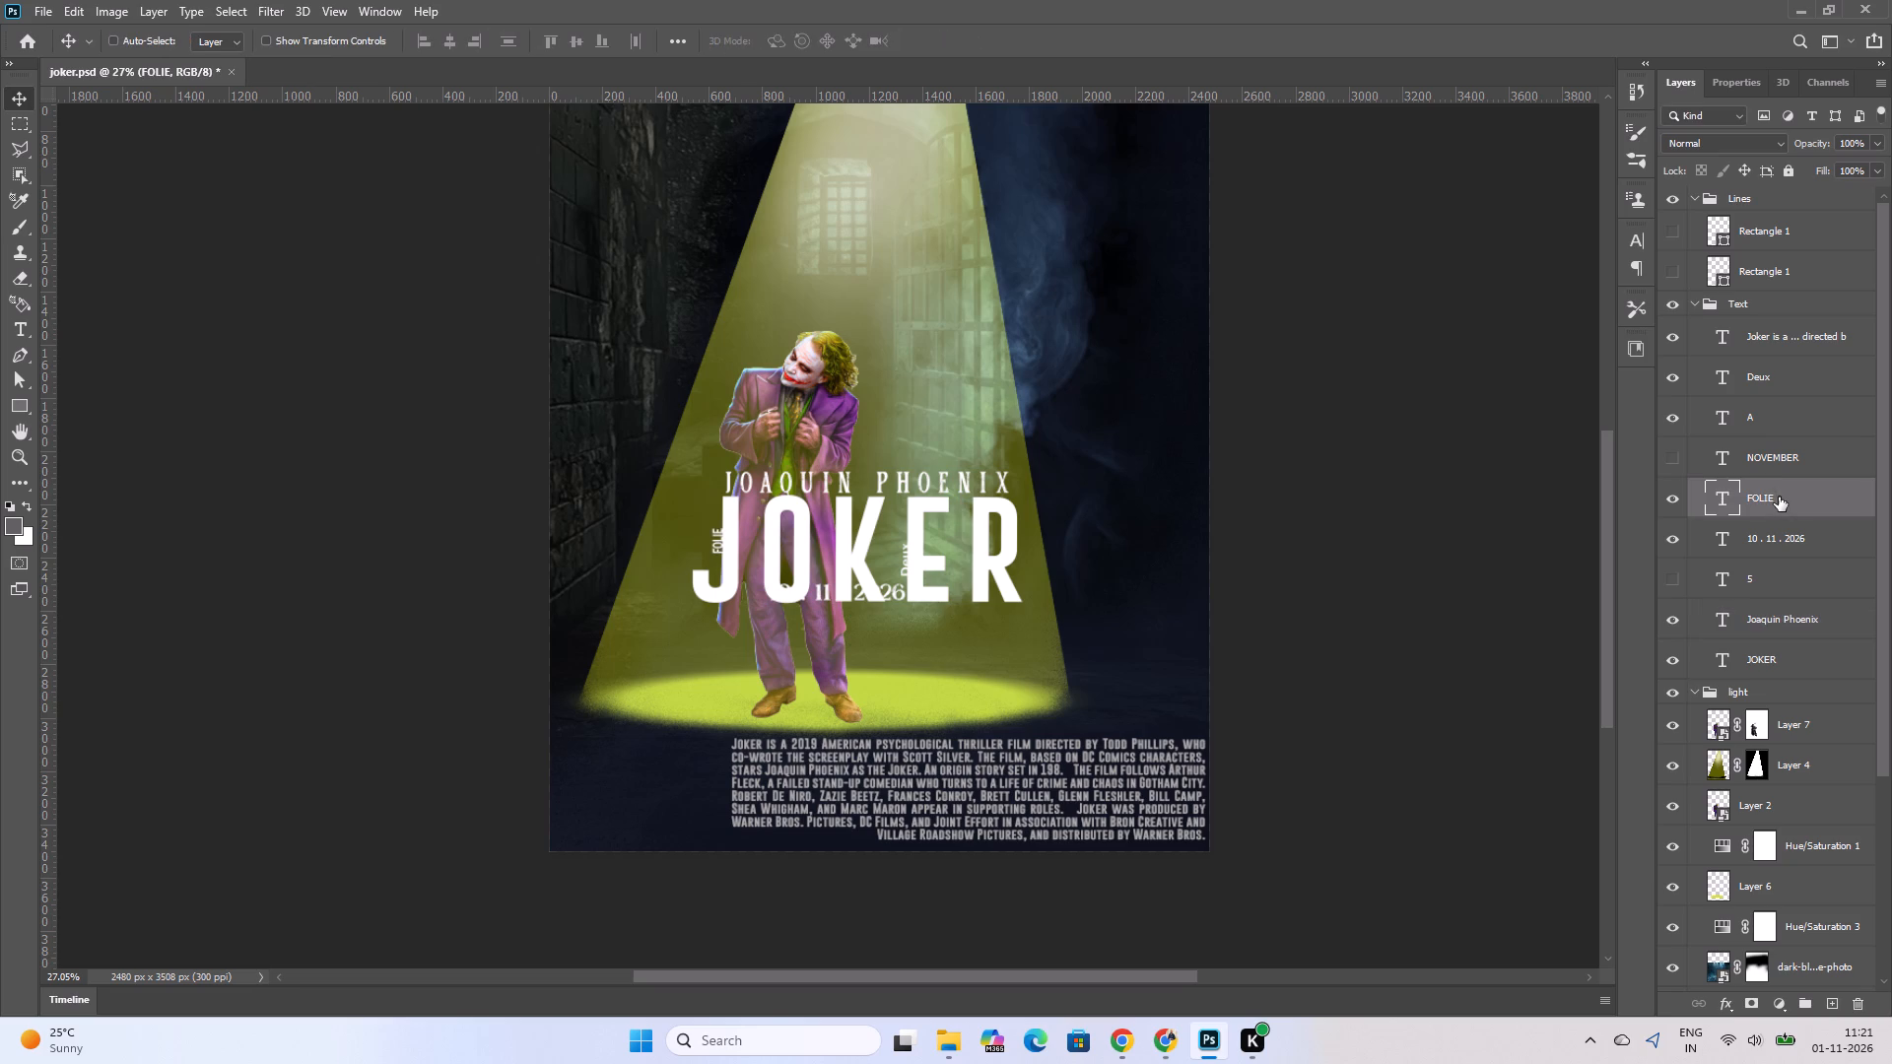
key(Left)
key(Left)
key(Left)
key(Left)
key(Left)
key(Left)
key(Left)
key(Left)
key(Left)
key(Left)
key(Left)
key(Left)
key(Left)
key(Left)
key(Left)
key(Left)
key(Left)
key(Right)
key(Down)
key(Down)
key(Down)
key(Down)
key(Down)
key(Down)
key(Down)
key(Down)
key(Down)
key(Down)
key(Down)
key(Down)
key(Down)
key(Down)
key(Down)
key(Down)
key(Down)
key(Down)
key(Down)
key(Up)
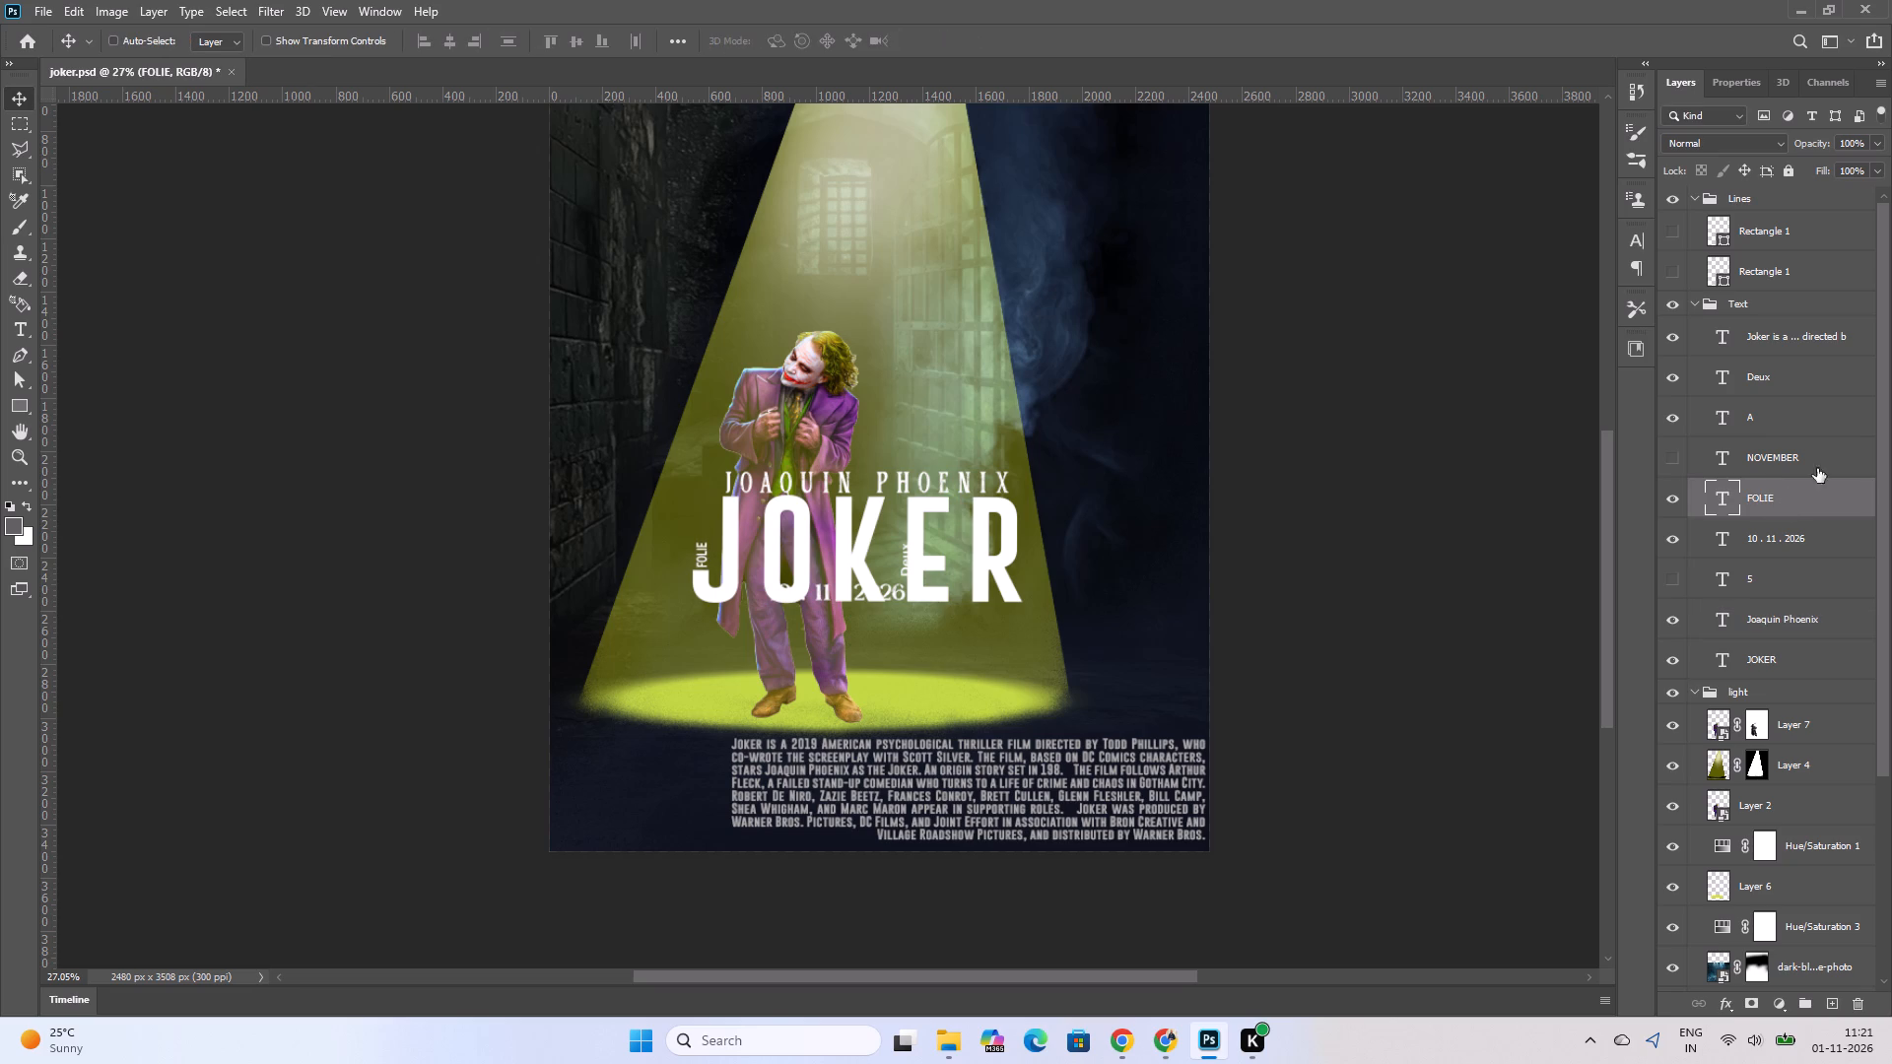
Nudge the 10 . 11 . 2026 date down so it sits just below the enlarged JOKER title.
click(1779, 529)
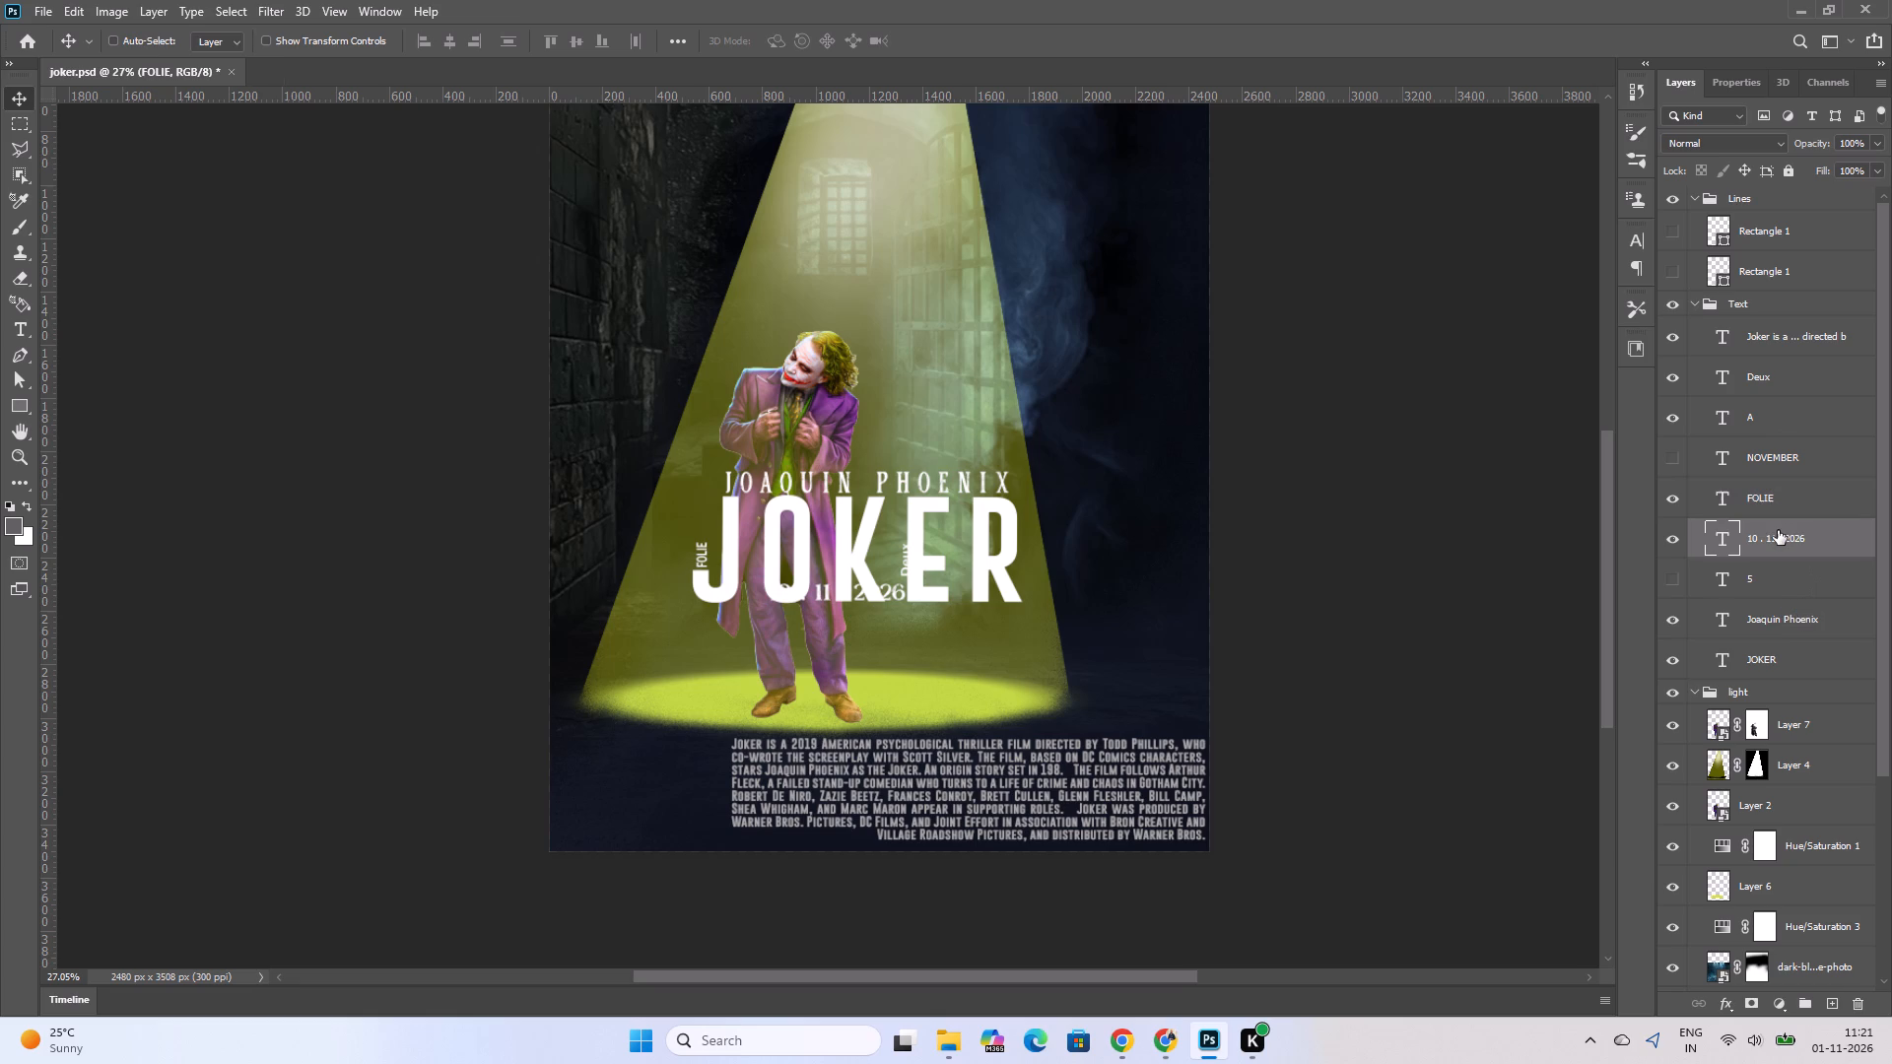
key(Down)
key(Down)
key(Down)
key(Down)
key(Down)
key(Down)
key(Down)
key(Down)
key(Down)
key(Down)
key(Down)
key(Down)
key(Down)
key(Down)
key(Down)
key(Down)
key(Down)
key(Down)
key(Down)
key(Down)
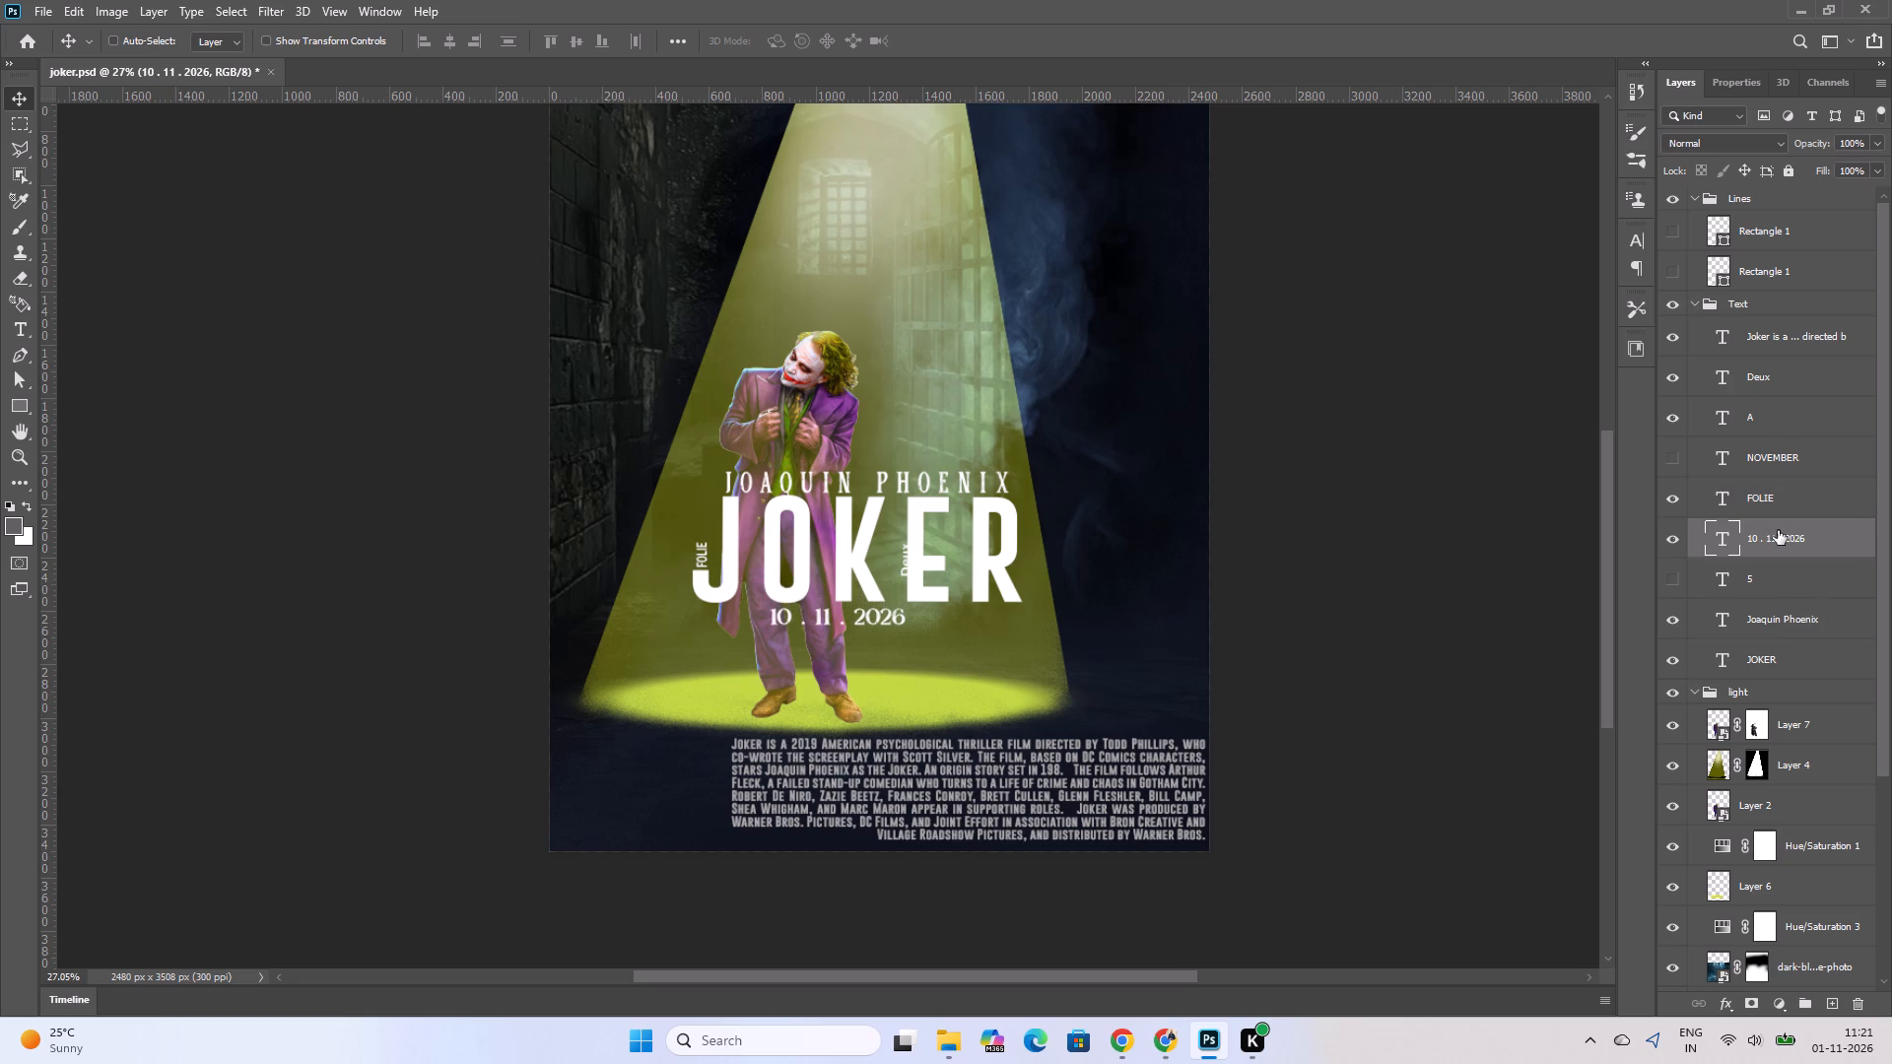
key(Up)
key(Down)
key(Up)
key(Up)
key(Down)
key(Down)
key(Up)
key(Up)
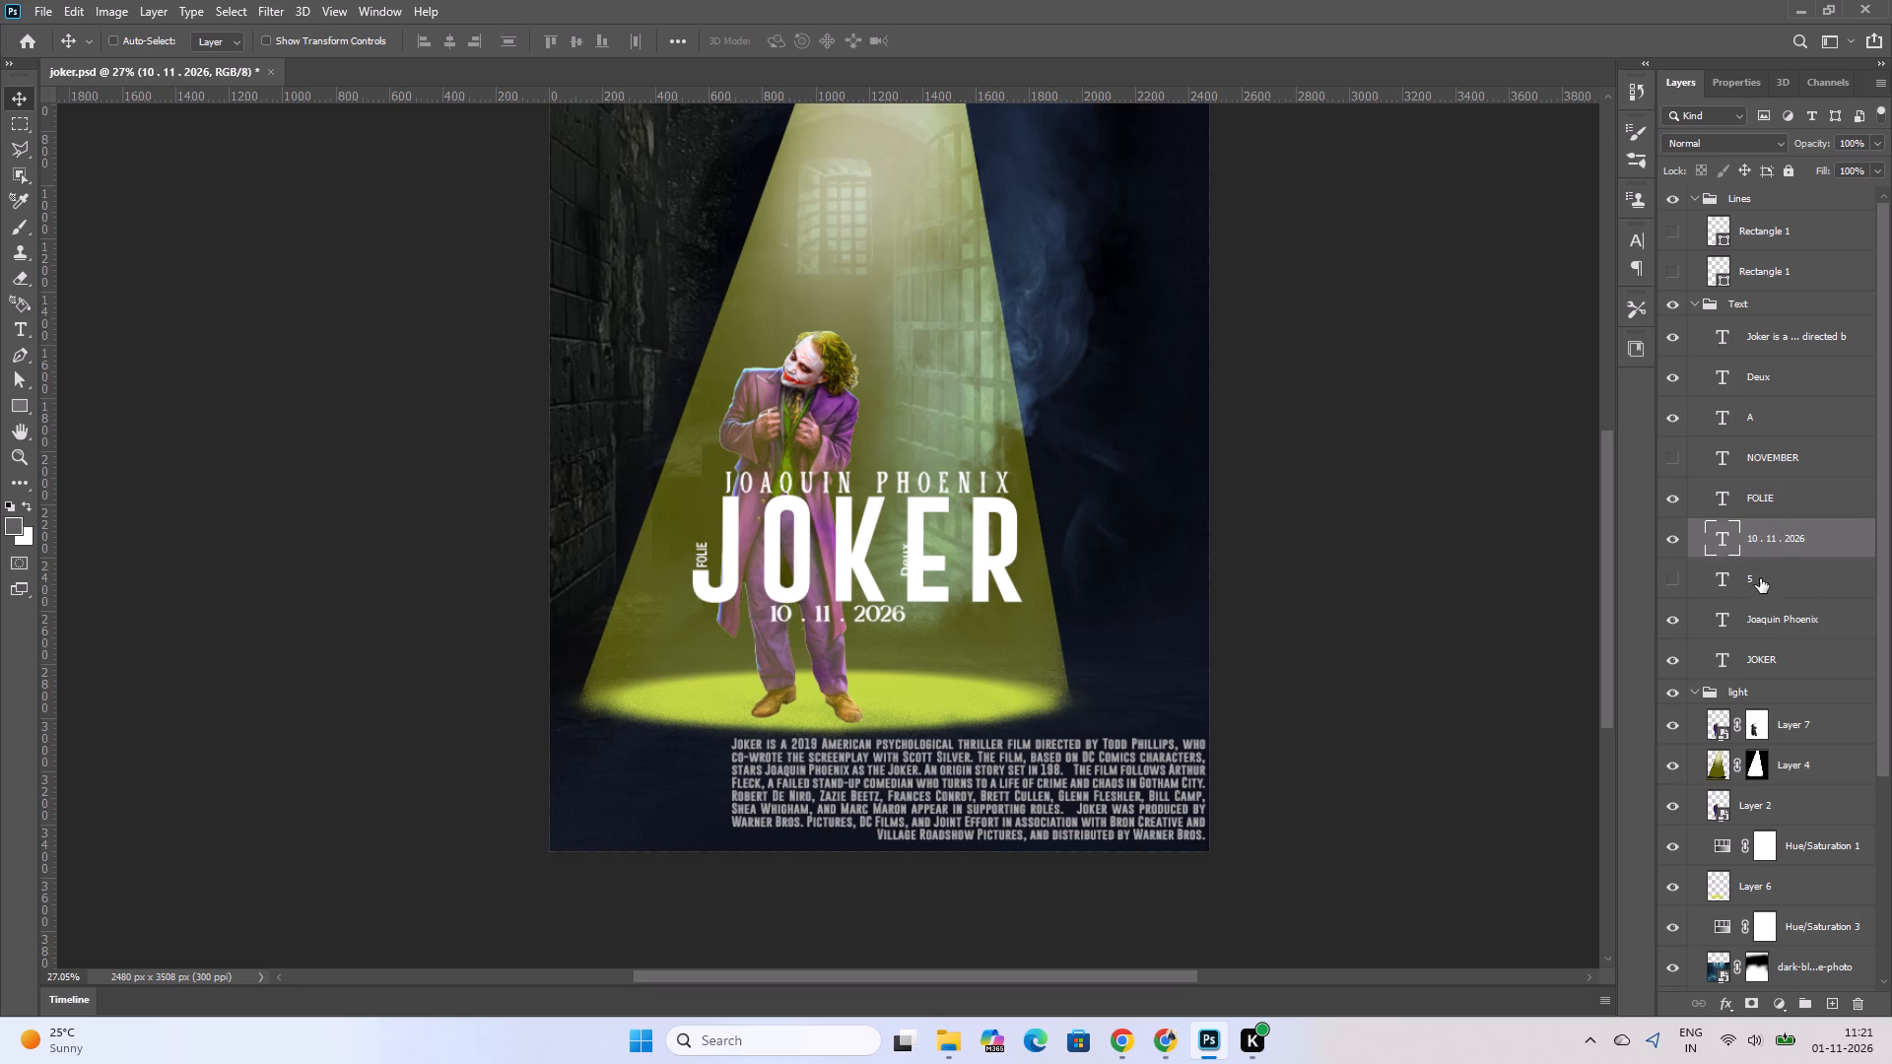
Nudge the Deux text right and up so it sits in the upper opening of the E in JOKER.
click(1762, 369)
key(Right)
key(Right)
key(Right)
key(Right)
key(Right)
key(Right)
key(Right)
key(Right)
key(Right)
key(Right)
key(Right)
key(Right)
key(Right)
key(Right)
key(Right)
key(Right)
key(Right)
key(Right)
key(Right)
key(Right)
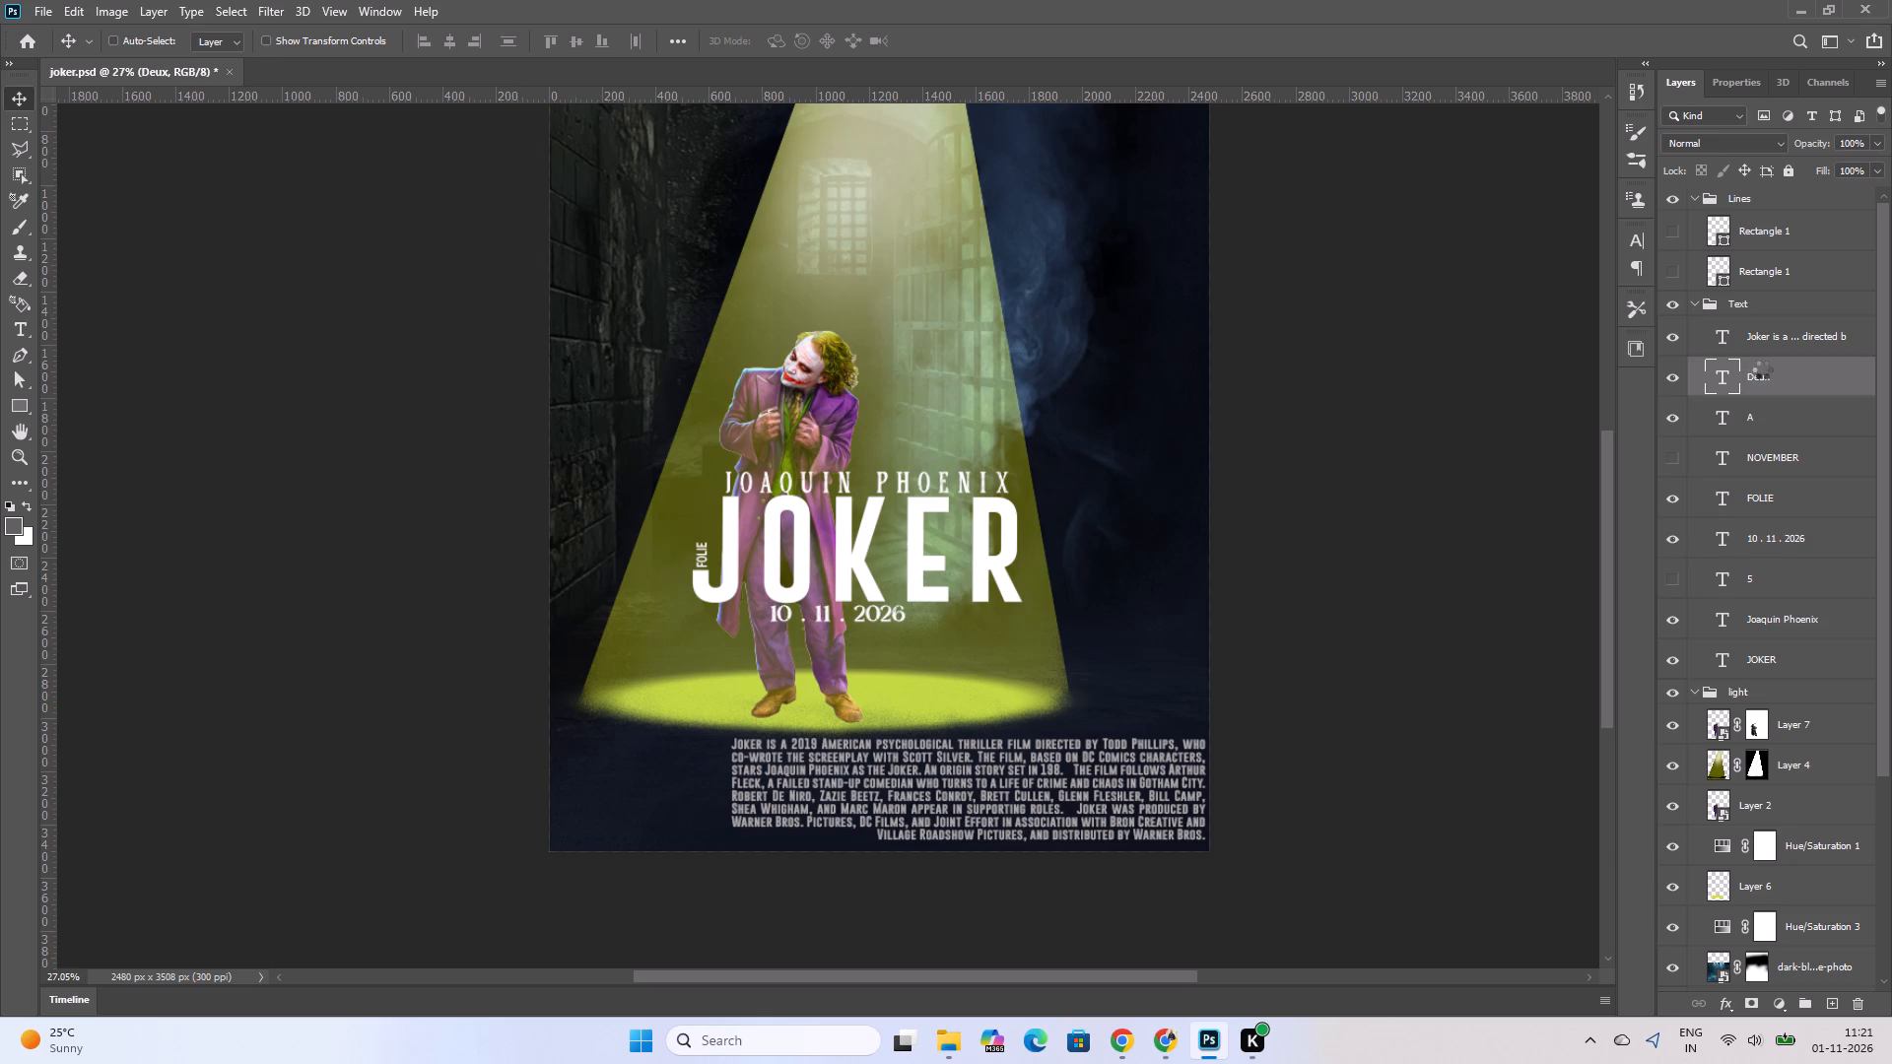
key(Up)
key(Up)
key(Up)
key(Up)
key(Up)
key(Up)
key(Up)
key(Right)
key(Right)
key(Right)
key(Right)
key(Right)
key(Right)
key(Right)
key(Right)
key(Right)
key(Right)
key(Right)
key(Right)
key(Right)
key(Right)
key(Right)
key(Up)
key(Up)
key(Up)
key(Up)
key(Up)
key(Up)
key(Up)
key(Up)
key(Up)
key(Up)
key(Up)
key(Left)
key(Up)
key(Up)
key(Up)
key(Up)
key(Up)
key(Up)
key(Left)
key(Right)
key(Right)
key(Right)
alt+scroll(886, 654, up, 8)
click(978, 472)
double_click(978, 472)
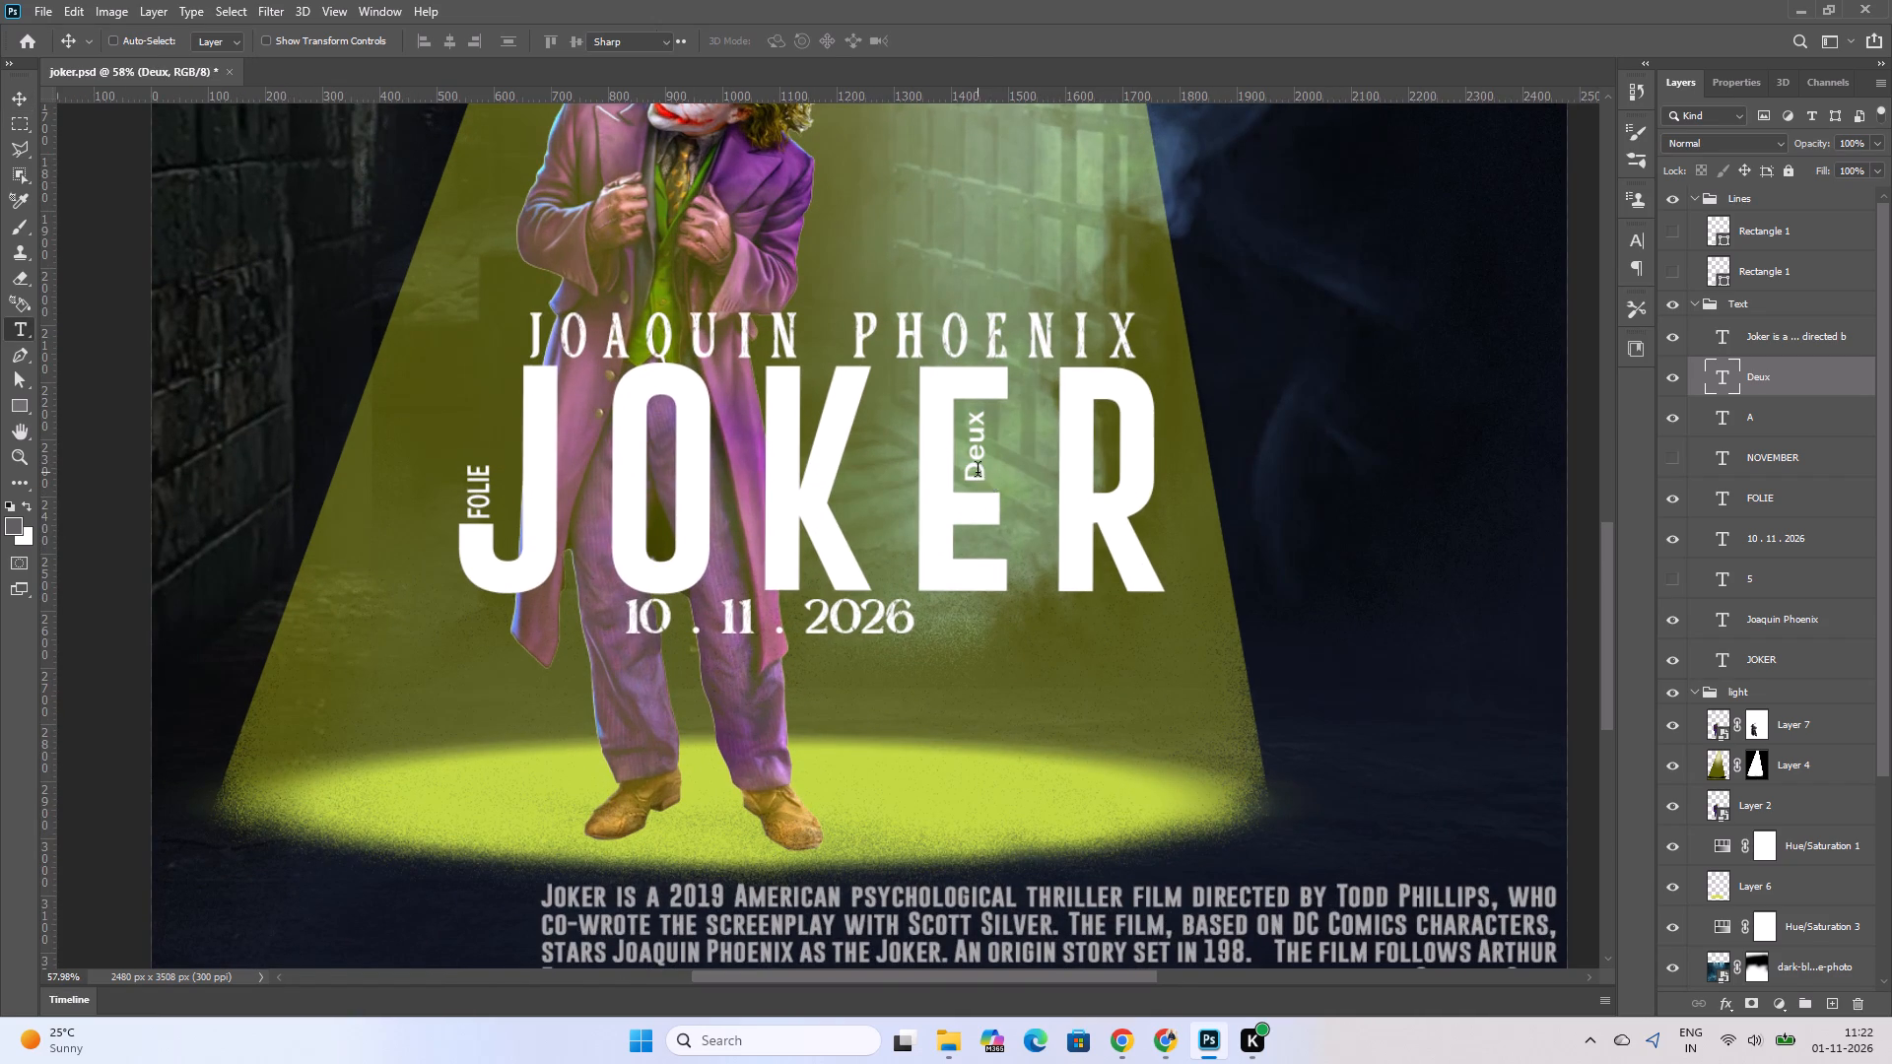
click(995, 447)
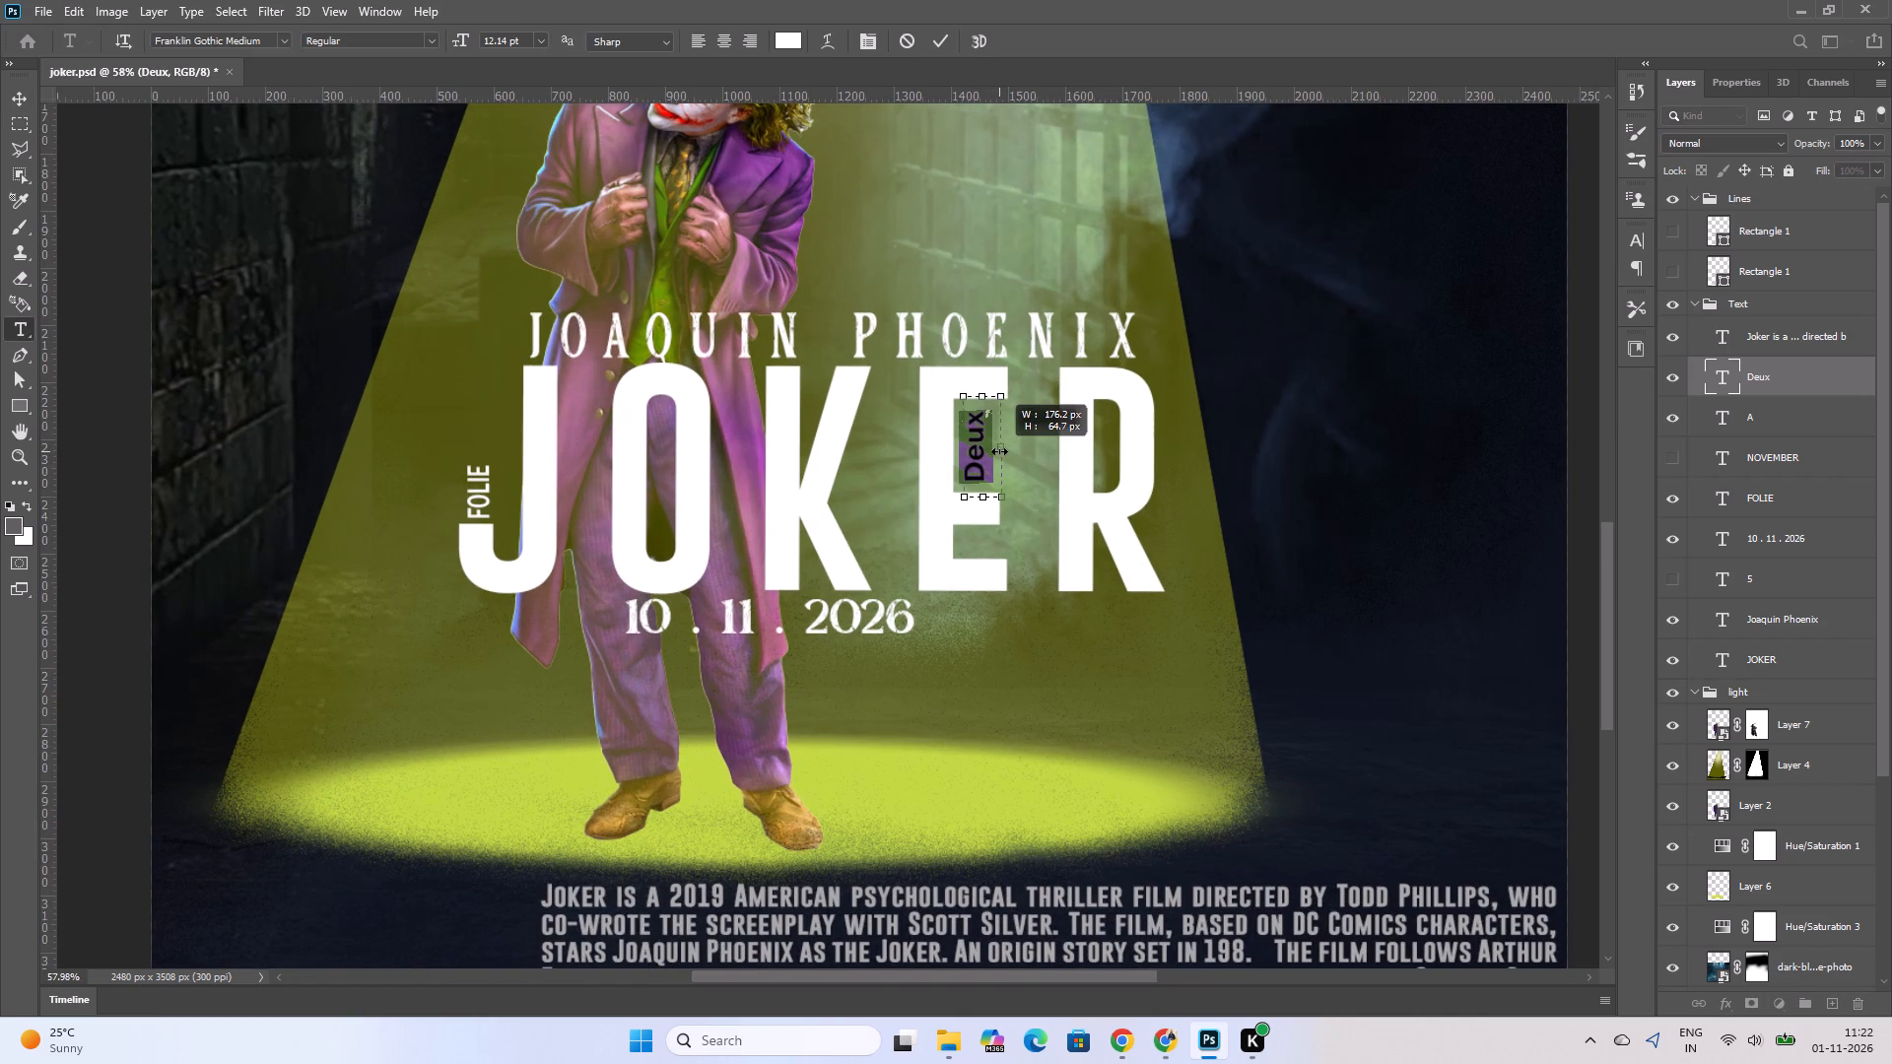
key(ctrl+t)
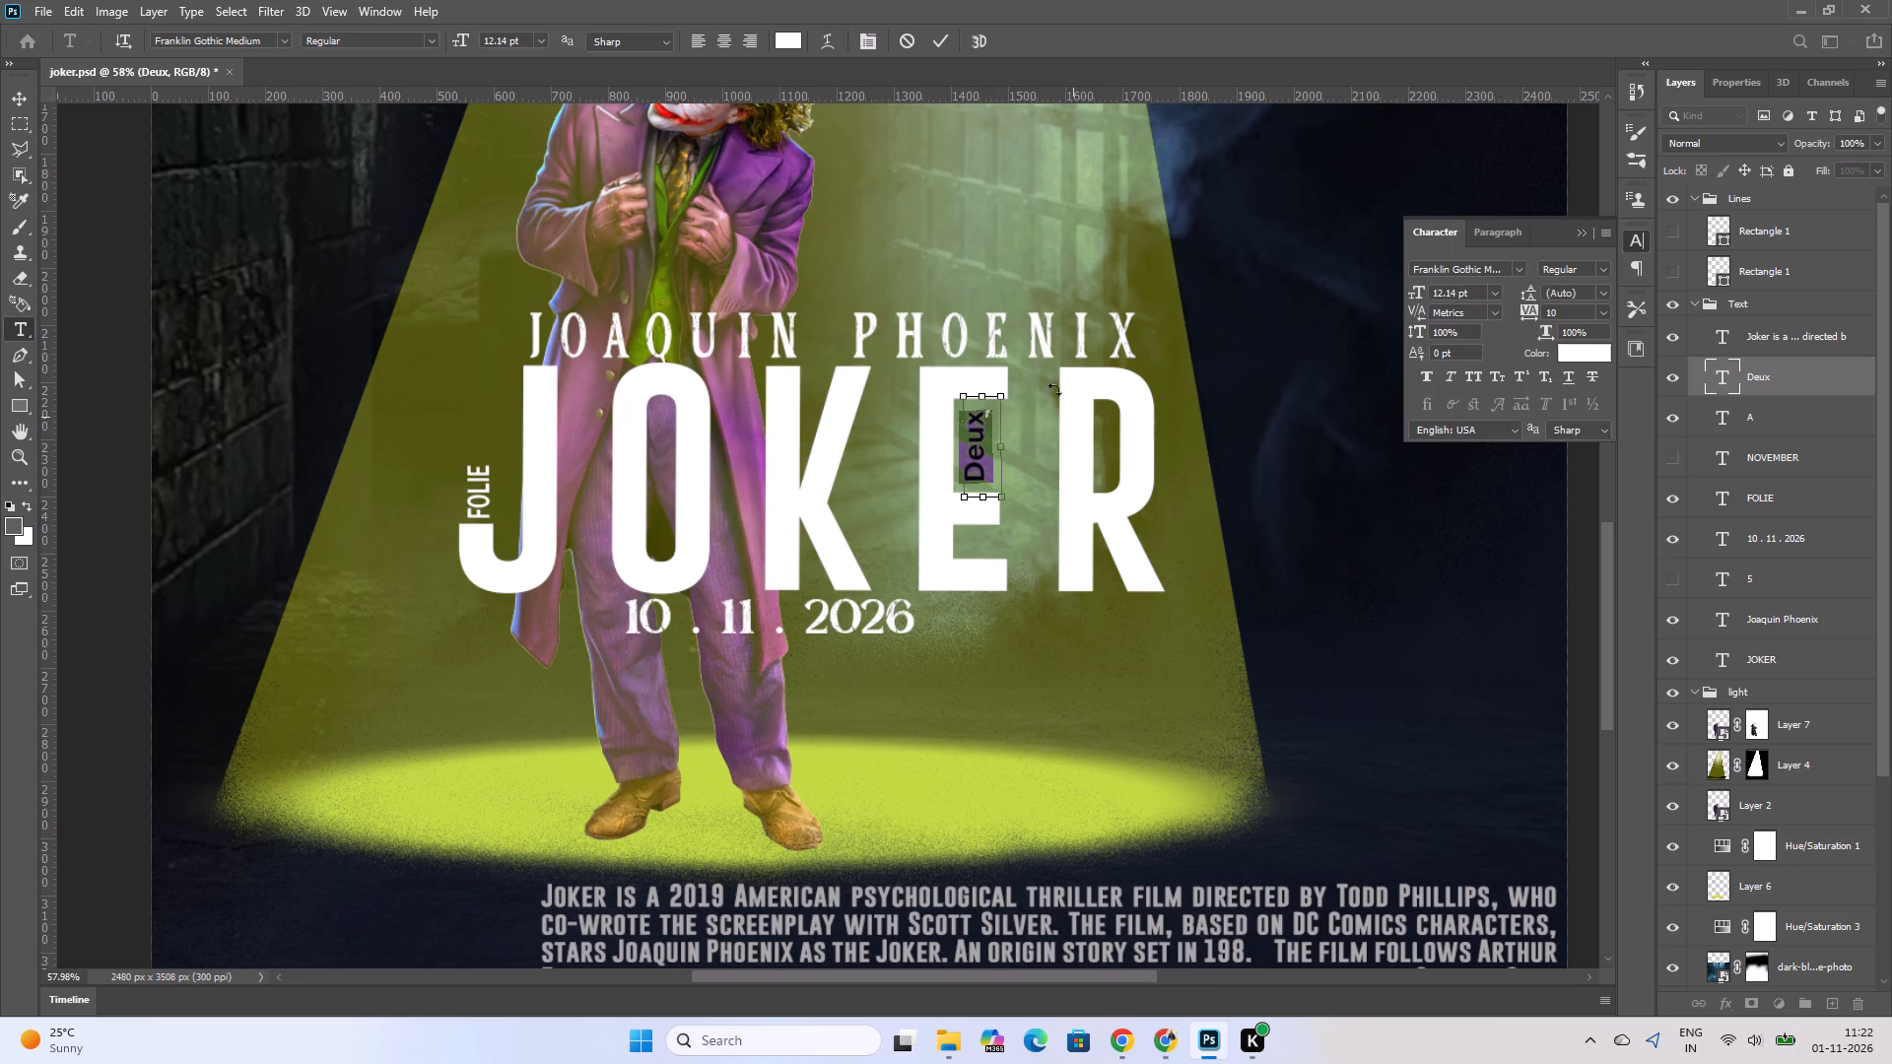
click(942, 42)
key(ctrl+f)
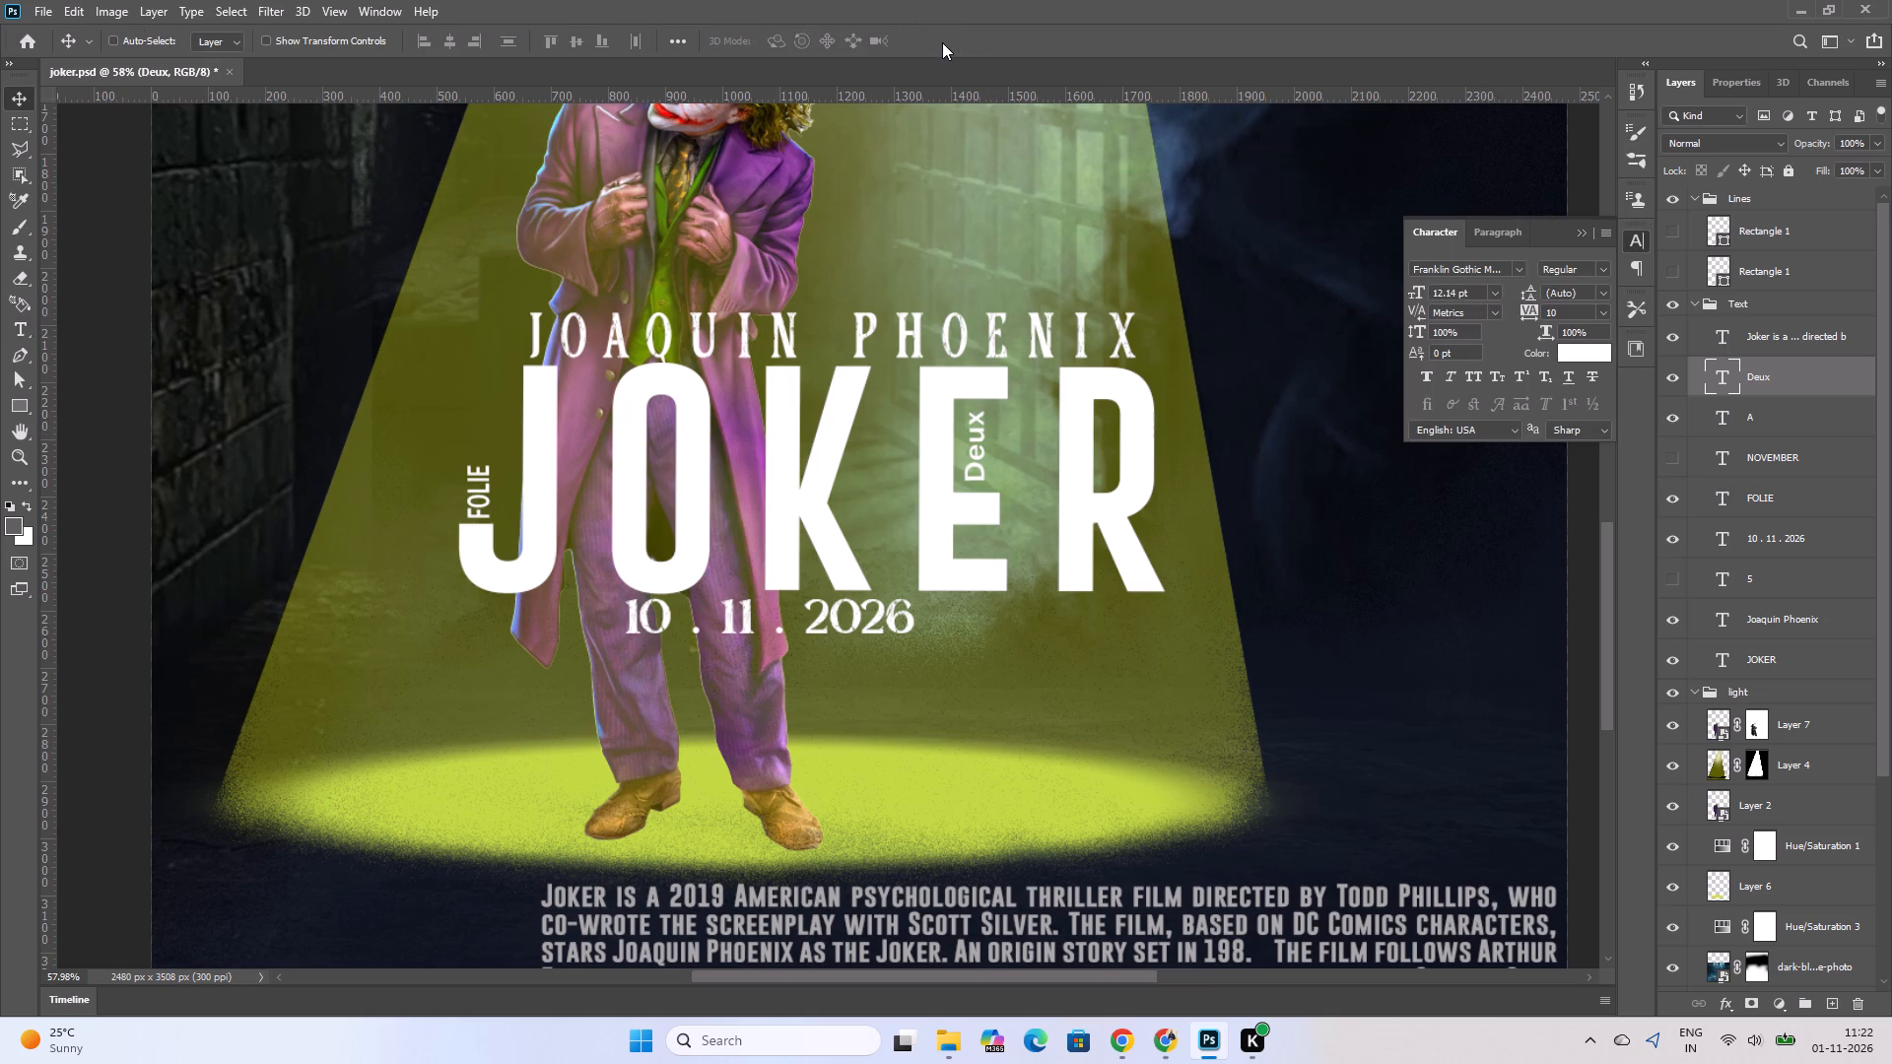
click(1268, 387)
Enlarge the Deux text slightly, to about 111% height, and seat it just above the middle arm of the E.
click(1798, 382)
key(ctrl+t)
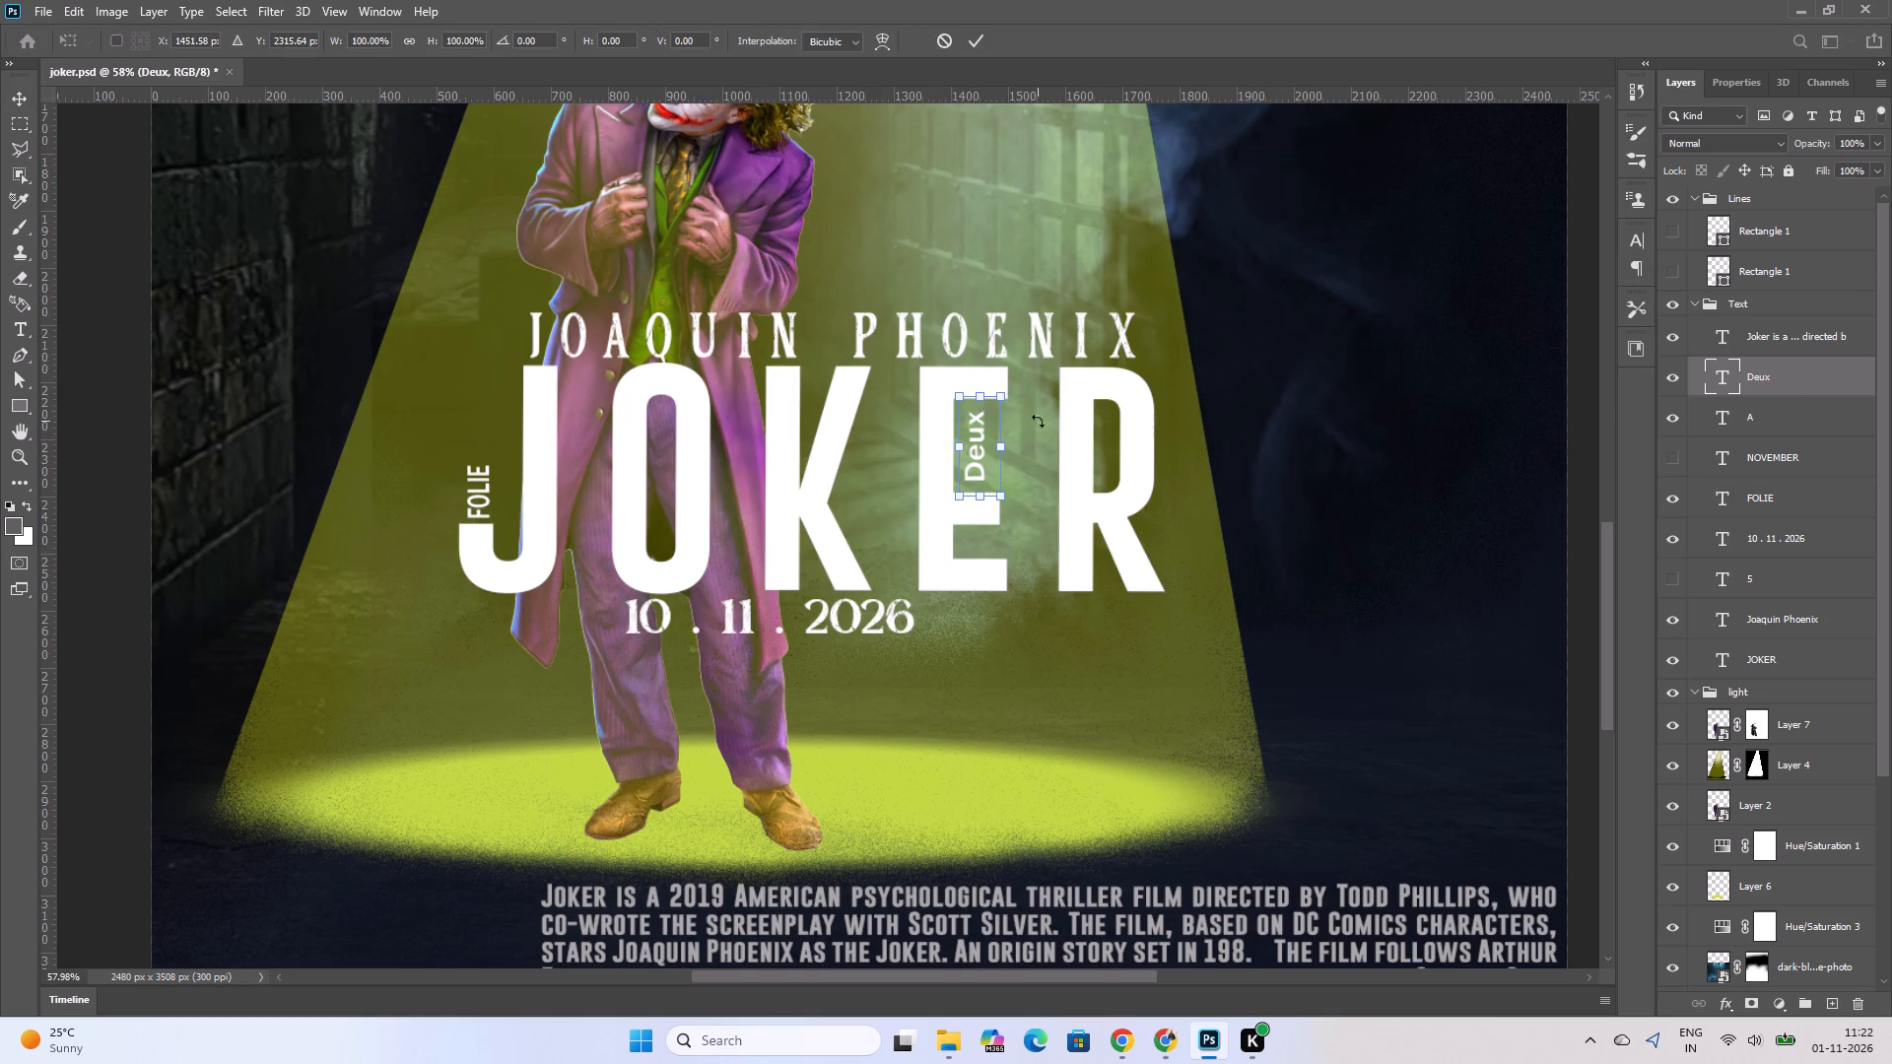
drag(999, 447, 1011, 447)
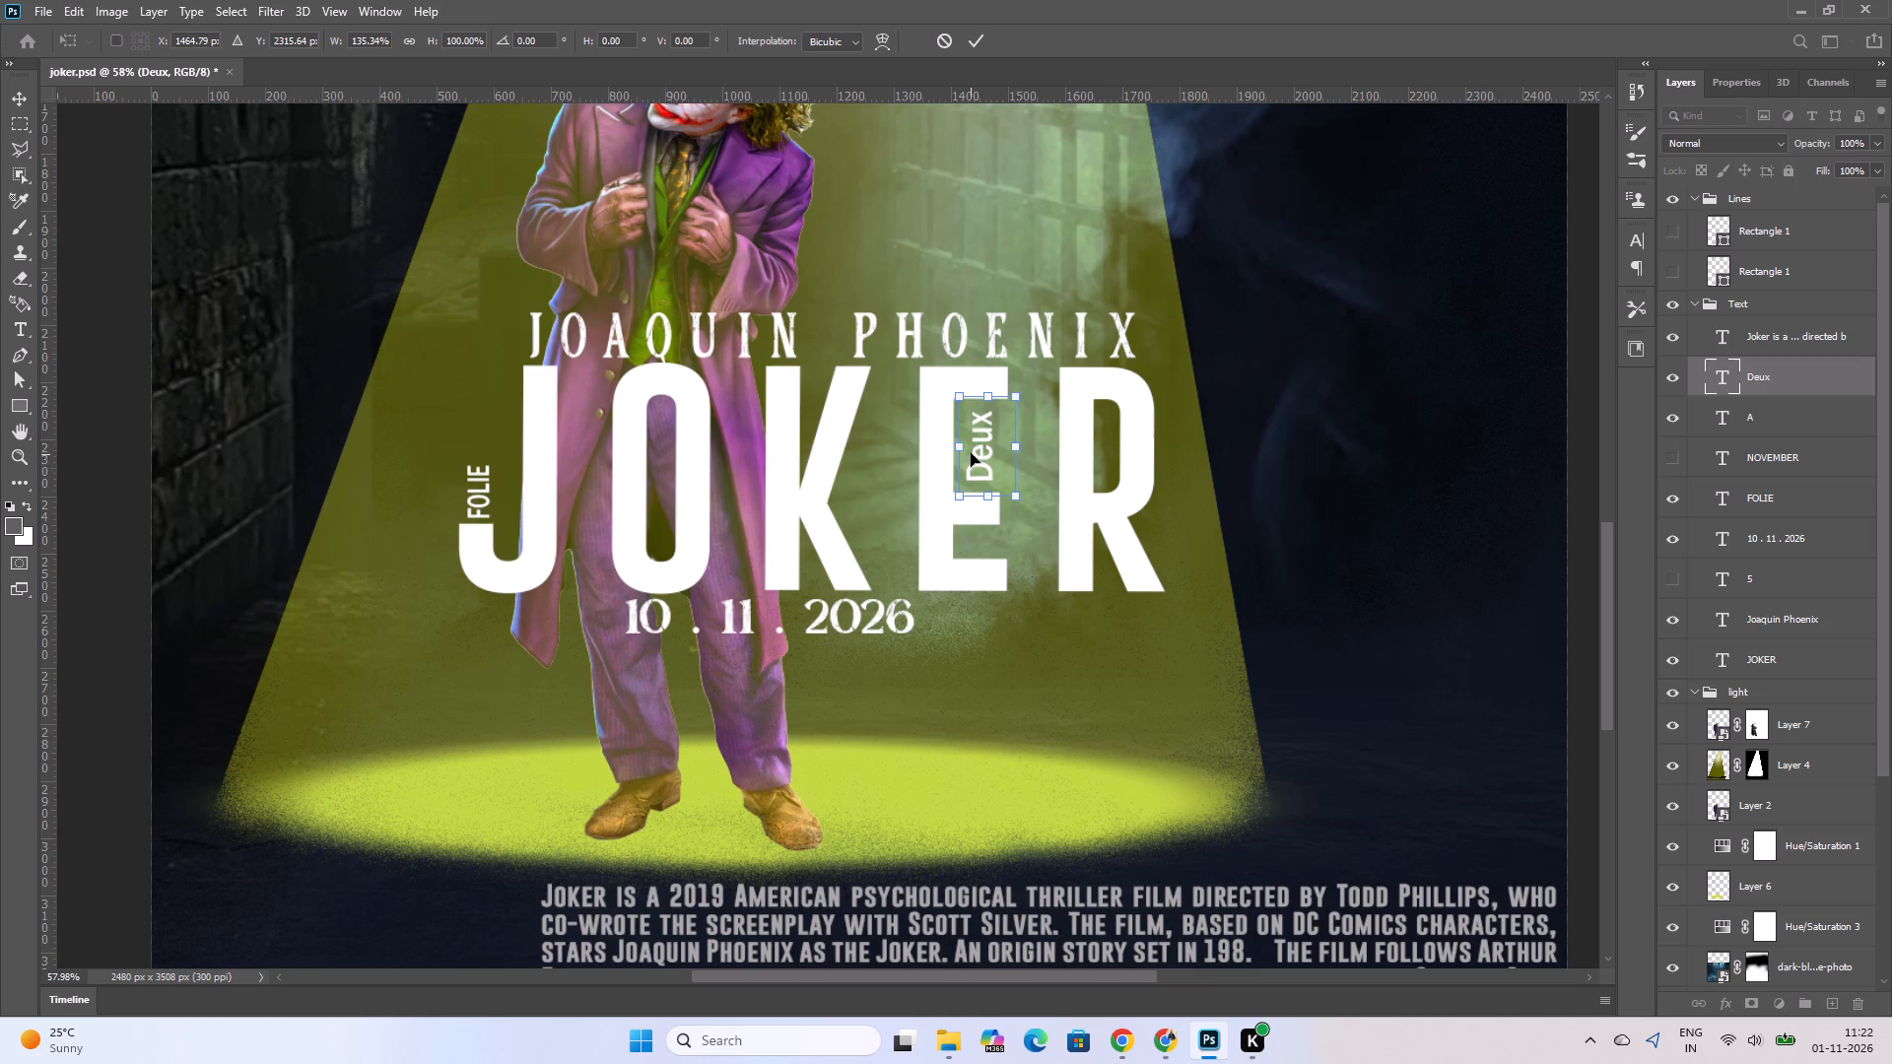
click(981, 451)
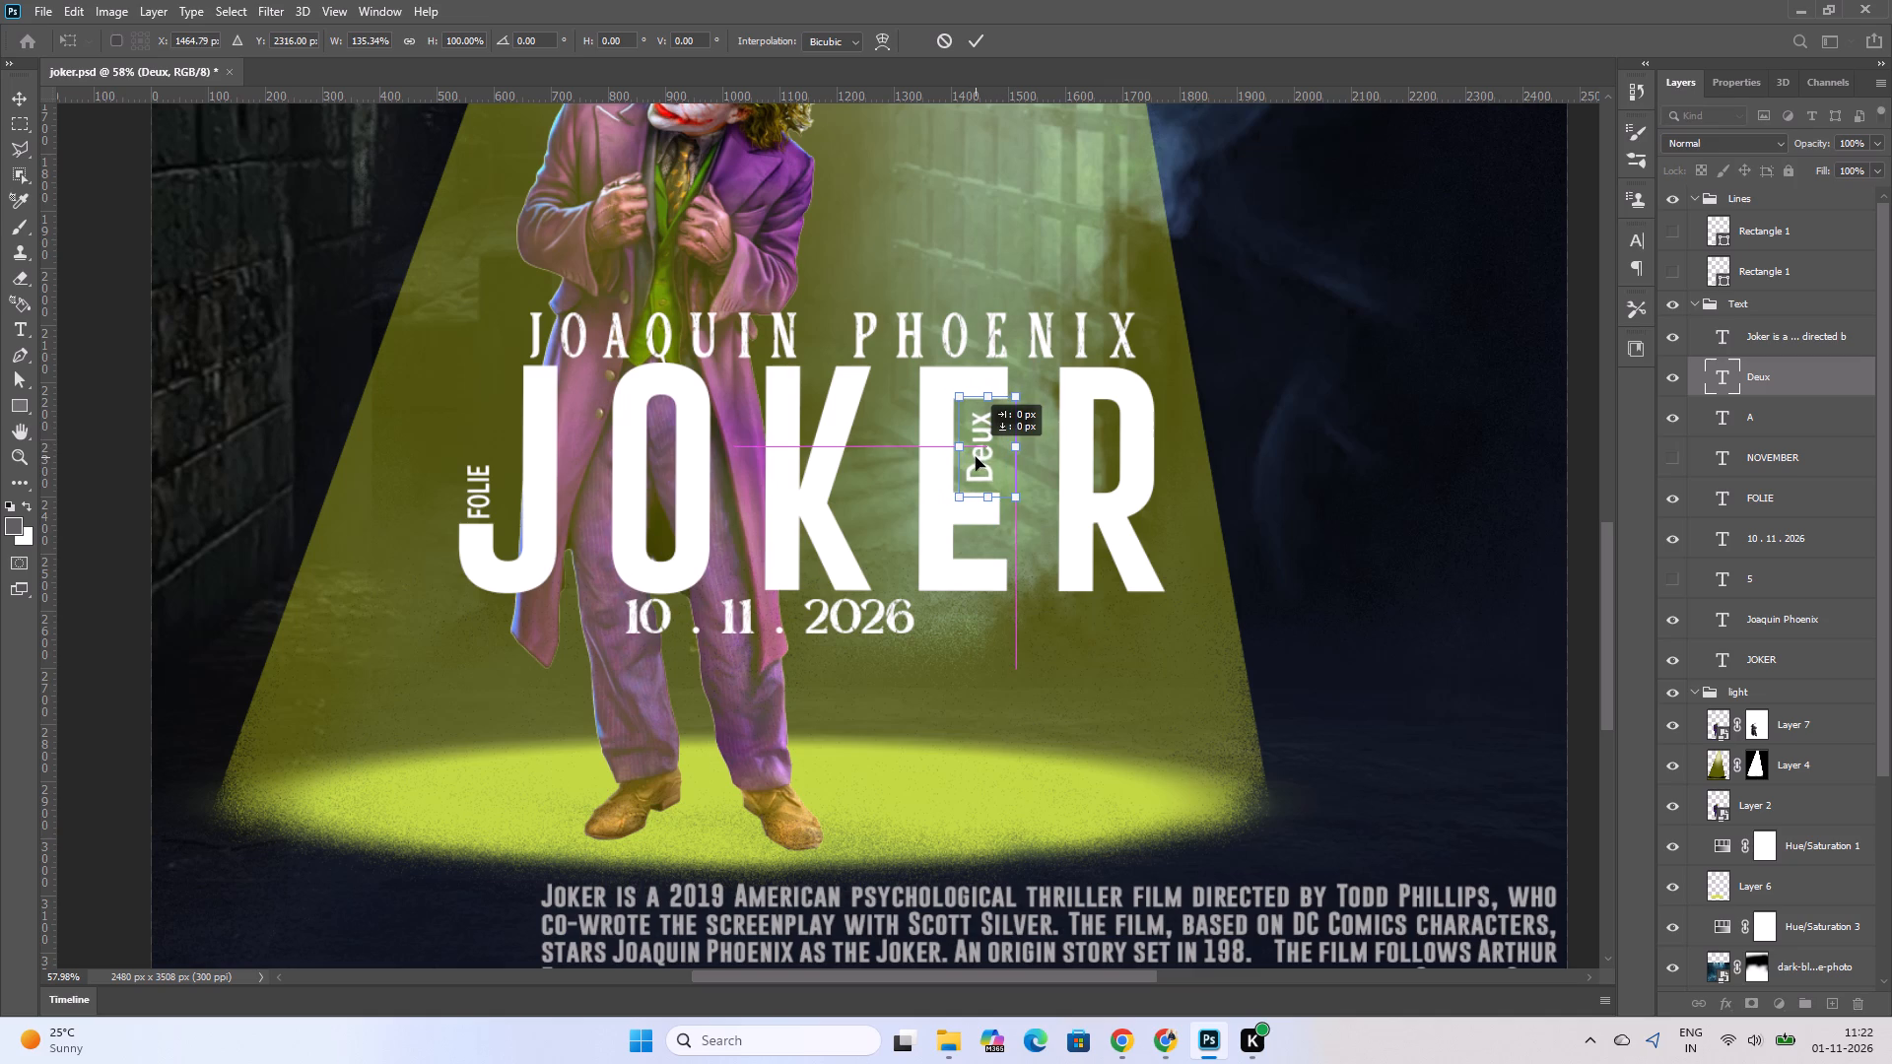
drag(986, 398, 985, 387)
key(Down)
key(Down)
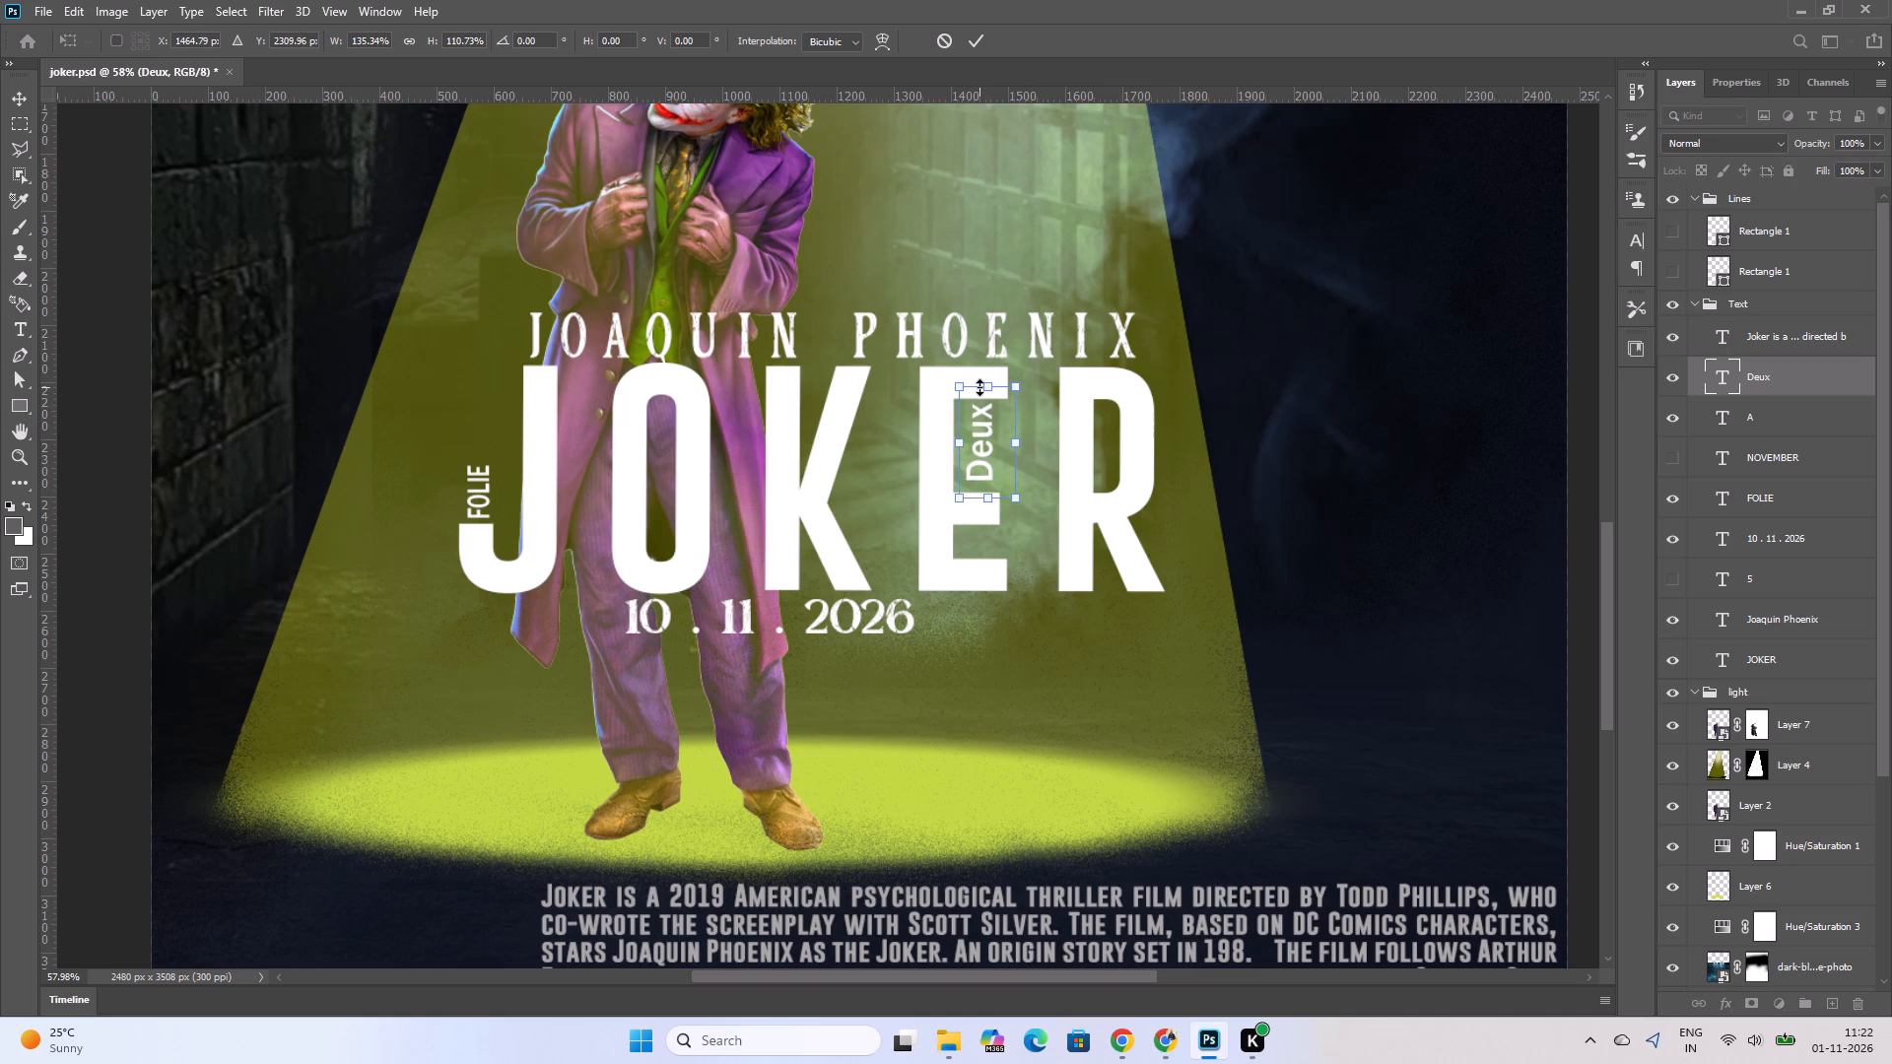
key(Down)
key(Down)
key(Down)
key(Down)
key(Down)
key(Down)
key(Left)
key(Left)
key(Left)
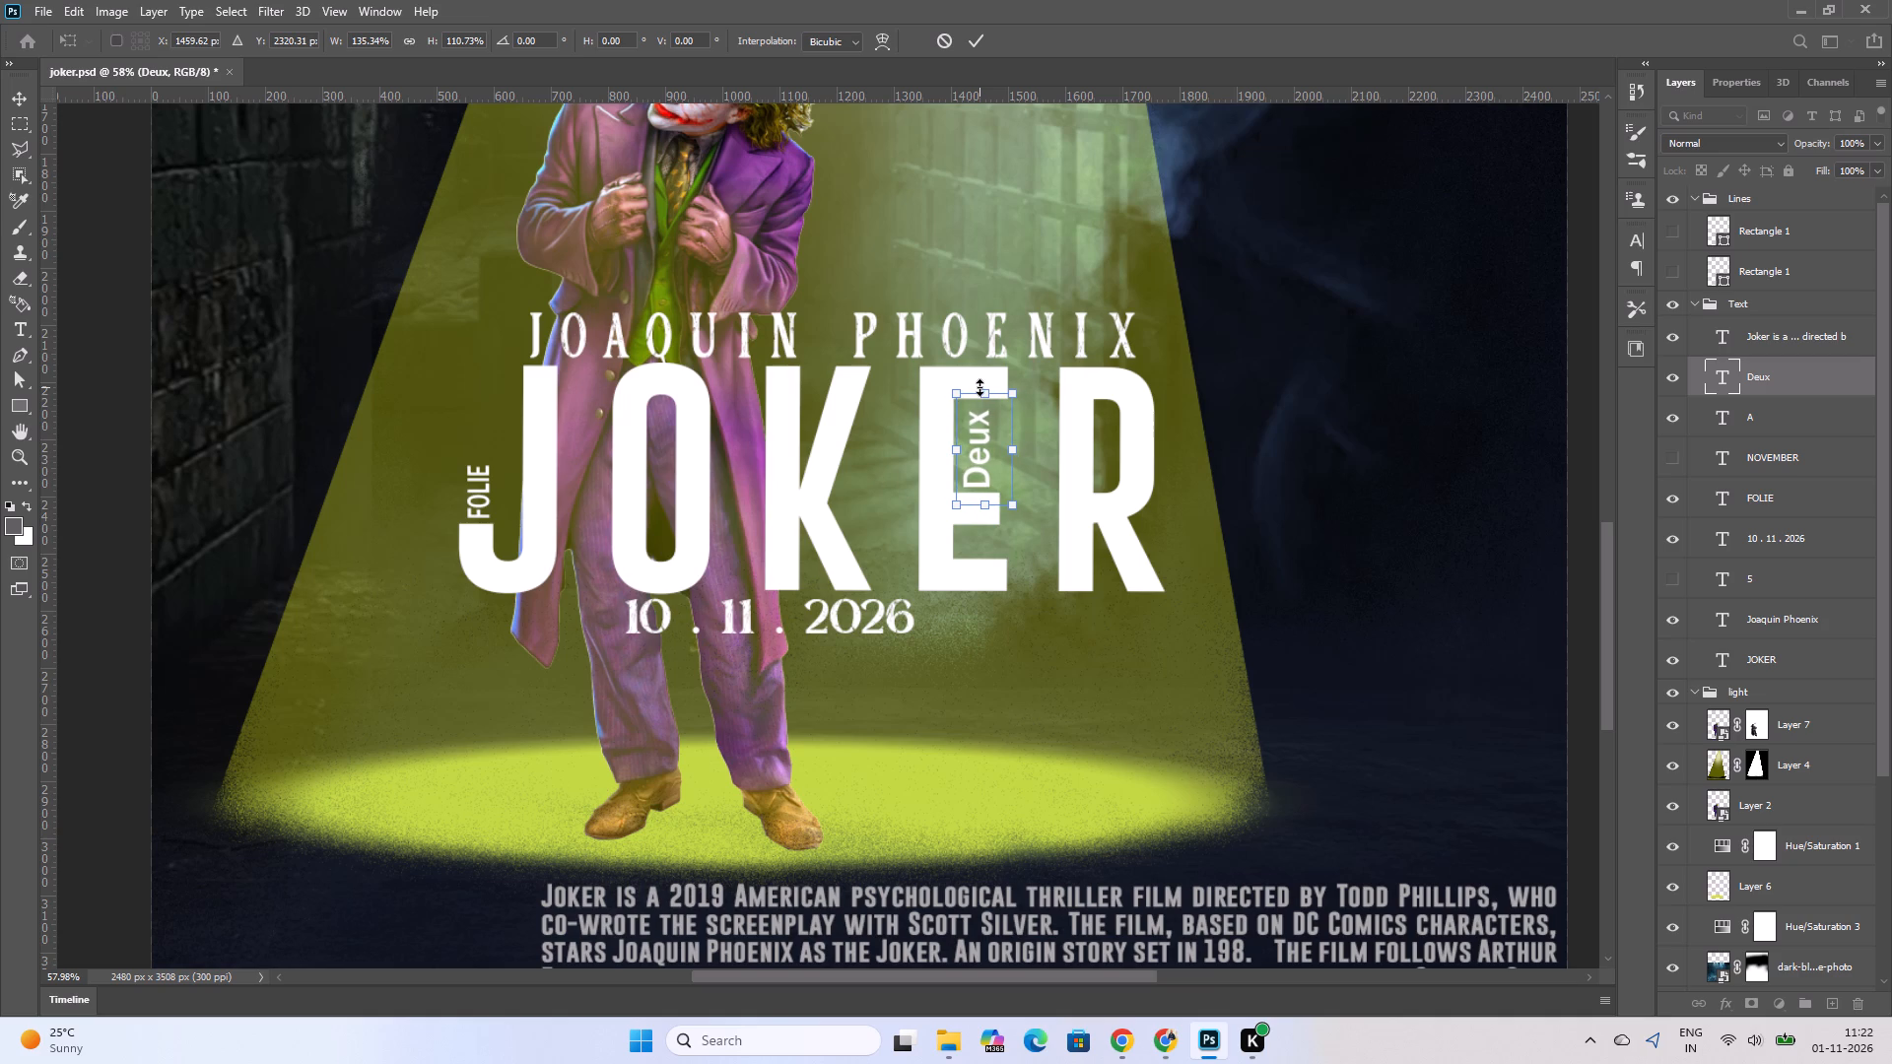
click(1010, 452)
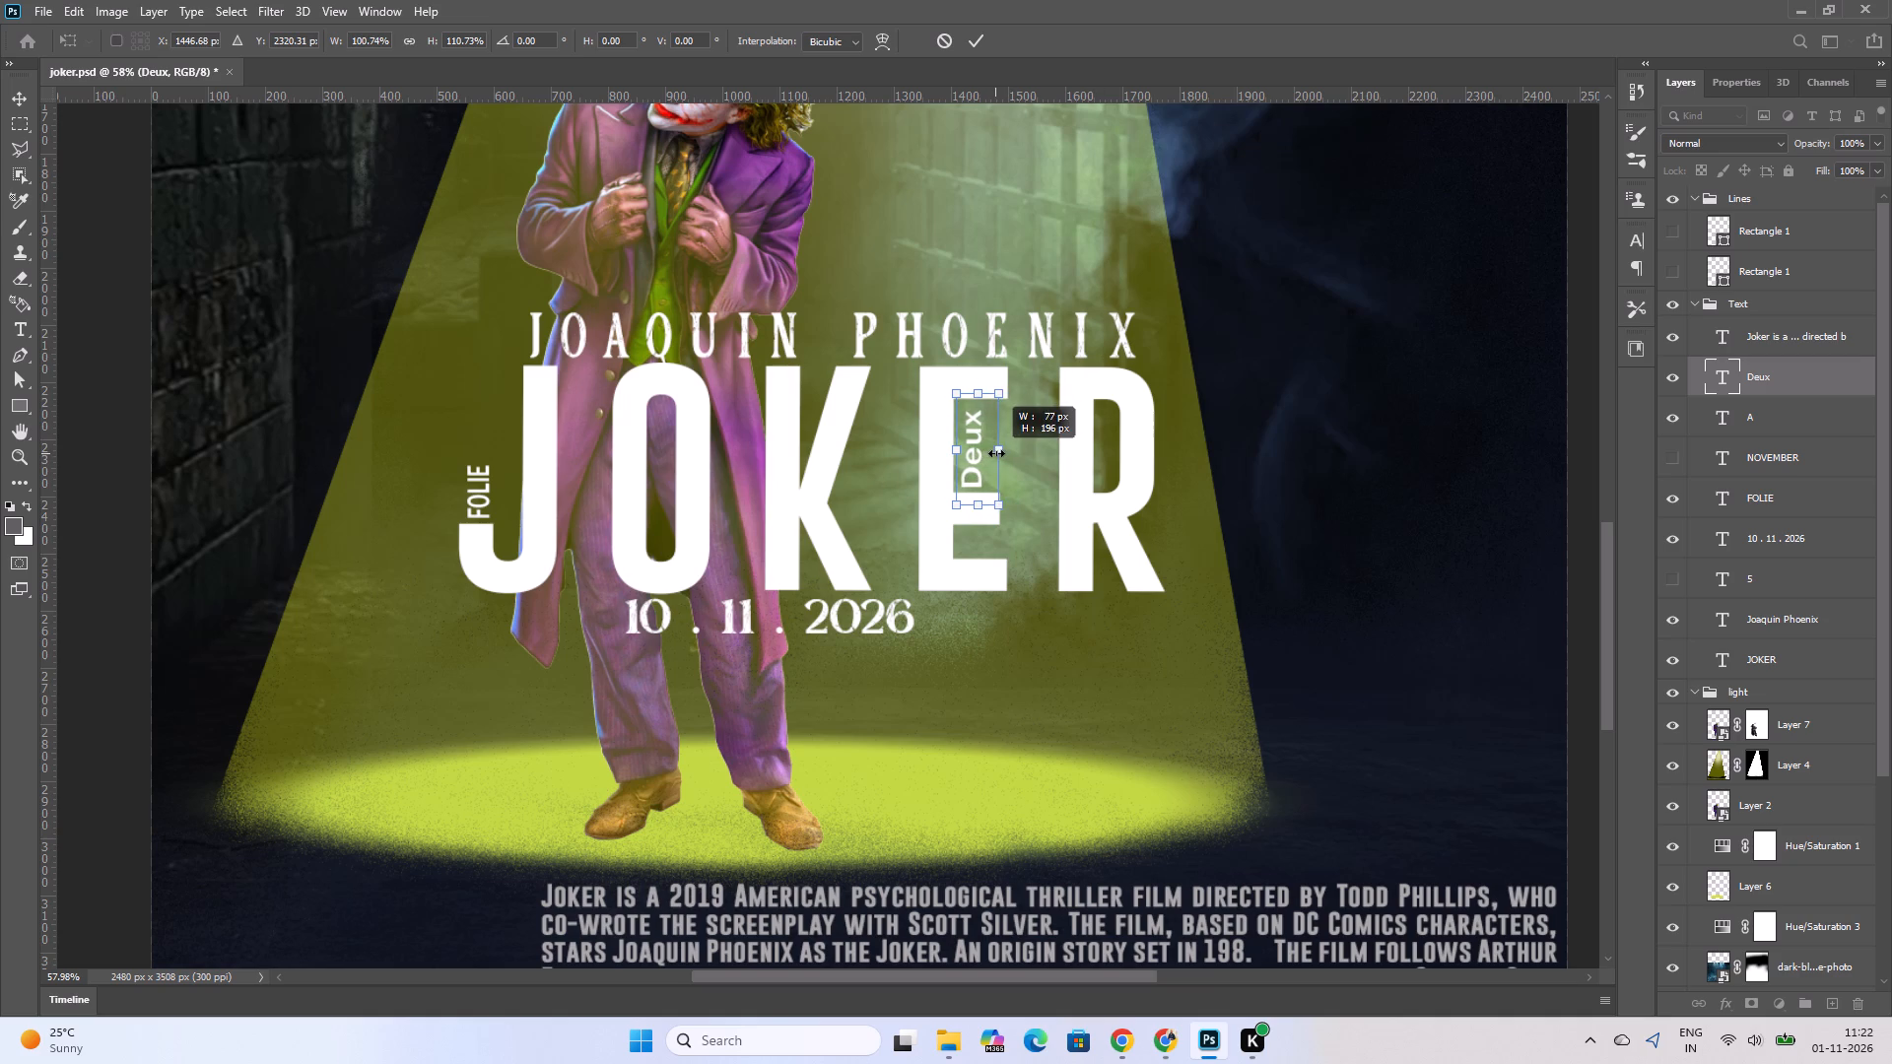
click(1275, 429)
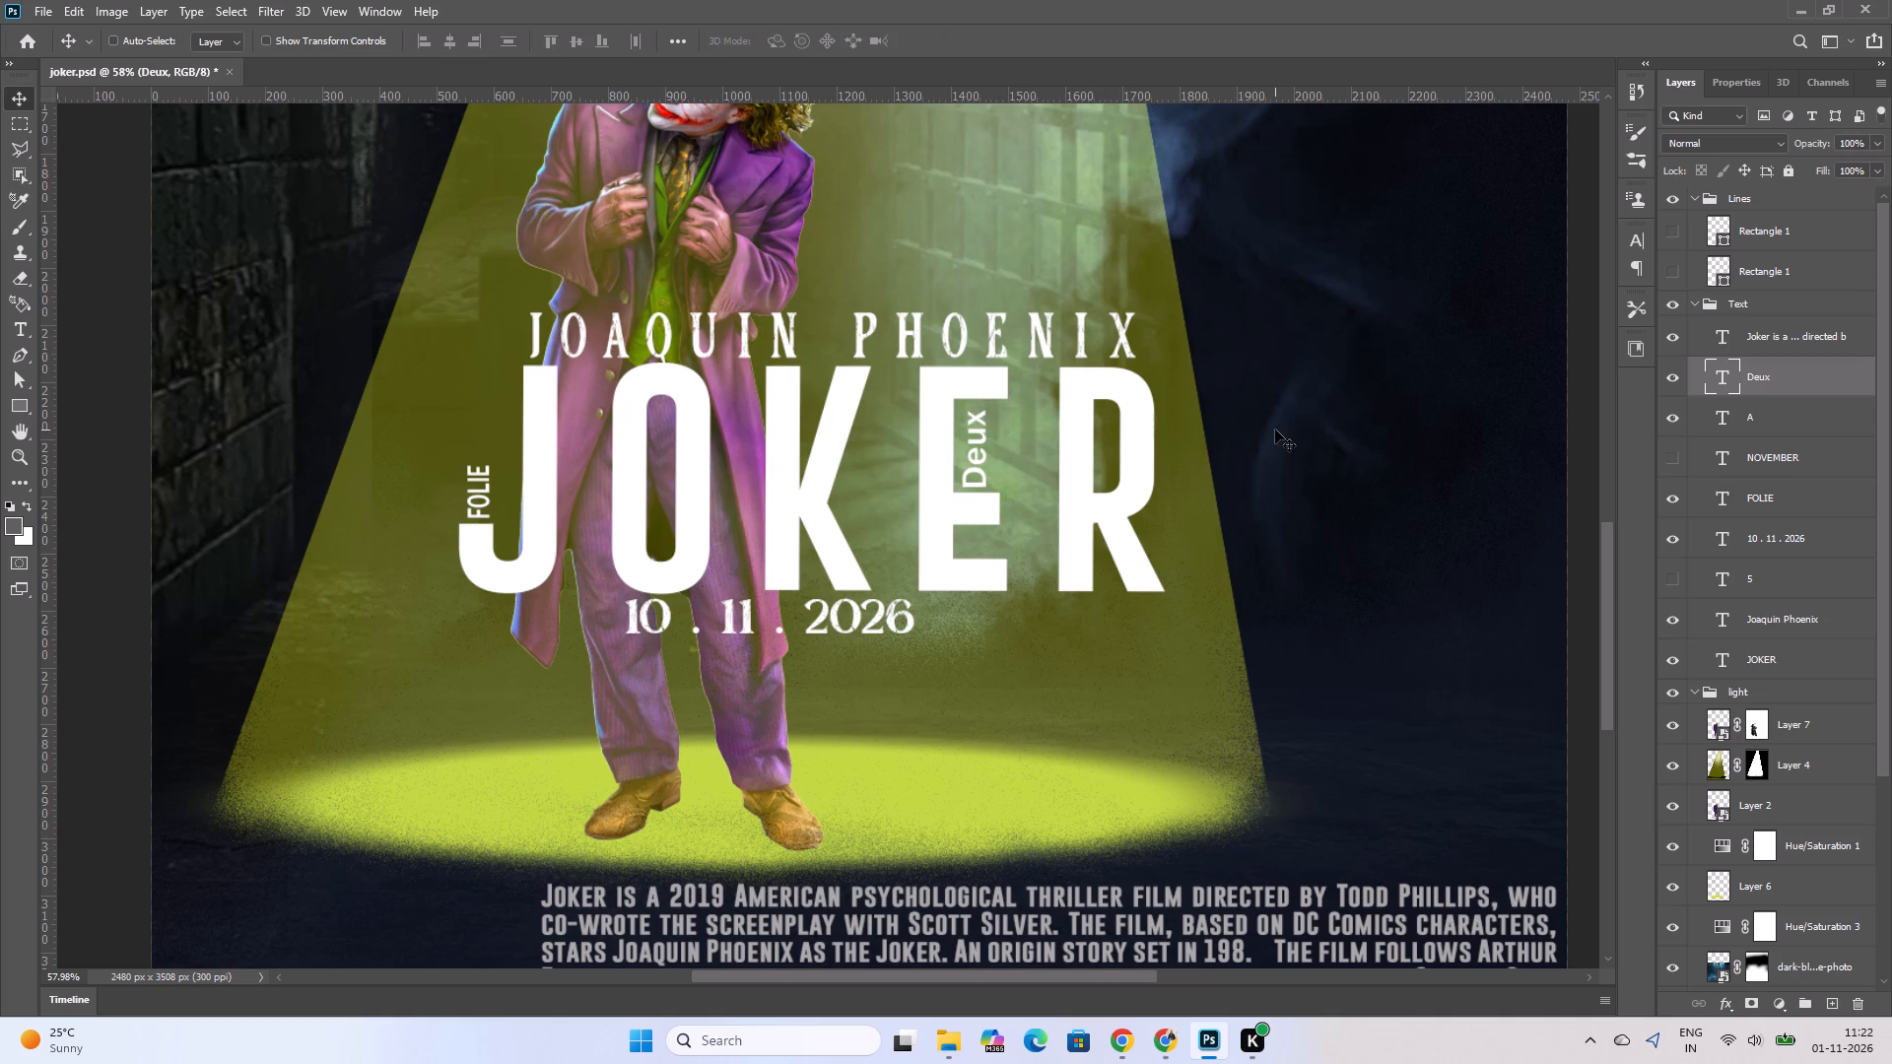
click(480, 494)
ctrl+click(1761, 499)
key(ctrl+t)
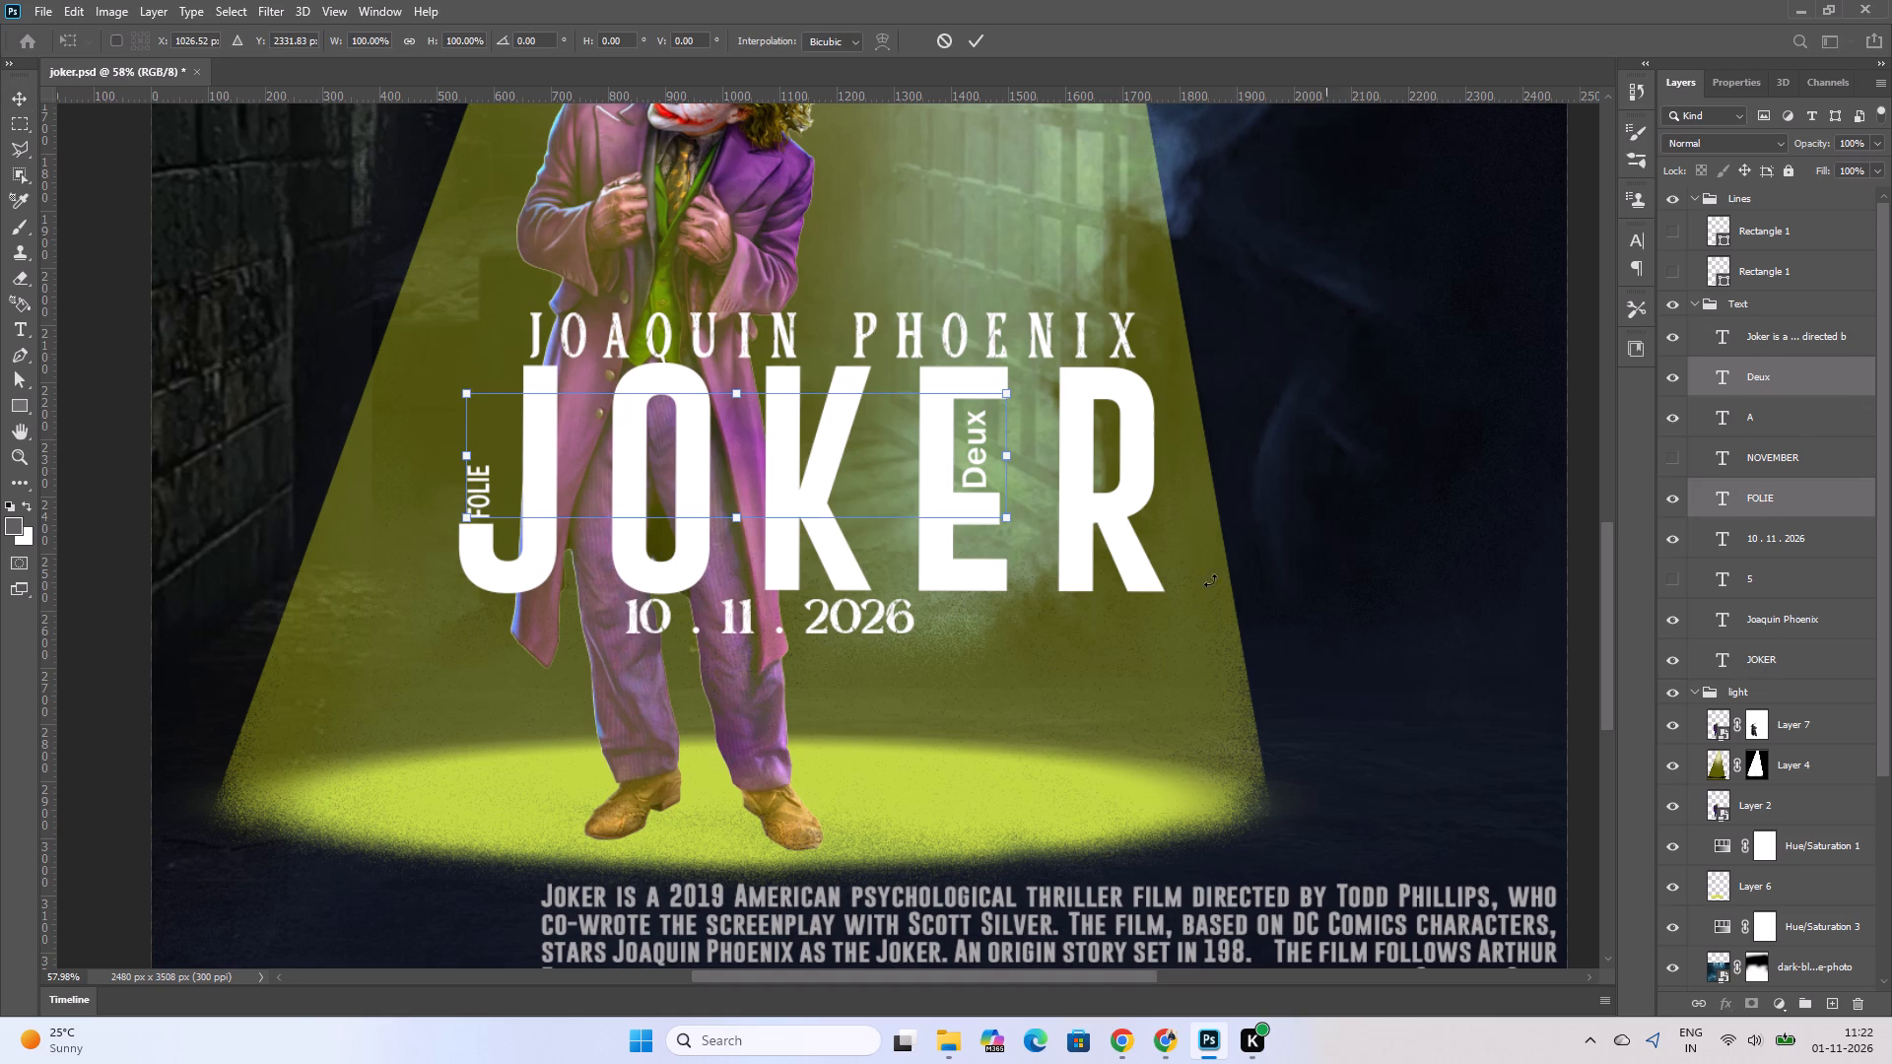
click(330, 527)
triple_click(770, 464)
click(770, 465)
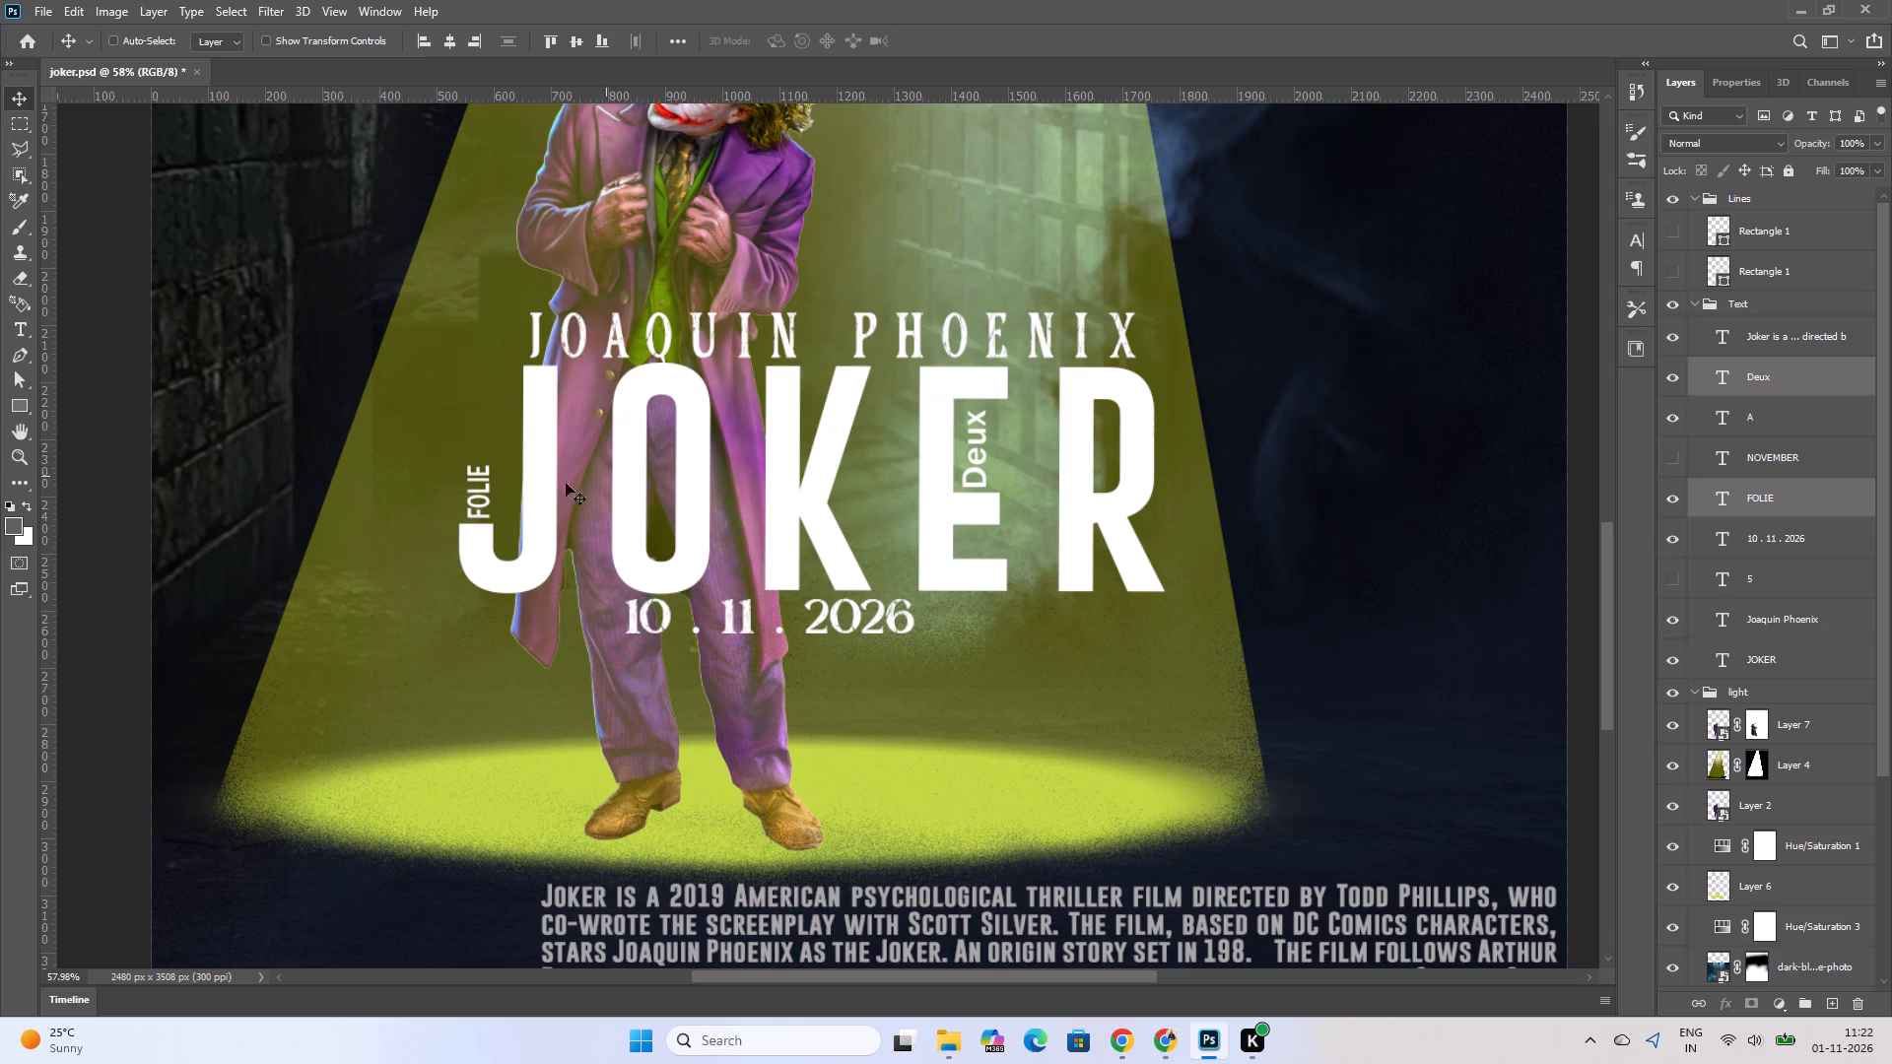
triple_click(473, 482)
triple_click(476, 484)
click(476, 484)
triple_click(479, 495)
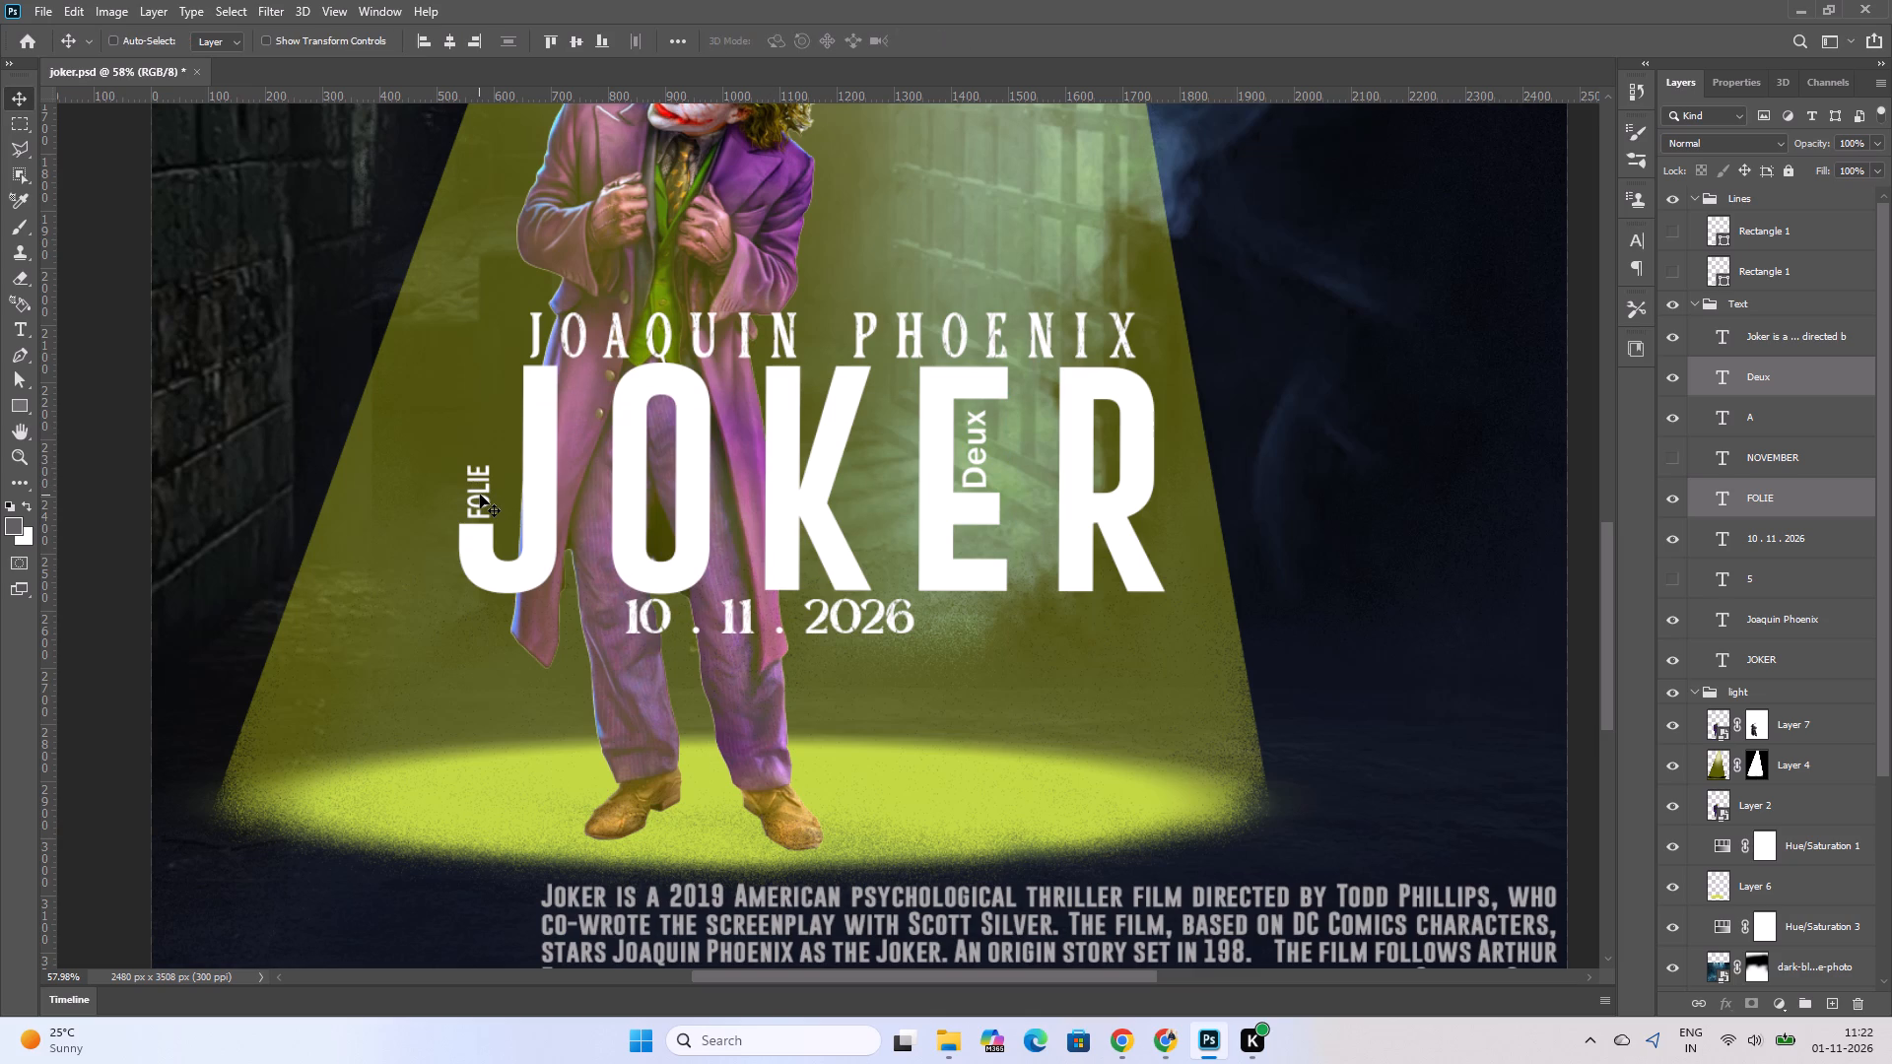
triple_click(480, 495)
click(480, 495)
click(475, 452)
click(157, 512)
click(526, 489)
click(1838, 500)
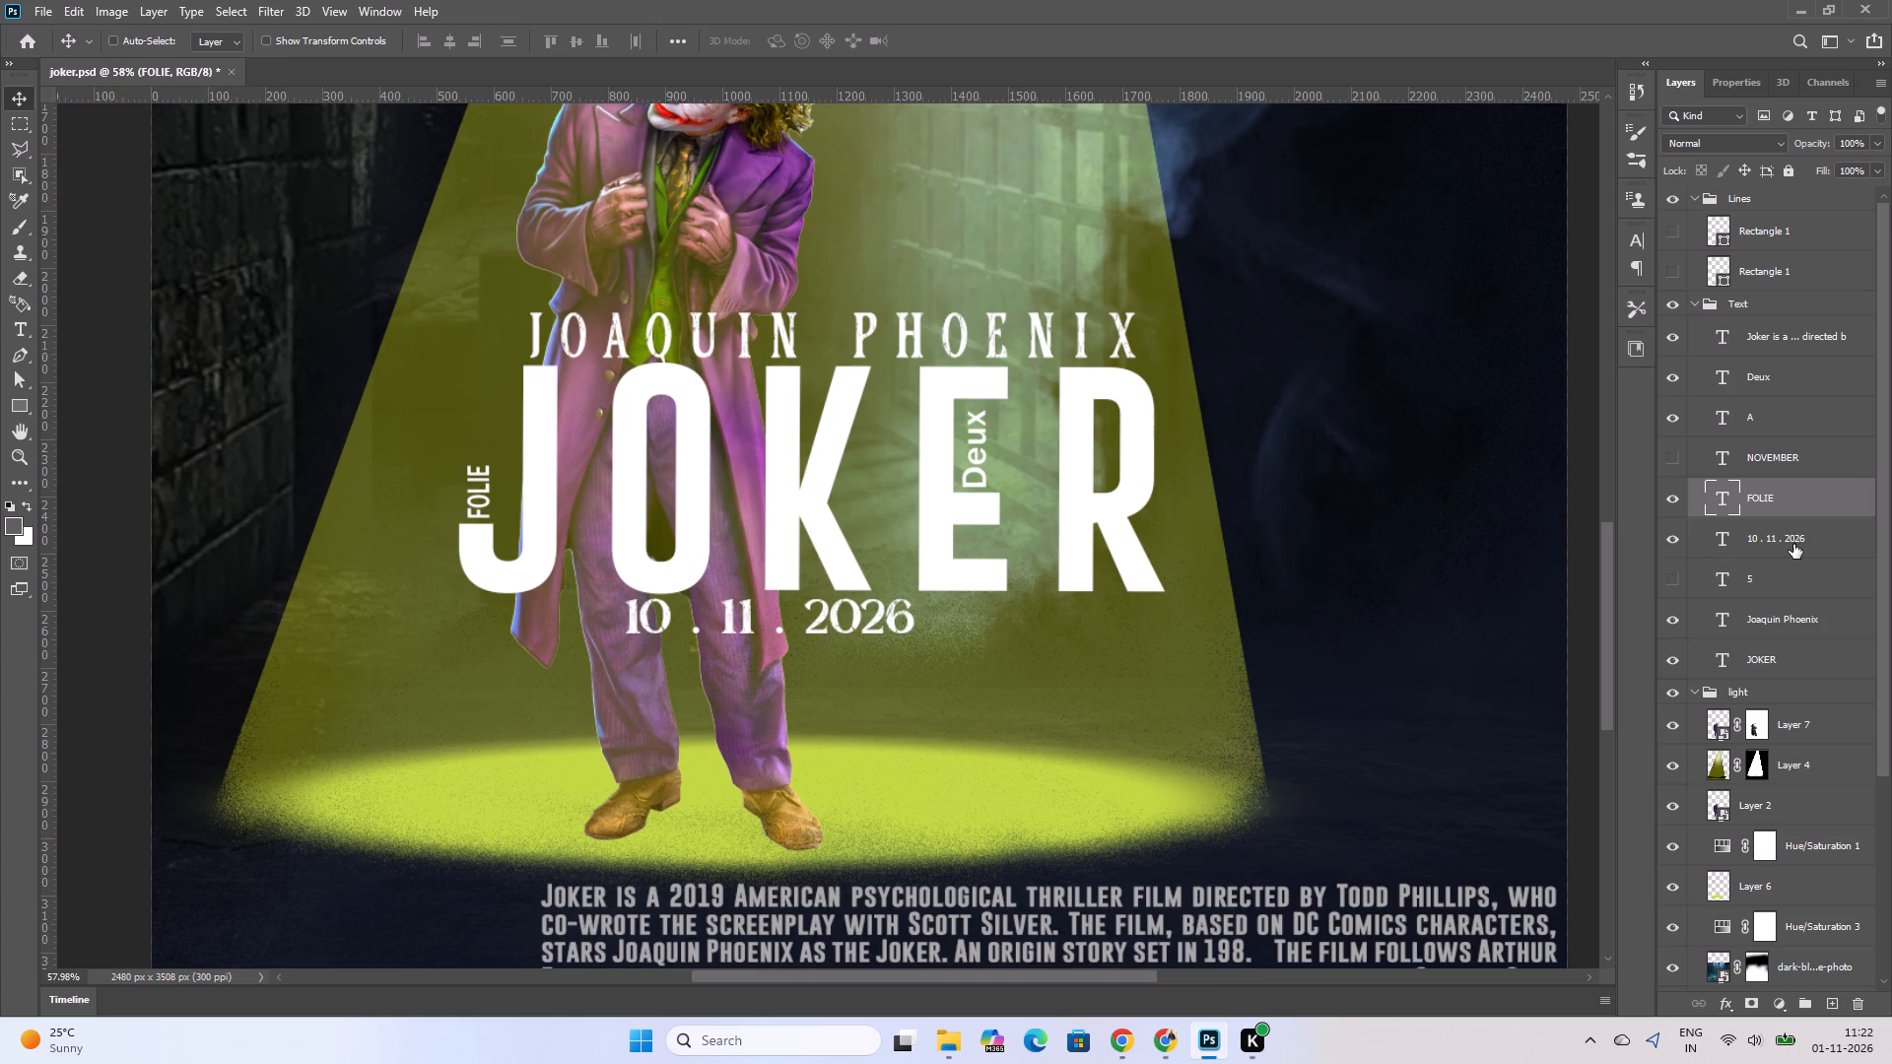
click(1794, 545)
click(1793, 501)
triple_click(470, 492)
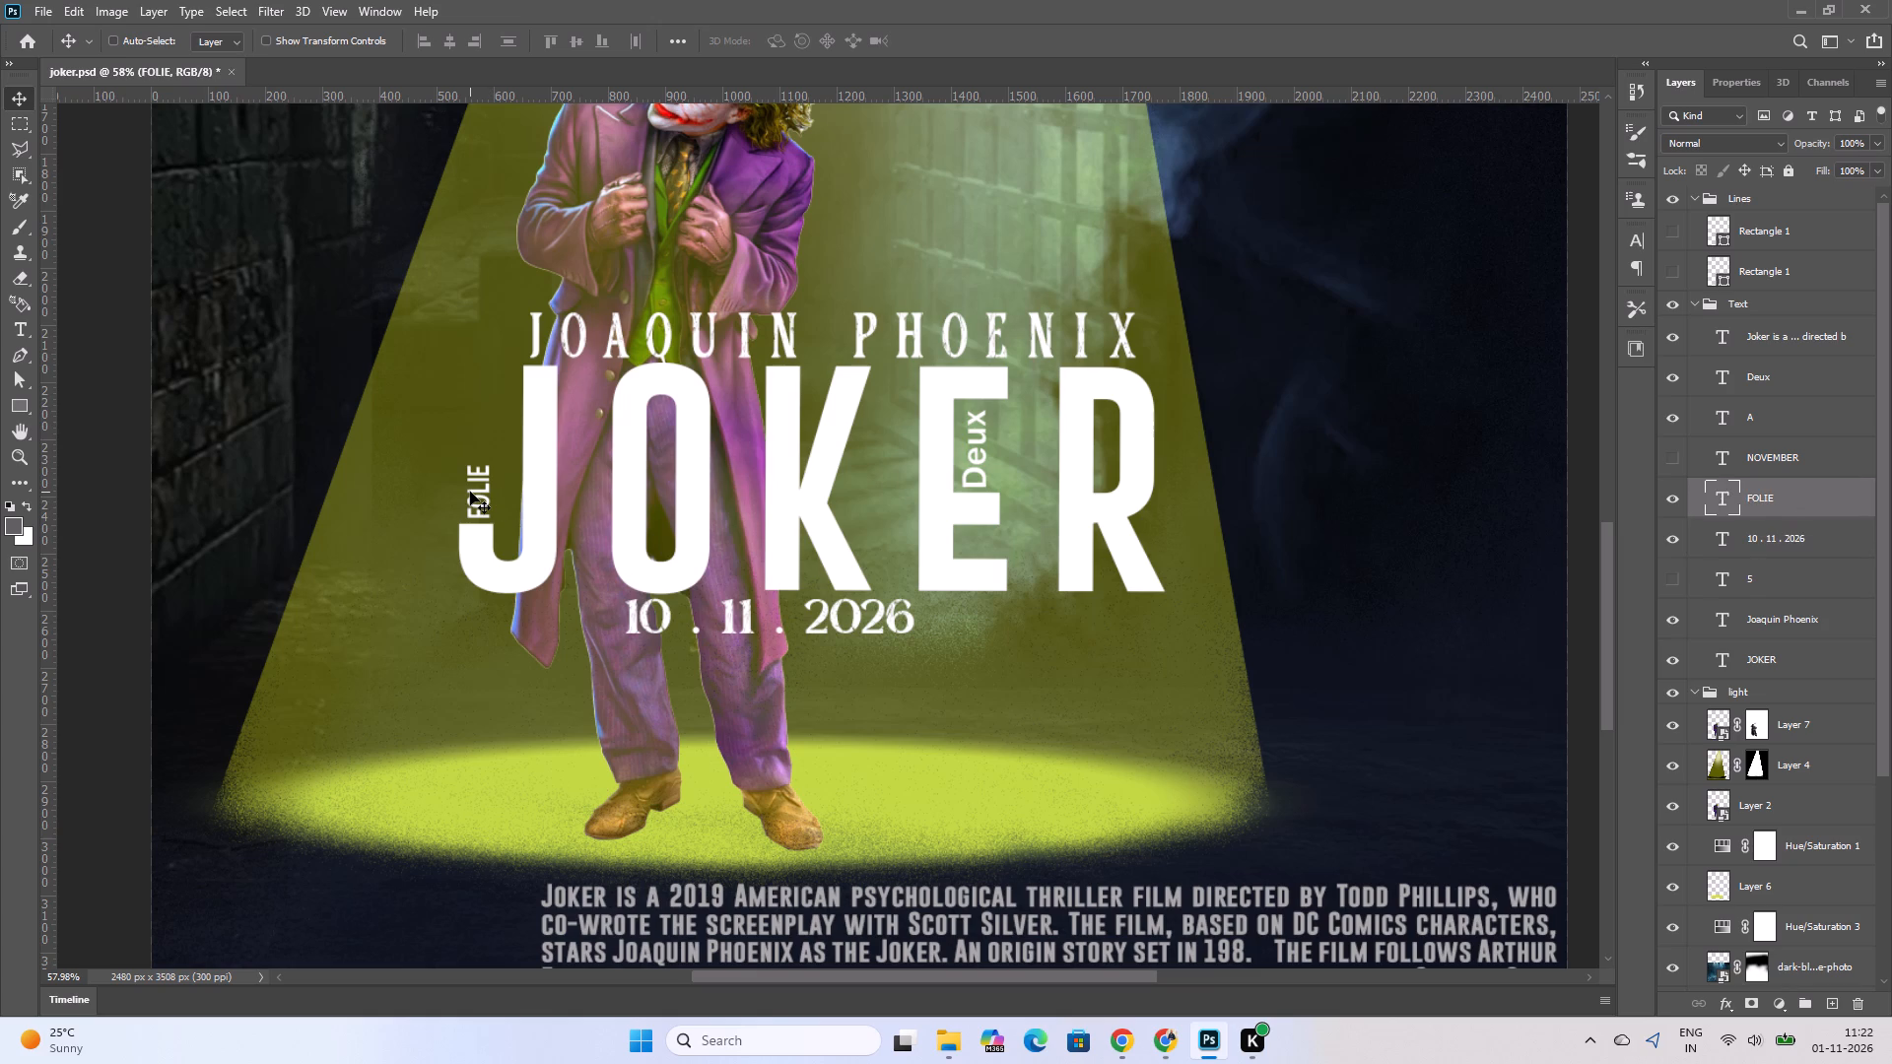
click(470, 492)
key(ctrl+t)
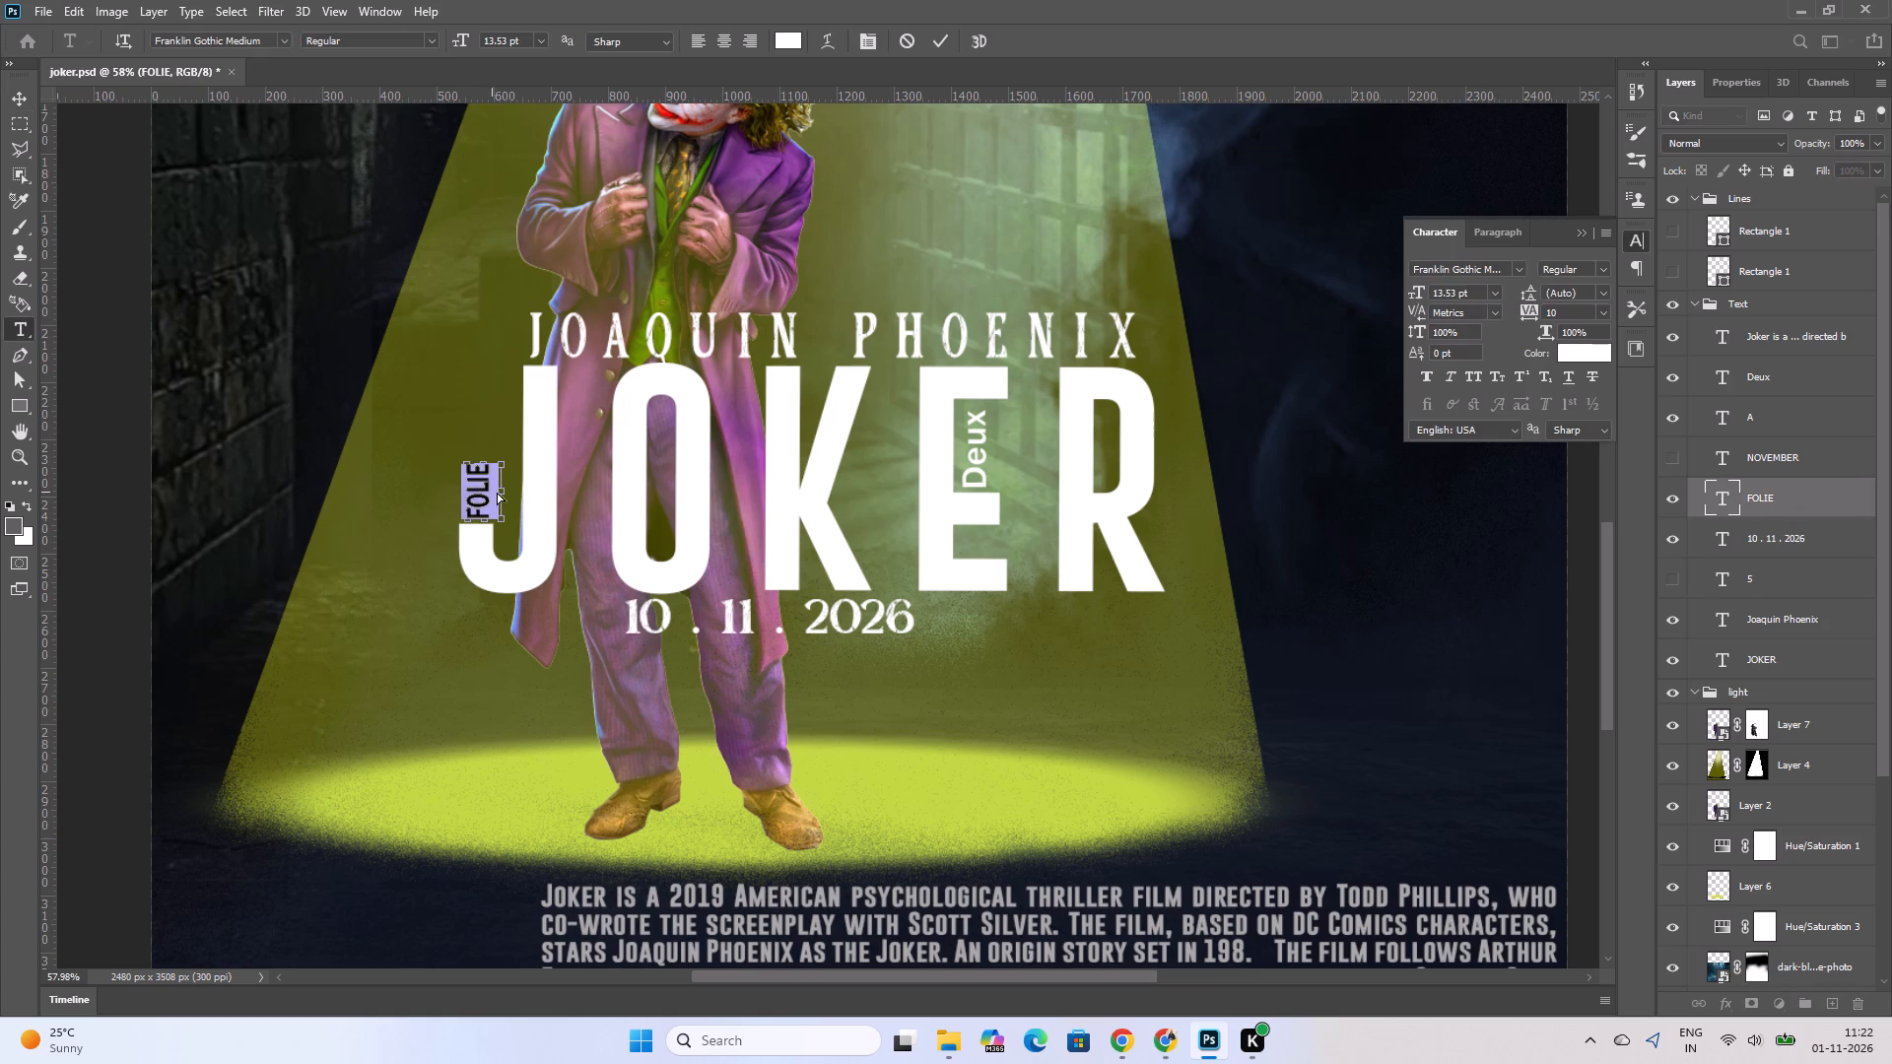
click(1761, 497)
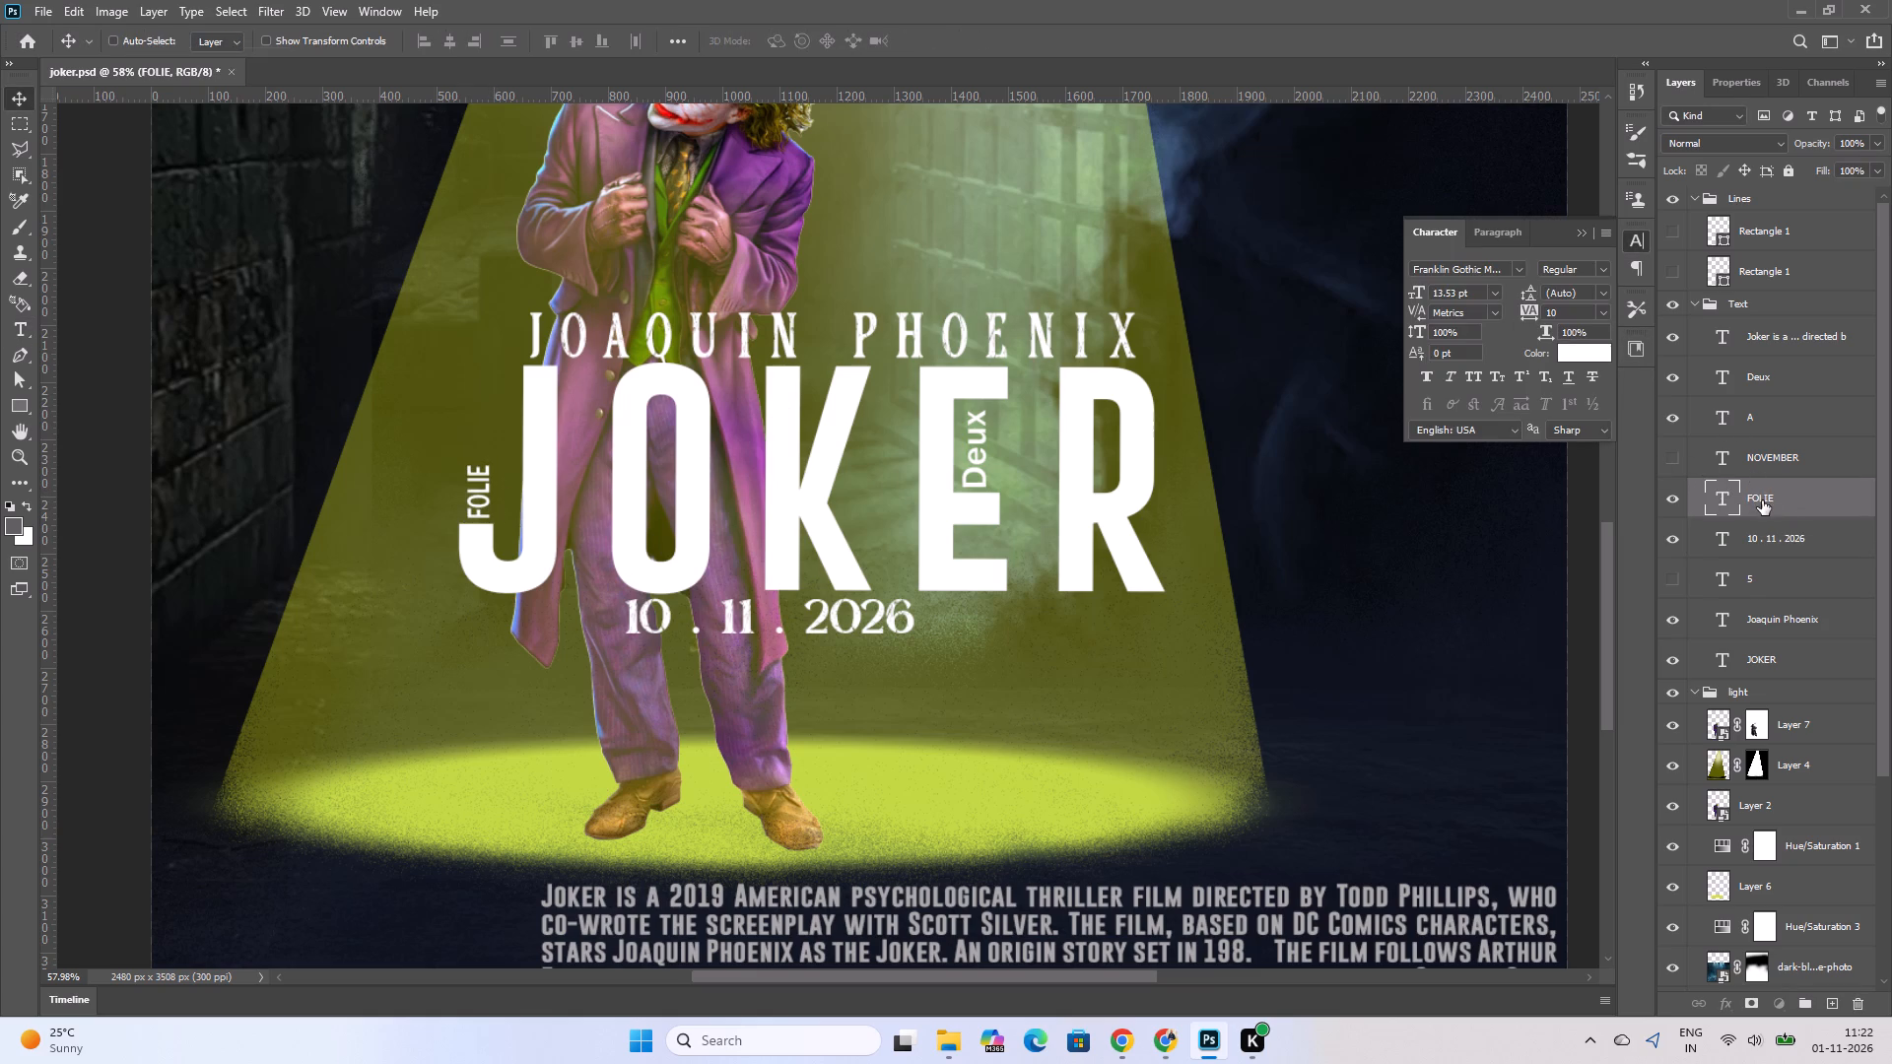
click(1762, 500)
Enlarge the FOLIE text beside the J of JOKER to about 142% width and 186% height.
click(1832, 503)
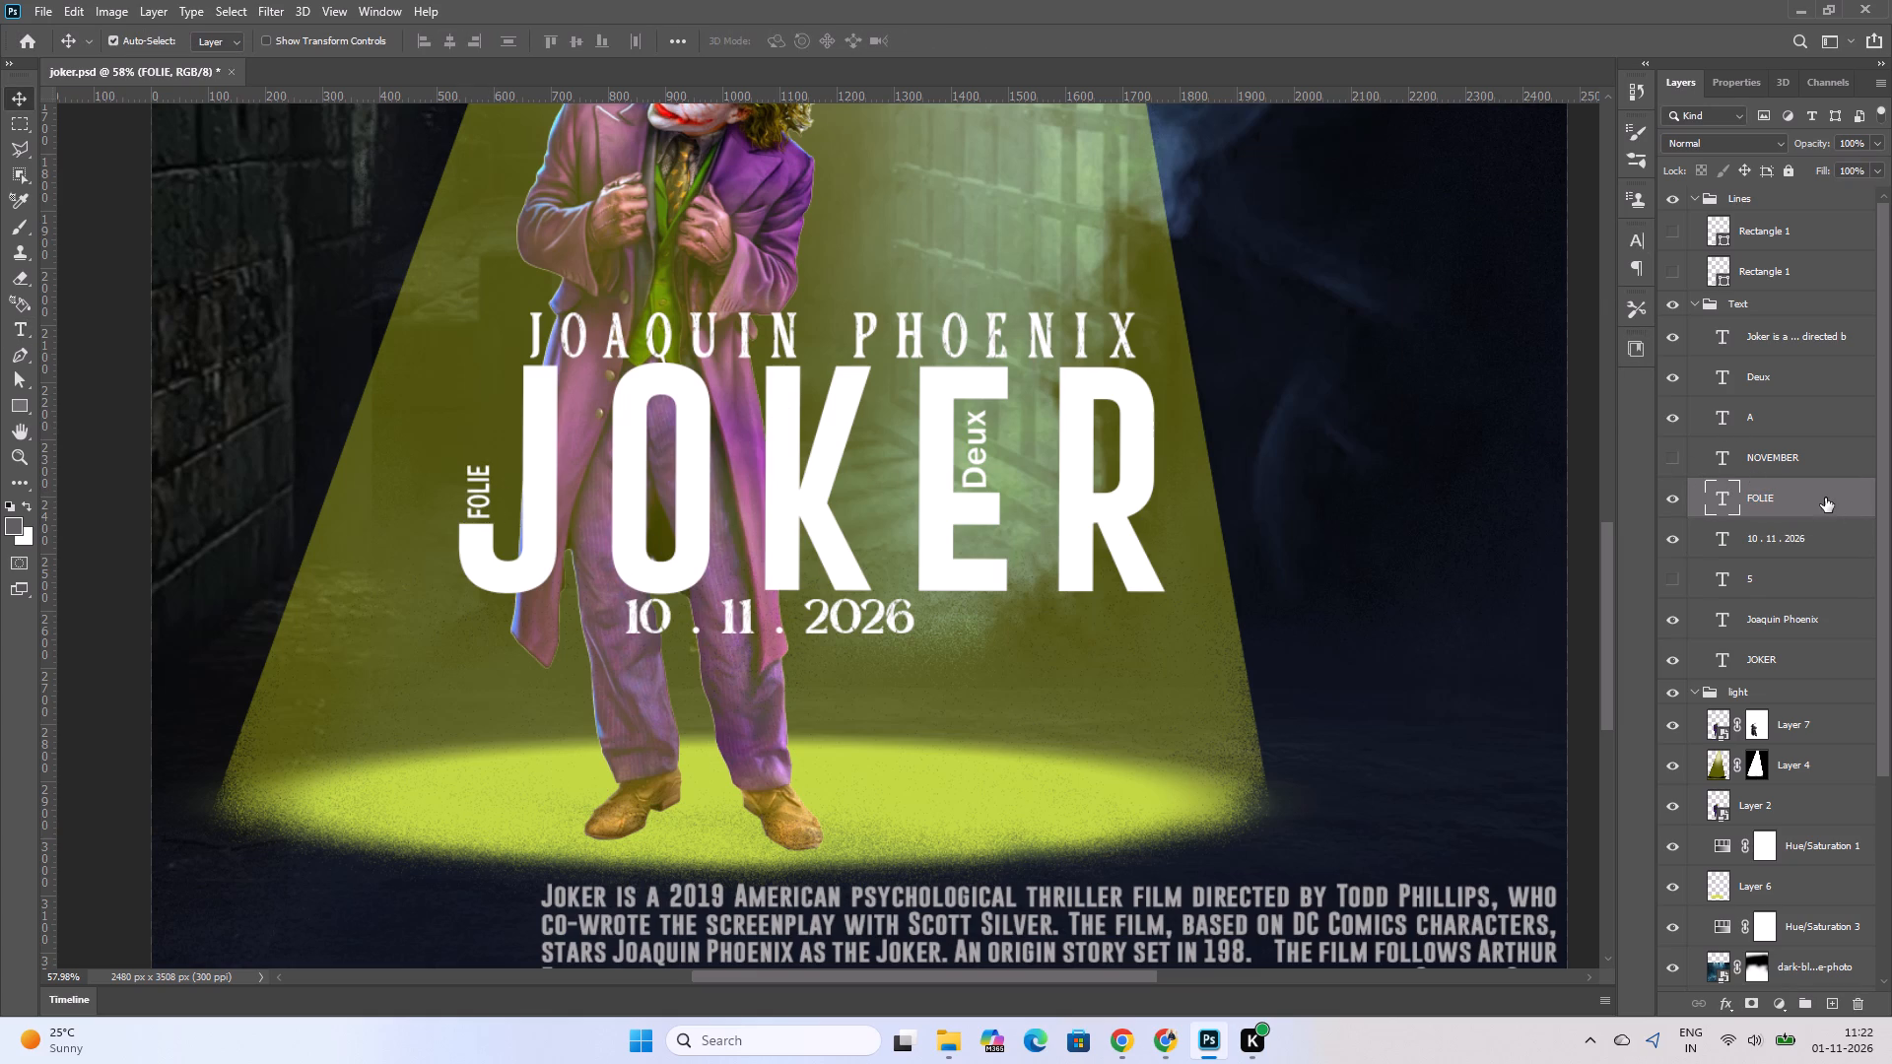
key(ctrl+t)
drag(477, 463, 477, 449)
drag(461, 486, 449, 486)
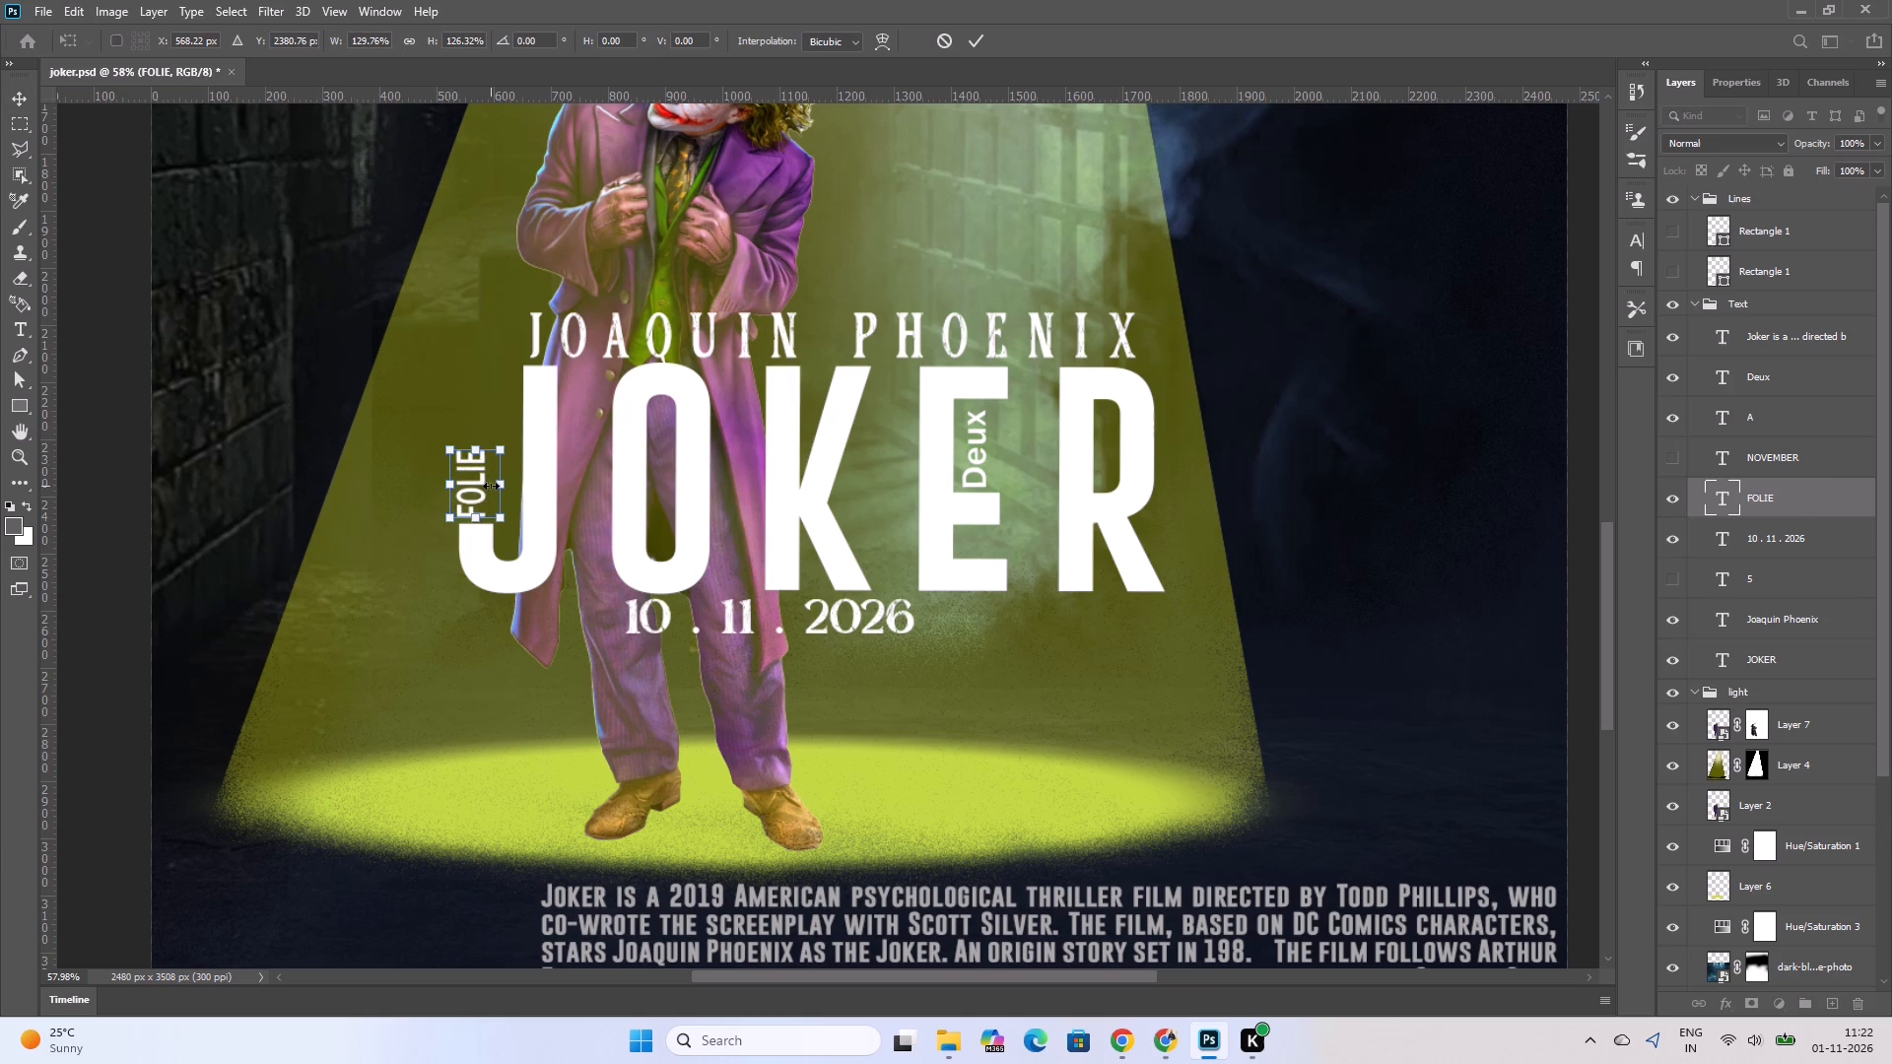
click(506, 485)
drag(496, 486, 507, 490)
drag(476, 446, 482, 431)
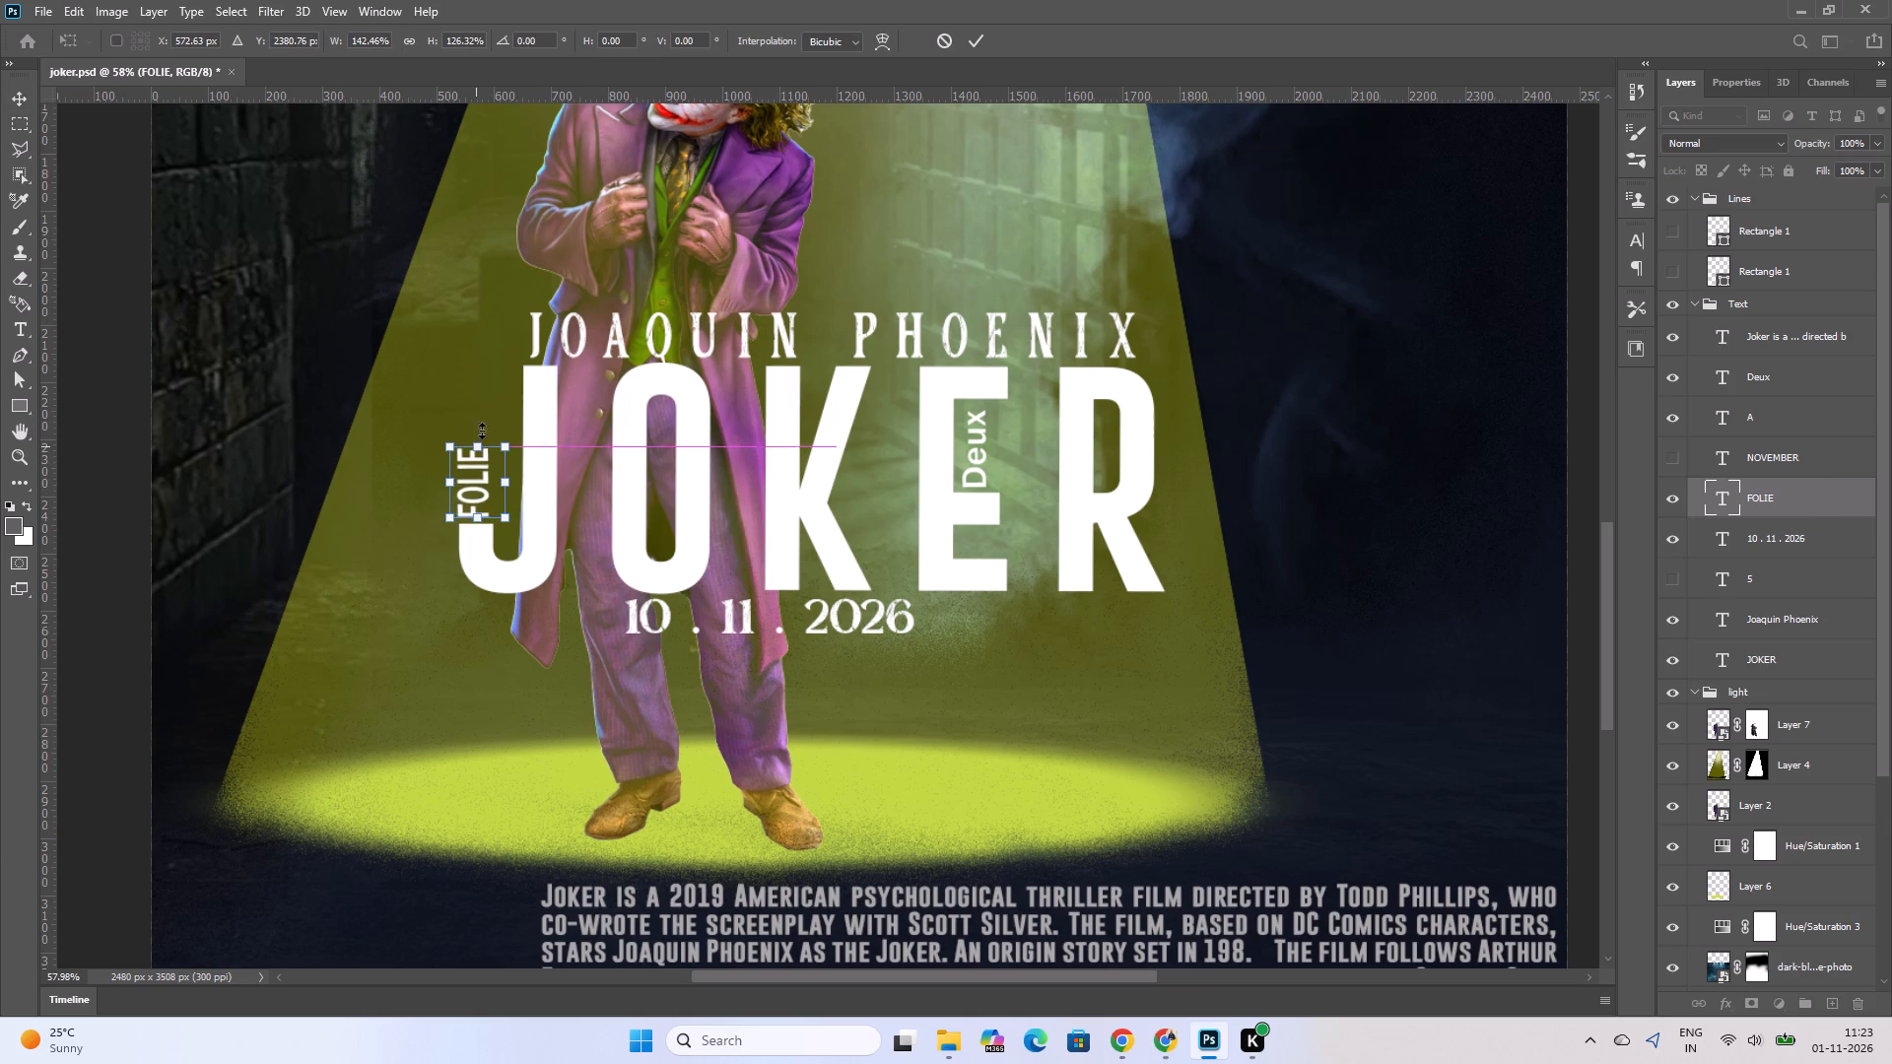
drag(482, 431, 482, 414)
Reposition the enlarged FOLIE text so it sits just above the hook of the J, and apply the transform.
click(482, 478)
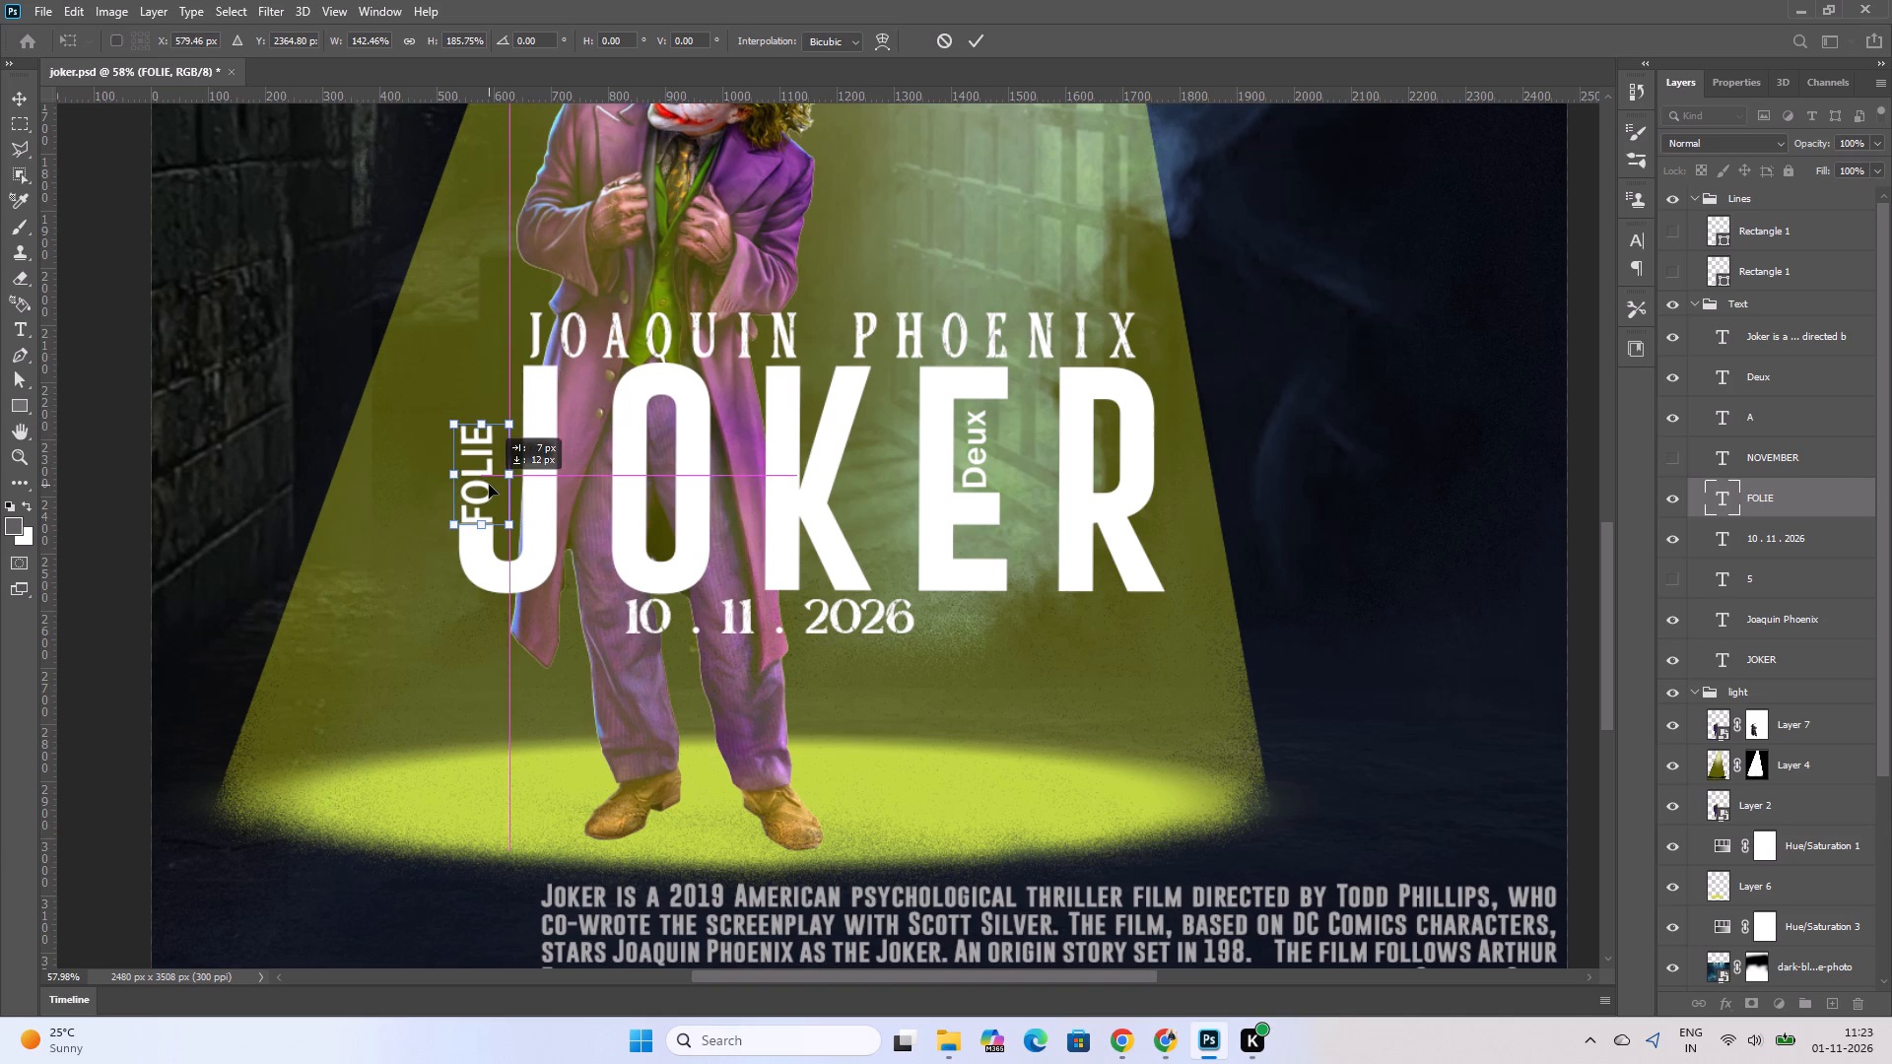
click(430, 541)
key(Up)
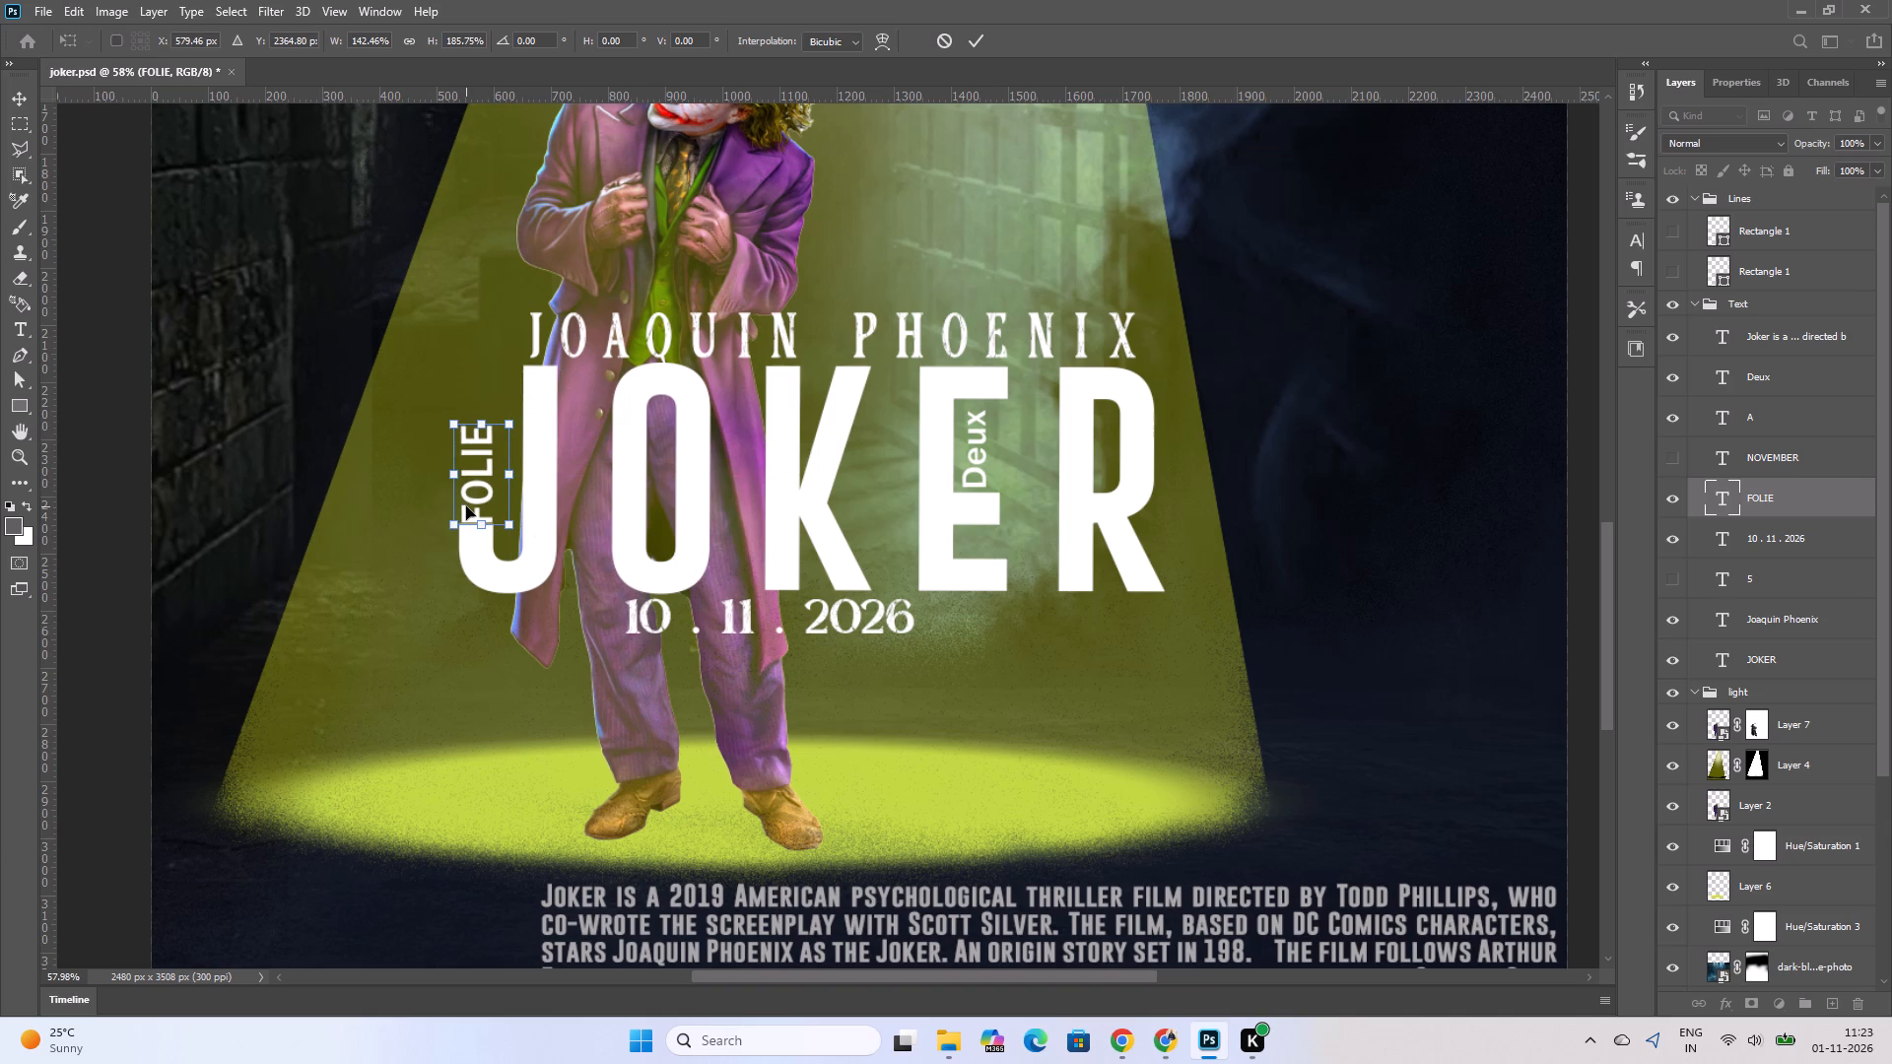
key(Up)
key(Up)
key(Up)
key(Right)
key(Left)
key(Down)
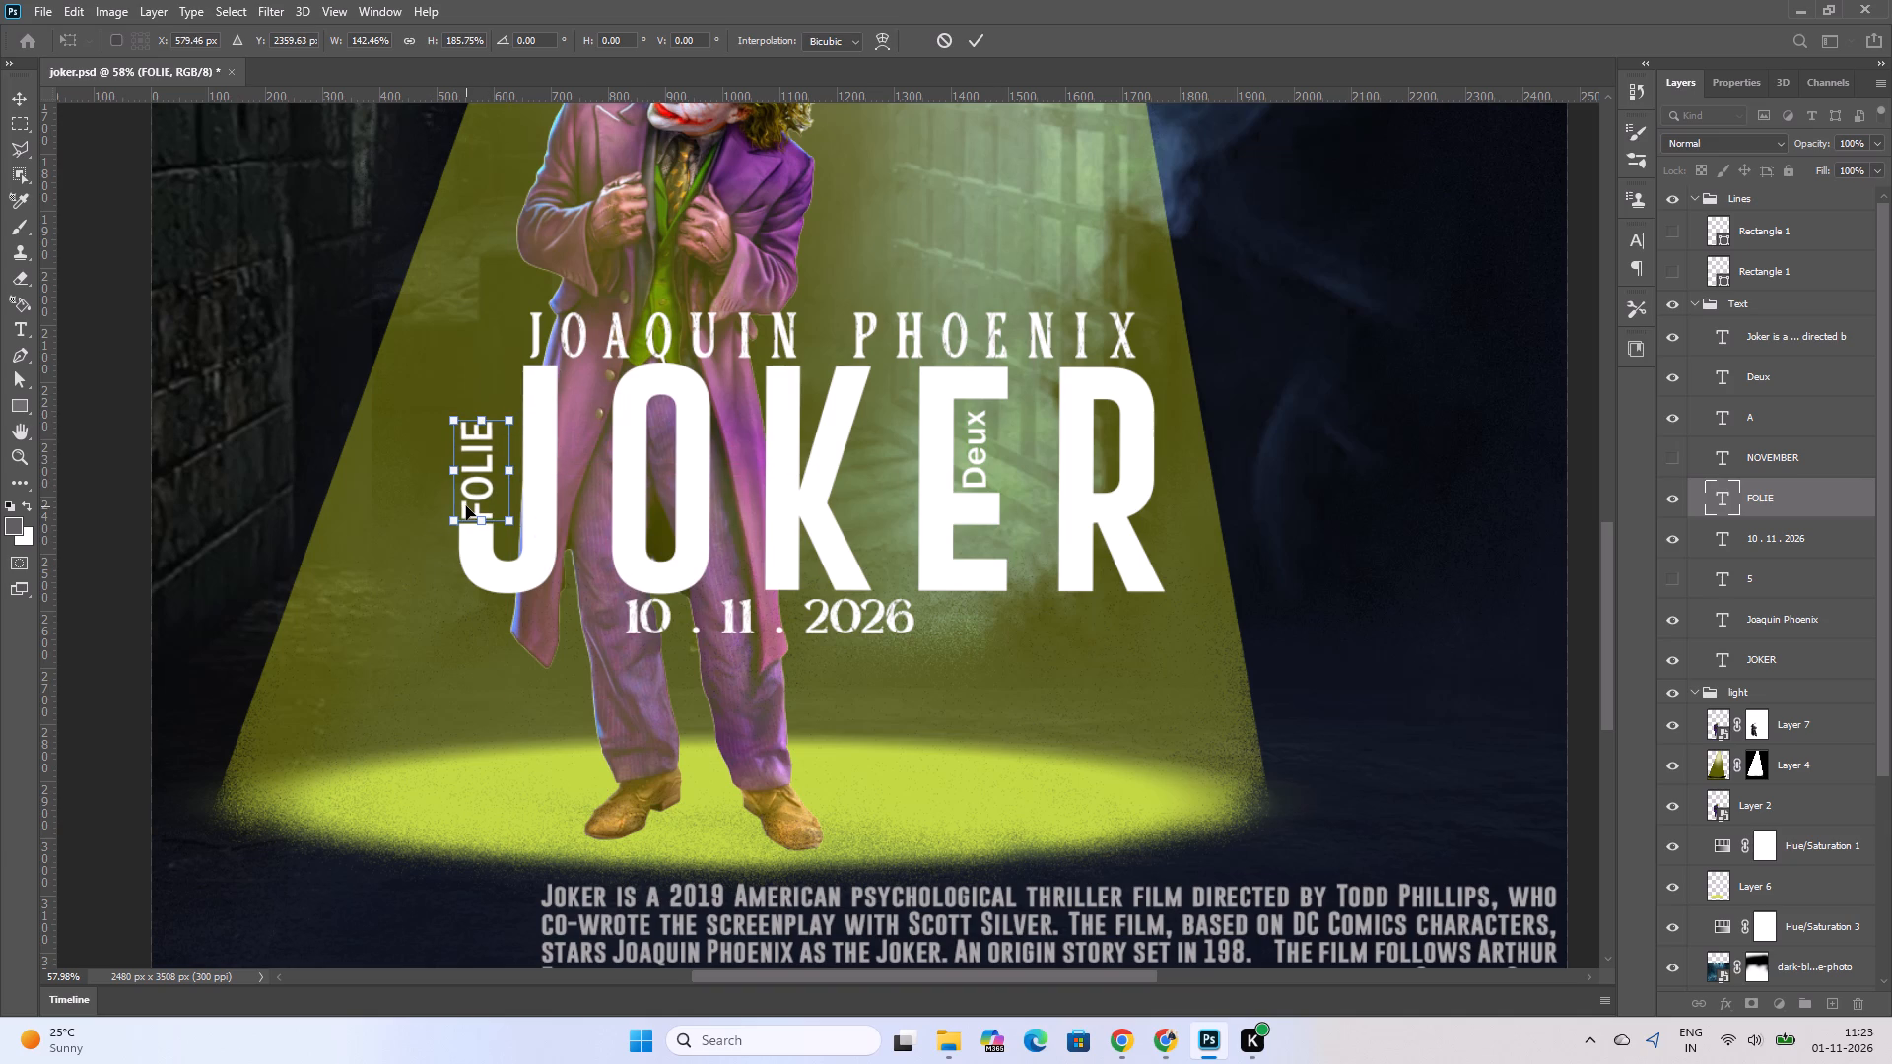
key(Up)
key(Up)
key(Down)
click(991, 29)
drag(971, 33, 972, 41)
click(1376, 407)
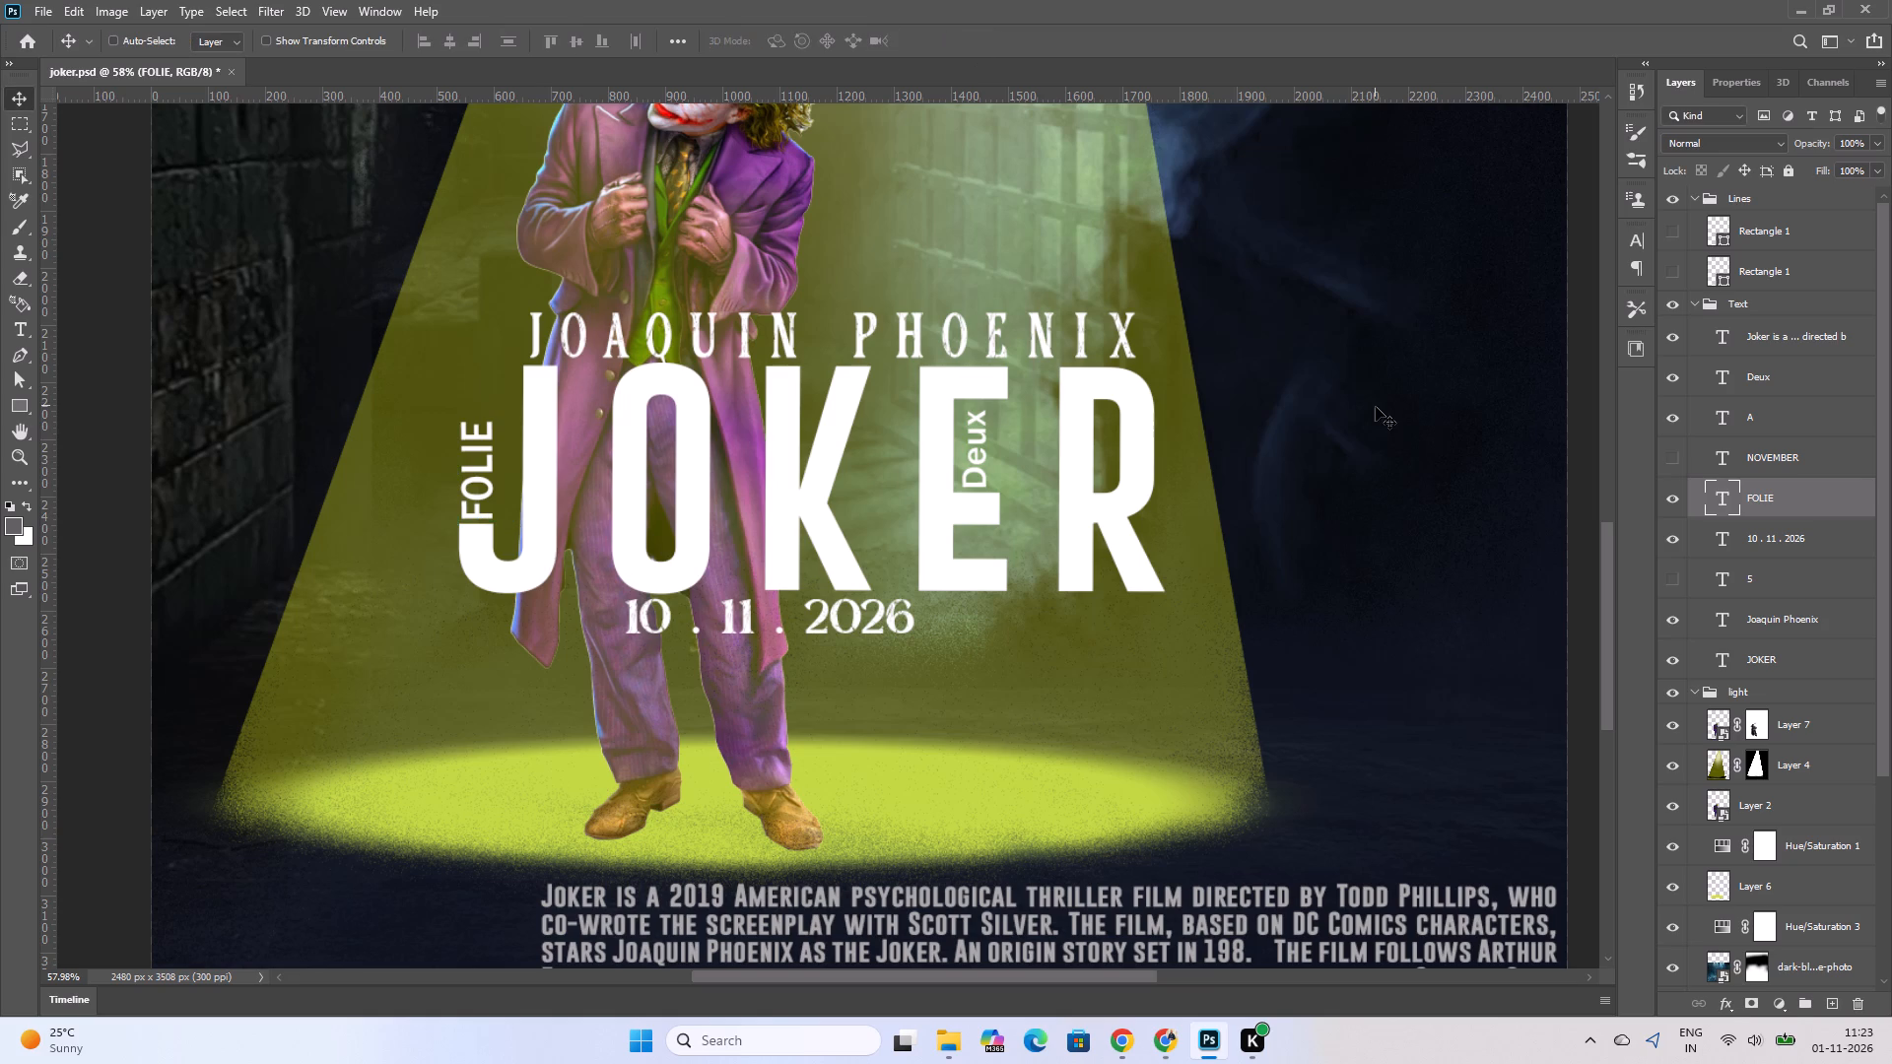
Scale the FOLIE text down proportionally to about 77%, keeping its base just above the hook of the J.
alt+scroll(1313, 444, down, 10)
alt+scroll(1280, 528, down, 1)
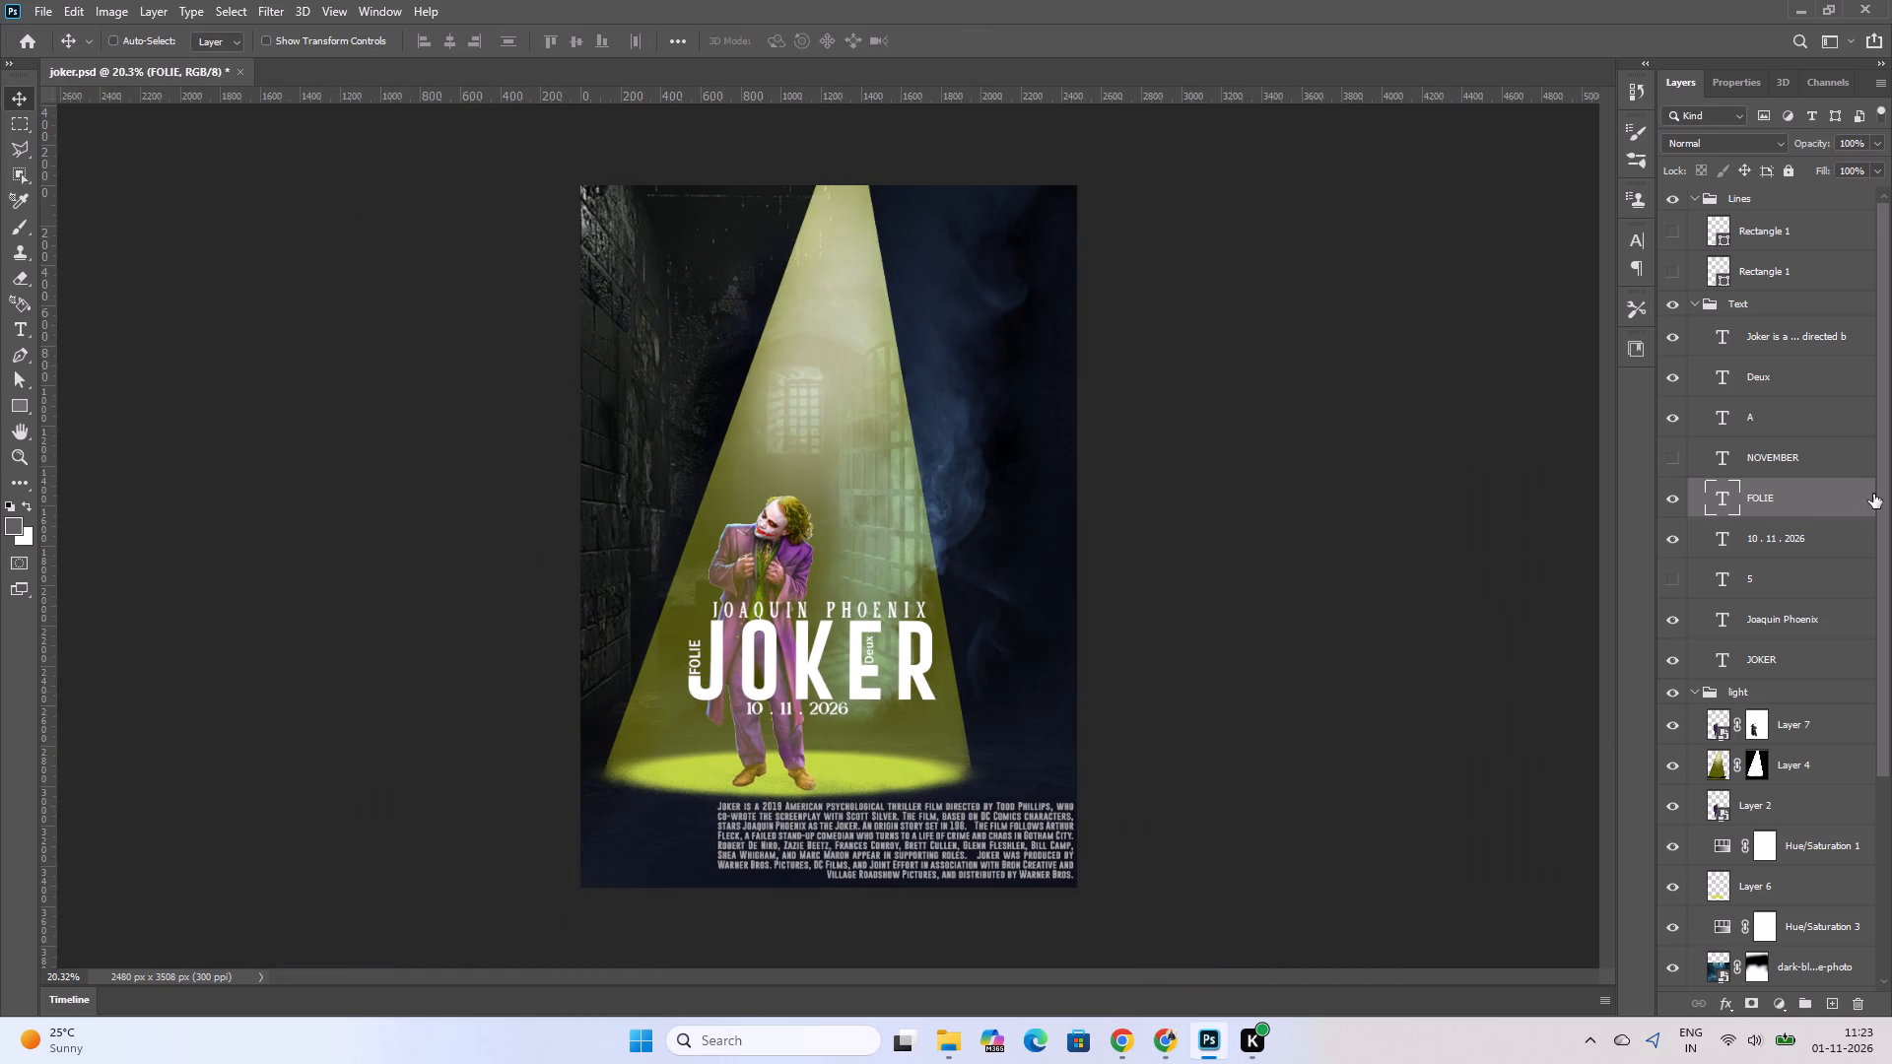
key(ctrl+t)
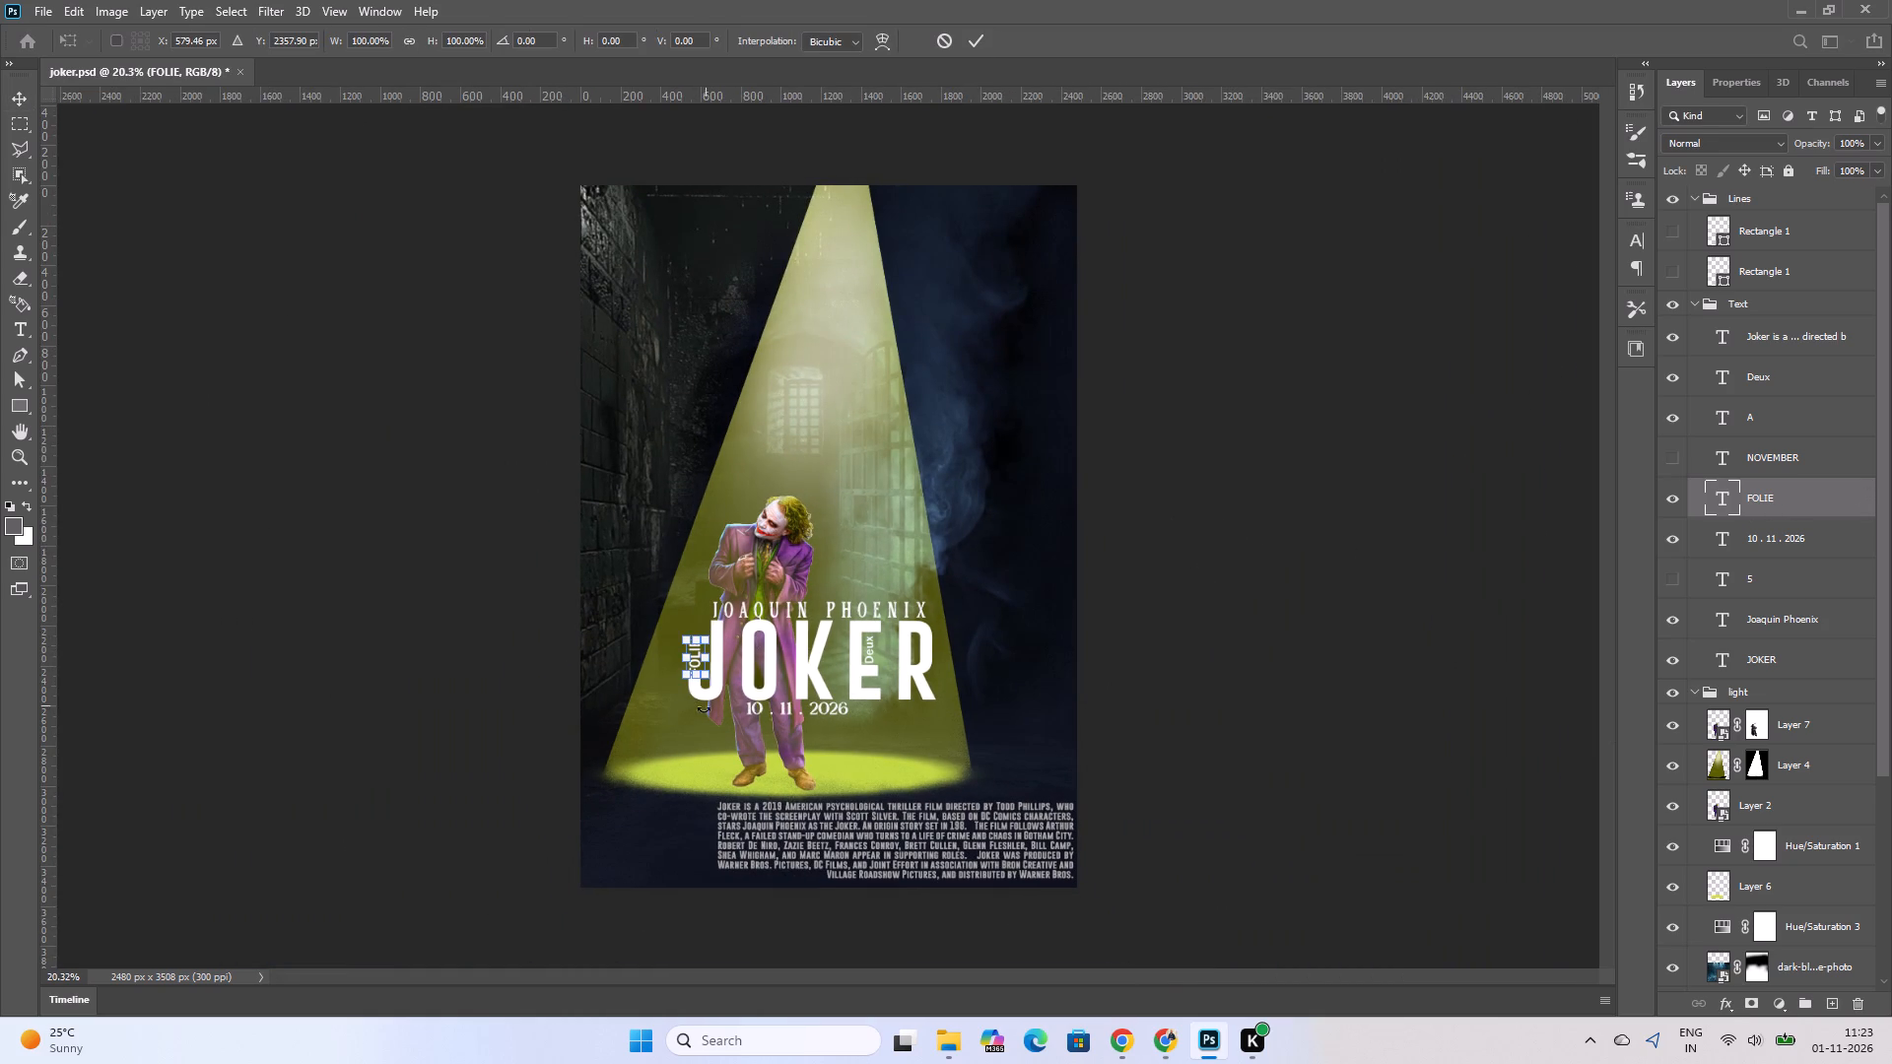
alt+scroll(690, 726, up, 20)
alt+scroll(690, 726, up, 6)
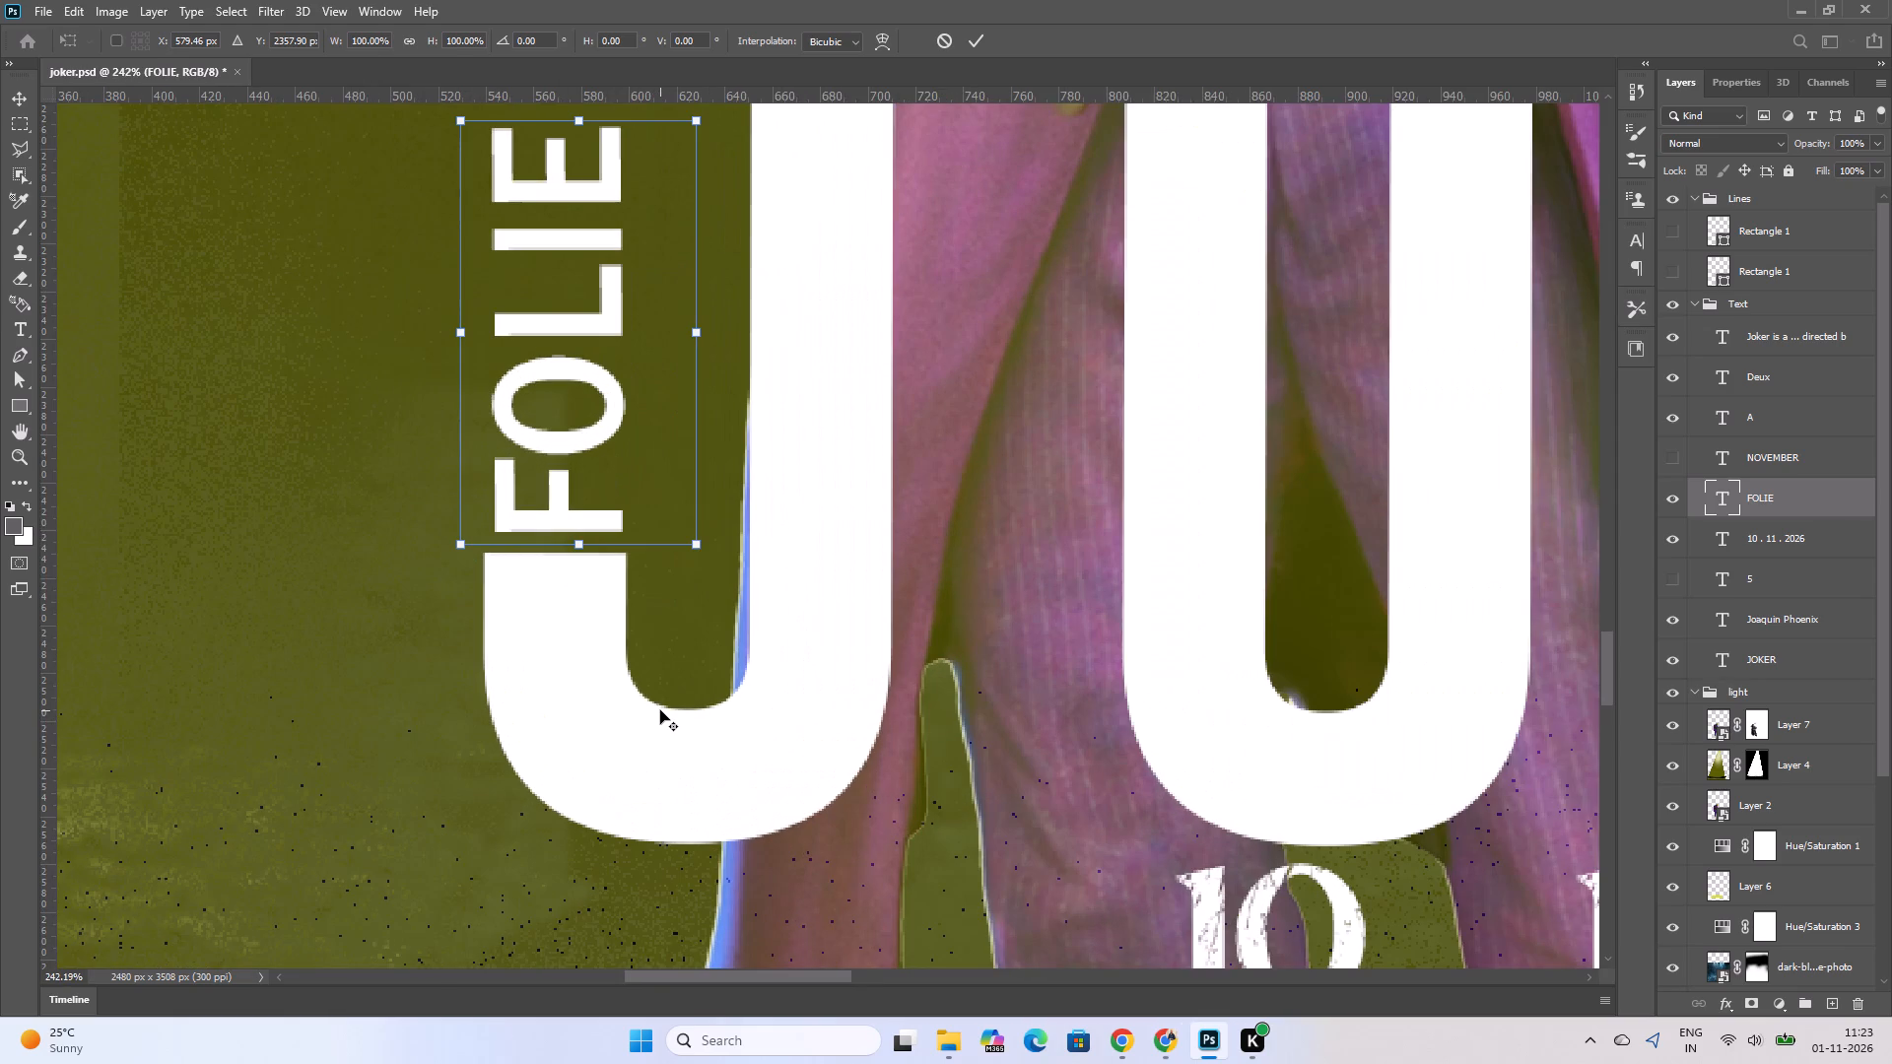
scroll(666, 711, up, 5)
alt+scroll(676, 735, down, 3)
ctrl+scroll(676, 735, down, 3)
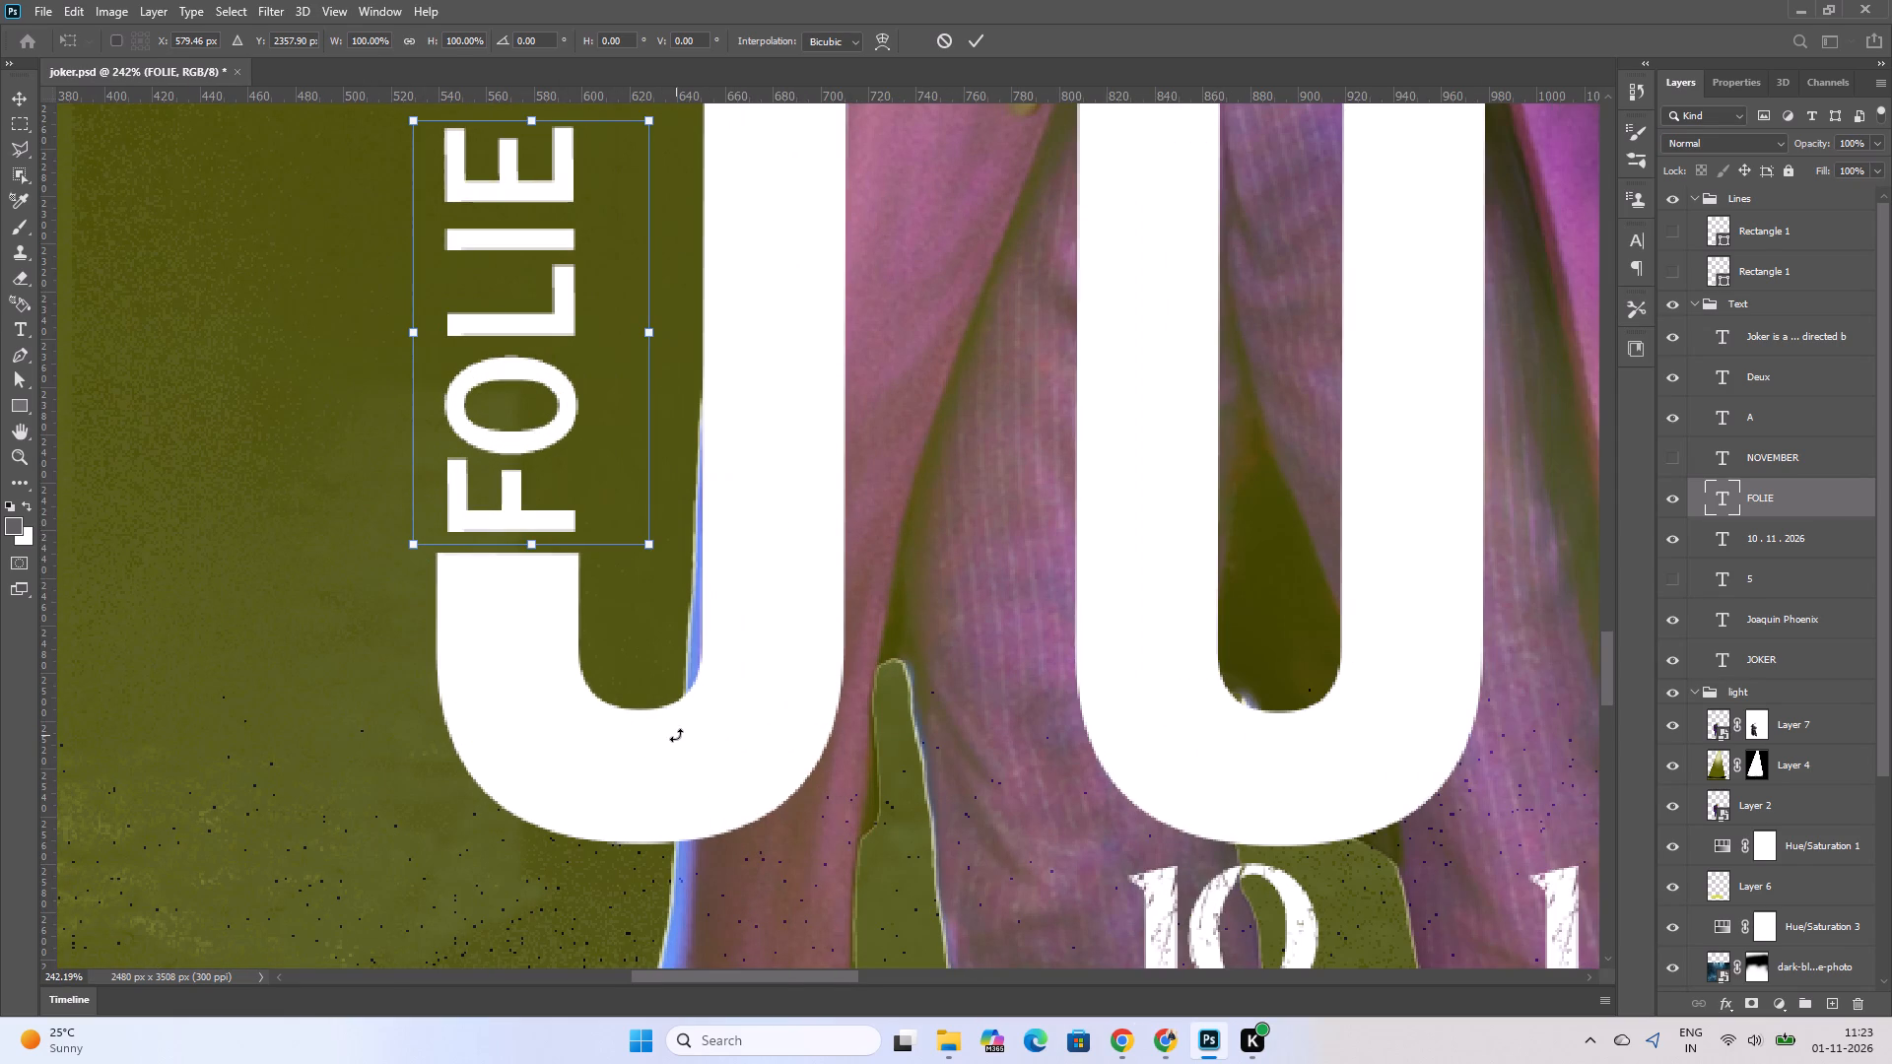
ctrl+scroll(675, 735, up, 4)
alt+scroll(674, 732, down, 4)
shift+drag(539, 314, 537, 316)
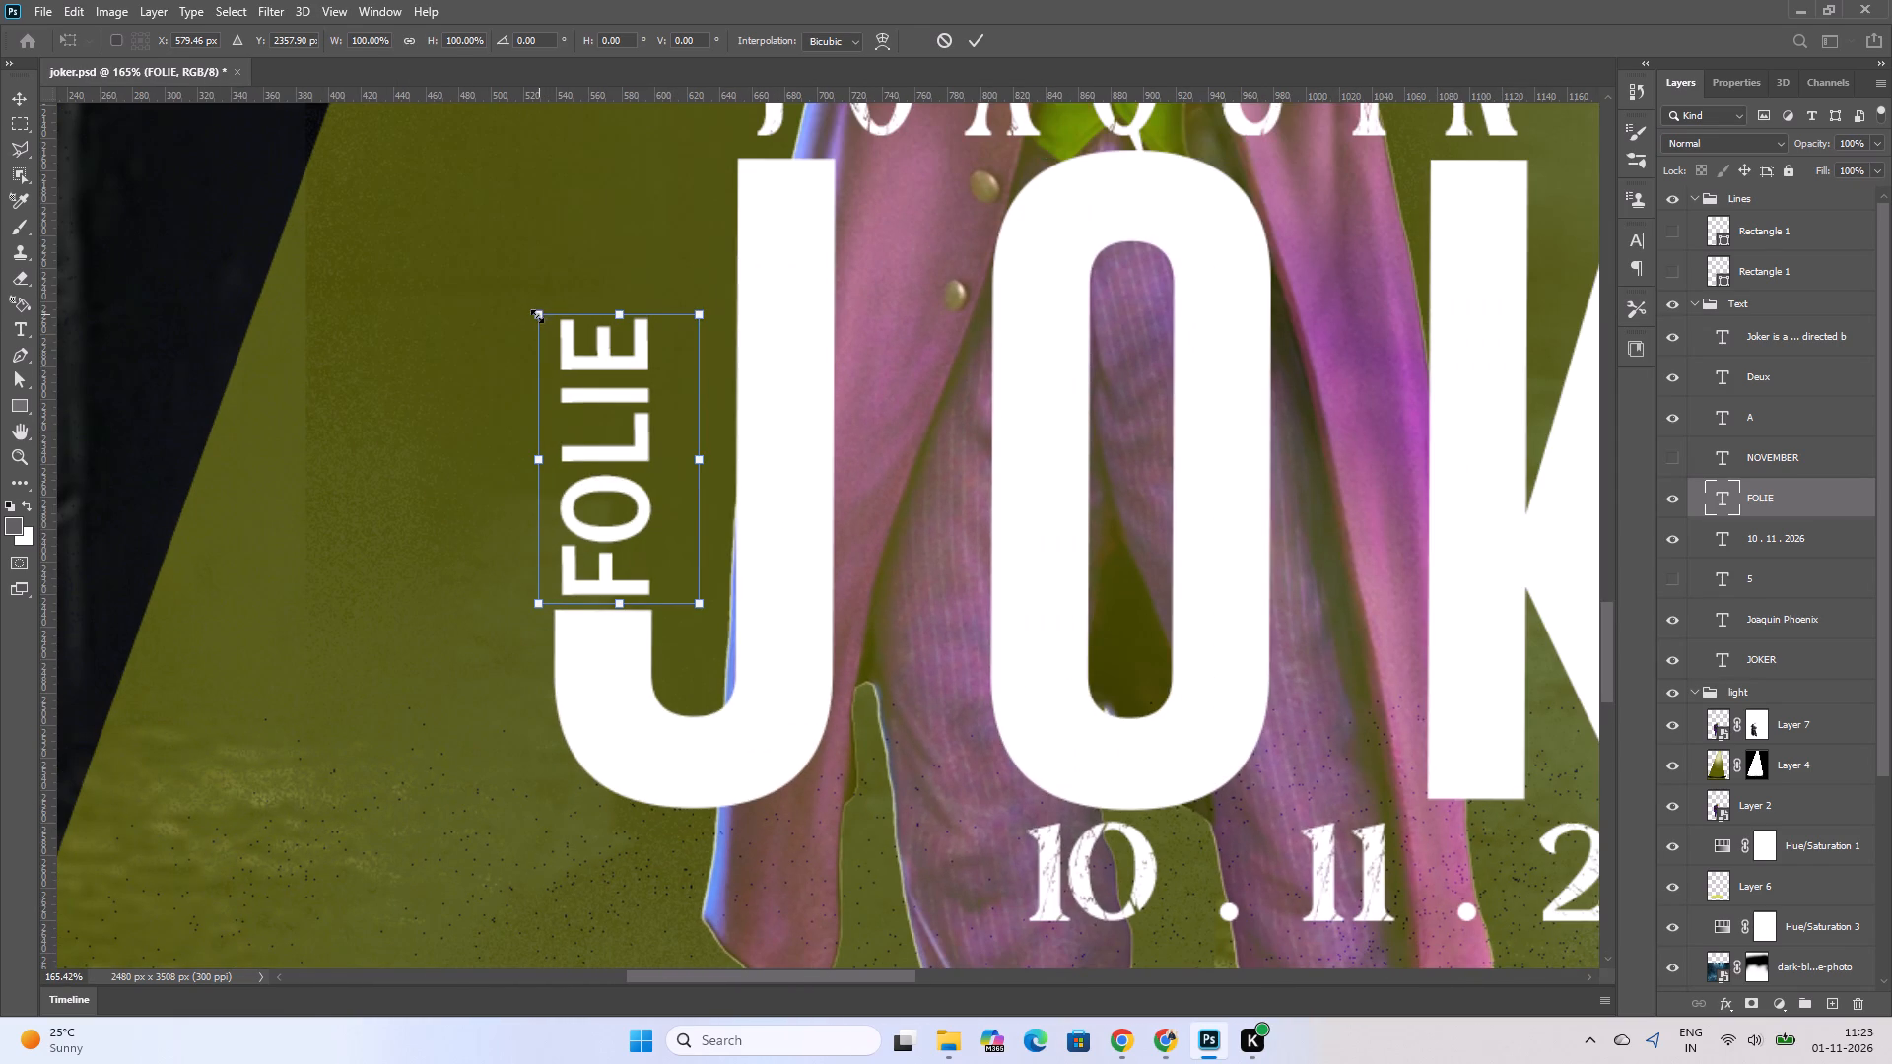
shift+drag(537, 316, 566, 358)
shift+drag(565, 363, 579, 384)
Nudge the FOLIE text left and slightly down to centre it over the tip of the J's hook, and apply the transform.
key(Left)
key(Left)
key(Left)
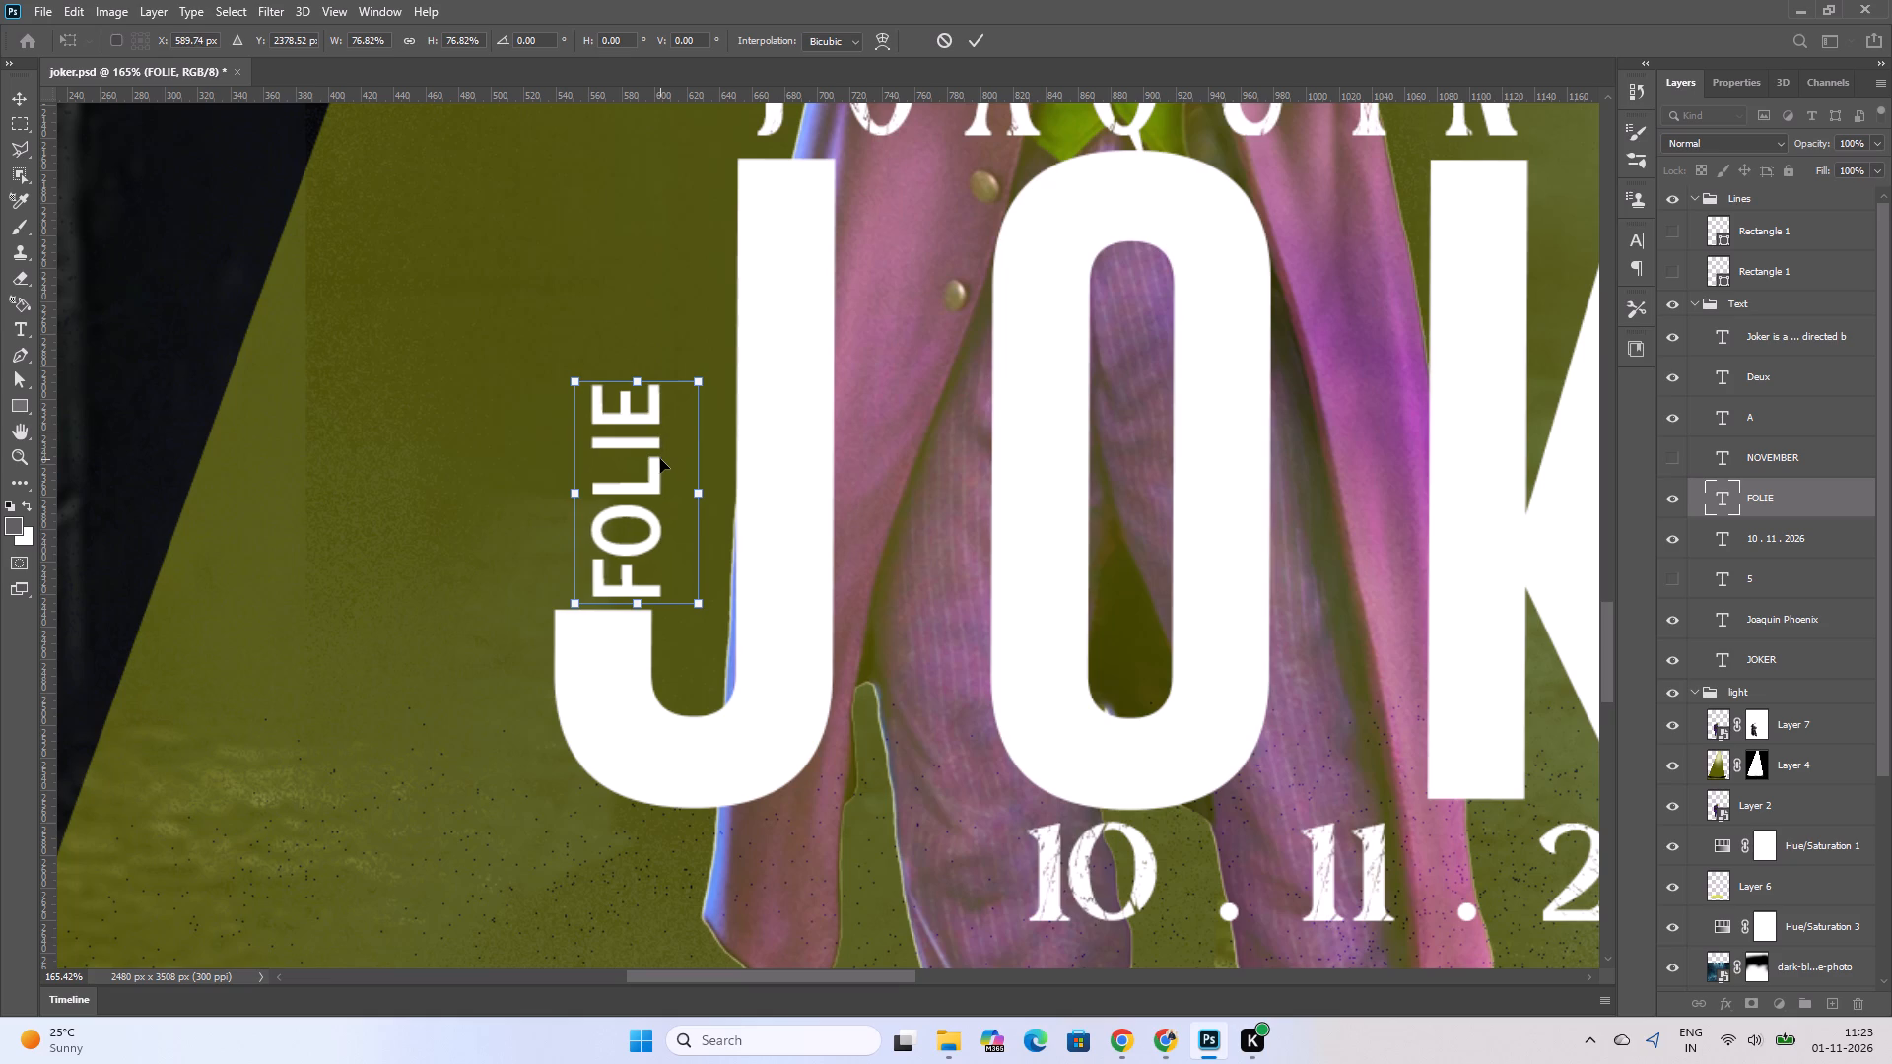
key(Left)
key(Left)
key(Left)
key(Left)
key(Left)
key(Left)
key(Left)
key(Left)
key(Left)
key(Left)
key(Left)
key(Left)
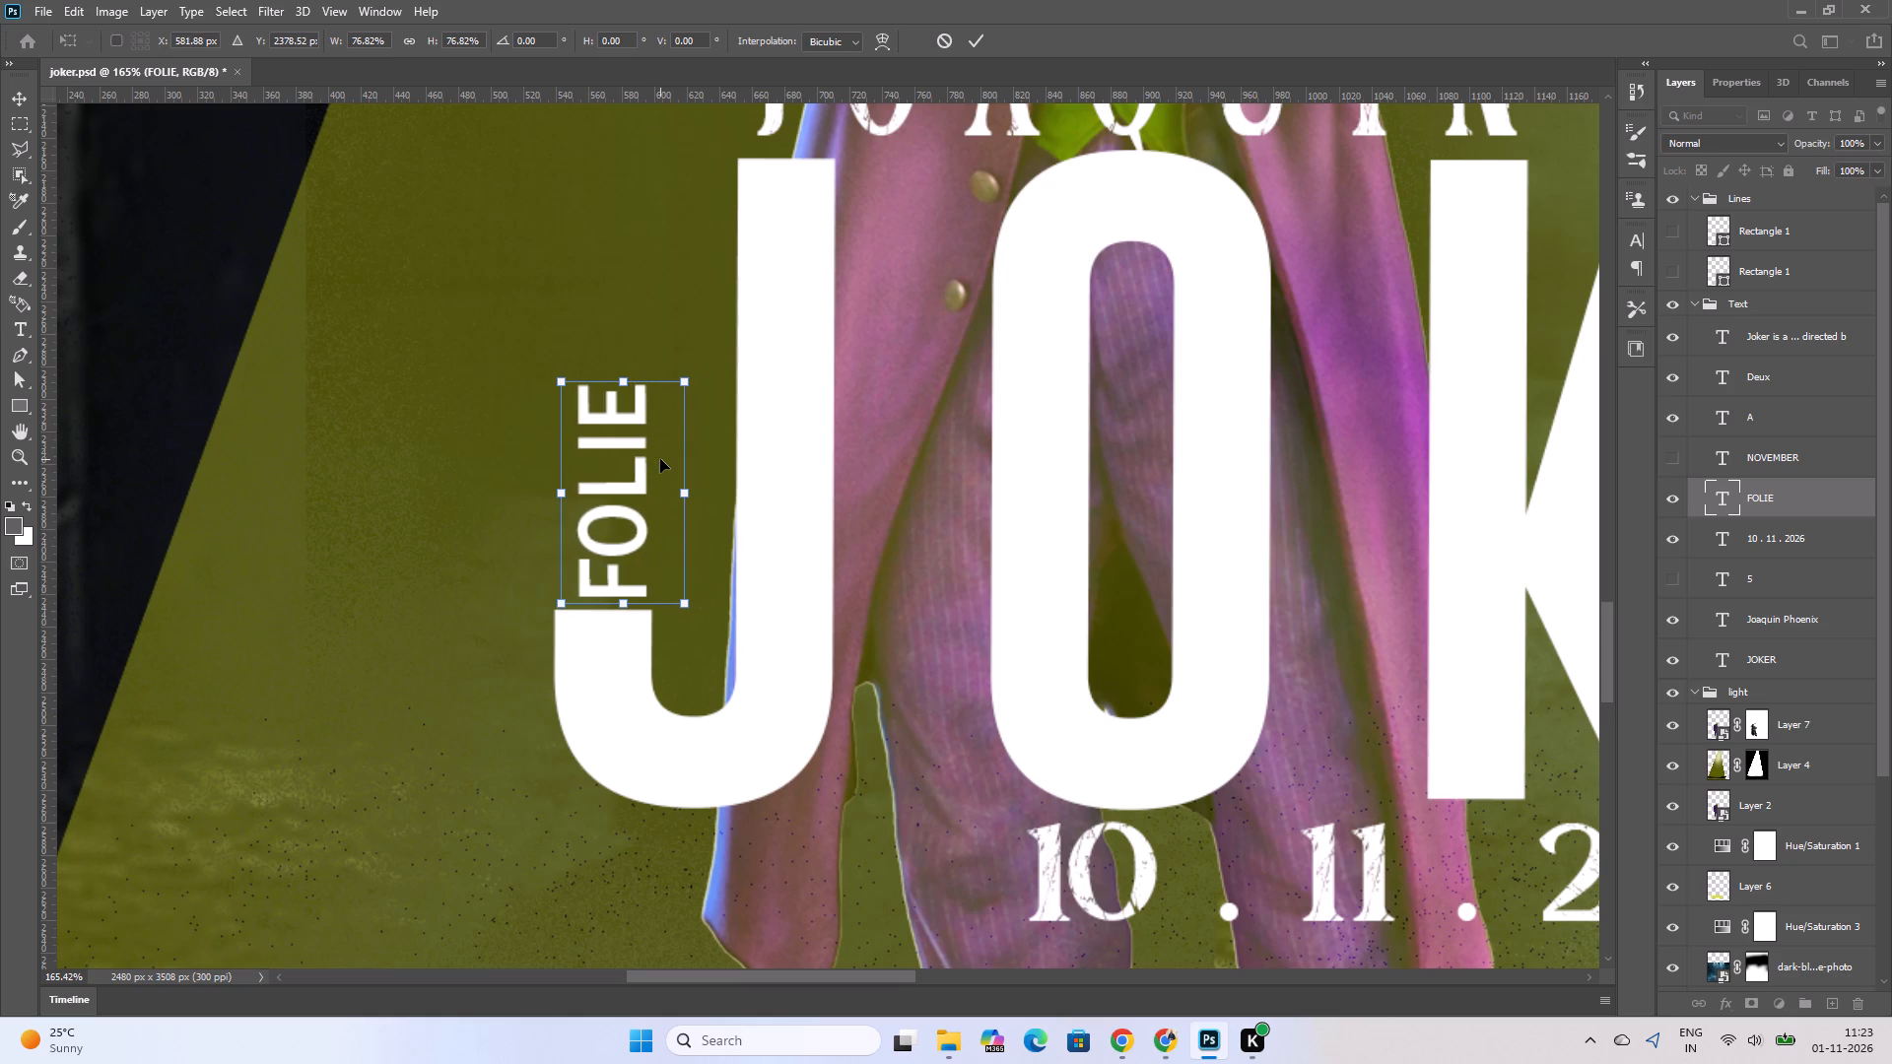
key(Left)
key(Left)
key(Left)
key(Left)
key(Left)
key(Left)
key(Left)
key(Right)
key(Down)
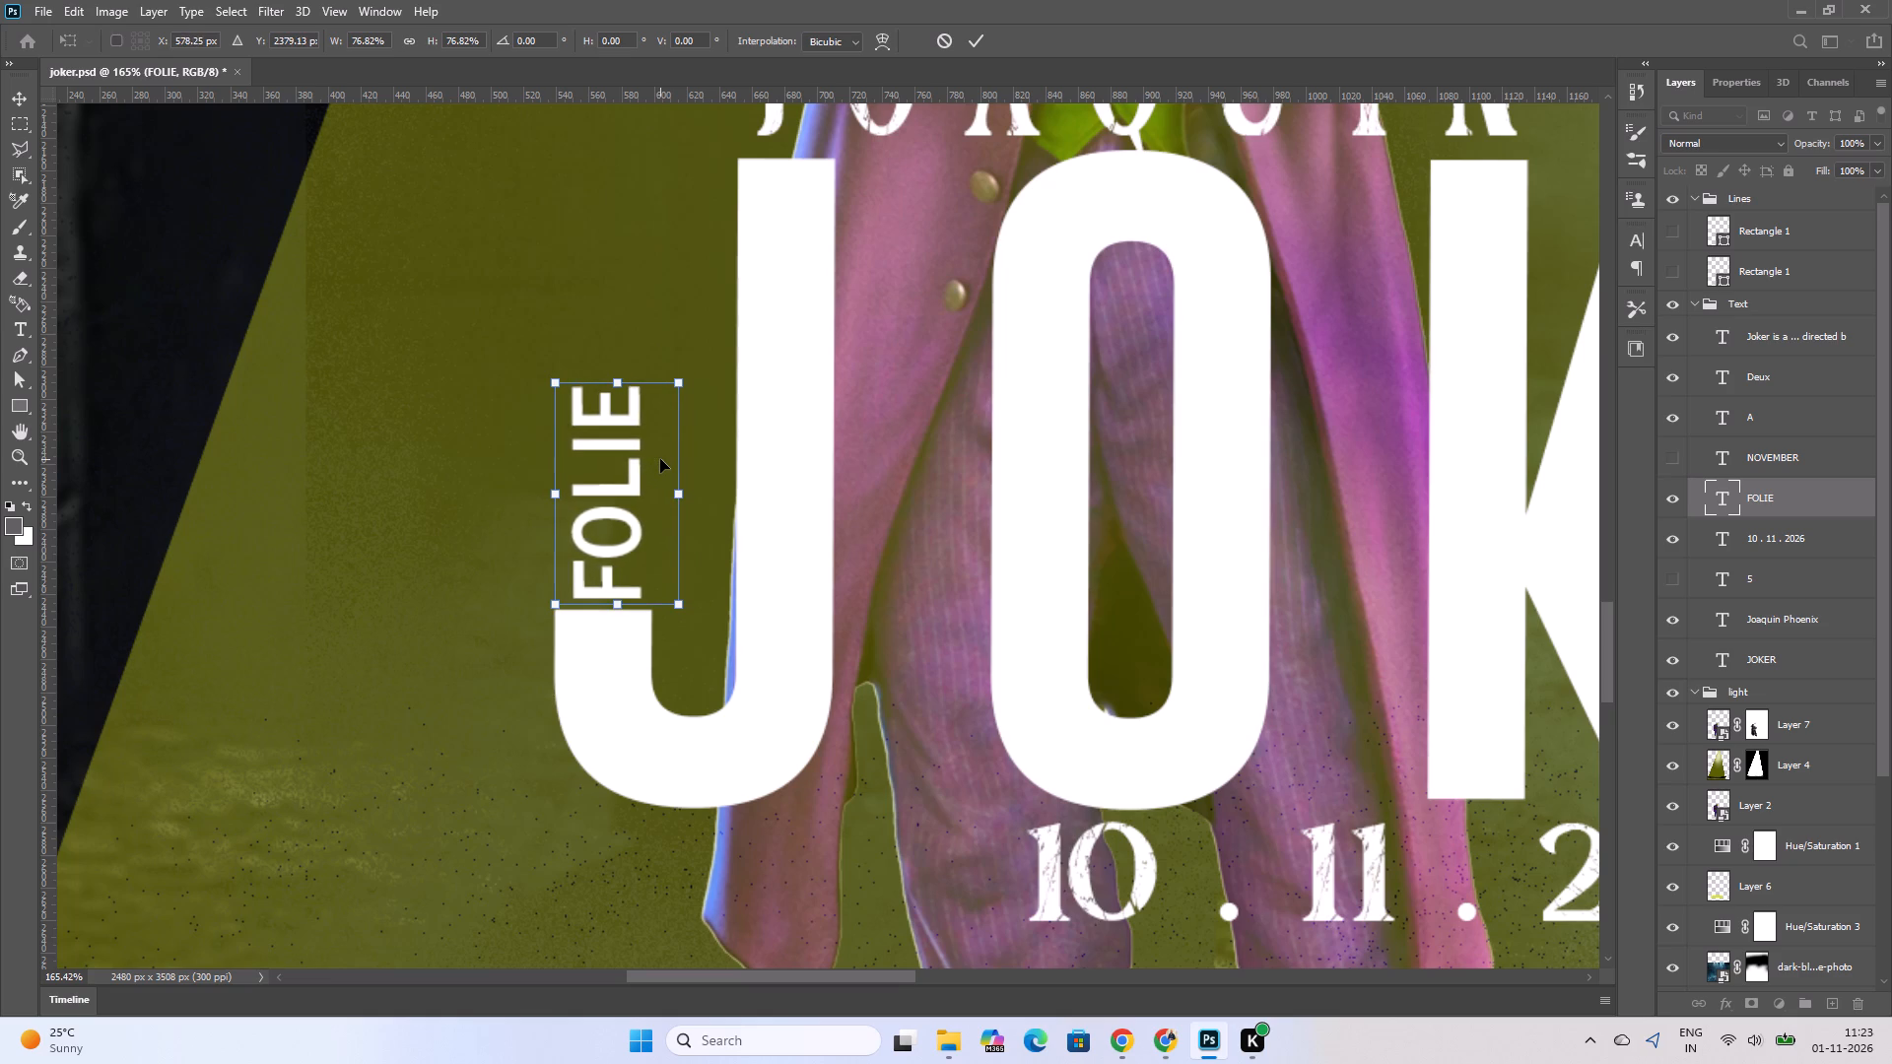
key(Left)
ctrl+scroll(671, 477, down, 12)
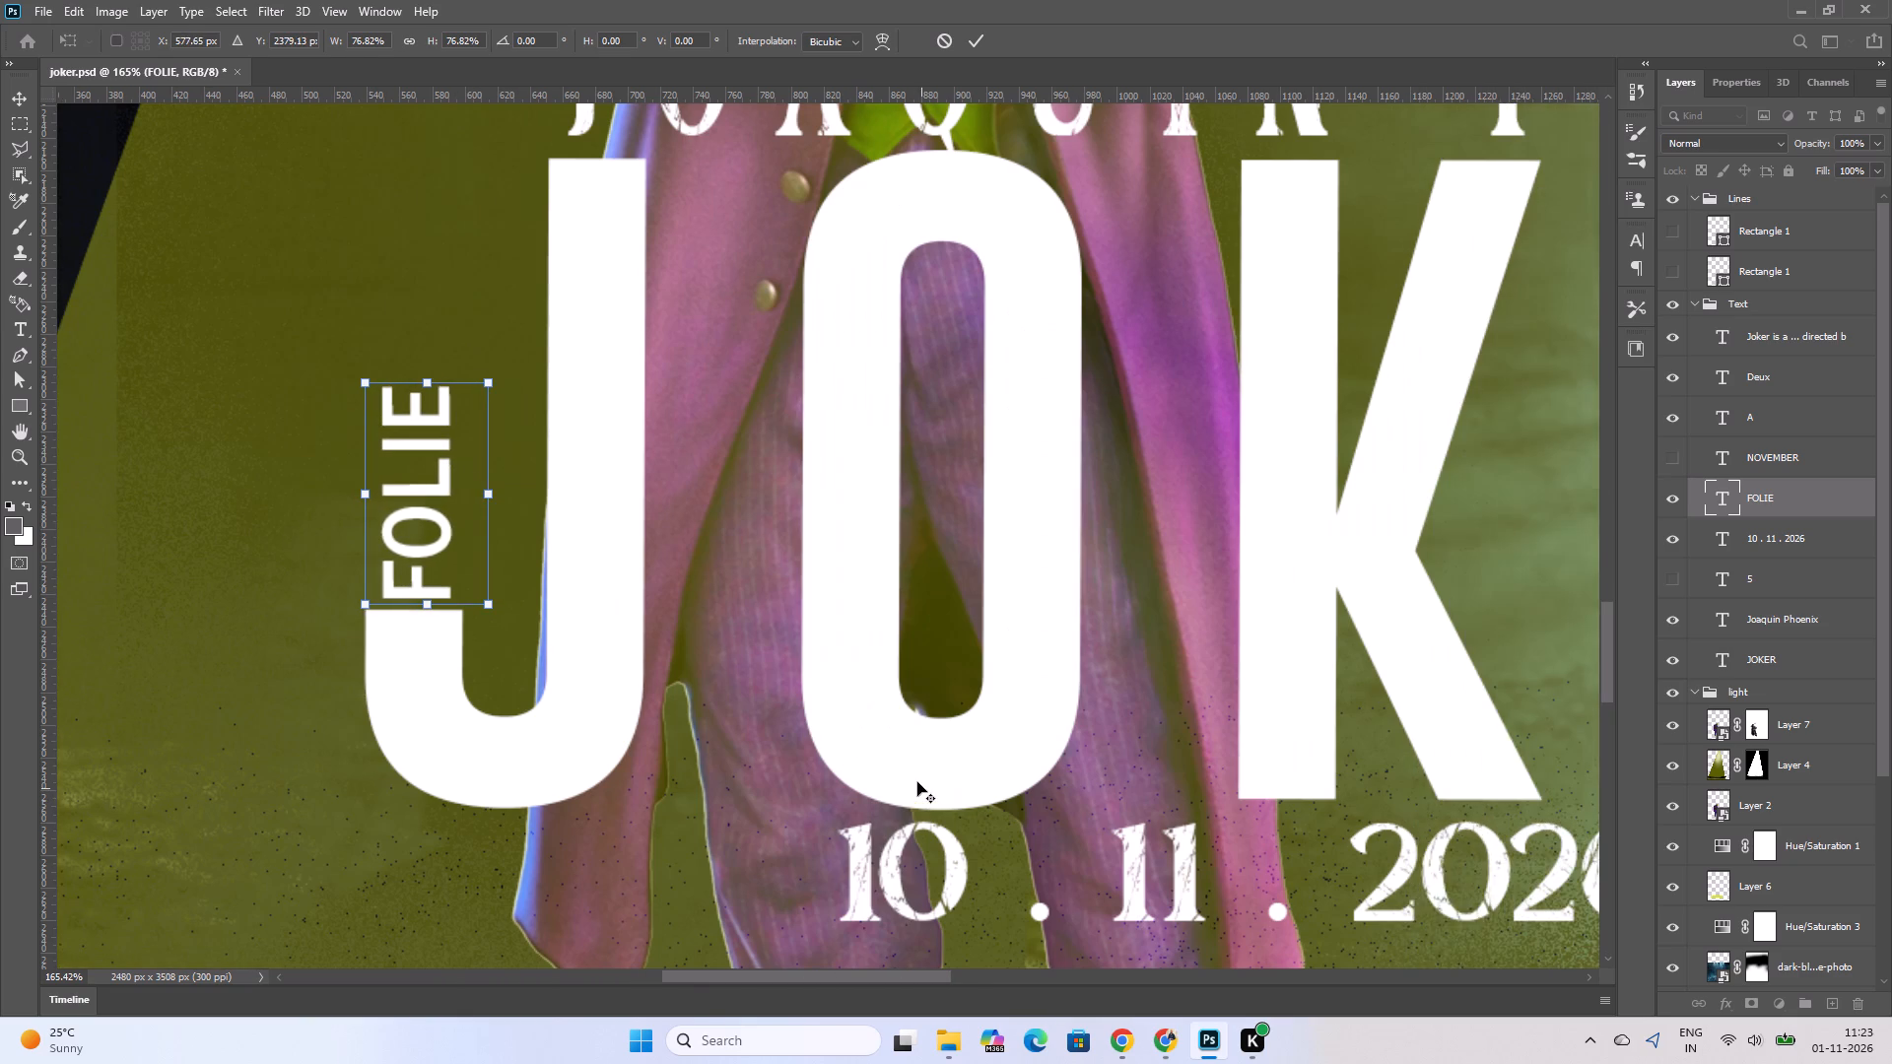
alt+scroll(917, 782, down, 20)
alt+scroll(917, 782, down, 2)
alt+scroll(888, 777, up, 7)
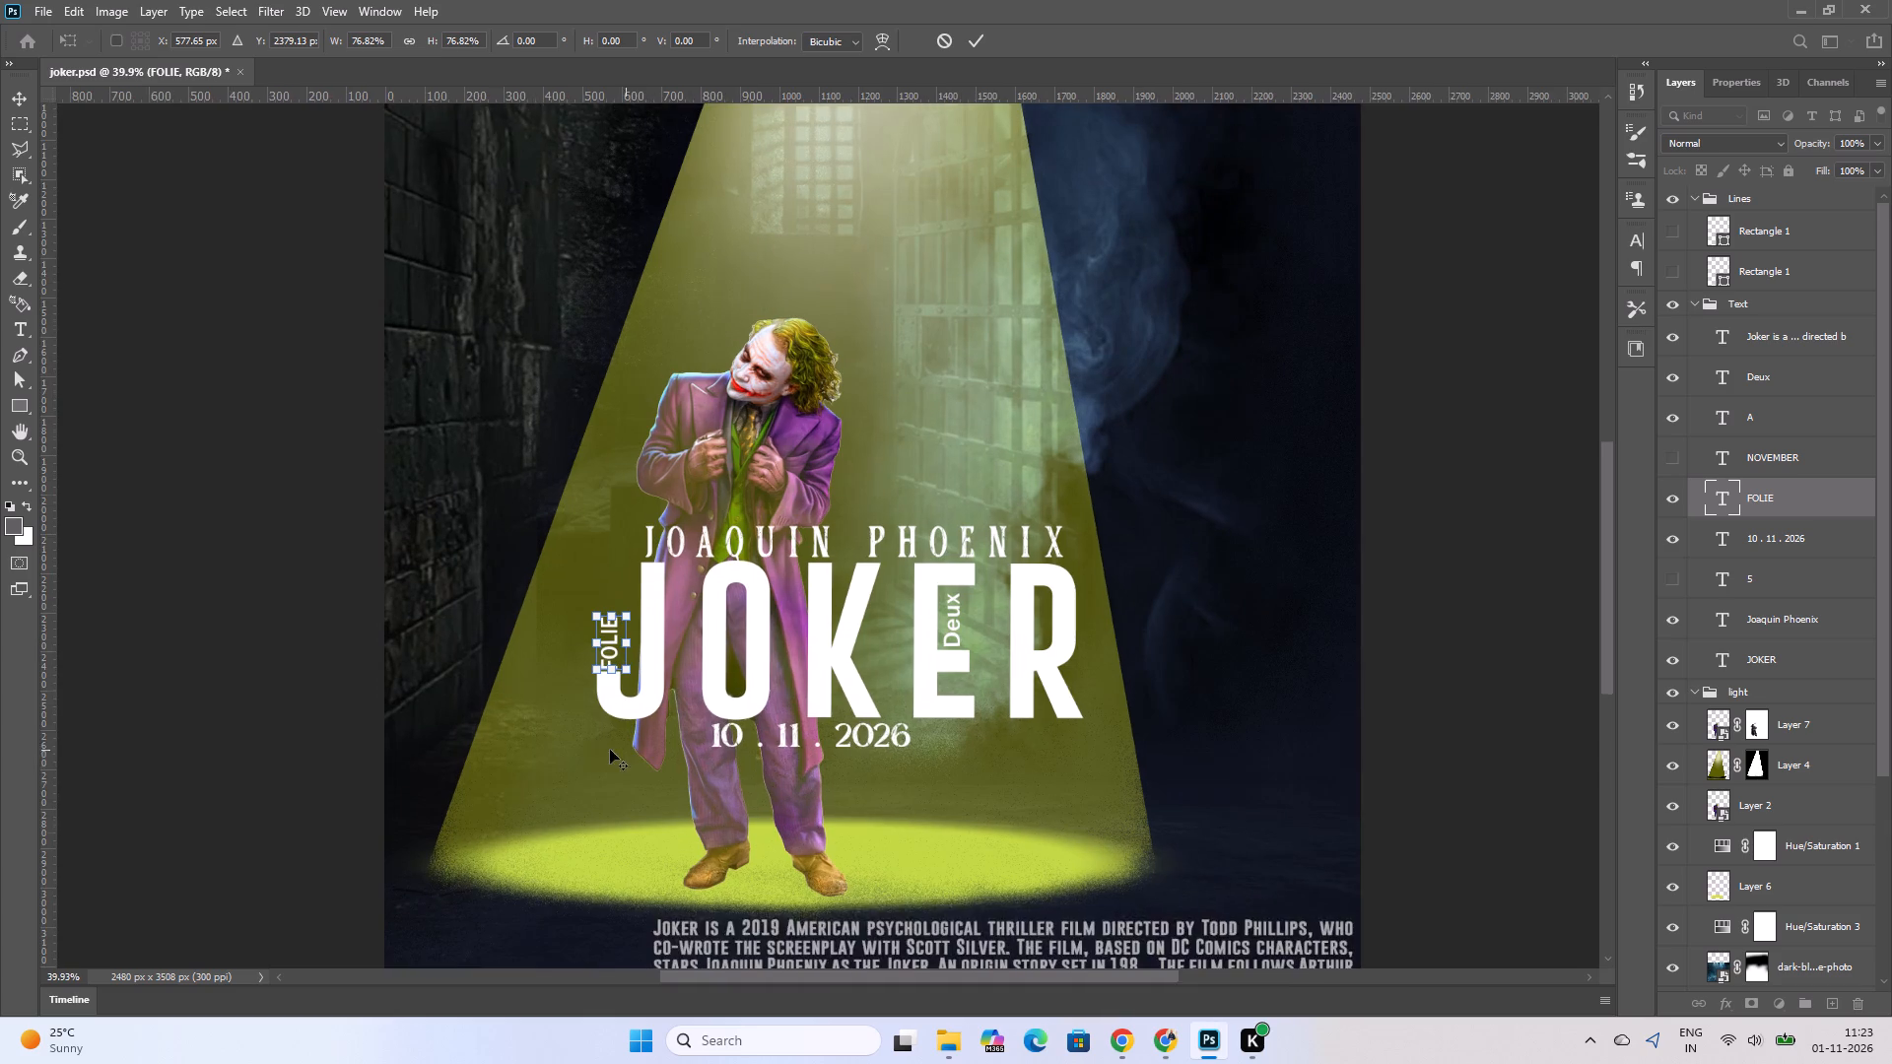
ctrl+scroll(524, 762, up, 10)
alt+scroll(835, 788, up, 3)
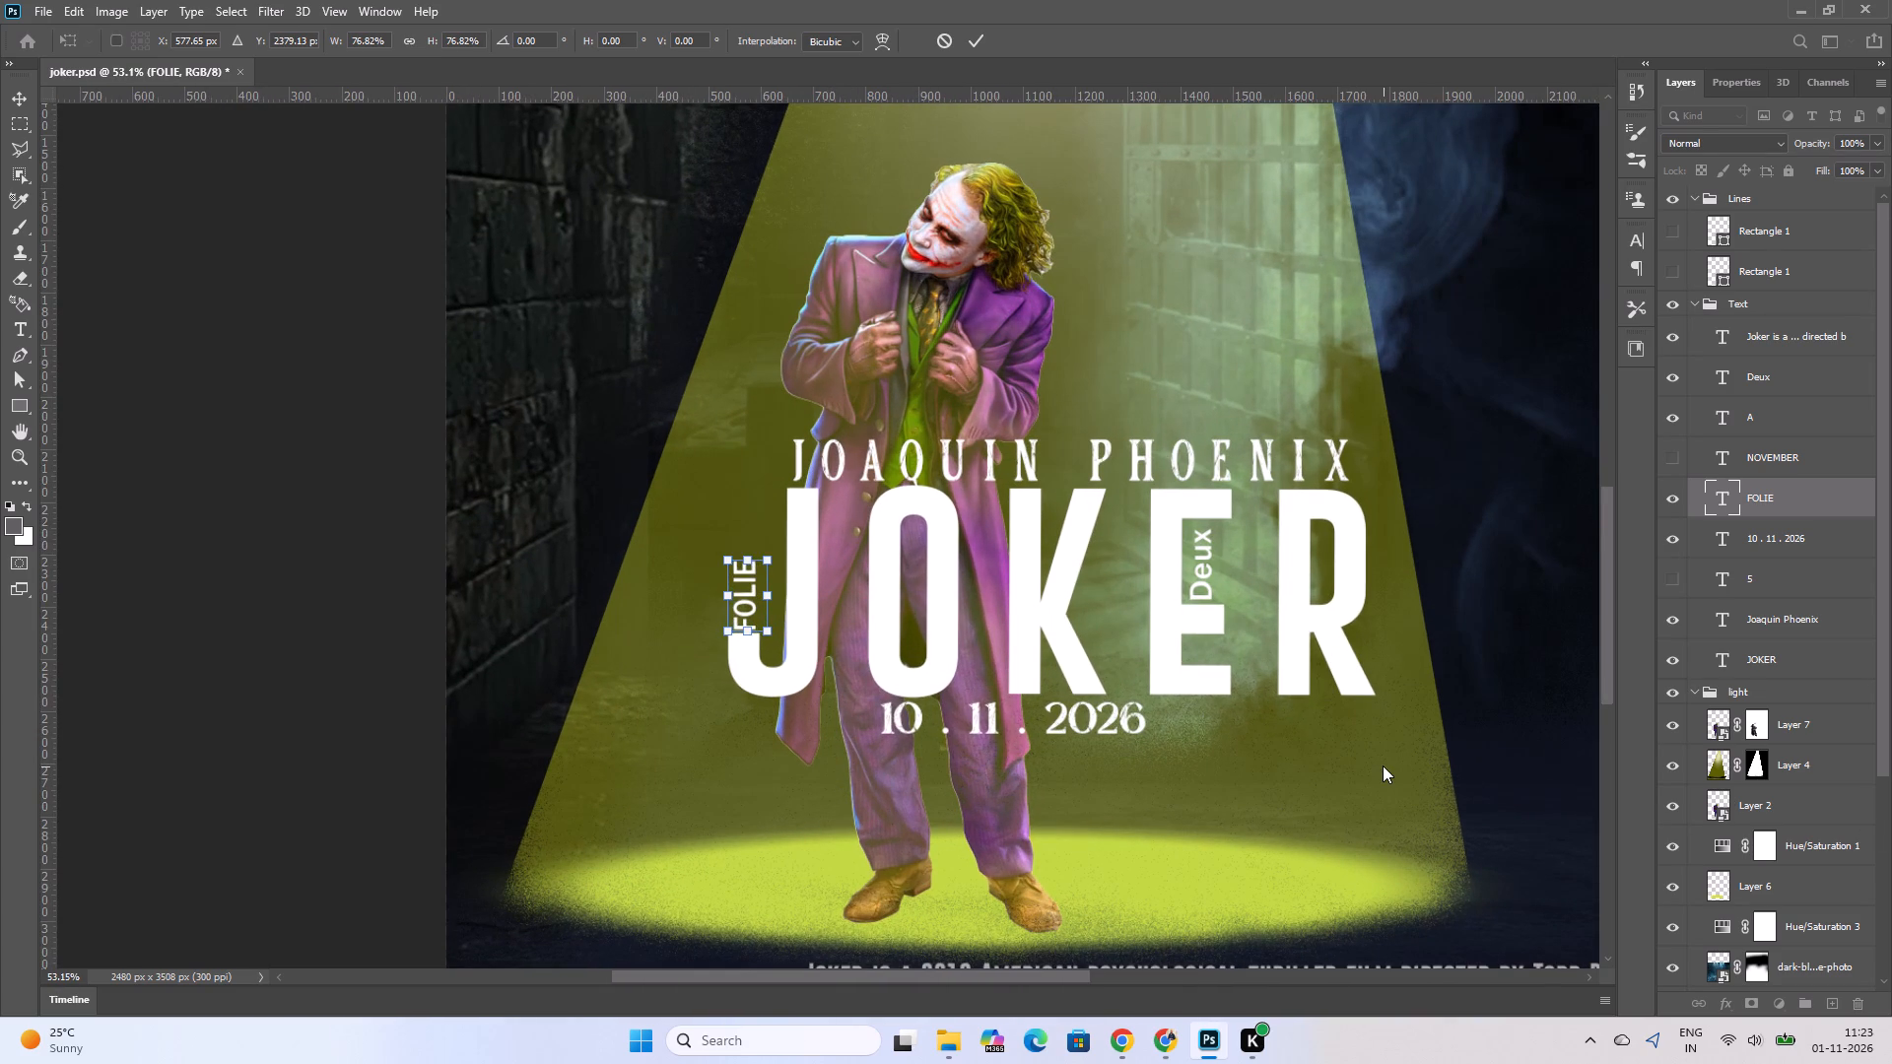
click(1470, 700)
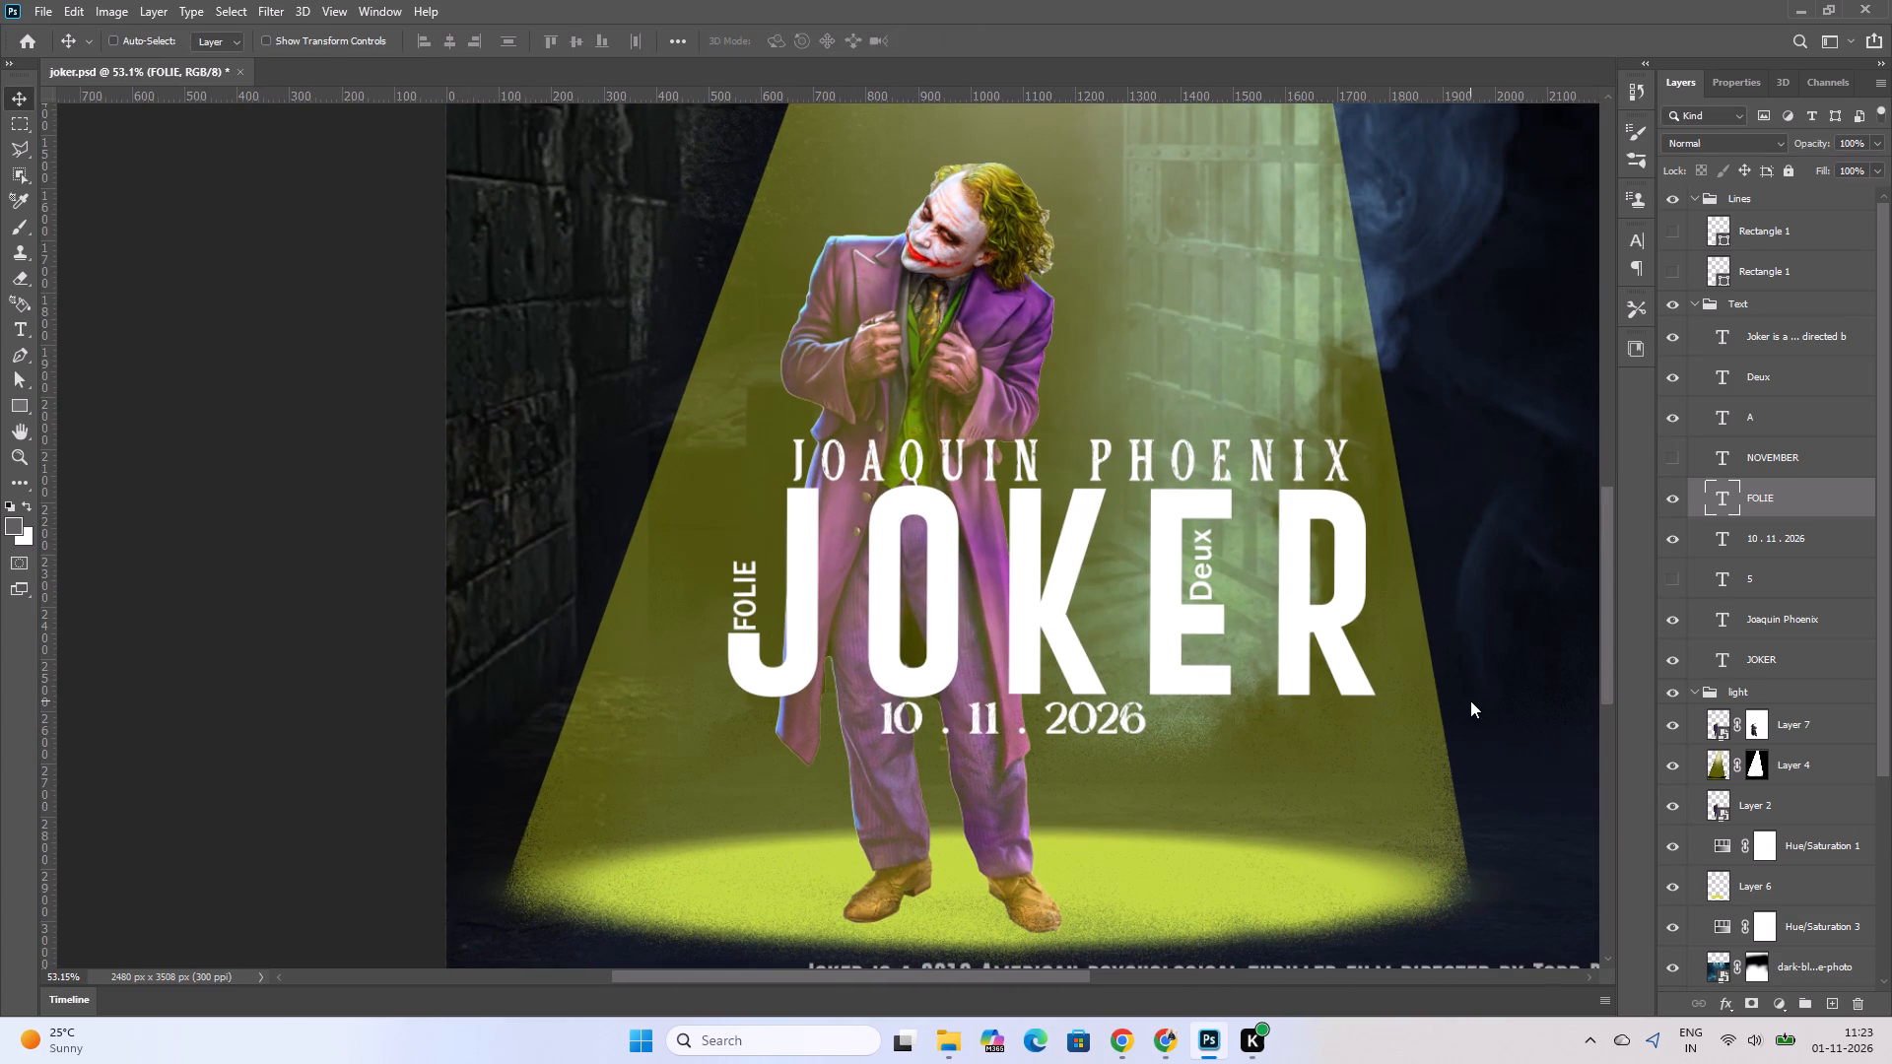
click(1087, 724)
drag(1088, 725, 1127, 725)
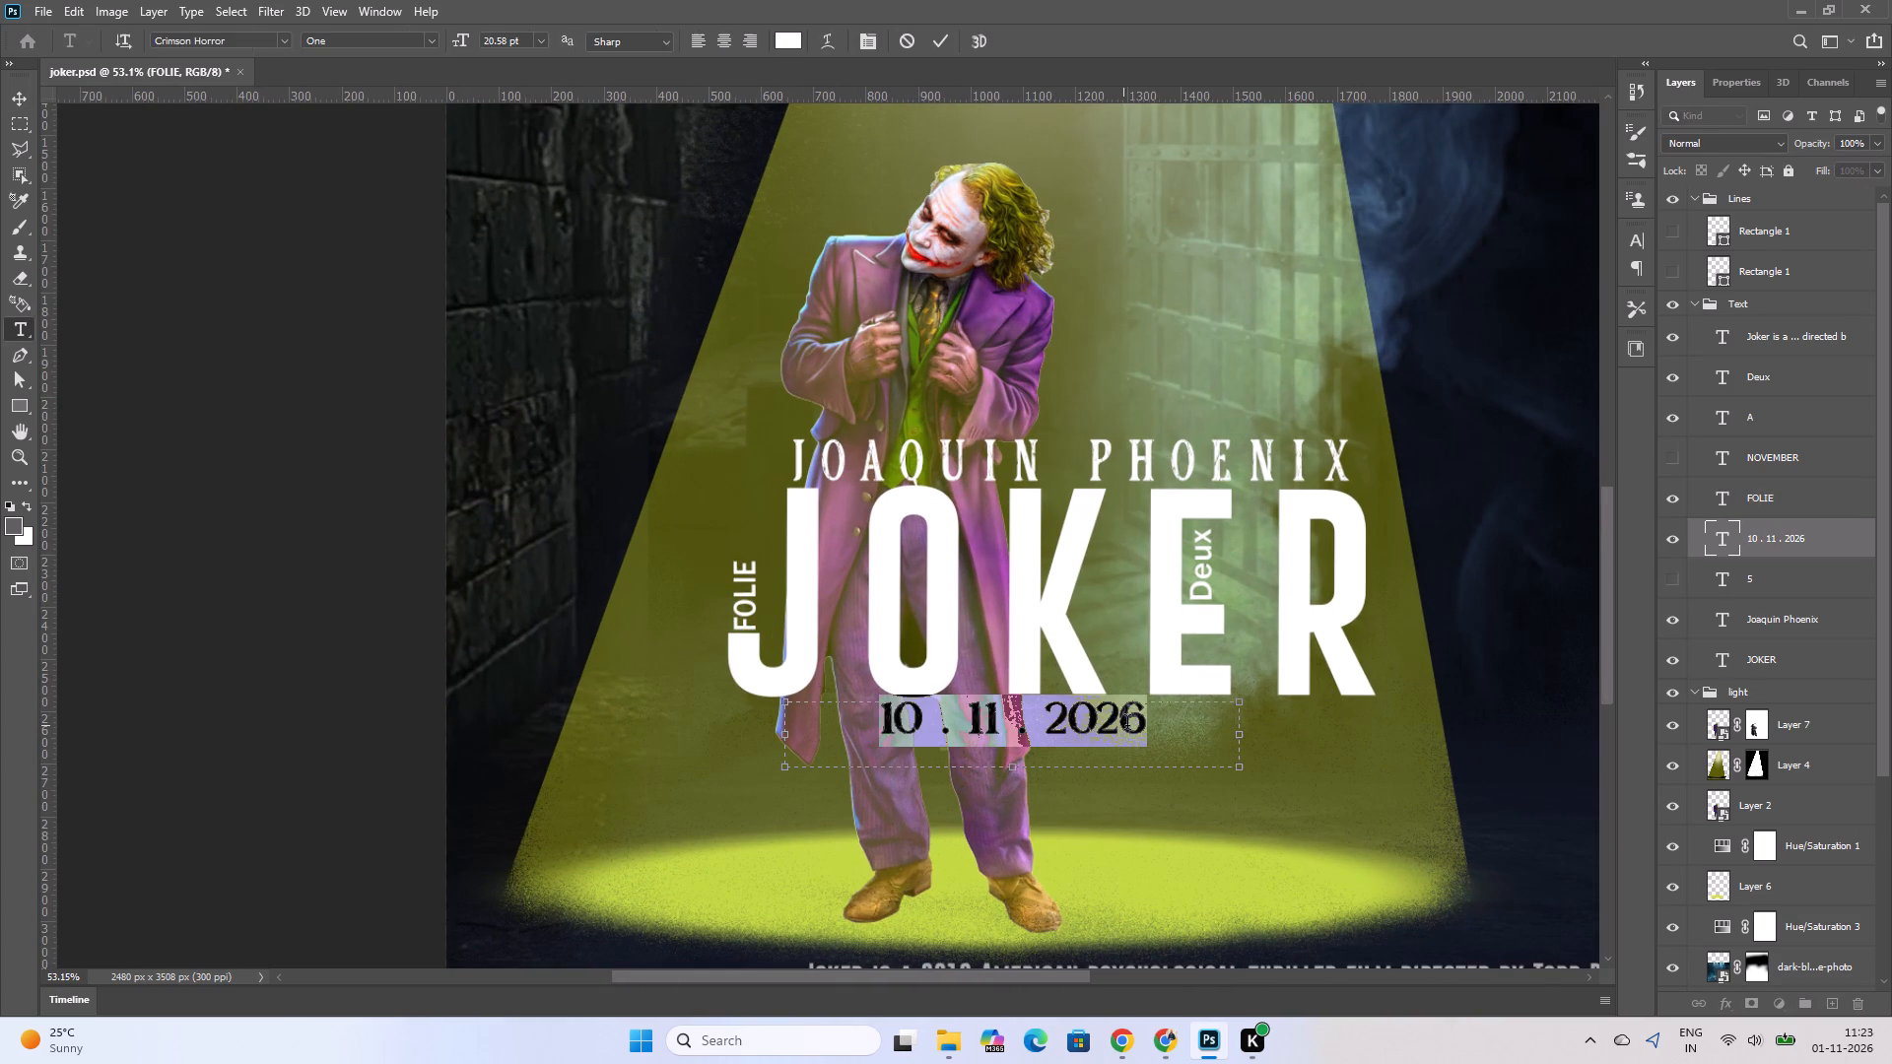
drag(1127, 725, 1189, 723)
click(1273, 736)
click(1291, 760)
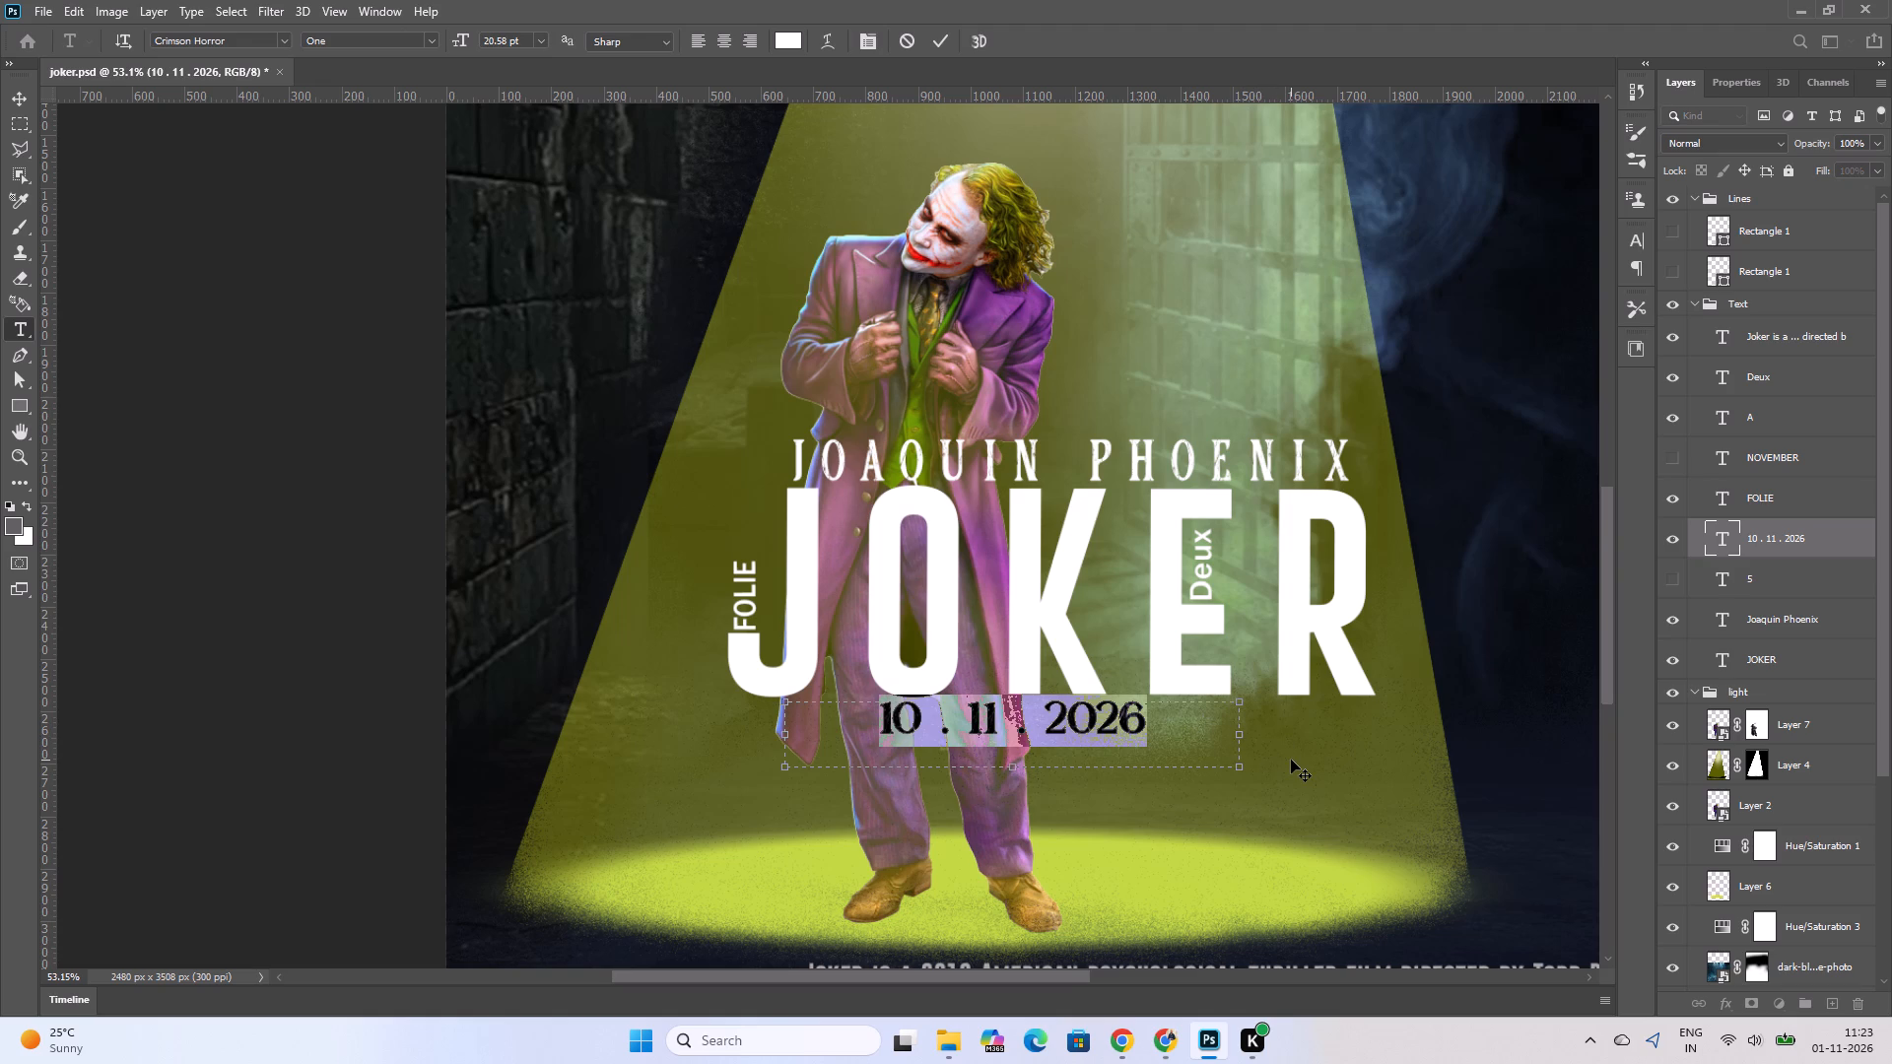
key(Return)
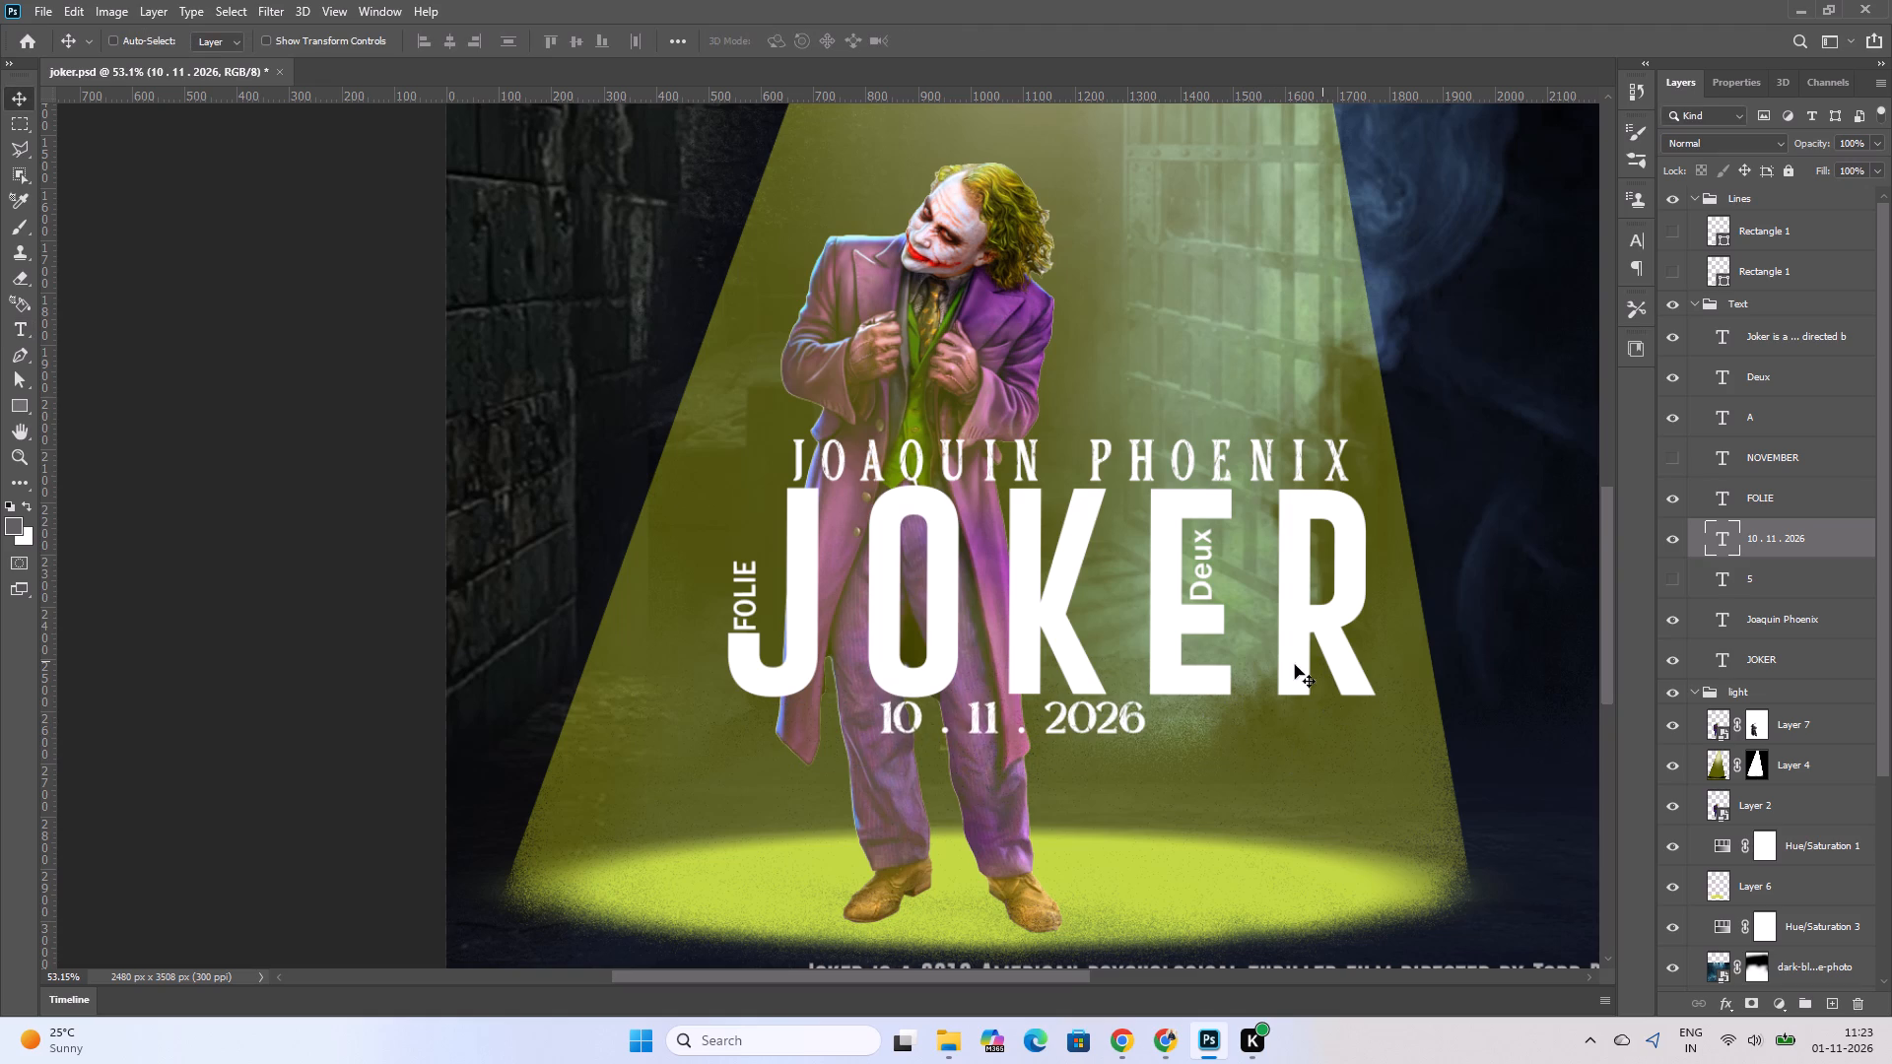
Move the 10 . 11 . 2026 date right and slightly down so it sits roughly centred below the JOKER title.
click(1115, 720)
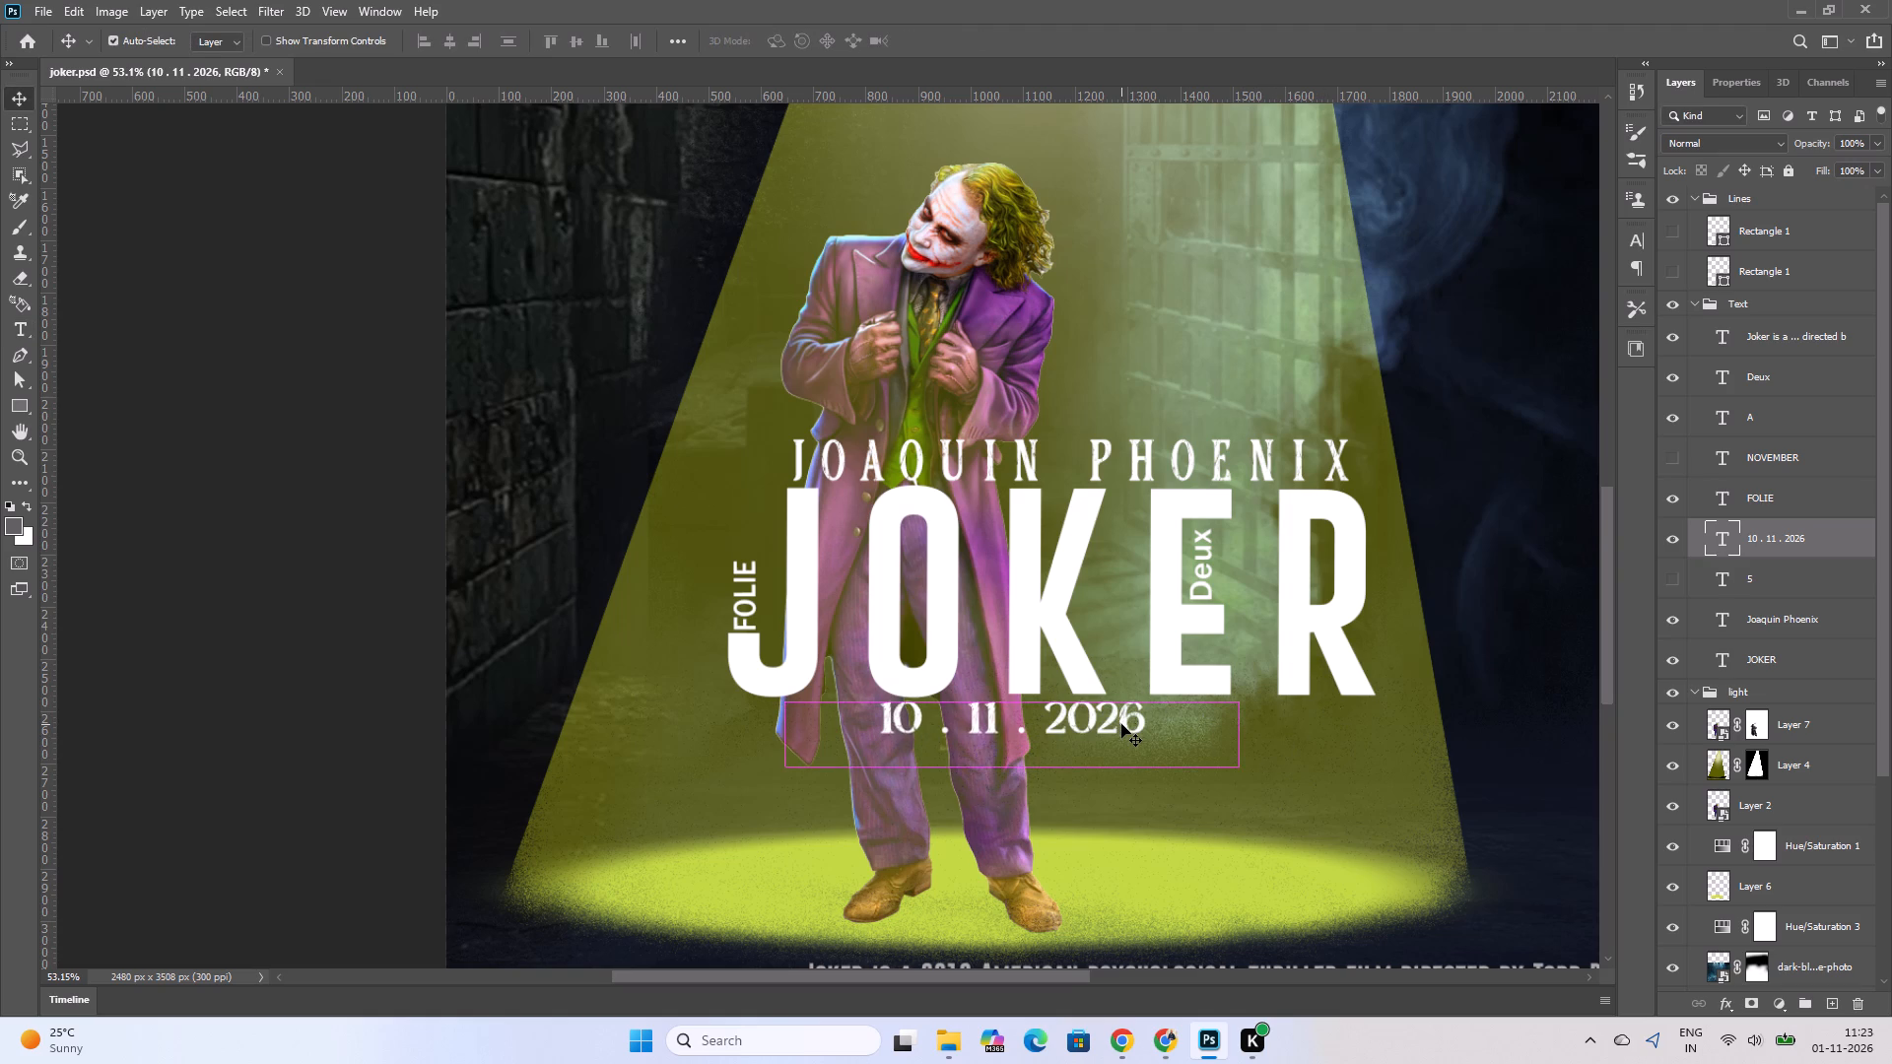
key(ctrl+t)
key(Right)
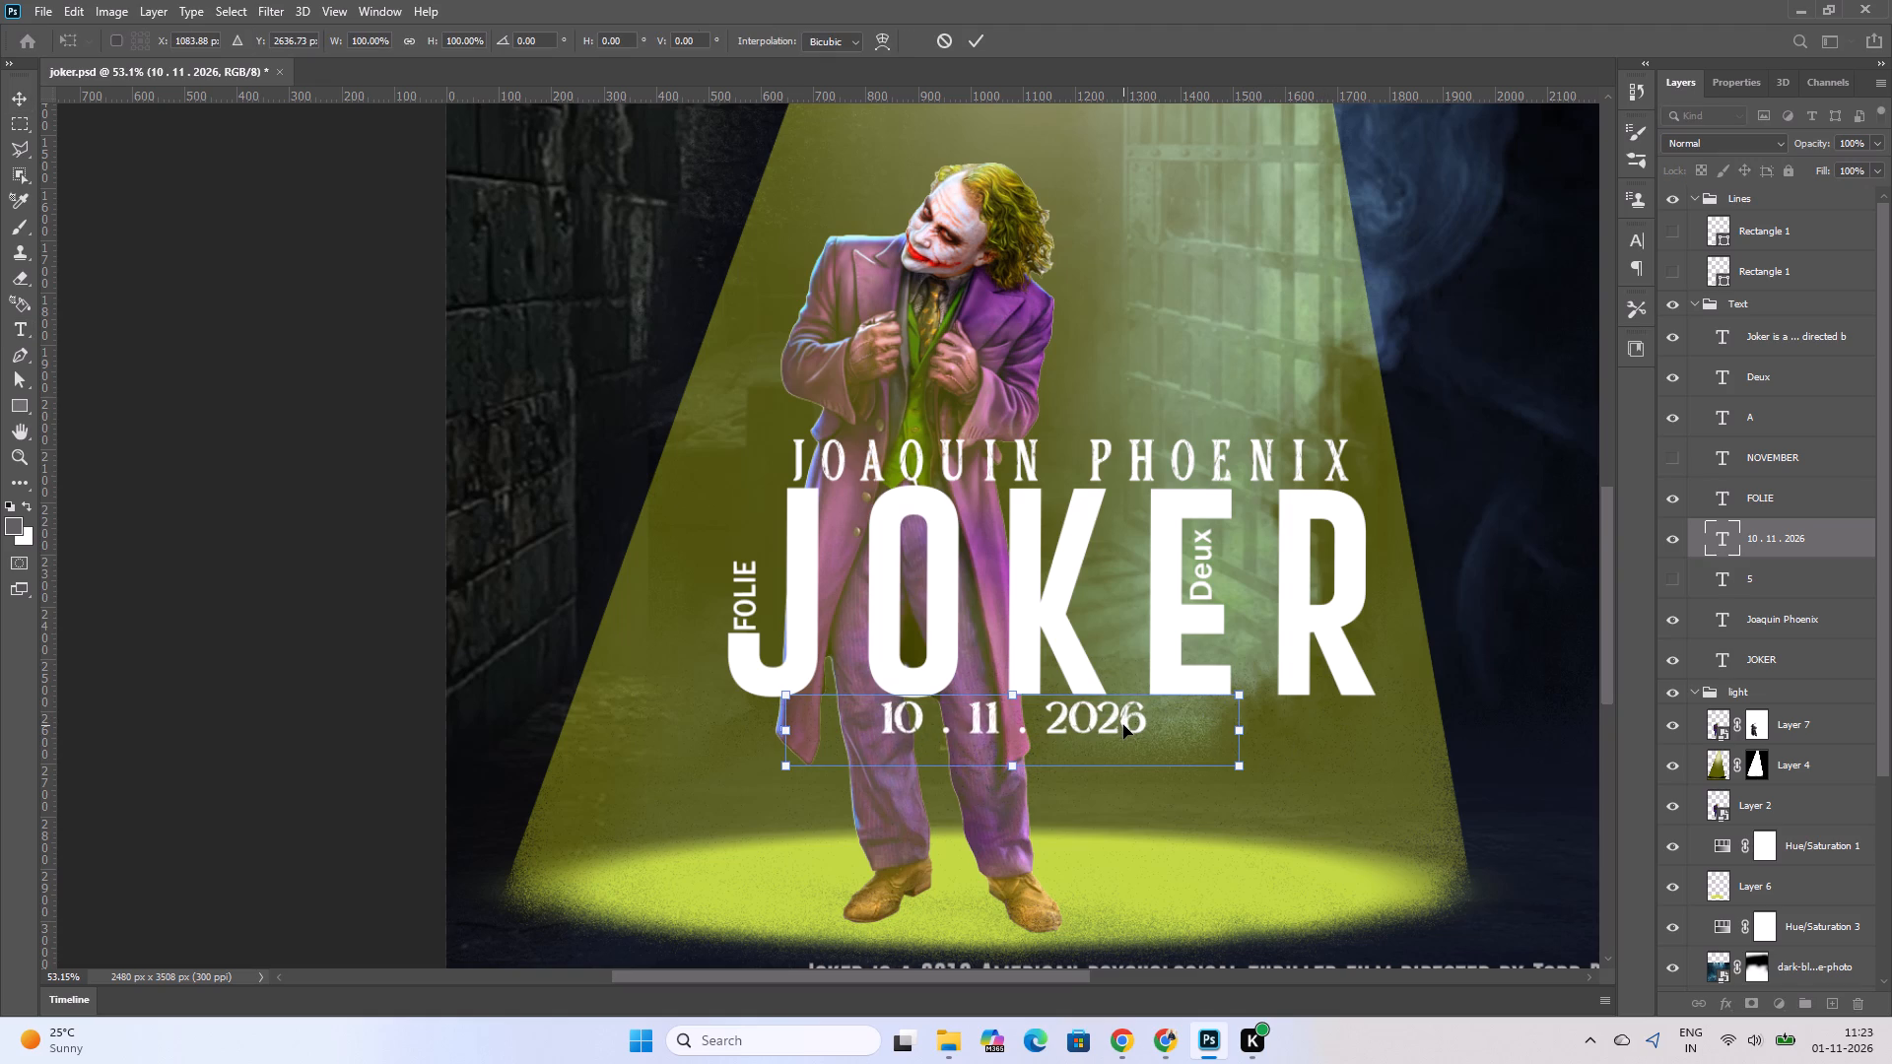
drag(1115, 727, 1139, 730)
click(1530, 697)
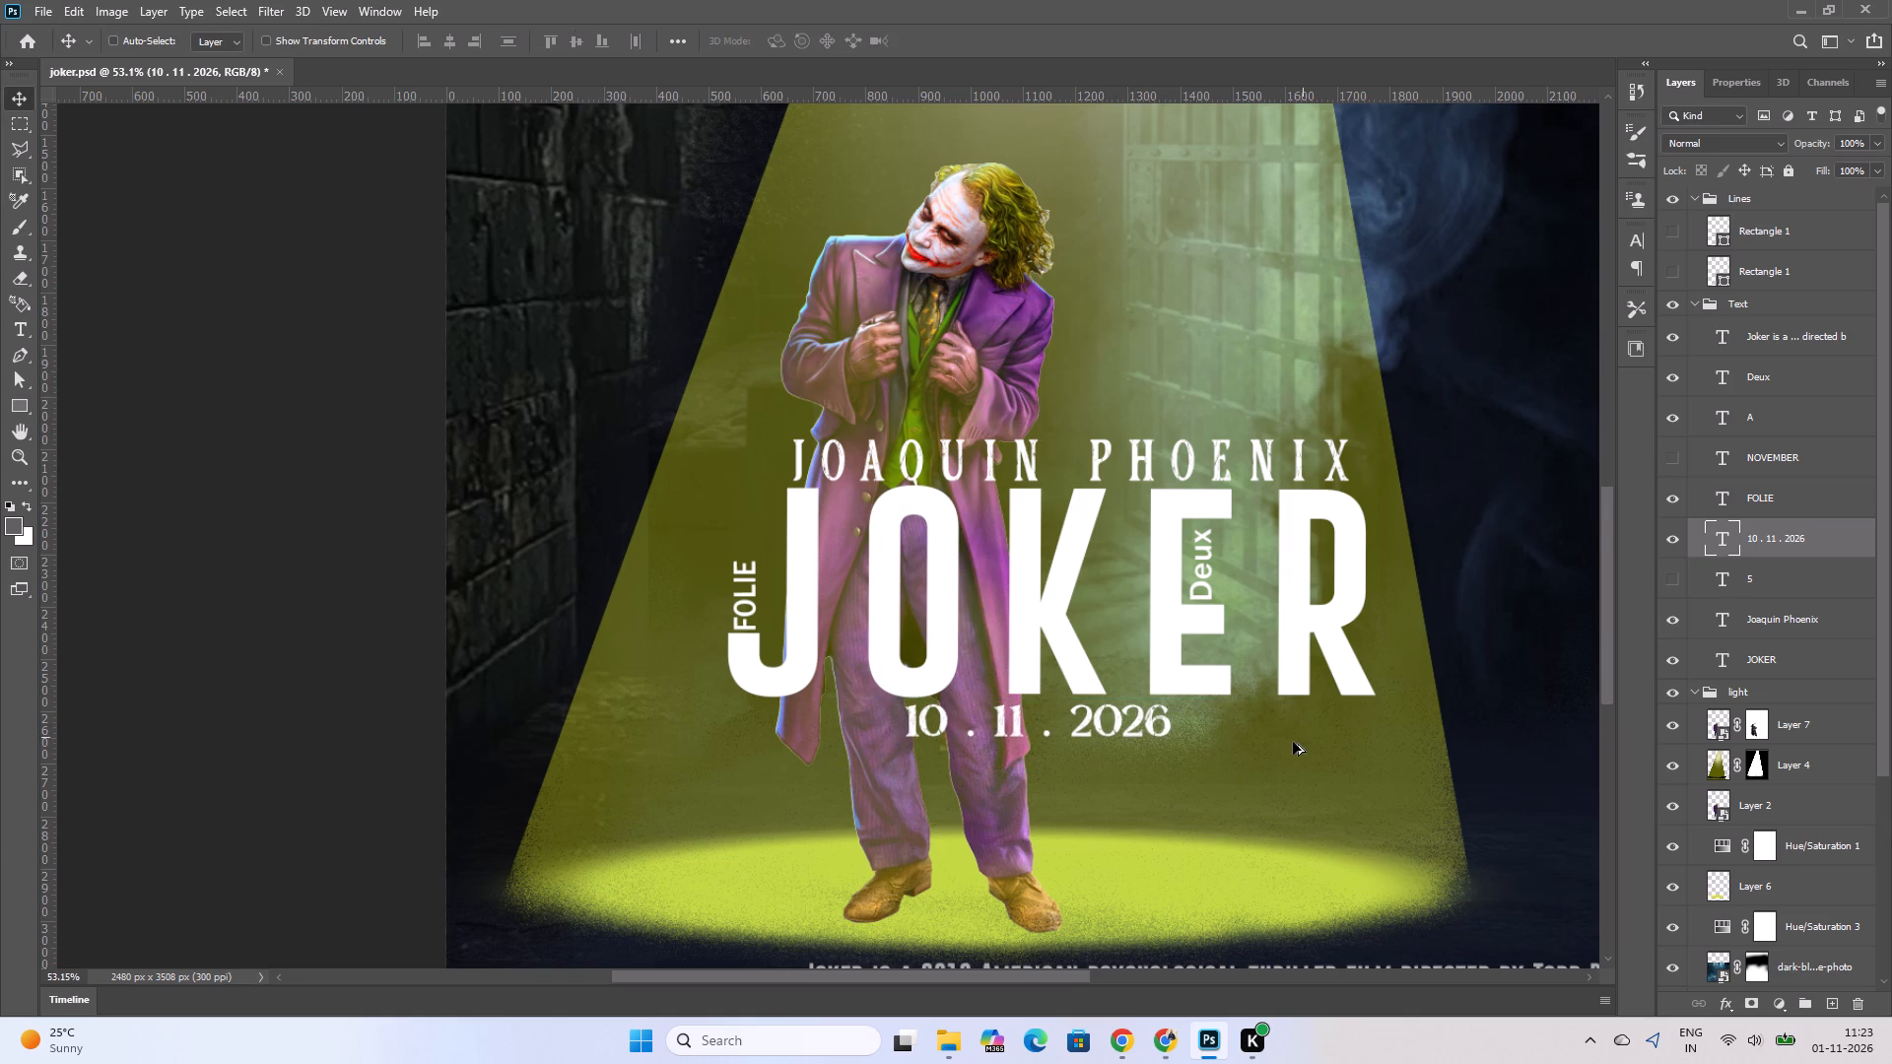
Select the synopsis text block at the bottom of the poster.
alt+scroll(1287, 744, down, 10)
alt+scroll(1314, 783, up, 2)
alt+scroll(1314, 783, down, 2)
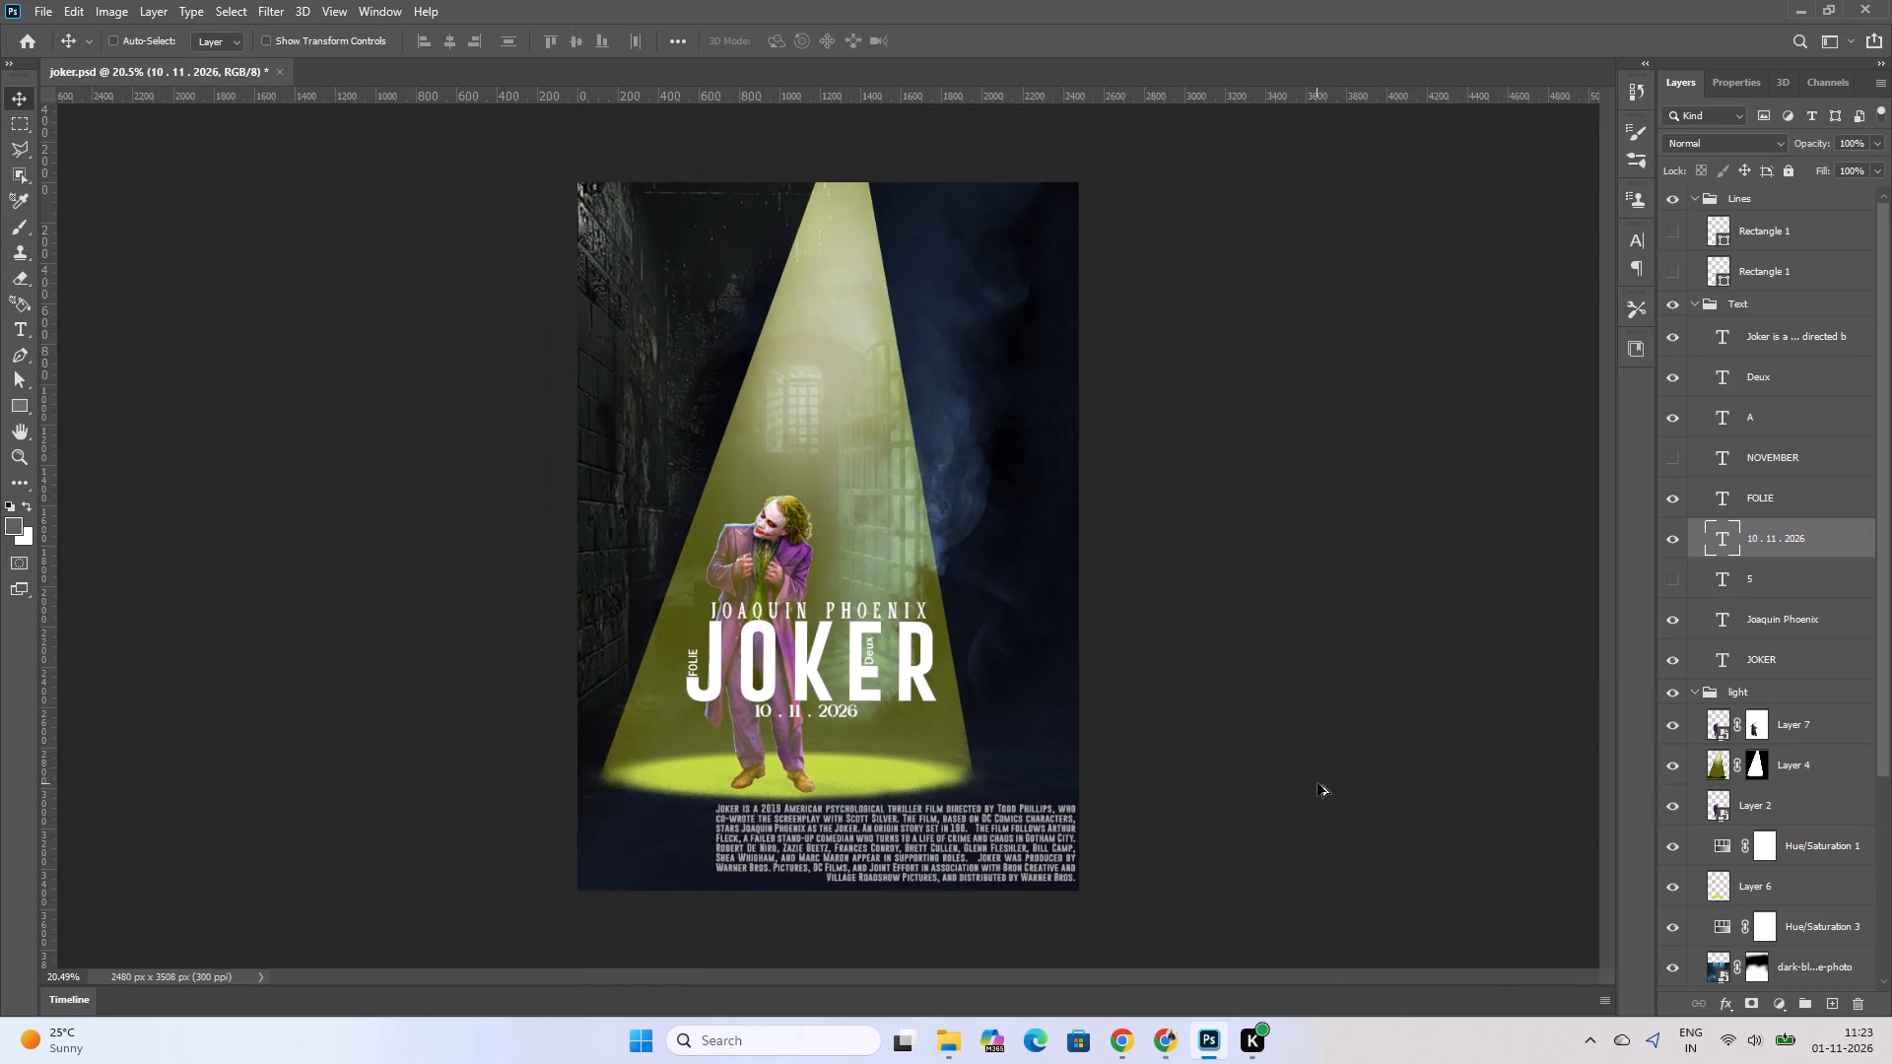
alt+scroll(1318, 783, down, 1)
click(960, 819)
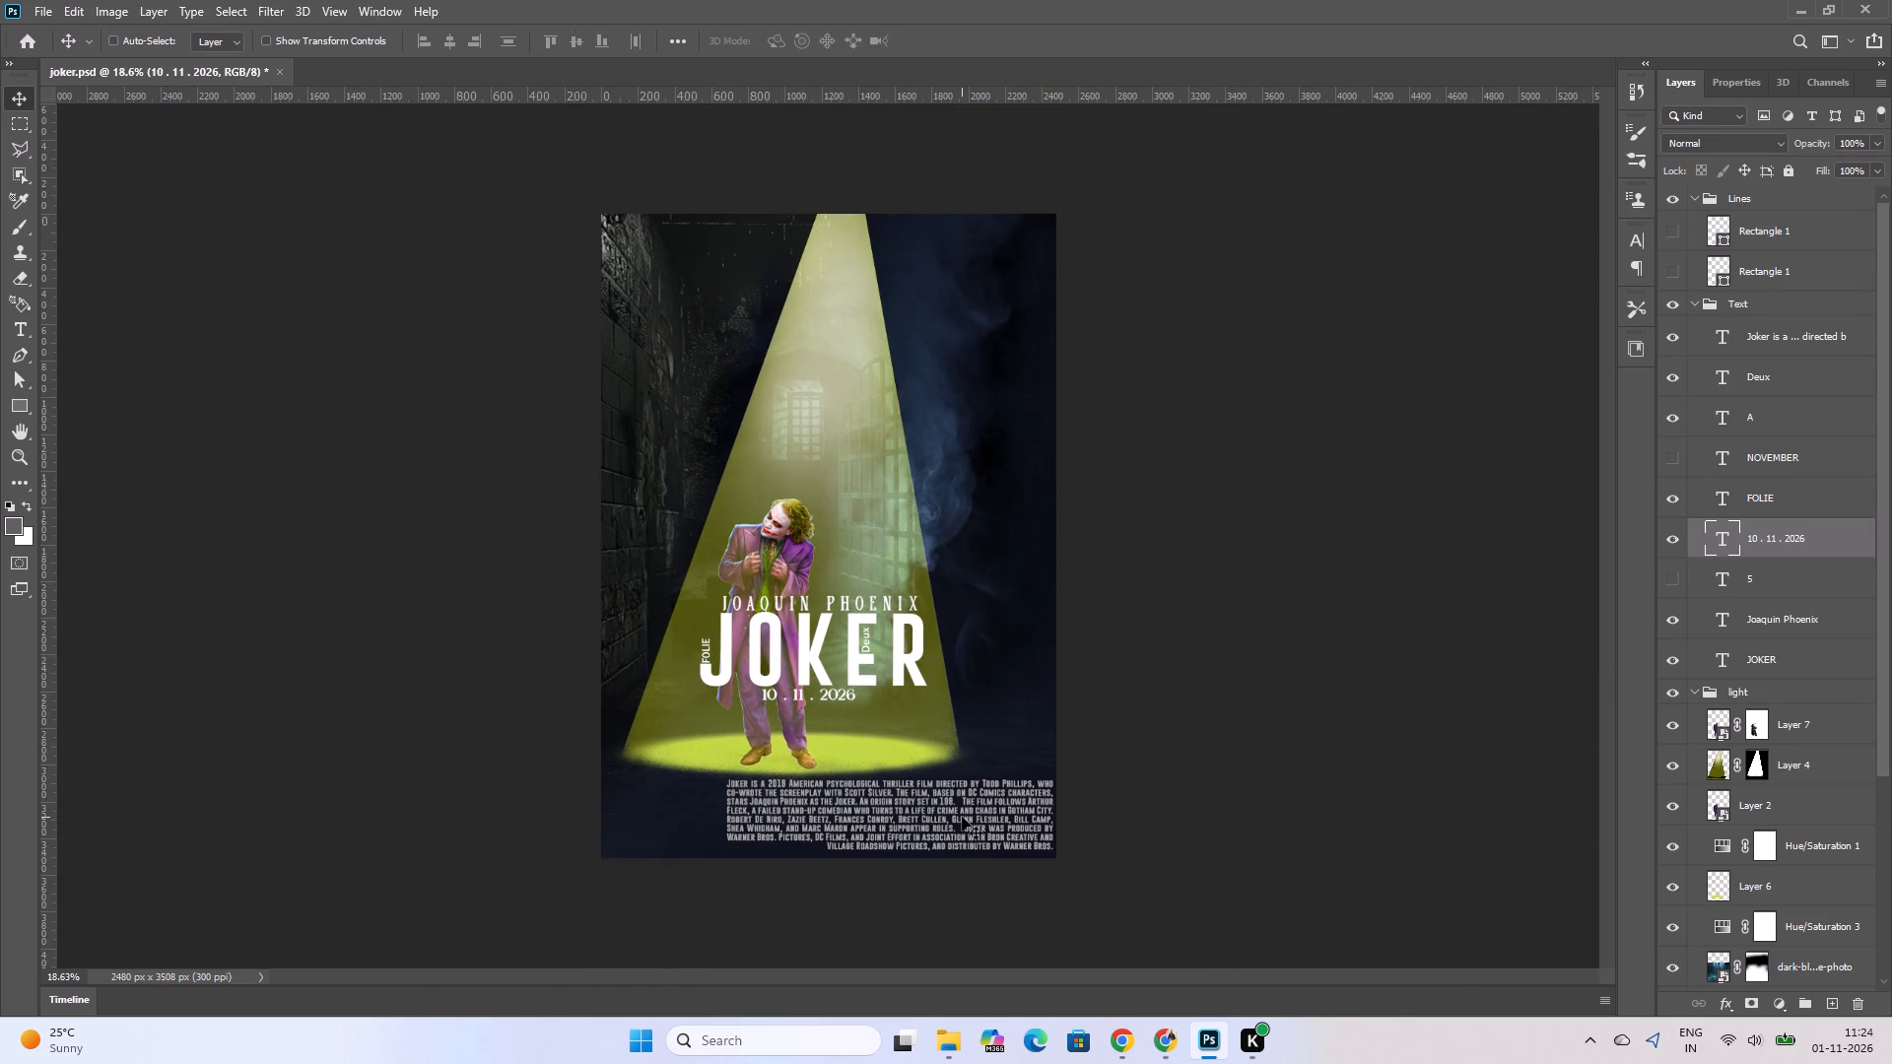
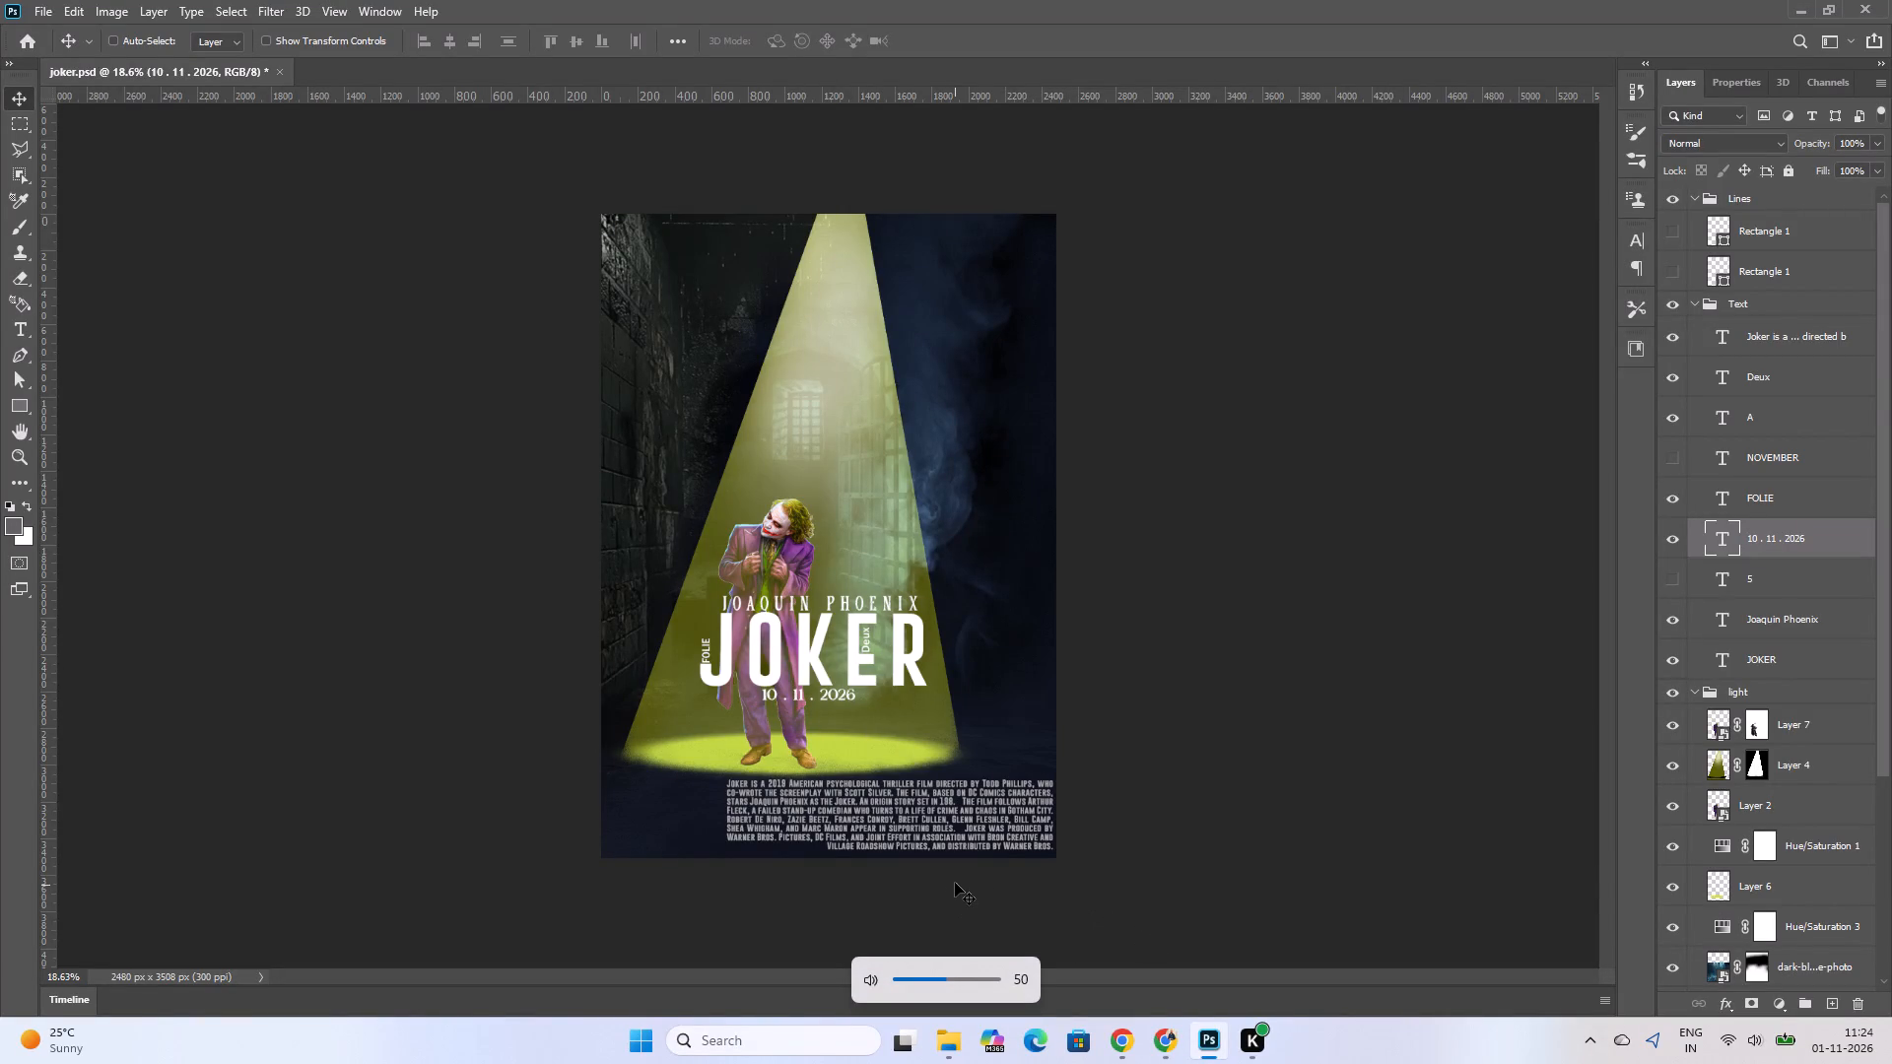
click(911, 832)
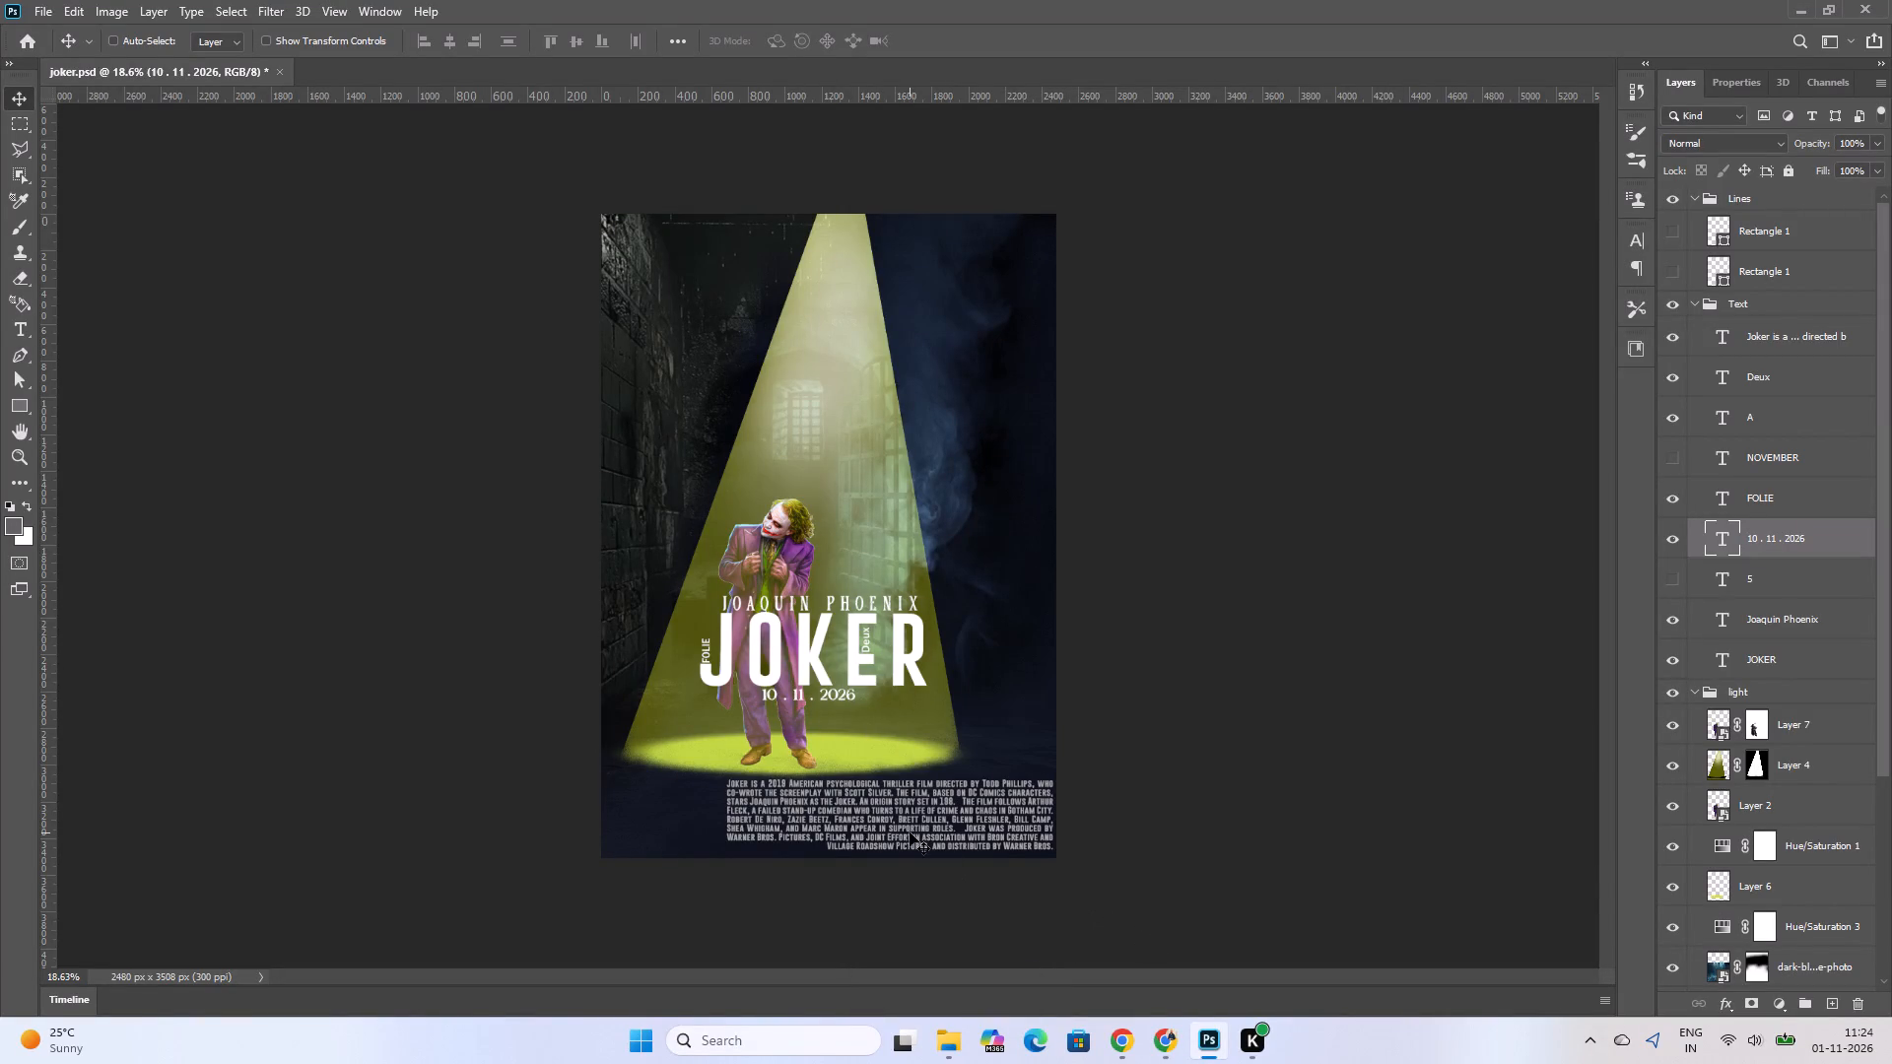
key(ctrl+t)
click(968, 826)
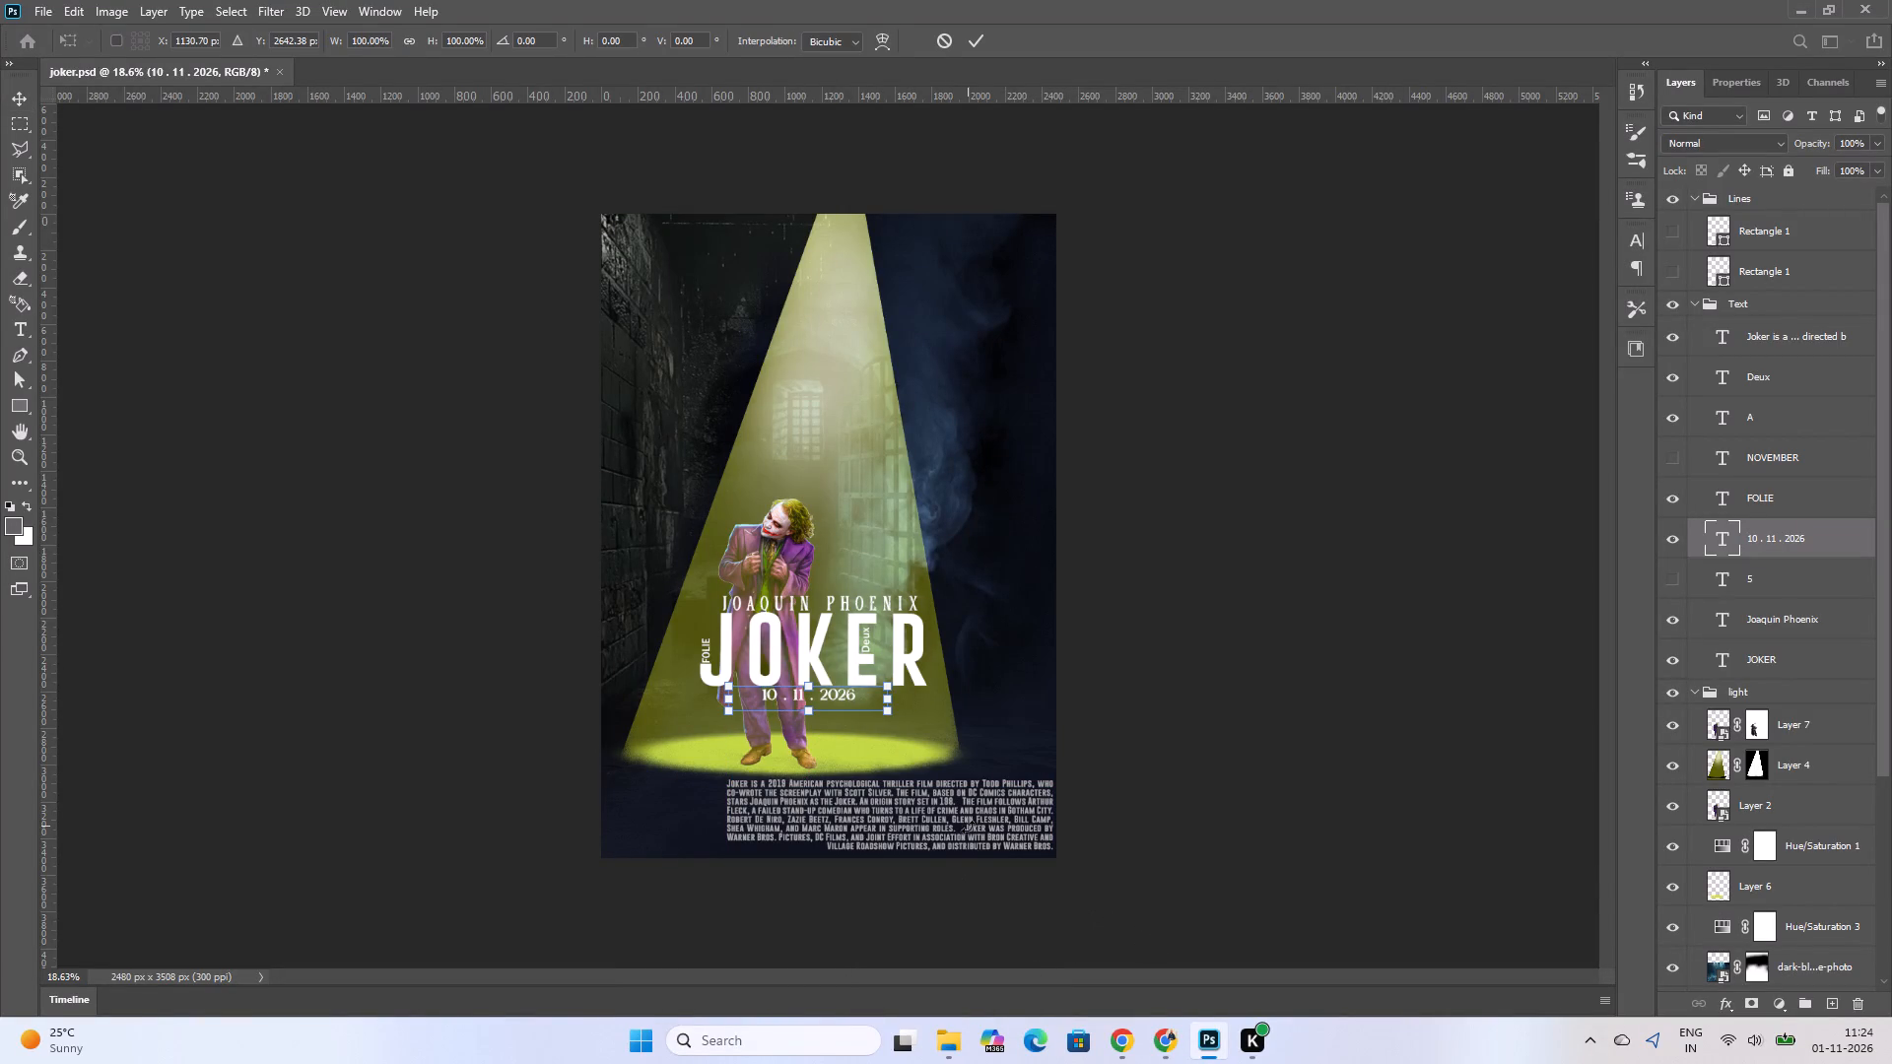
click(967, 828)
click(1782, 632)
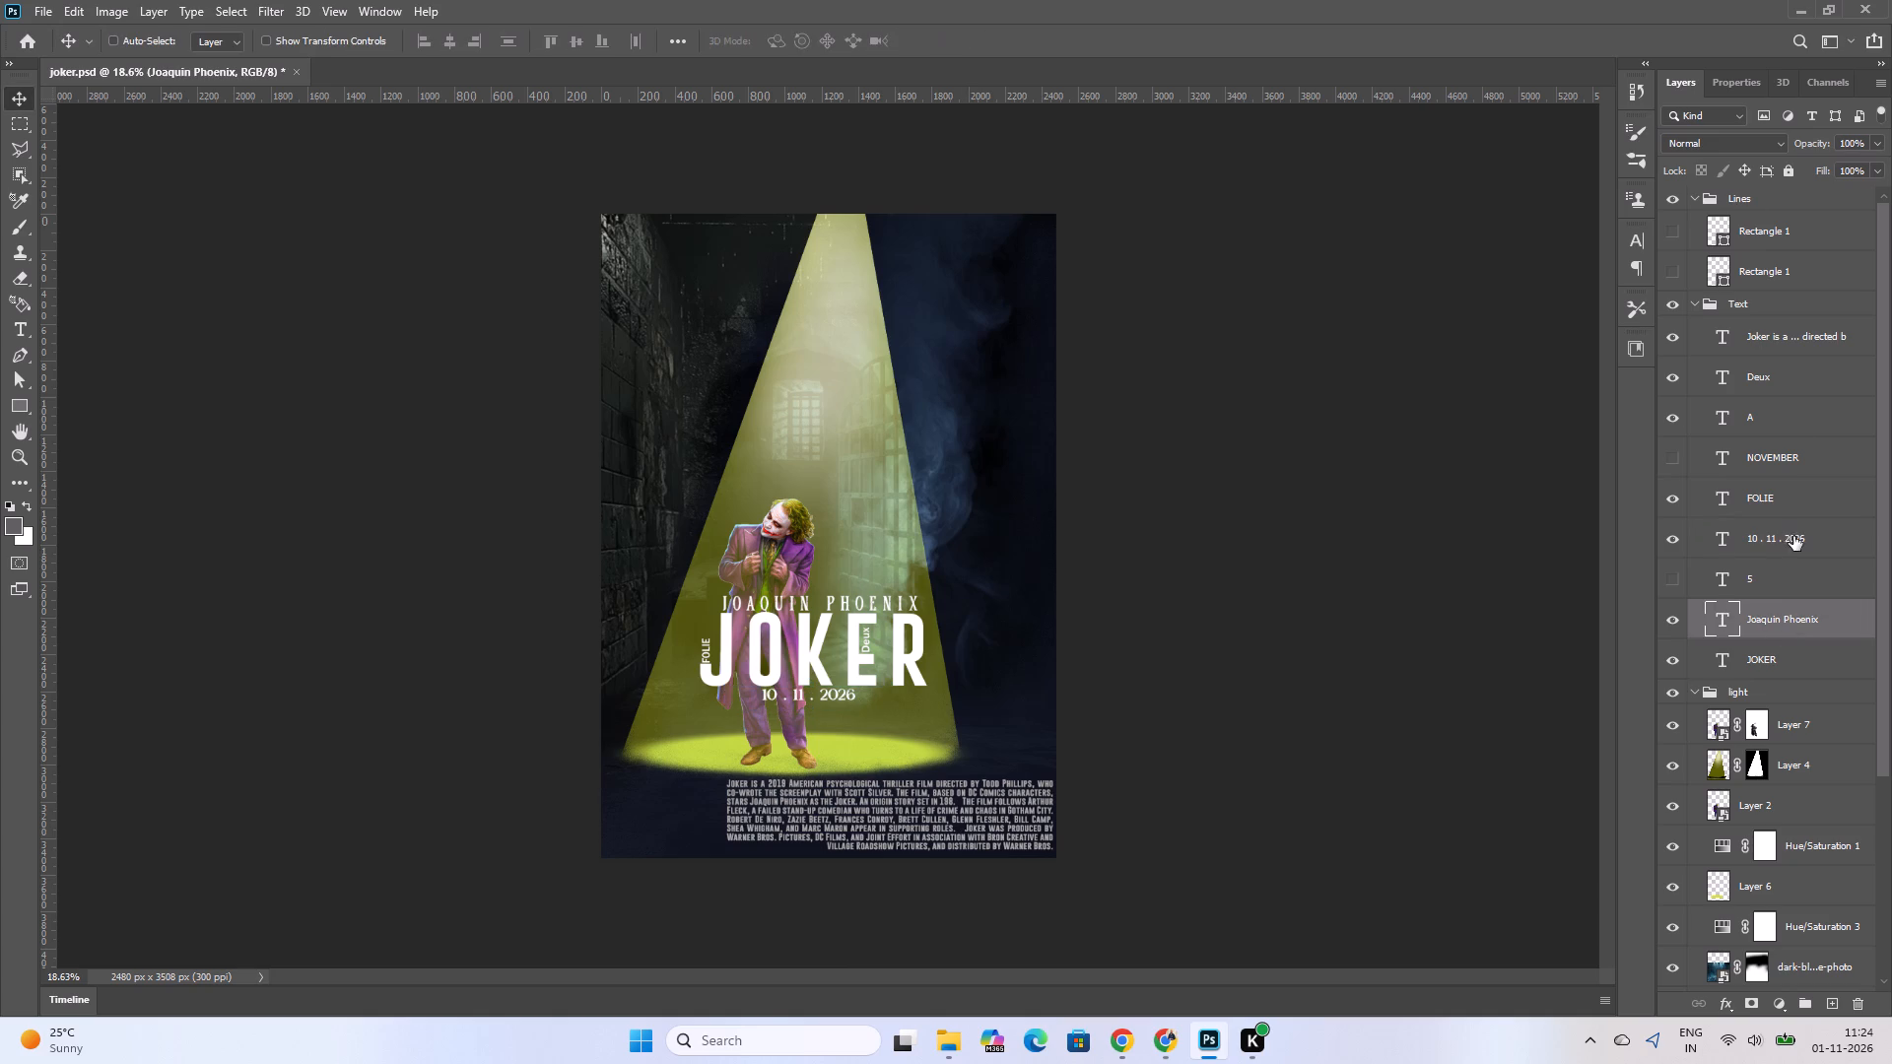
Open the synopsis text for editing and remove the extra spaces before "Joker was produced by".
click(1775, 337)
triple_click(965, 831)
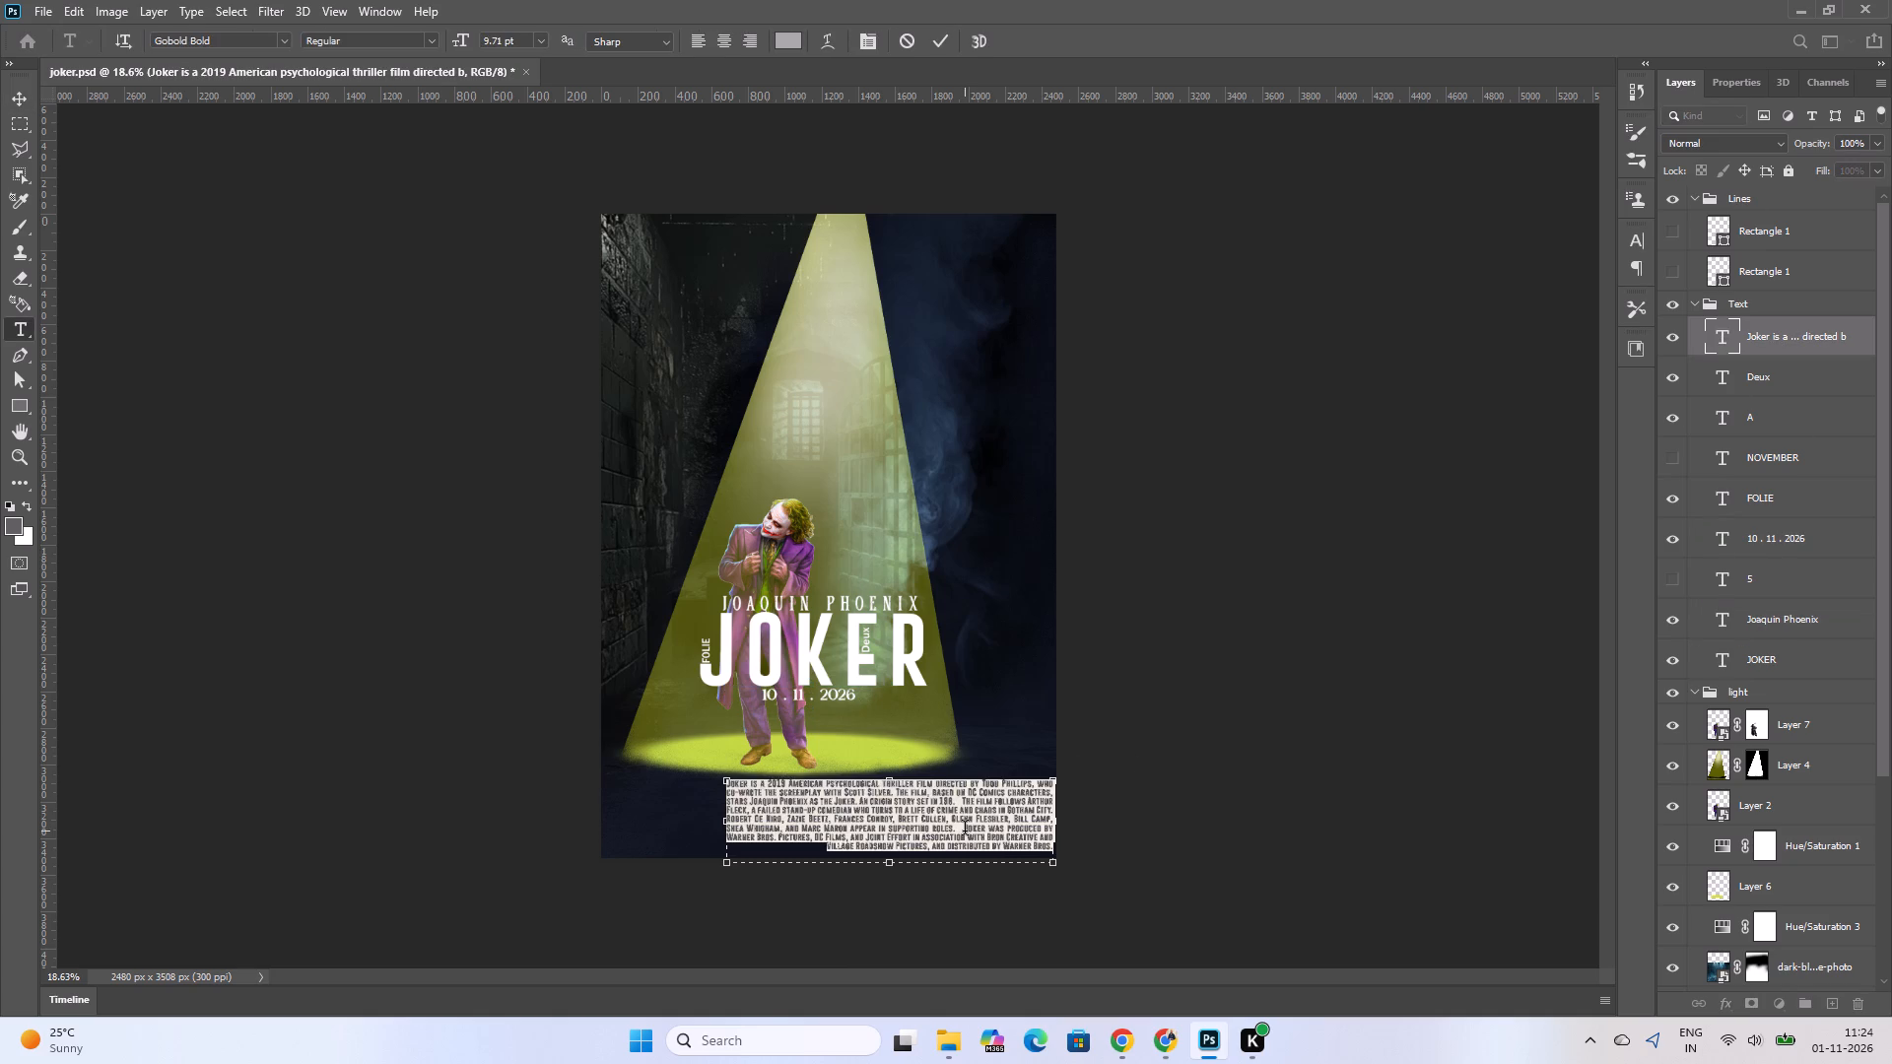
click(966, 831)
key(BackSpace)
key(BackSpace)
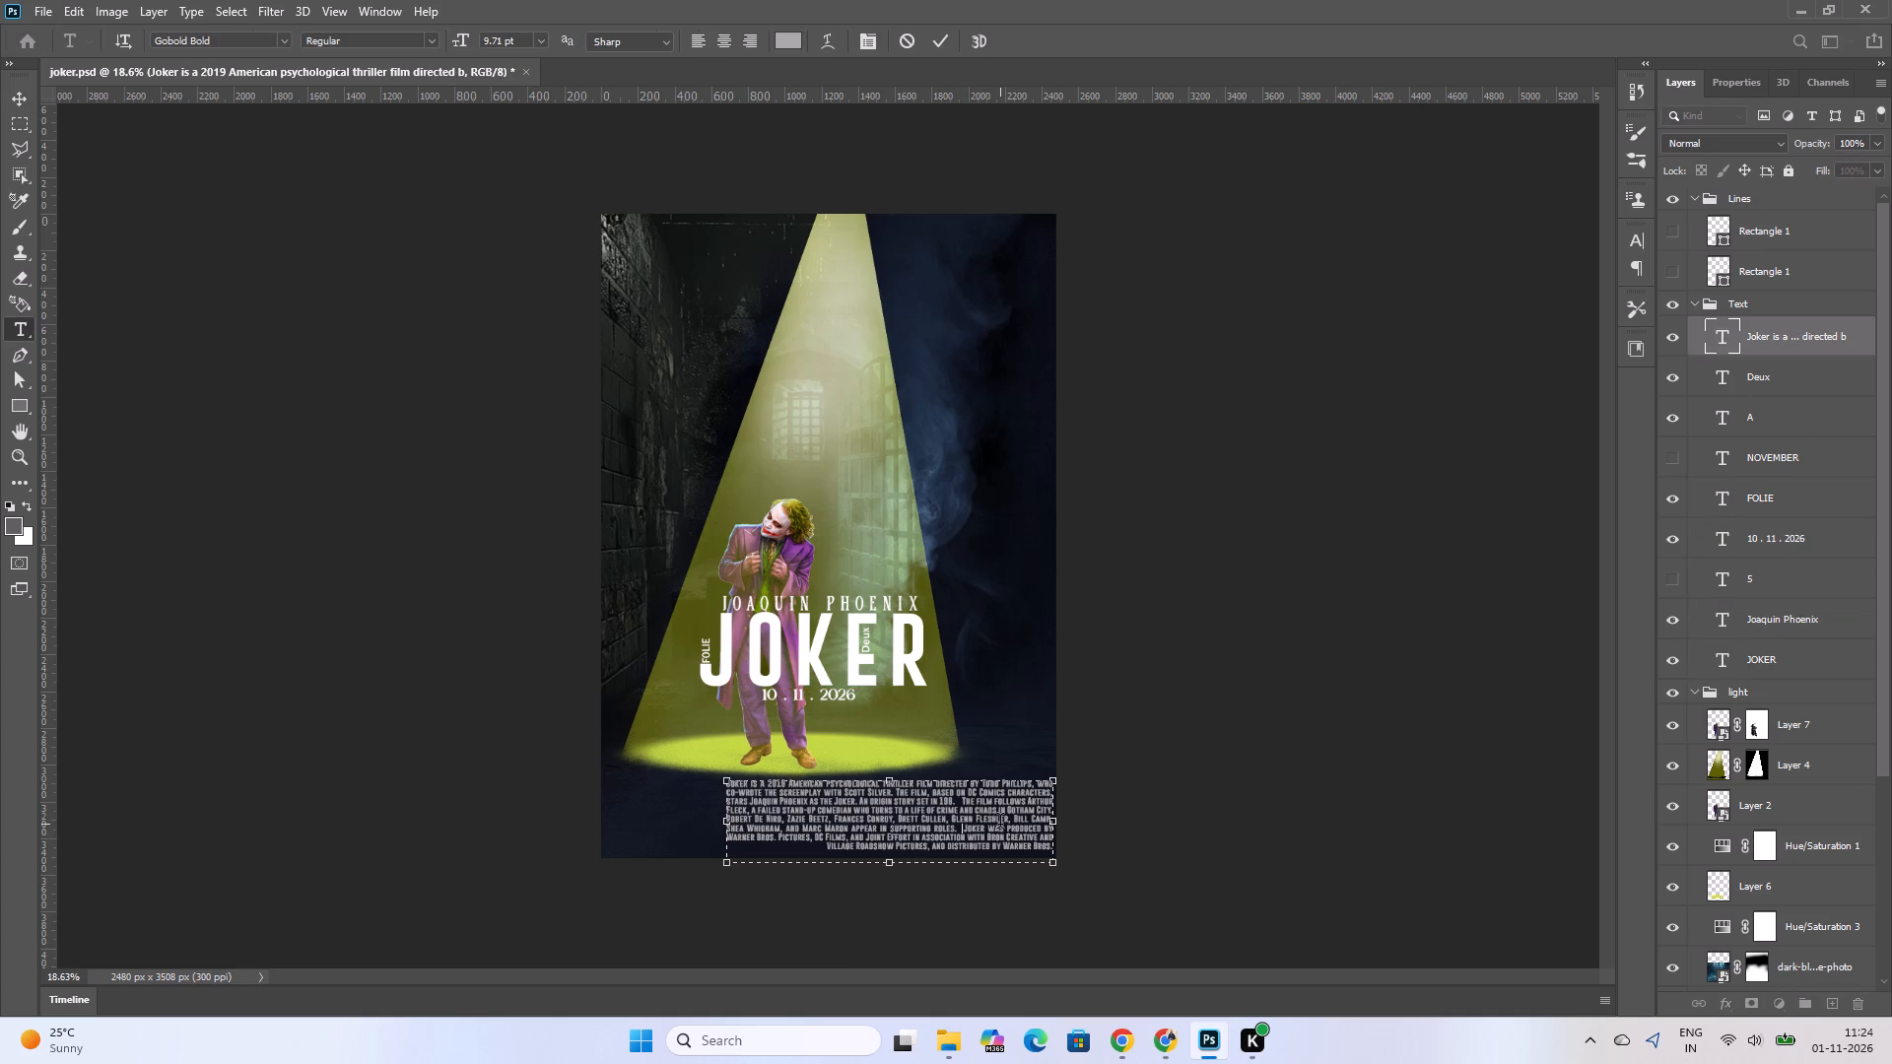
Reduce the wide gap before "The film follows" in the synopsis to a single space.
key(Up)
key(Up)
key(Up)
key(Left)
key(Right)
key(BackSpace)
key(BackSpace)
key(BackSpace)
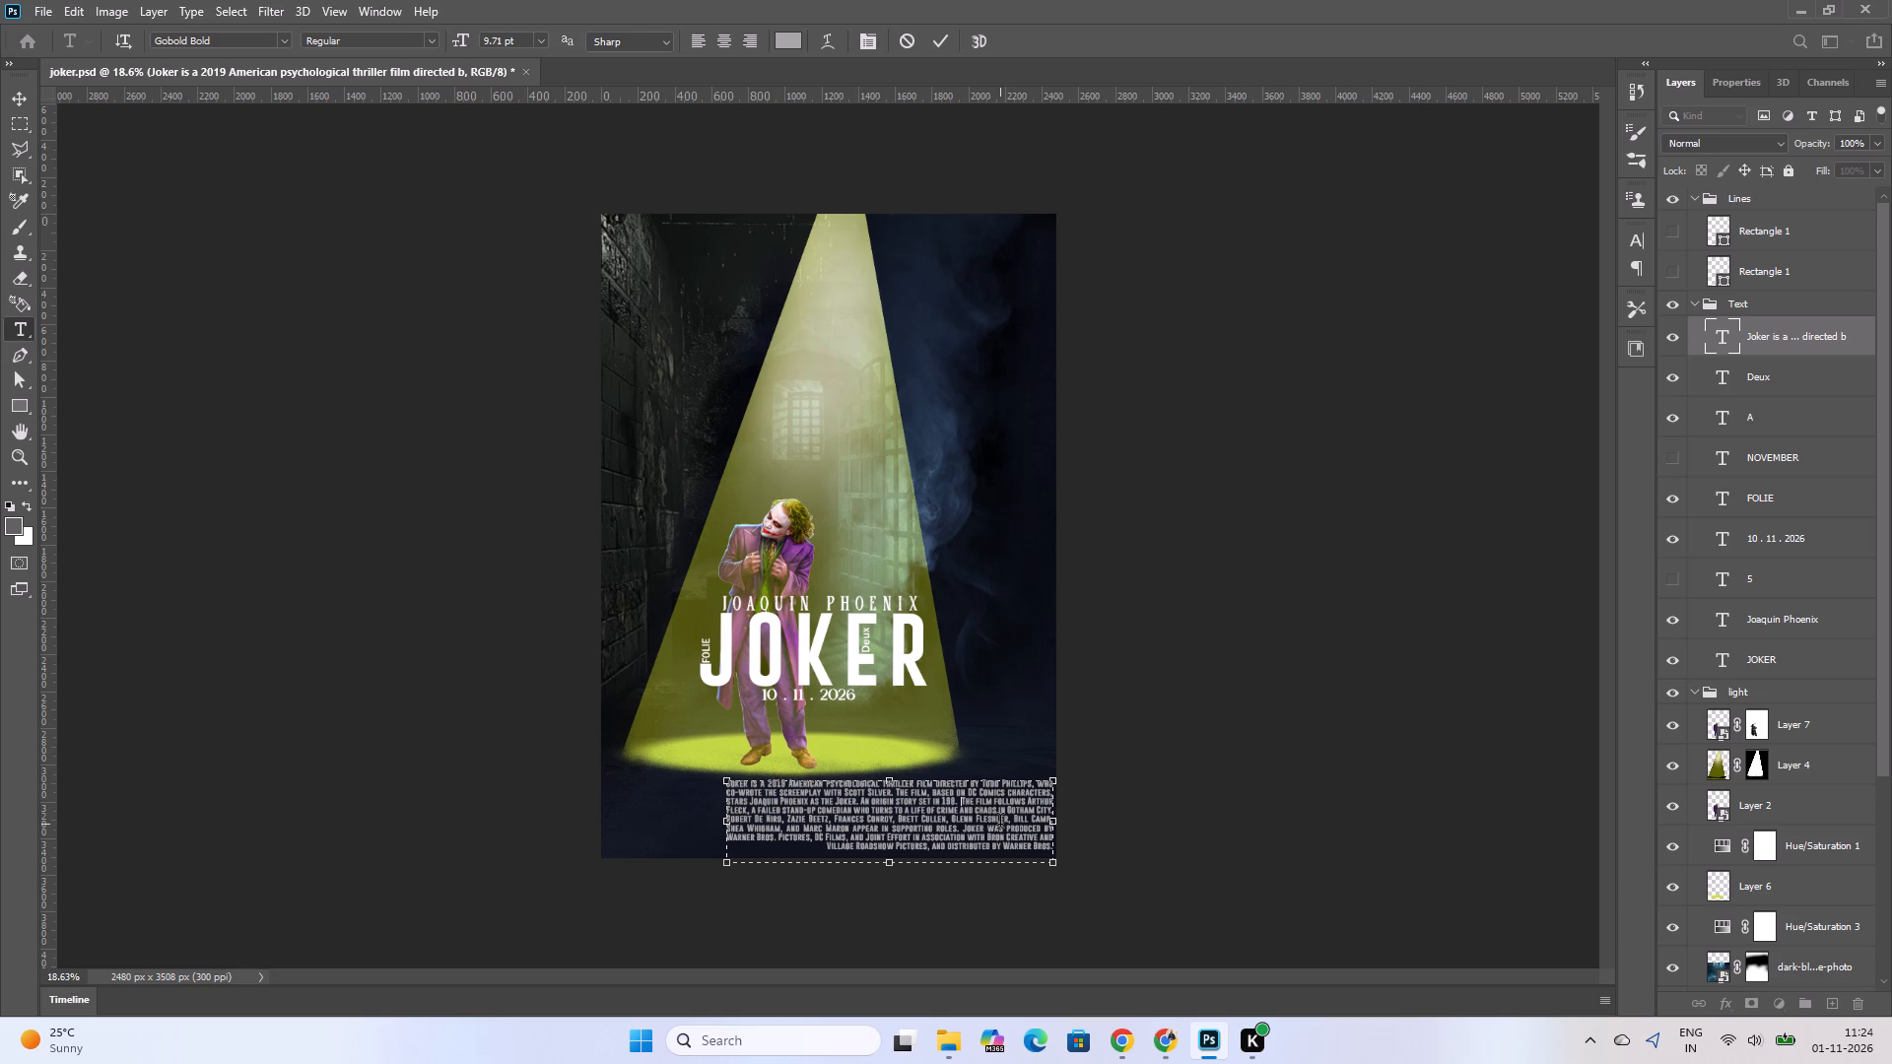
key(BackSpace)
key(space)
Re-enter a single space before "Joker was produced by" in the synopsis.
key(Down)
key(Down)
key(Down)
key(Right)
key(Left)
key(BackSpace)
key(space)
Re-enter the single space at "Bill Camp" in the synopsis cast line, check the spacing after "Robert De Niro," and commit the text edit.
ctrl+scroll(914, 809, up, 7)
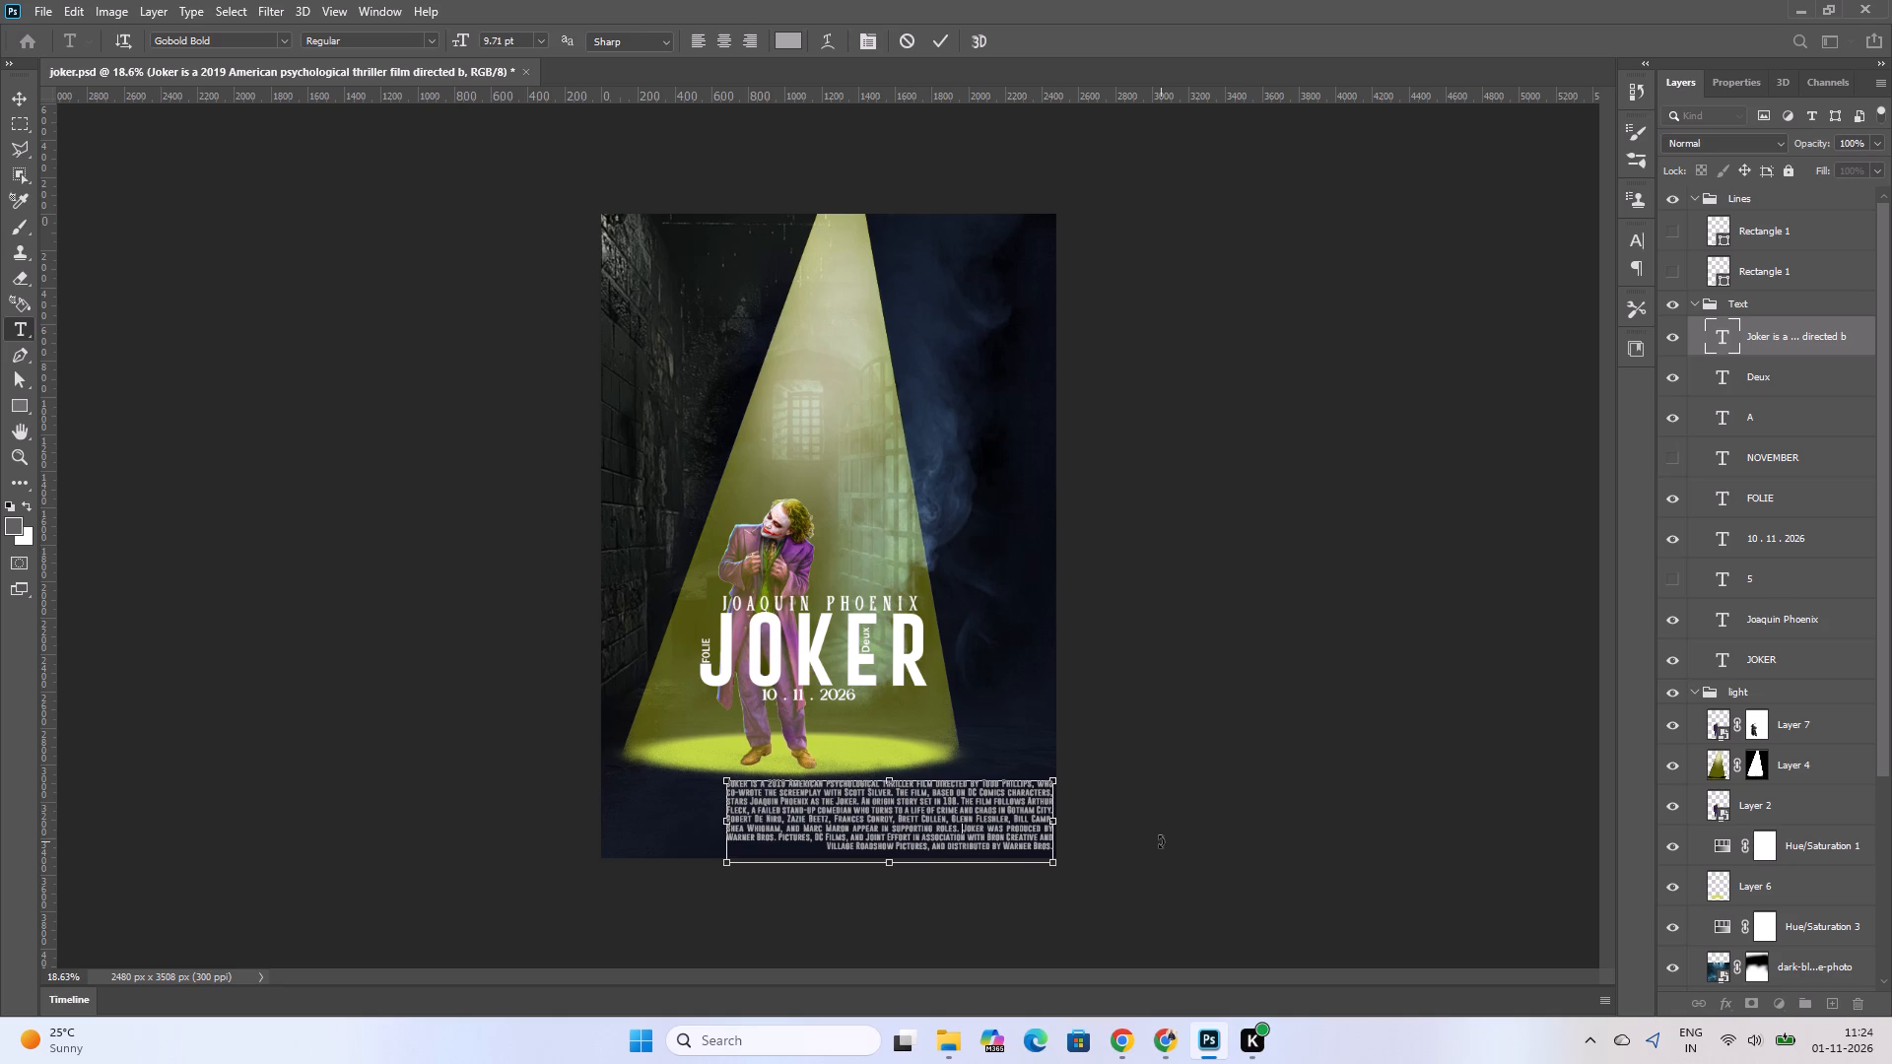
ctrl+alt+scroll(1160, 841, up, 9)
scroll(543, 934, down, 10)
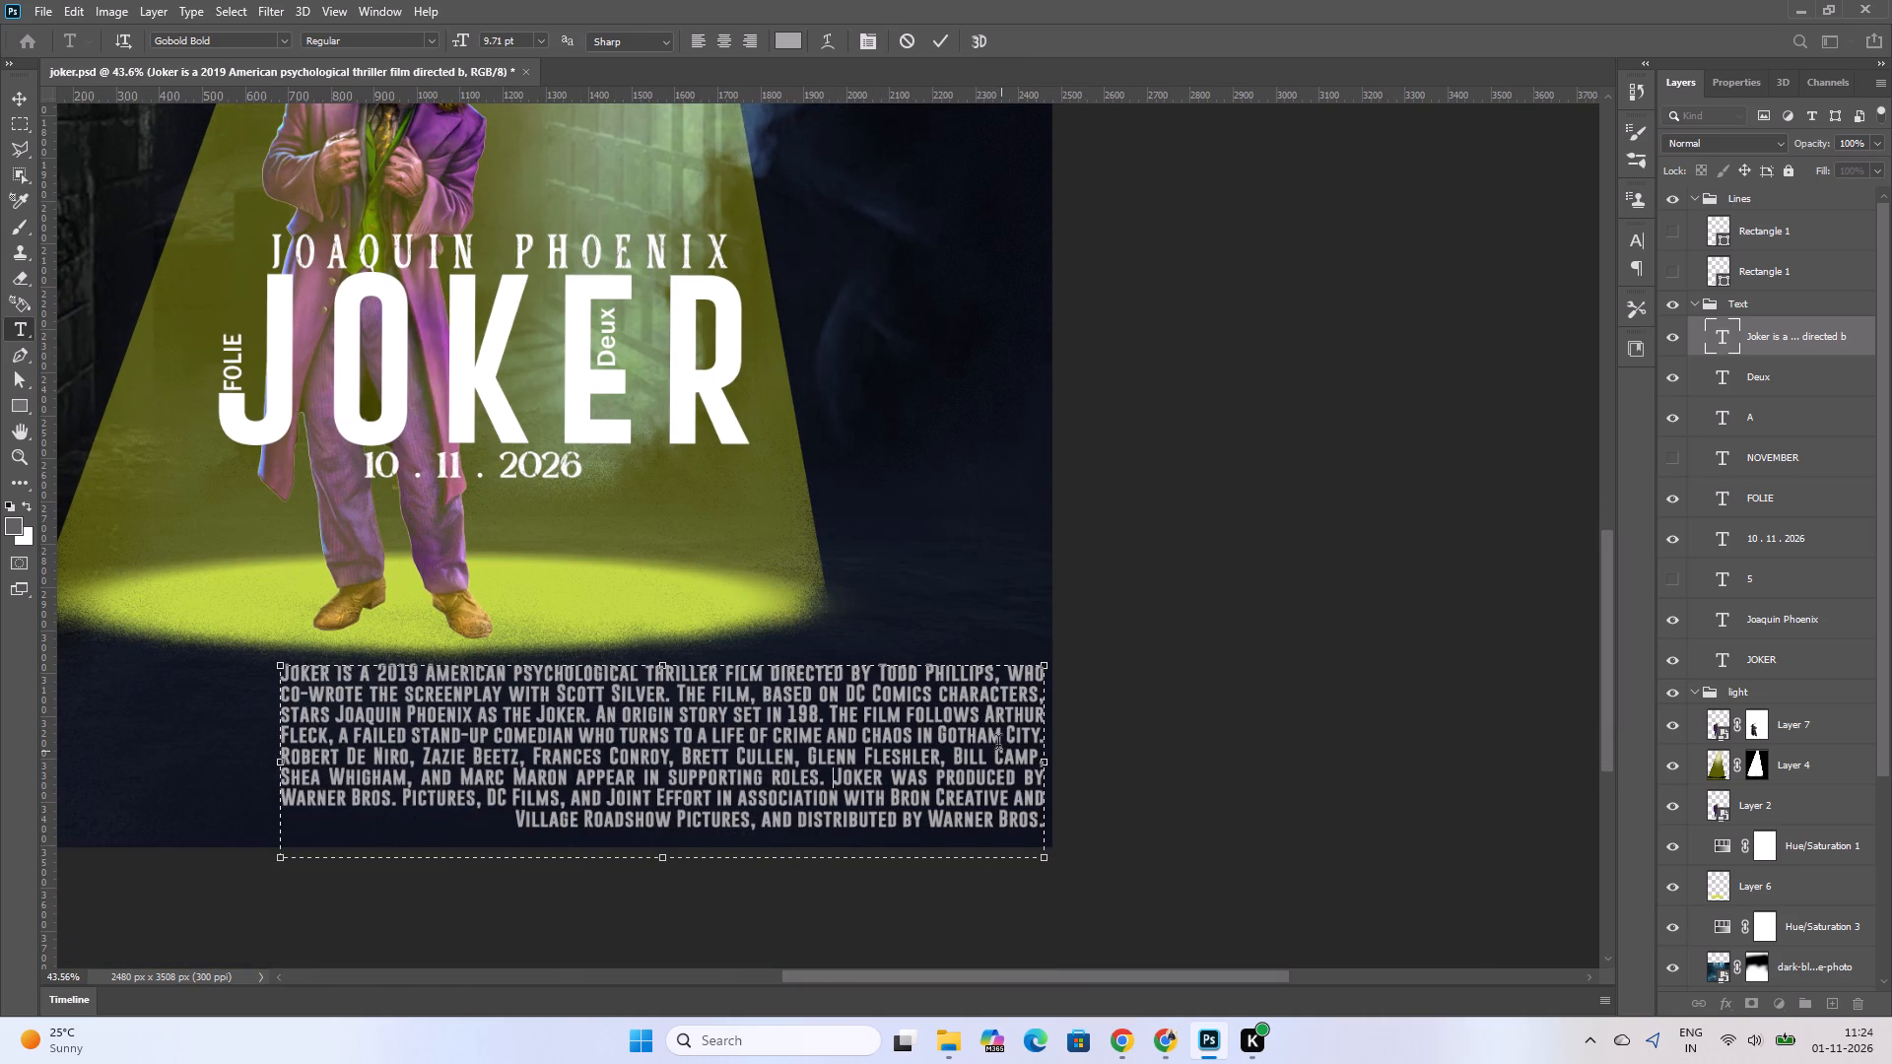
click(997, 762)
key(BackSpace)
key(space)
click(421, 777)
click(416, 783)
click(422, 767)
click(419, 765)
ctrl+scroll(897, 762, down, 5)
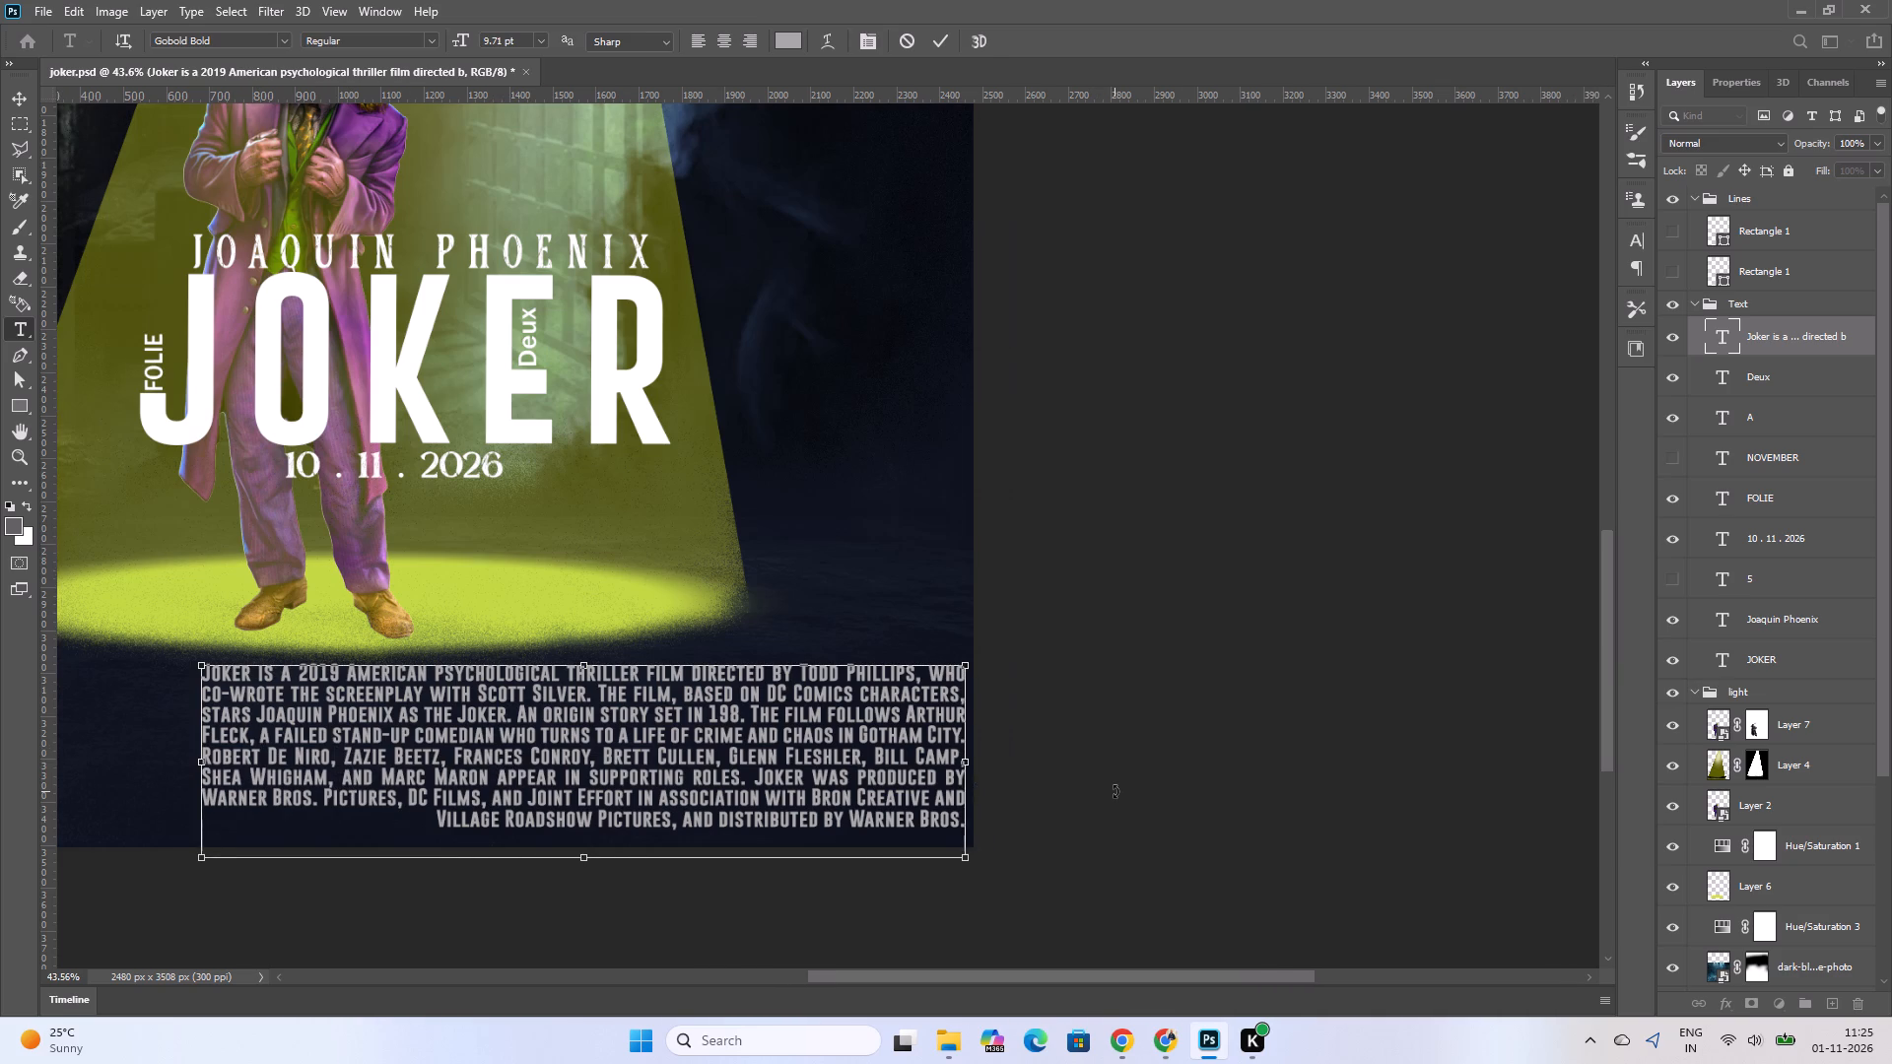
ctrl+scroll(1115, 791, down, 3)
ctrl+scroll(1115, 791, up, 4)
ctrl+alt+scroll(1115, 791, down, 9)
alt+scroll(352, 898, up, 1)
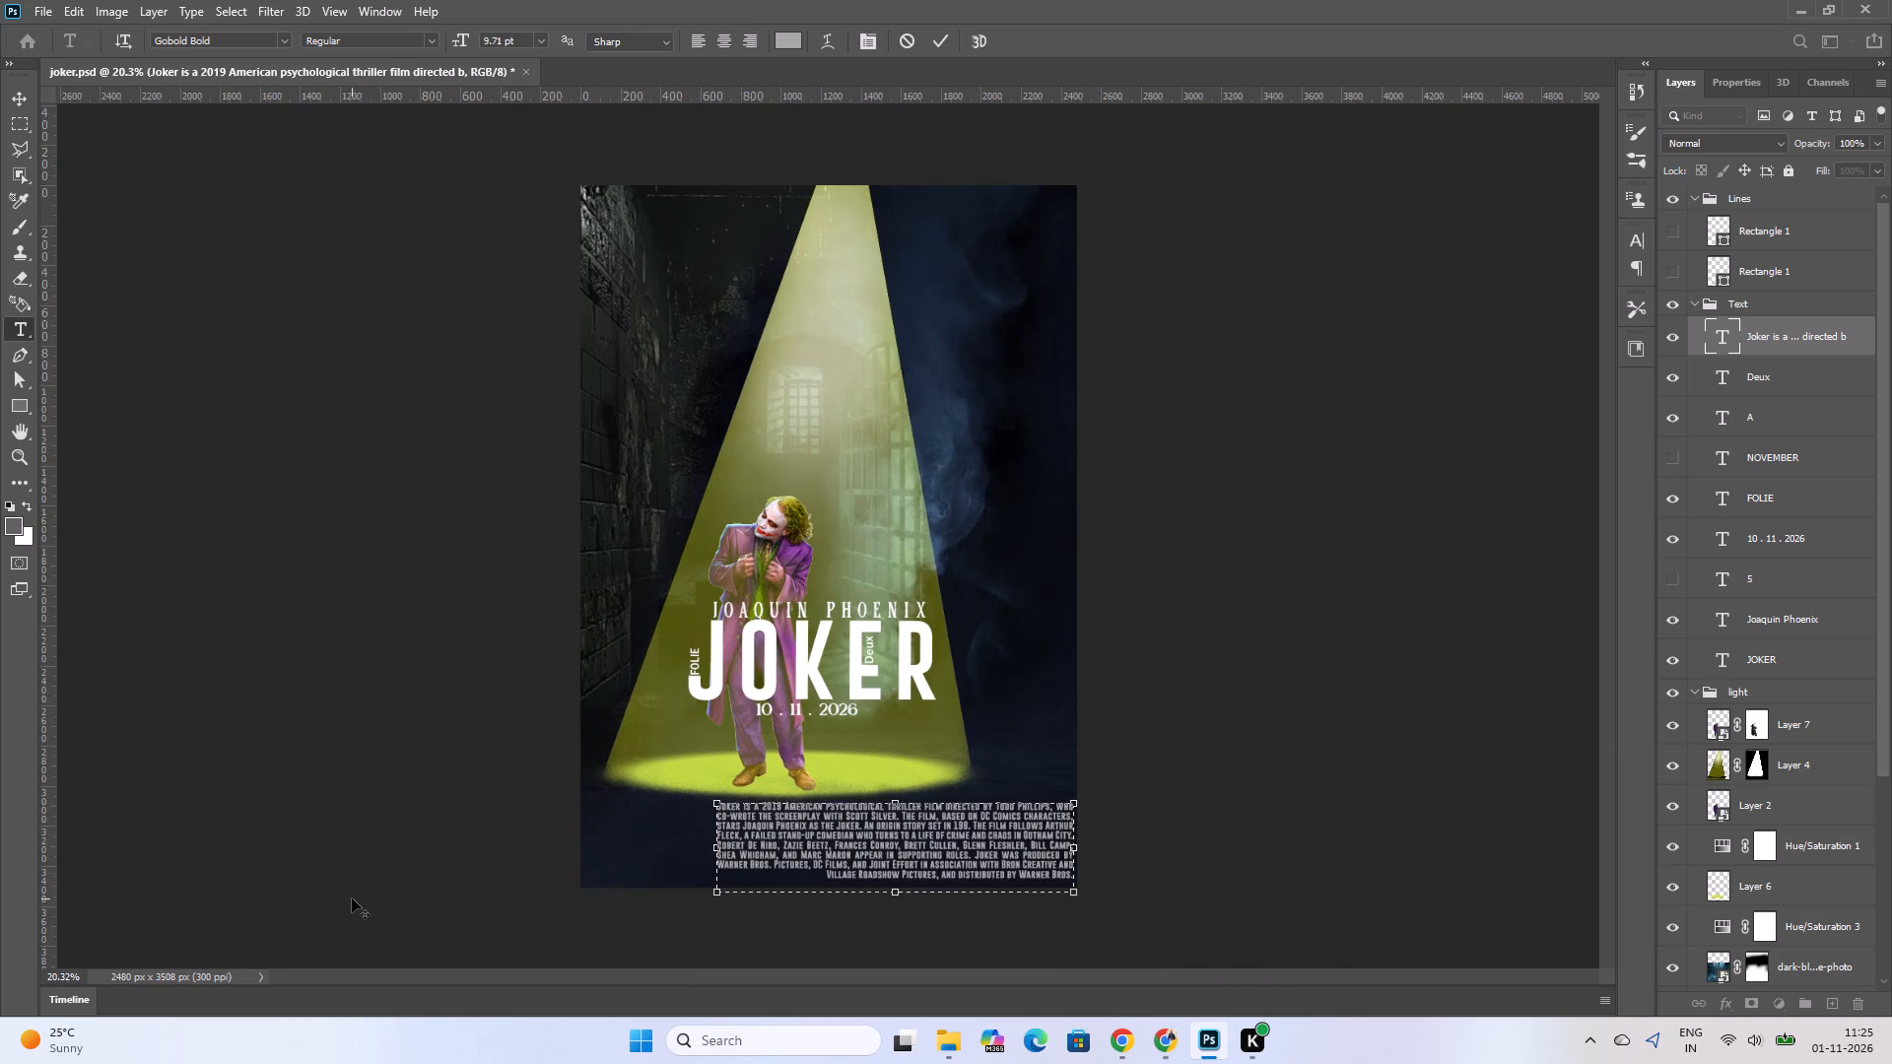
click(1358, 738)
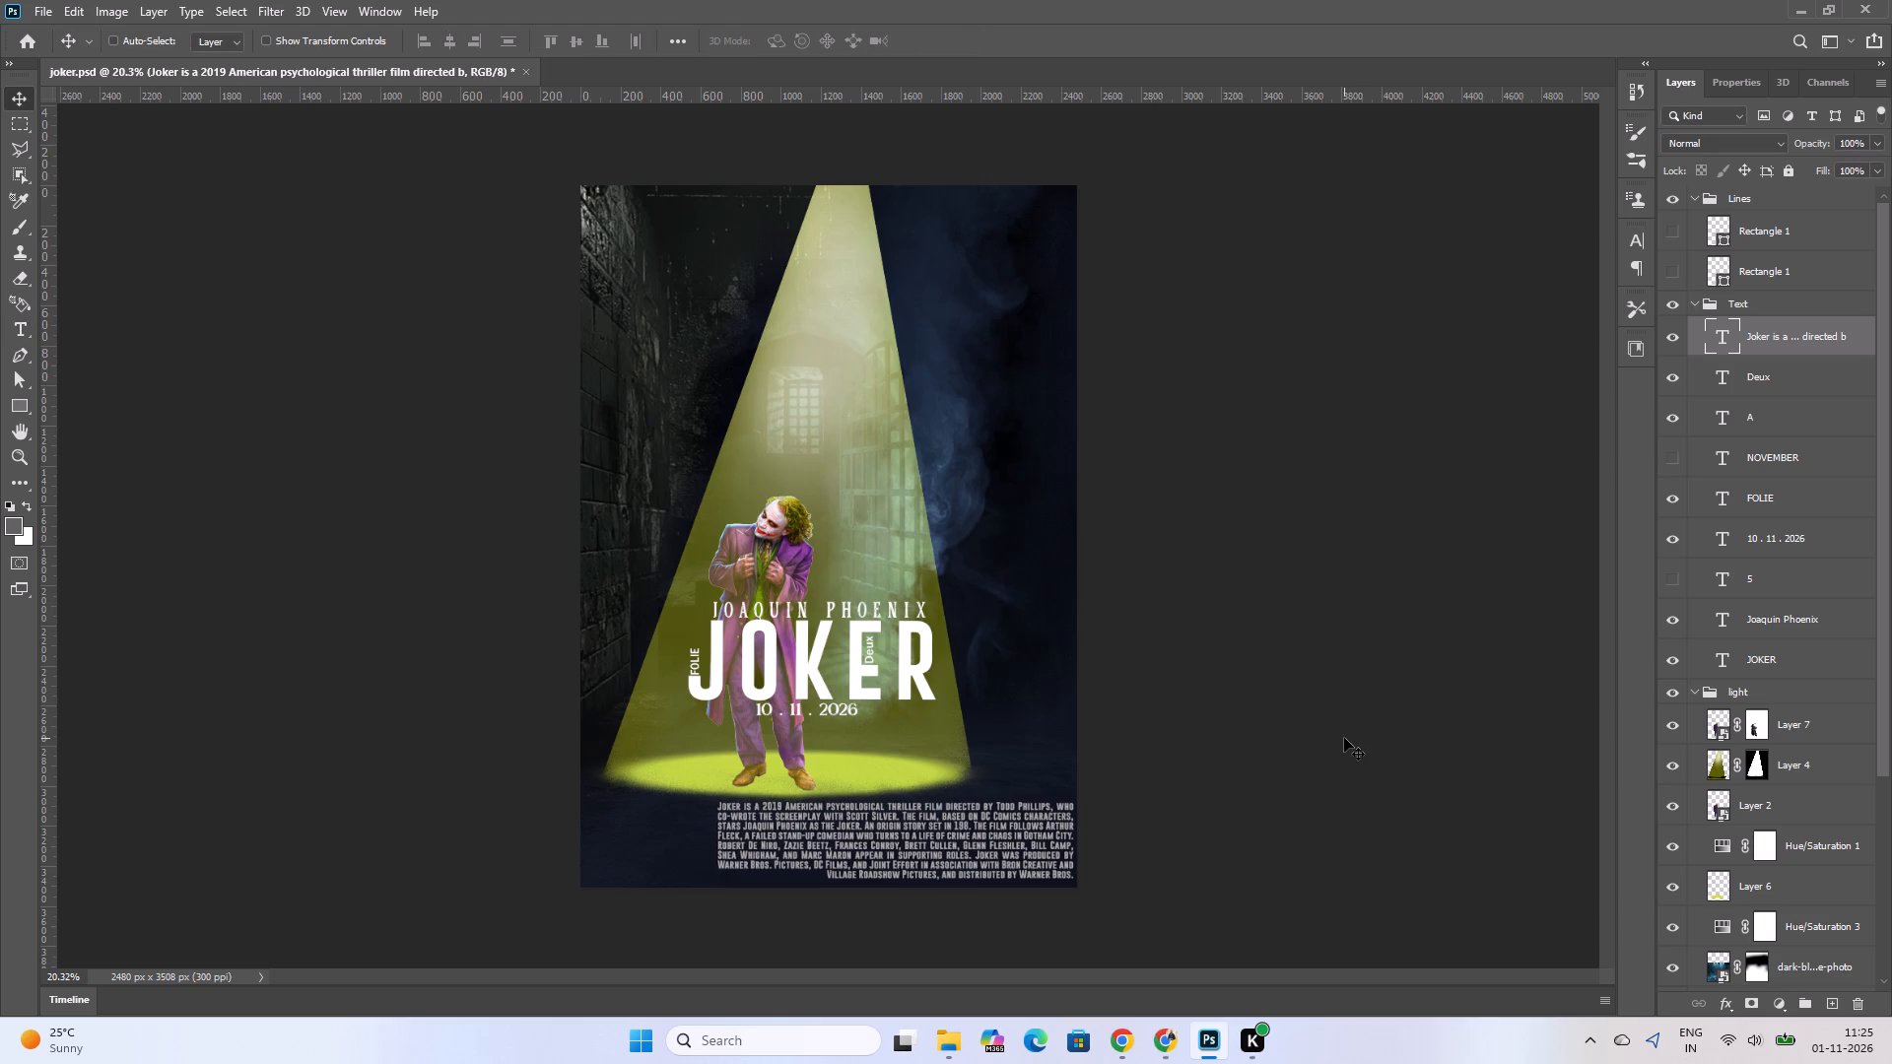
Scale the synopsis text block down proportionally to about 97%, keeping it against the poster's lower right corner.
click(921, 850)
key(ctrl+t)
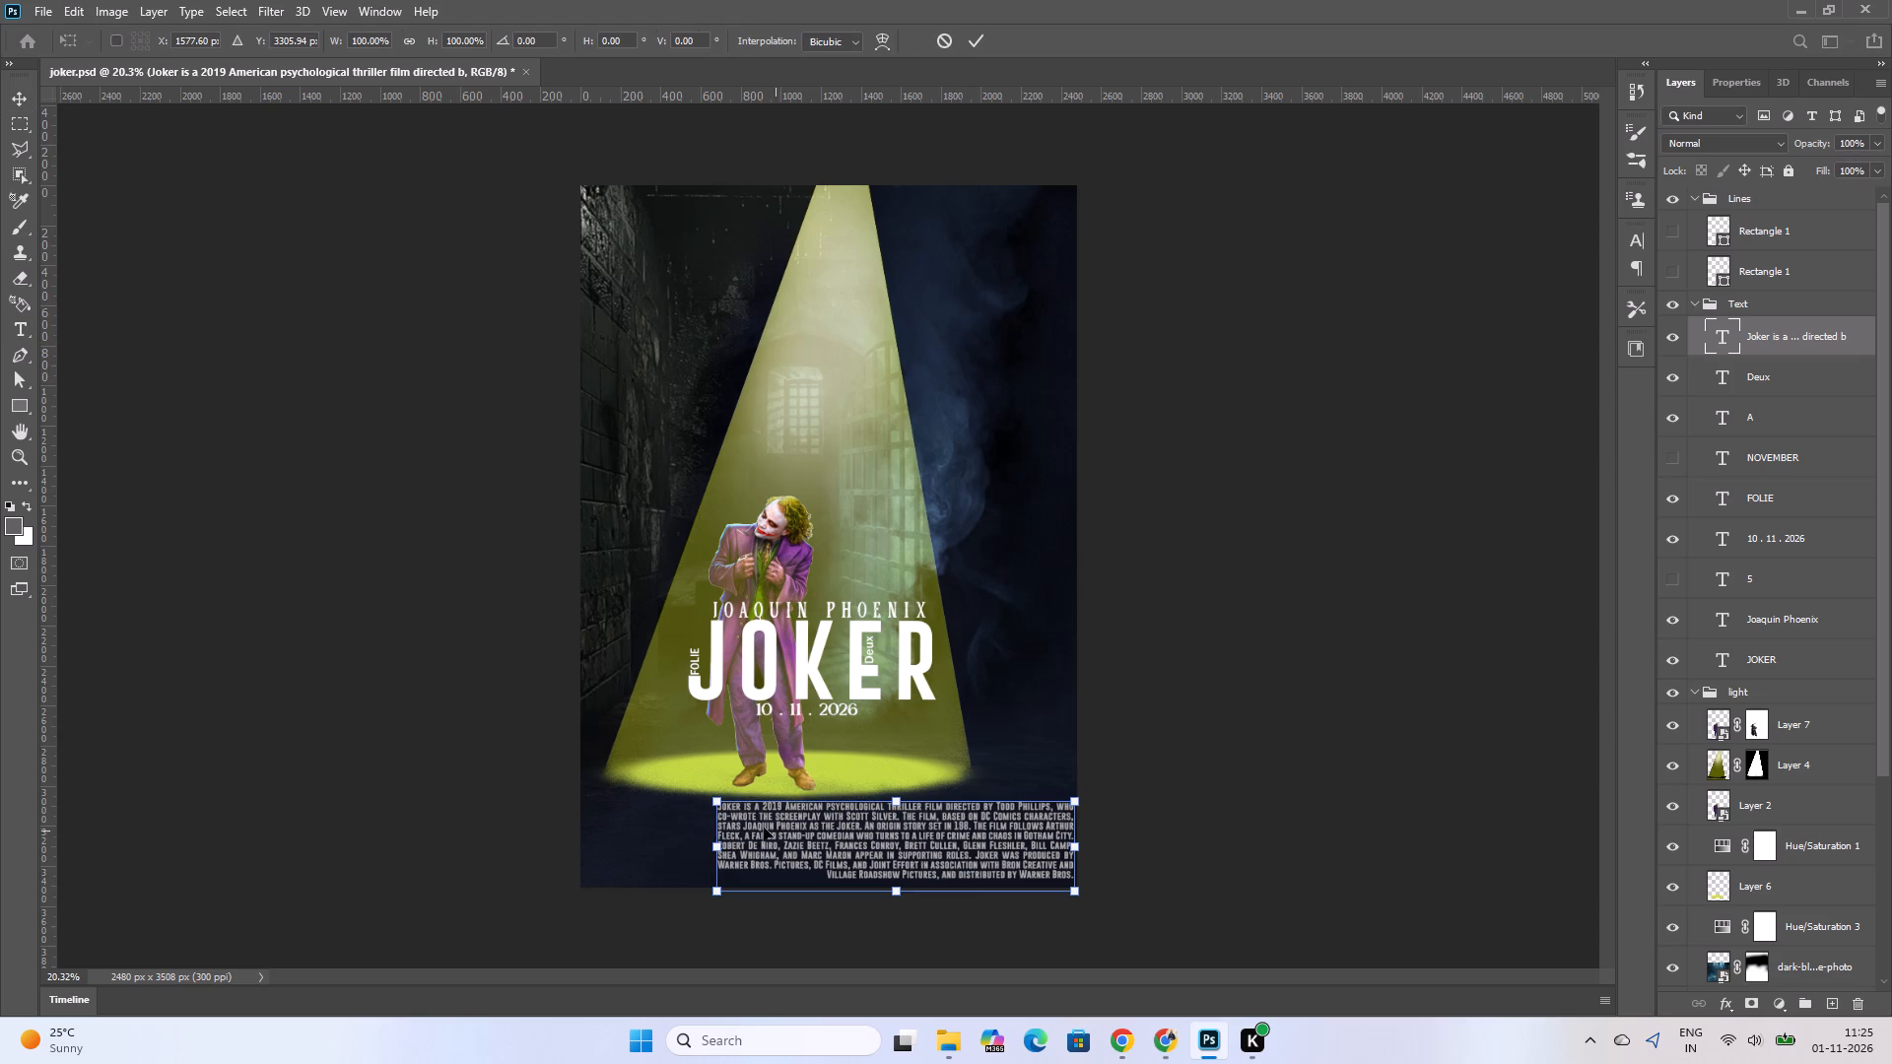
shift+drag(716, 803, 726, 811)
click(914, 861)
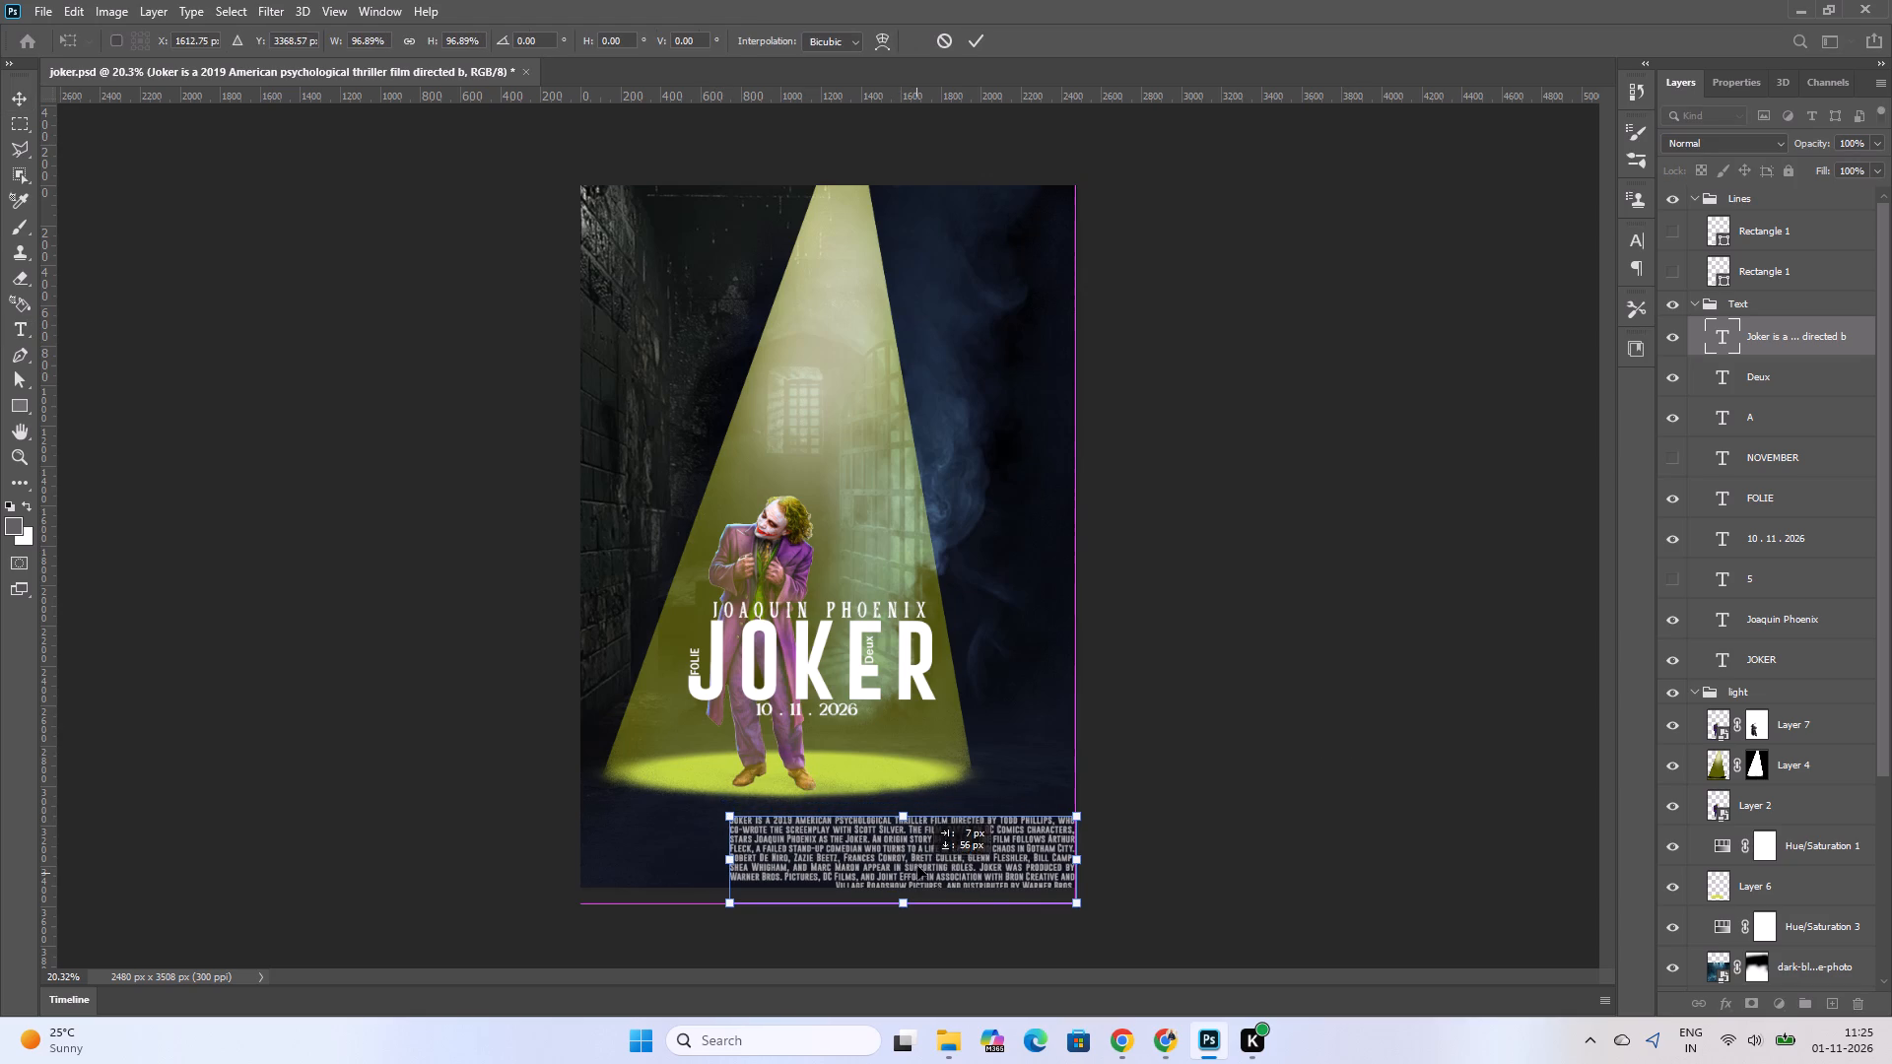
click(1318, 806)
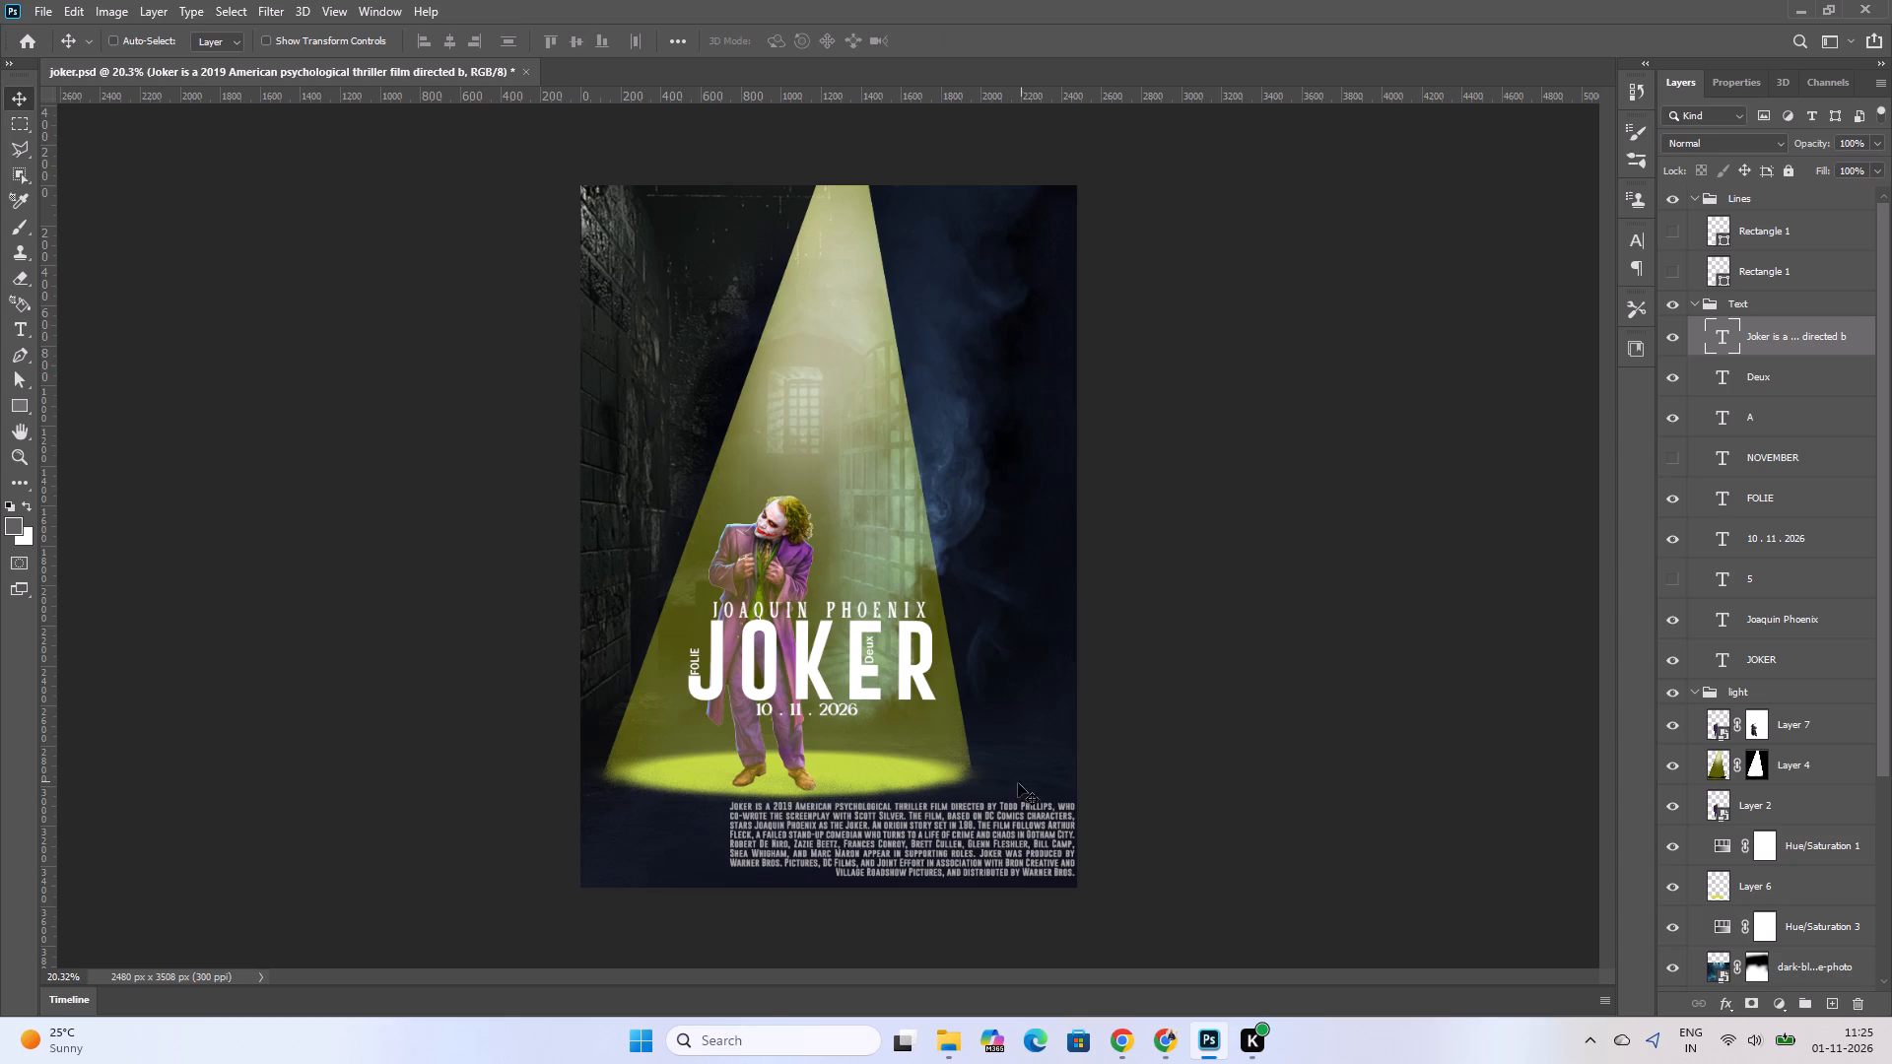
Nudge the synopsis text block about 15 px left and 34 px down, and apply the transform.
click(941, 867)
key(ctrl+t)
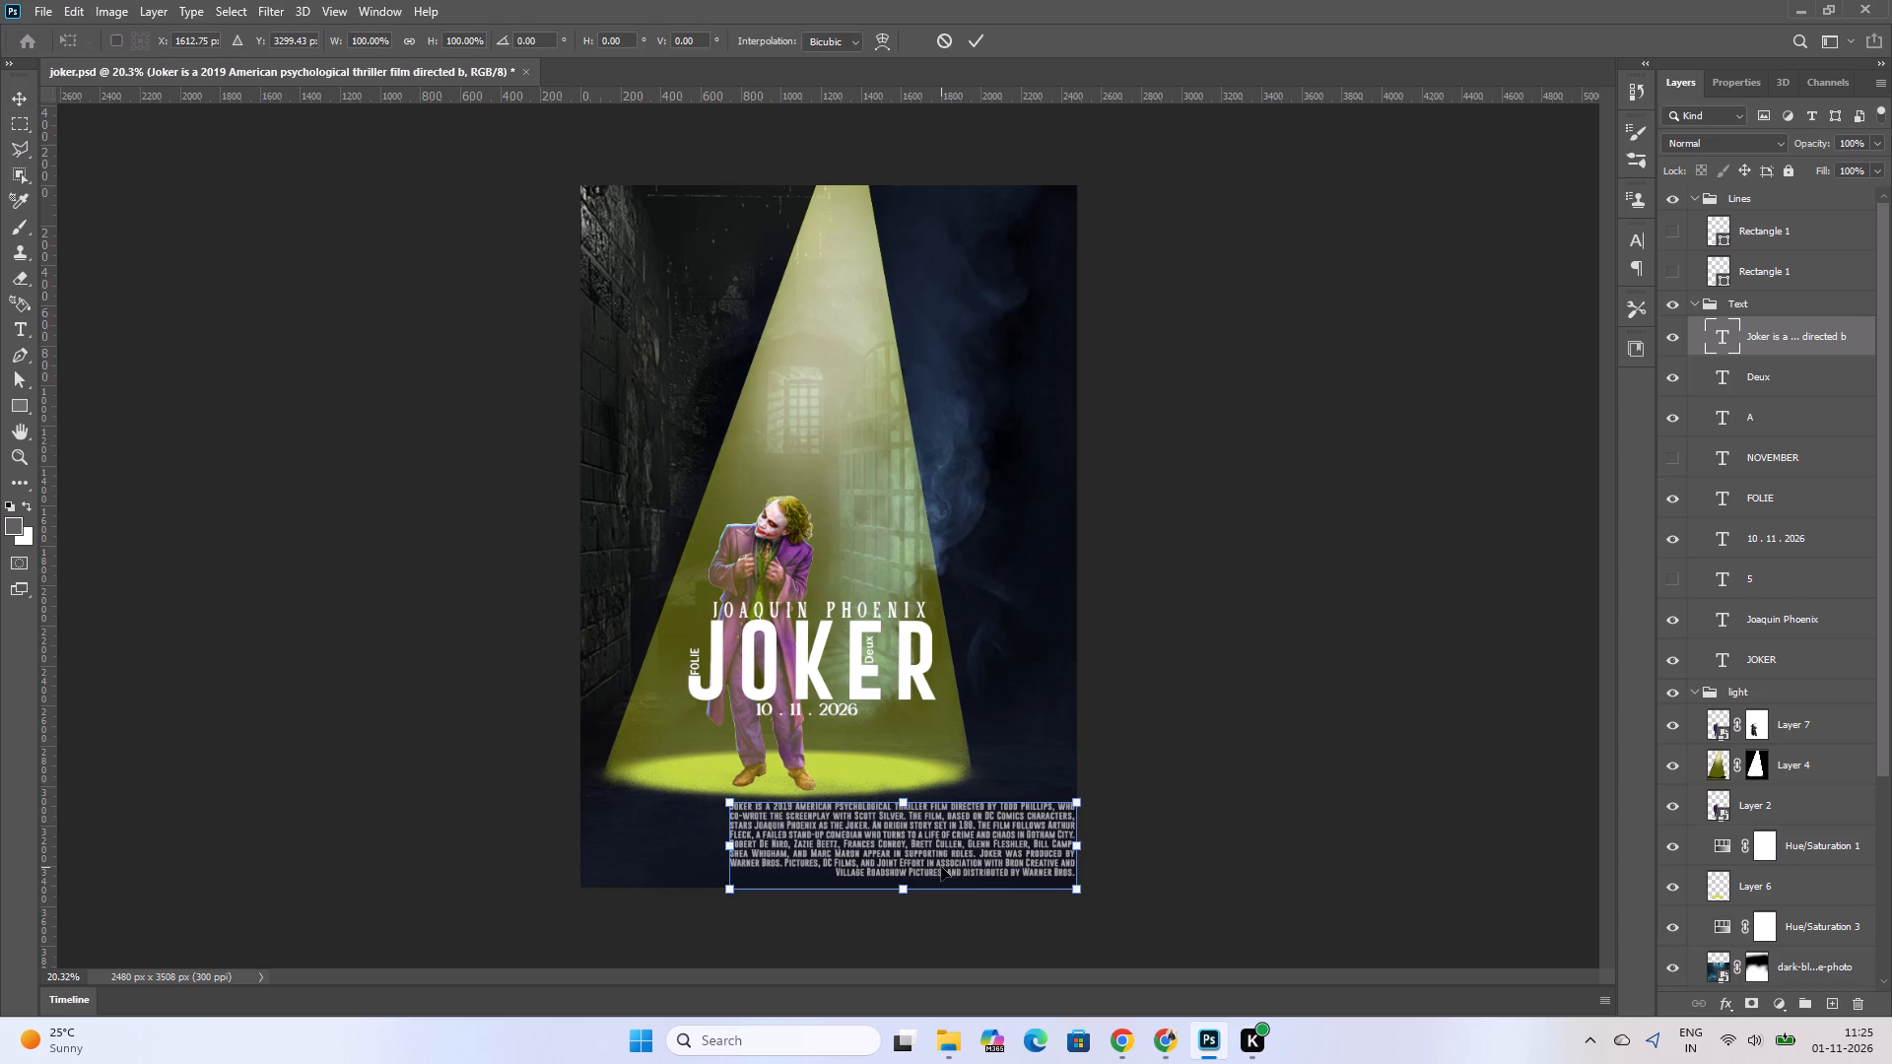
key(Left)
key(Left)
key(Left)
key(Down)
key(Down)
key(Down)
key(Down)
key(Down)
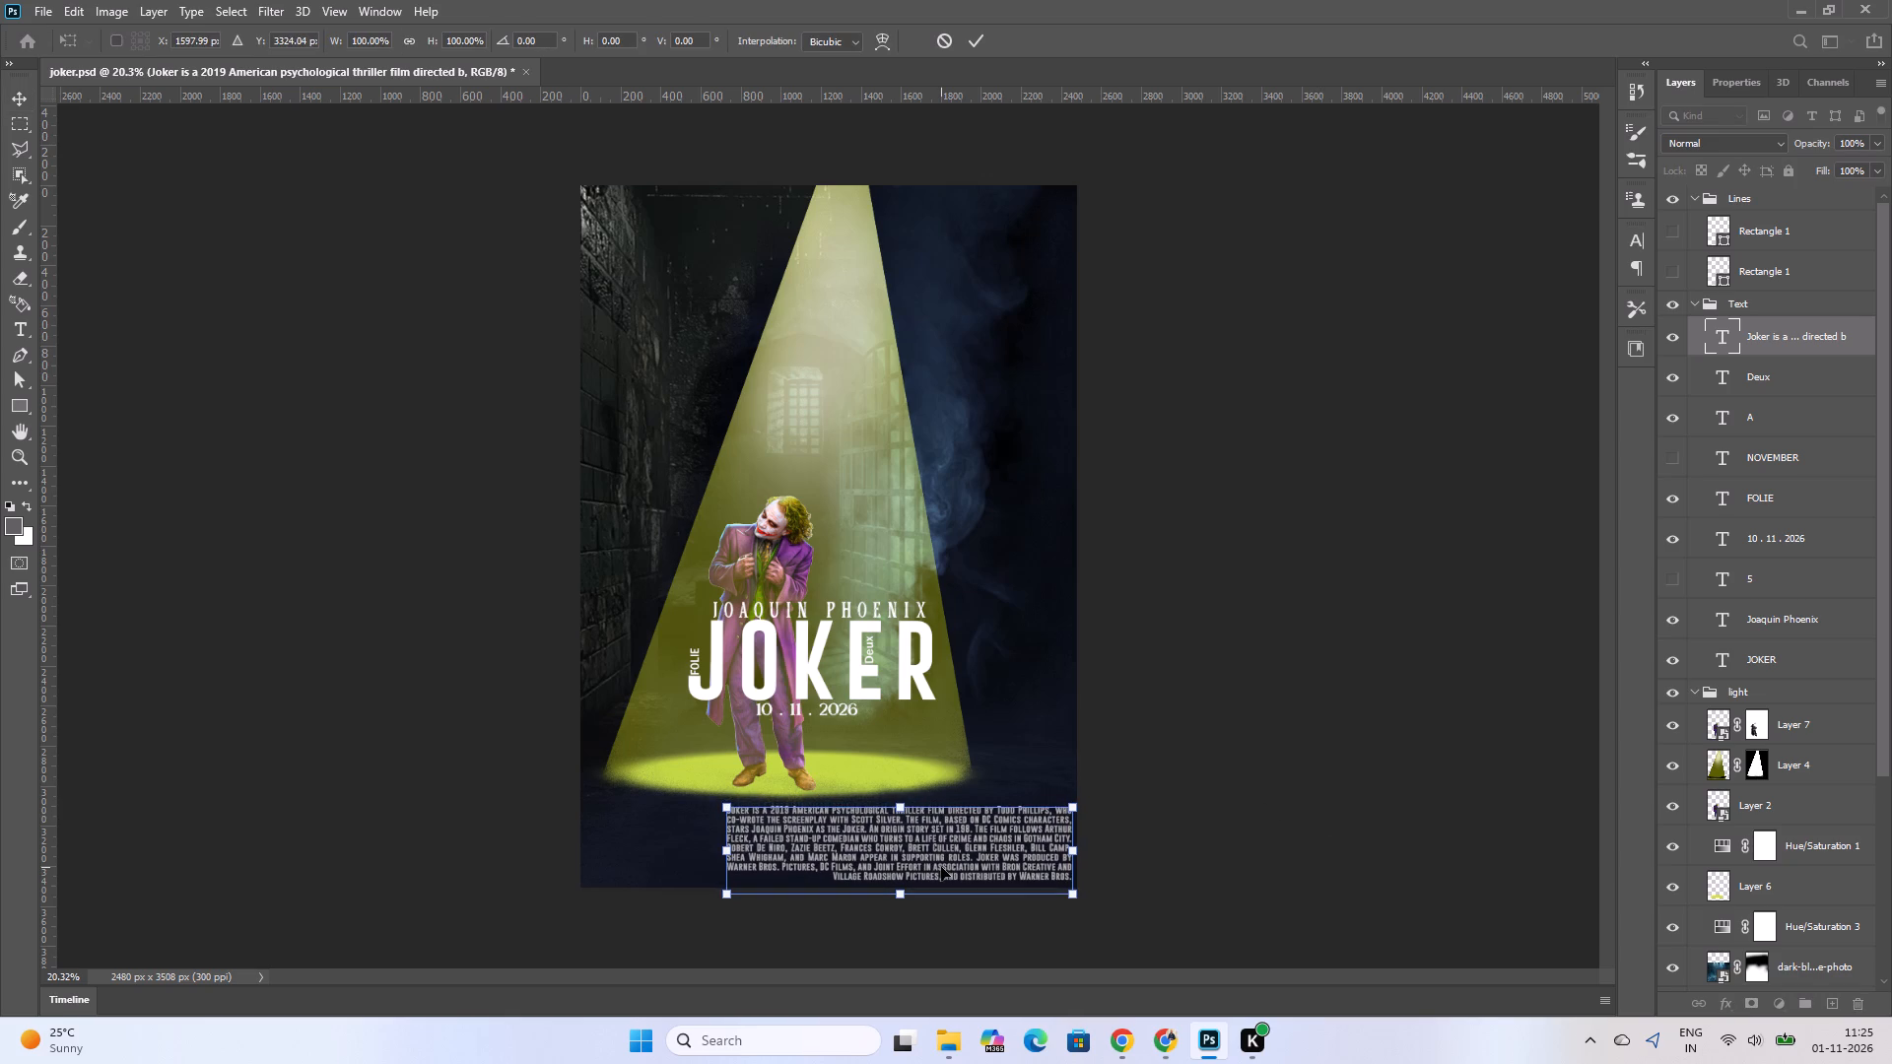
key(Down)
key(Down)
key(Up)
key(Down)
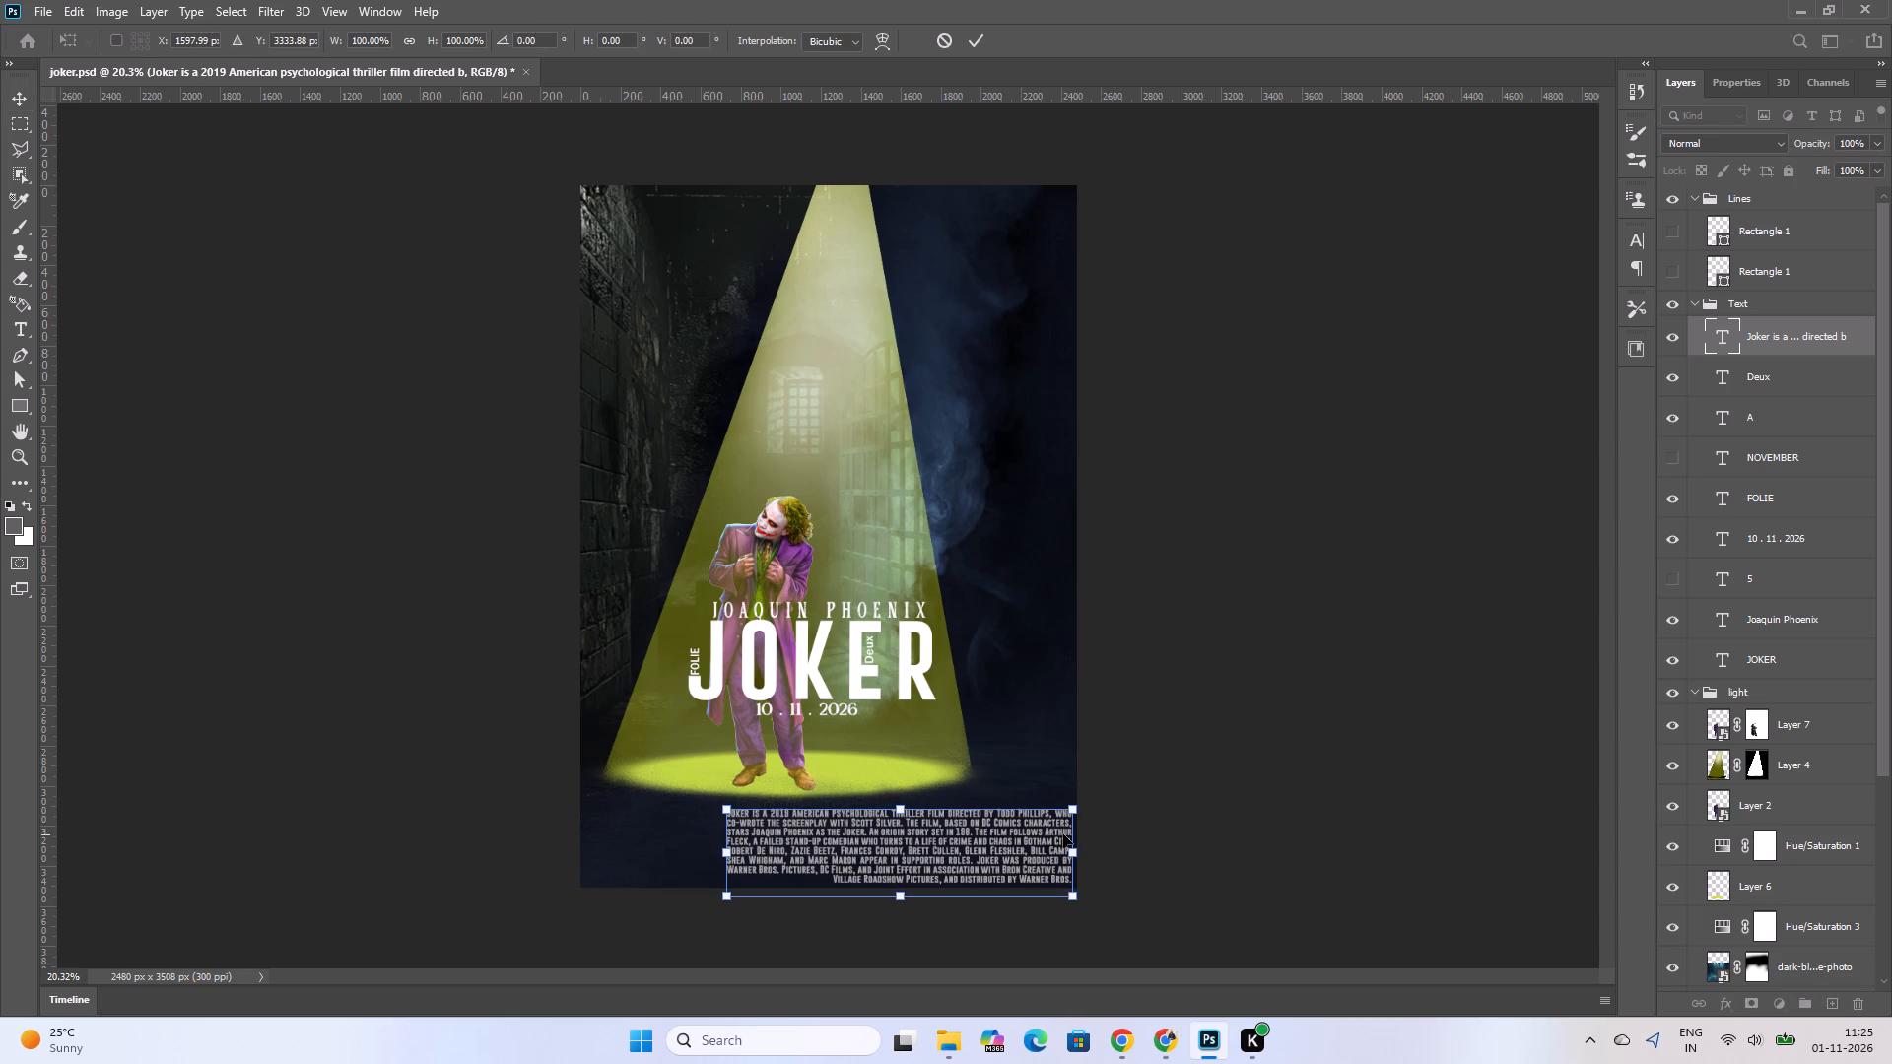
click(1245, 755)
key(Return)
key(period)
key(Return)
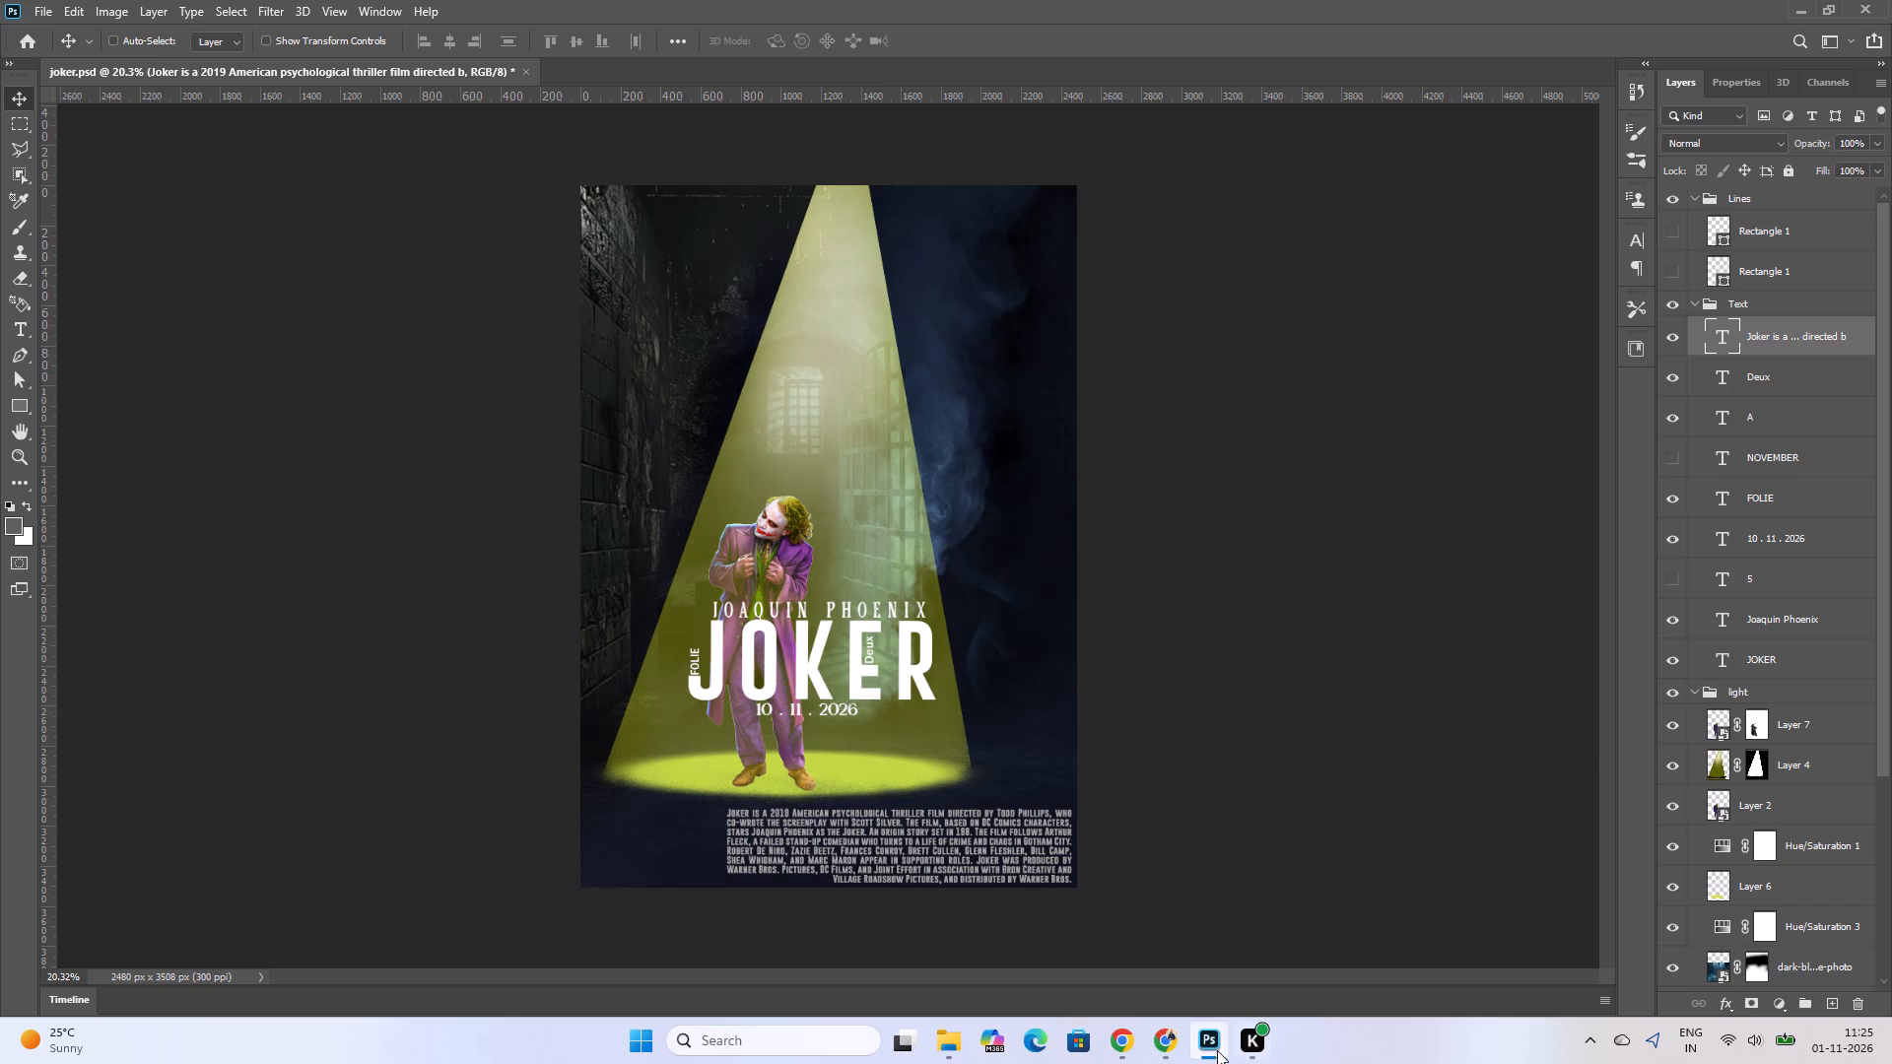
Switch to Chrome, search Google Images for "infinity logo" in a new tab and look through the designs.
drag(1162, 1033, 1171, 1018)
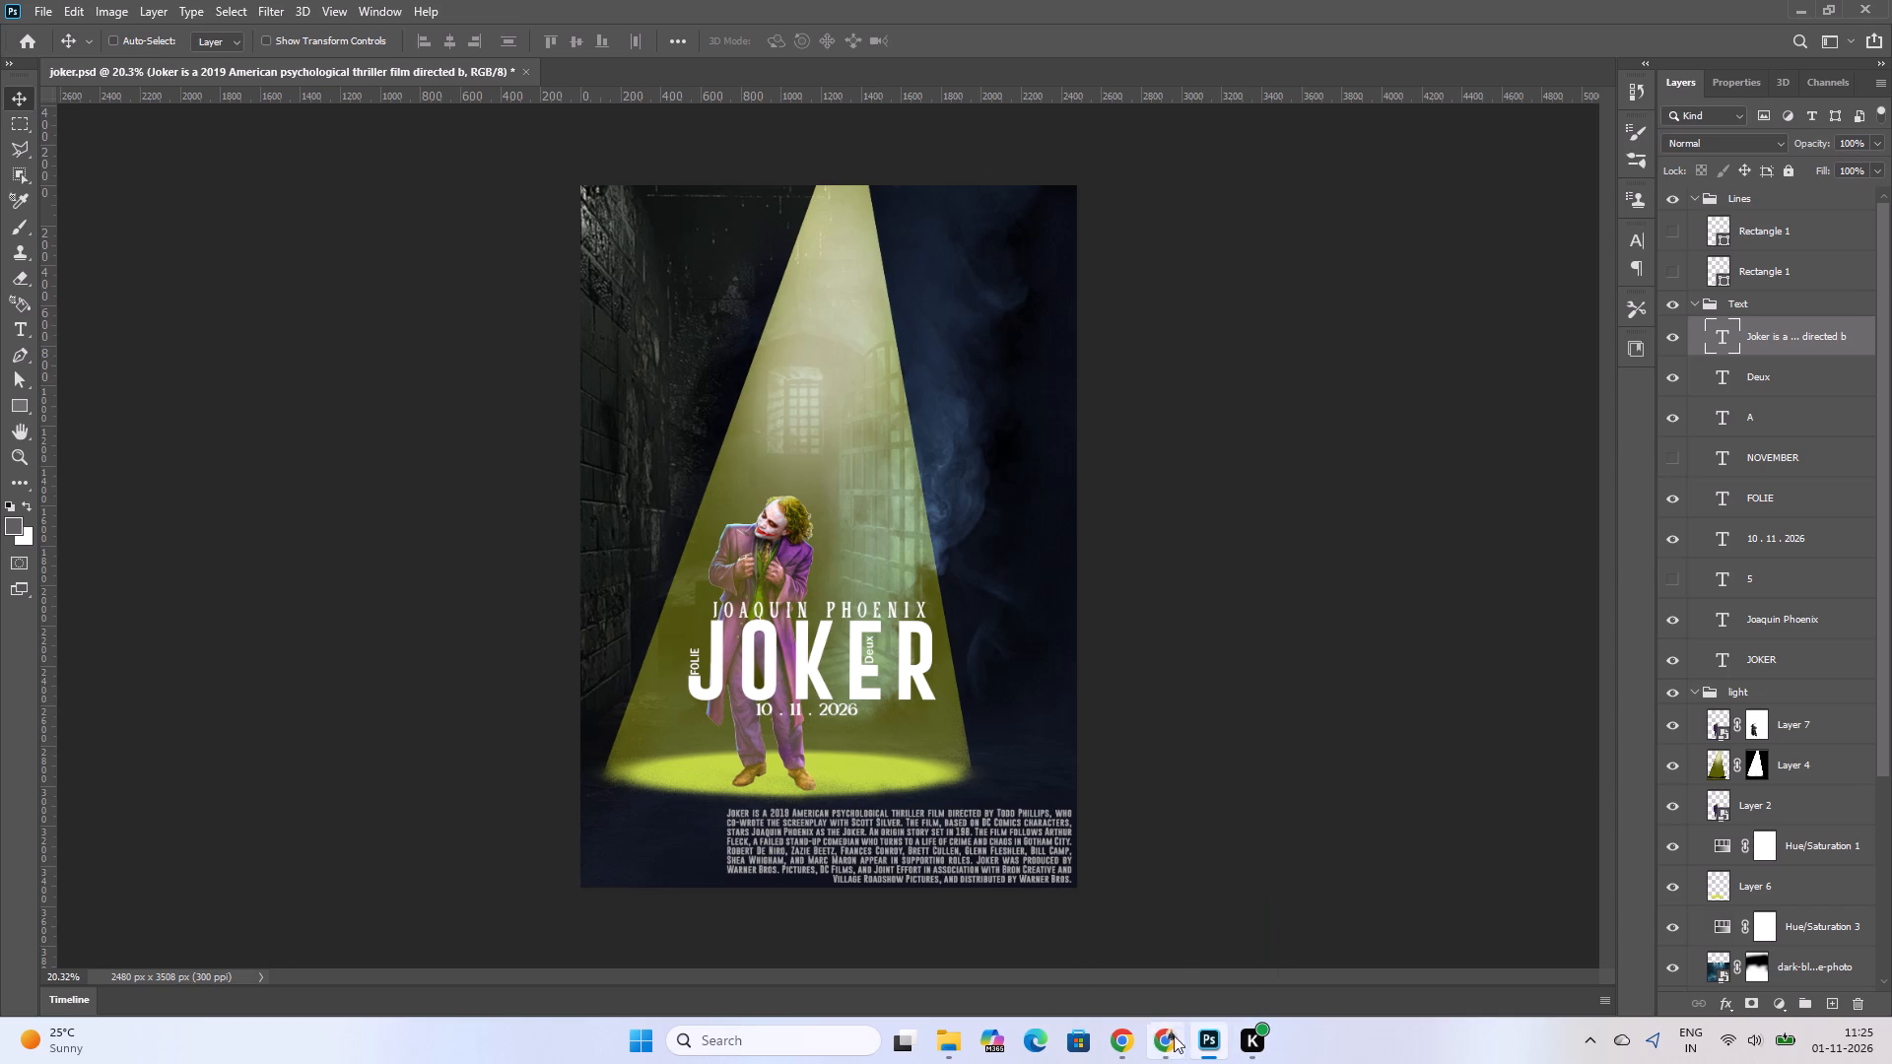
click(1173, 1051)
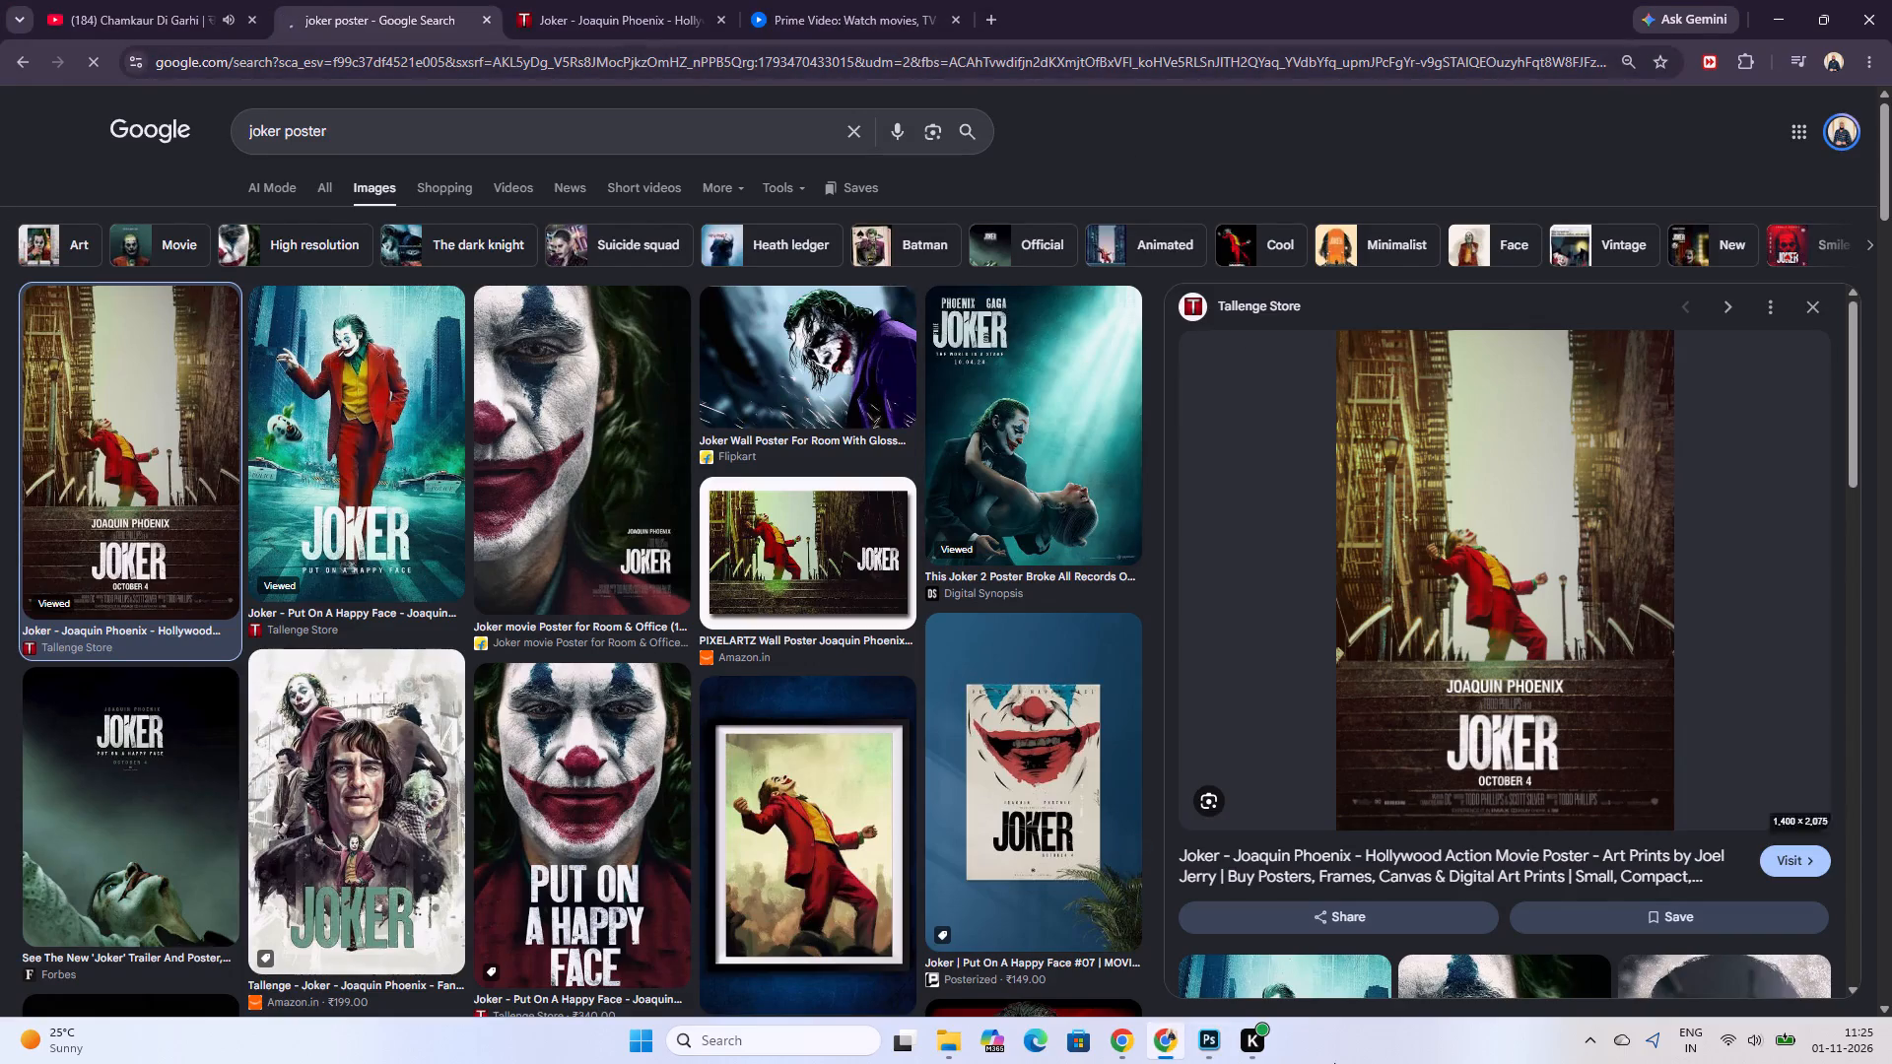
click(988, 18)
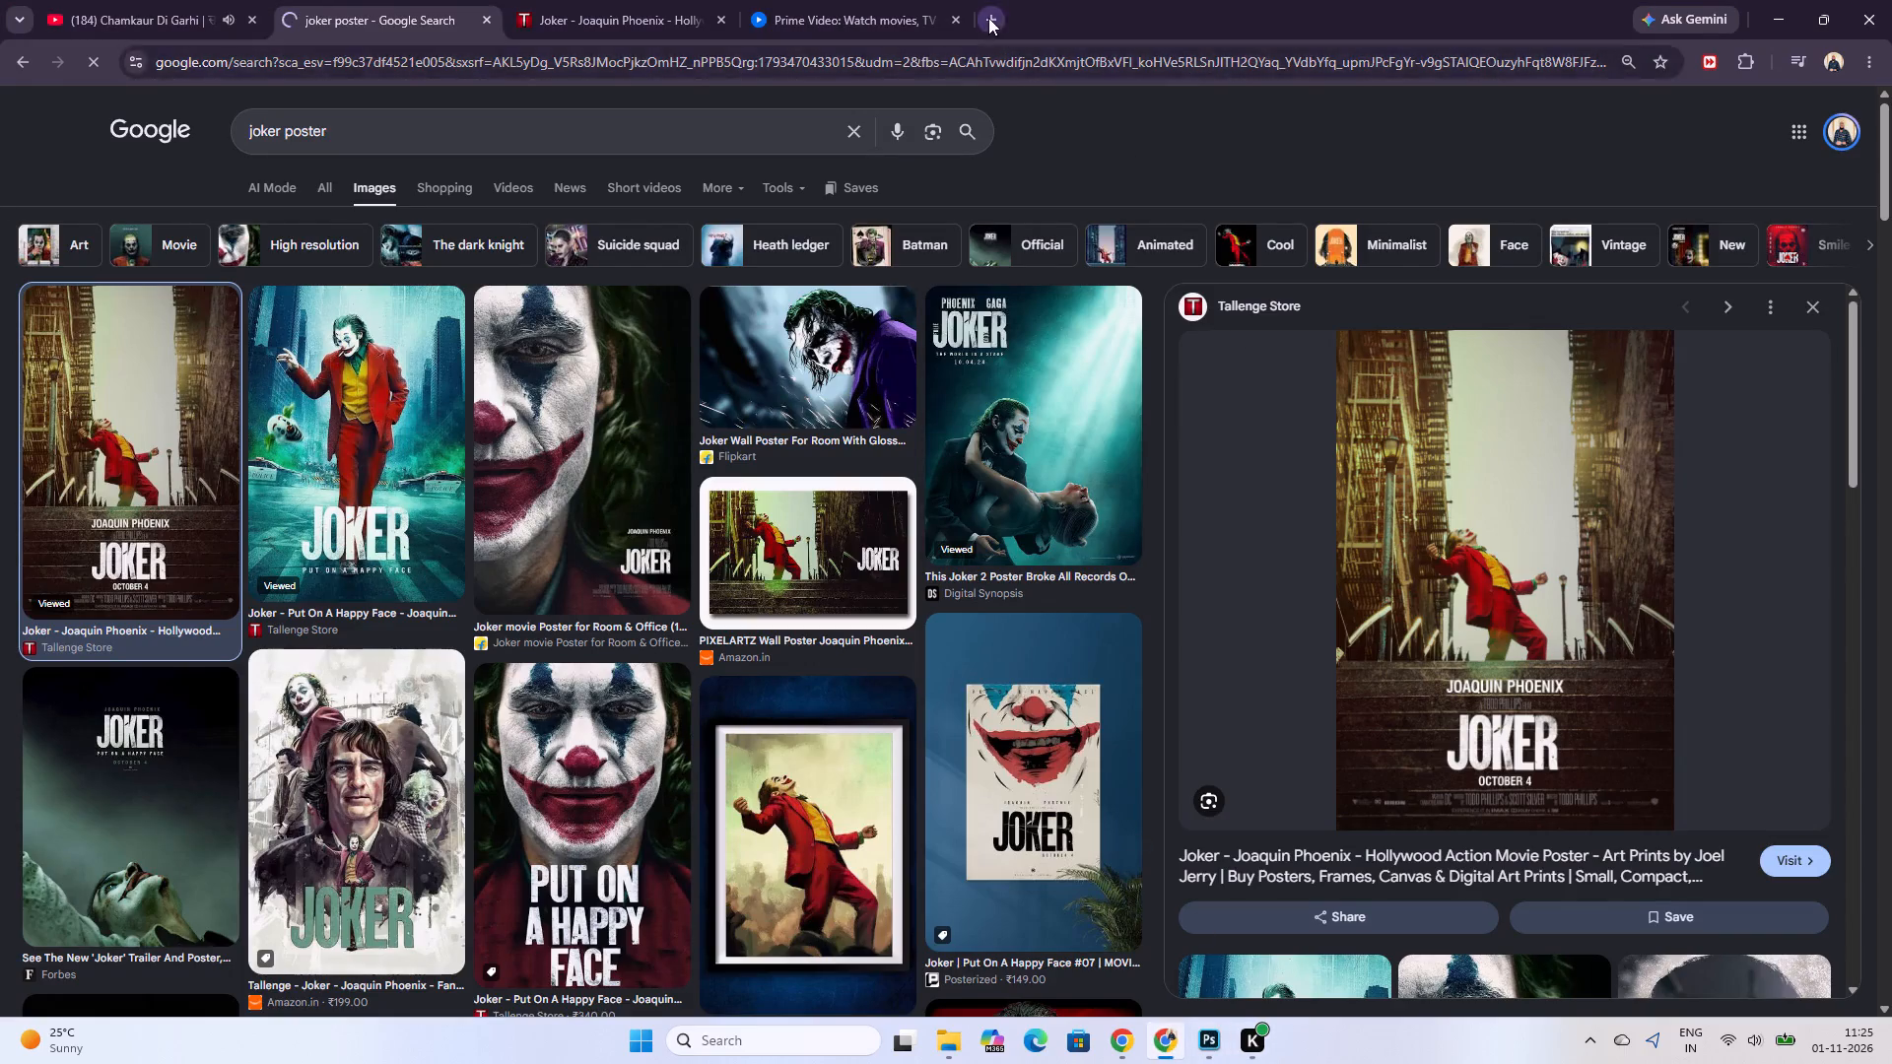
text(infin)
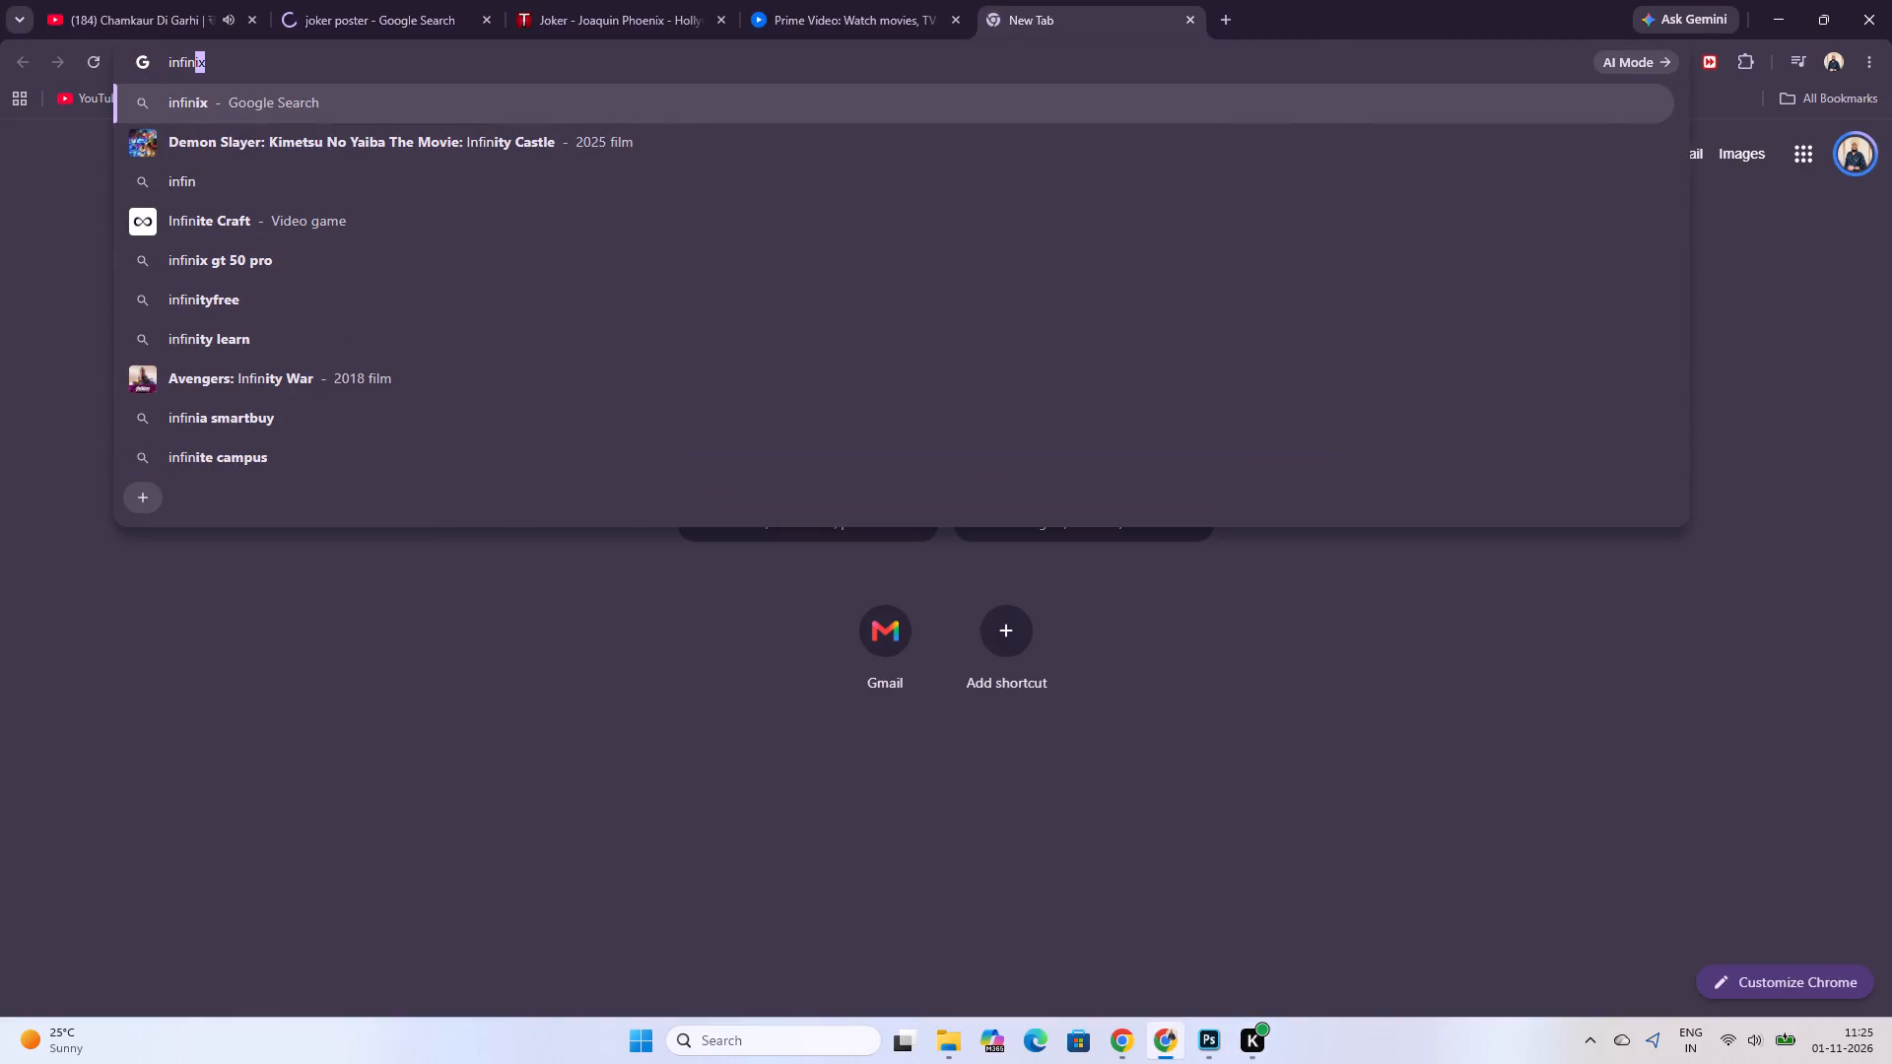
text(ity logo)
key(Return)
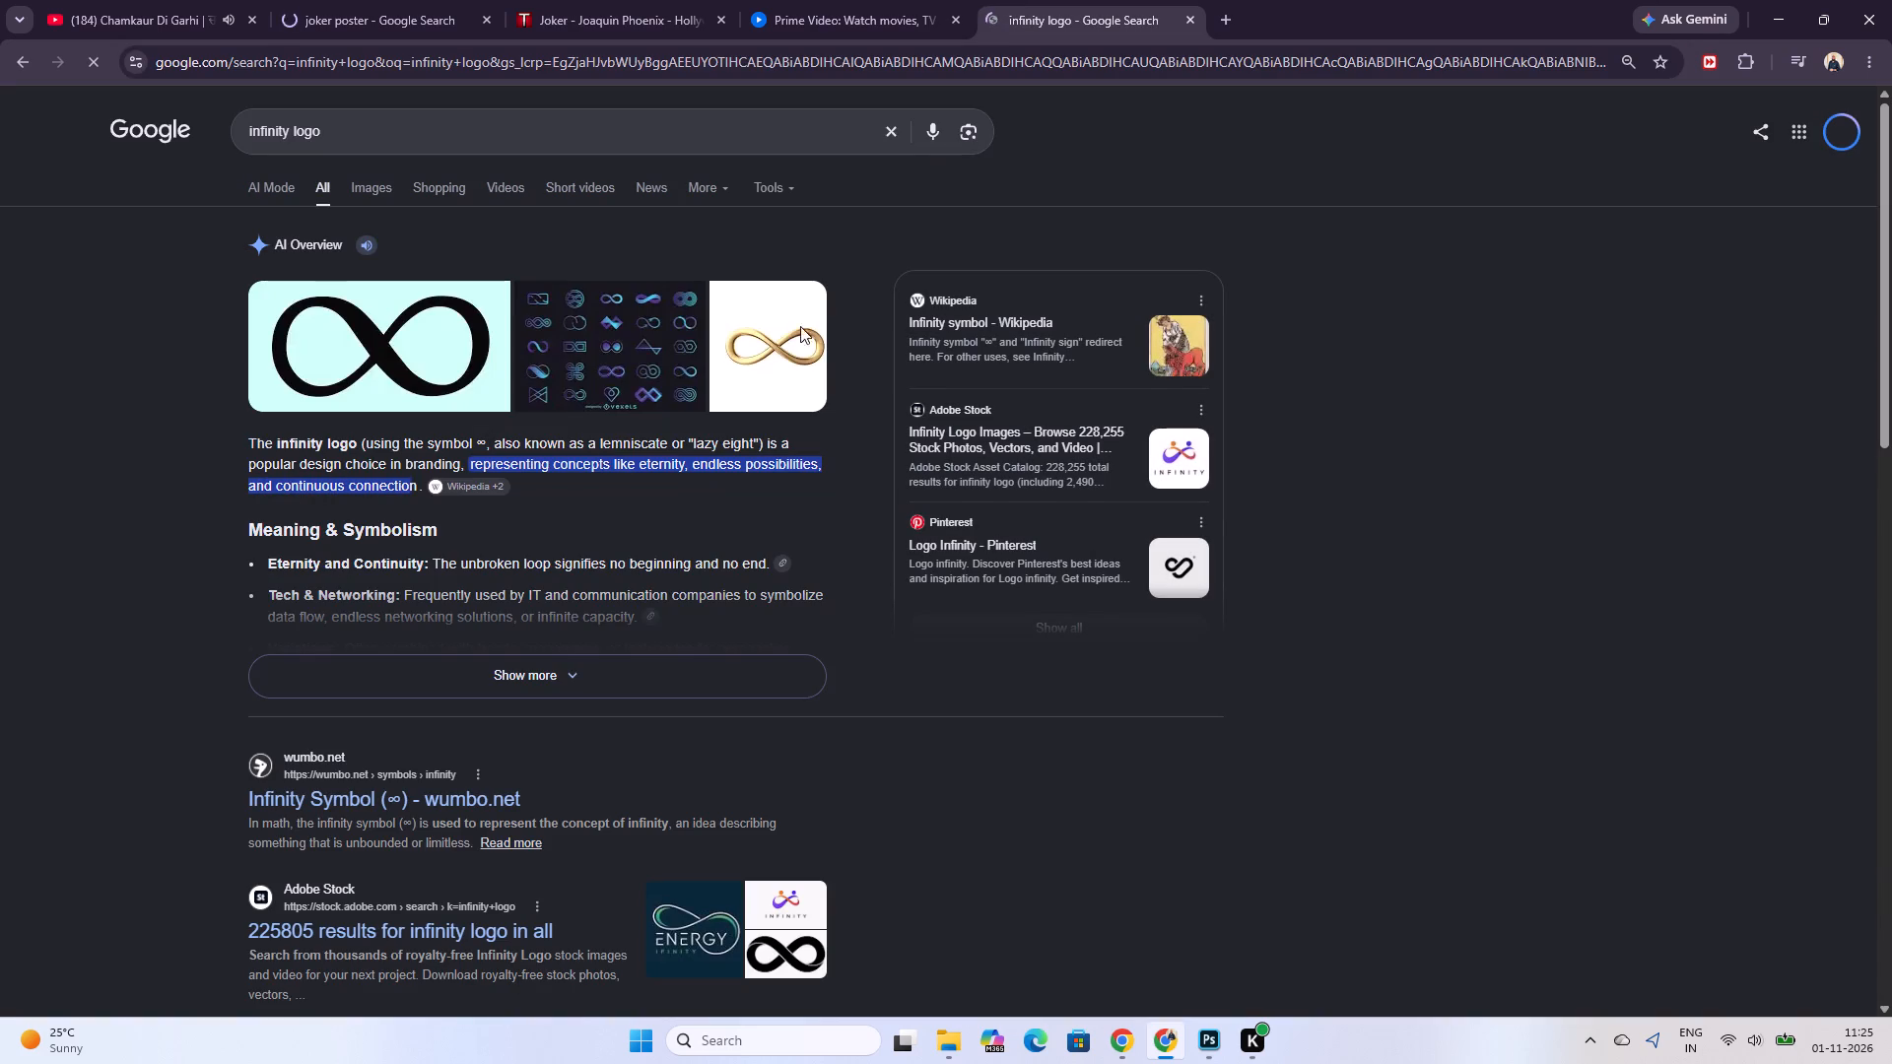
click(402, 185)
click(393, 185)
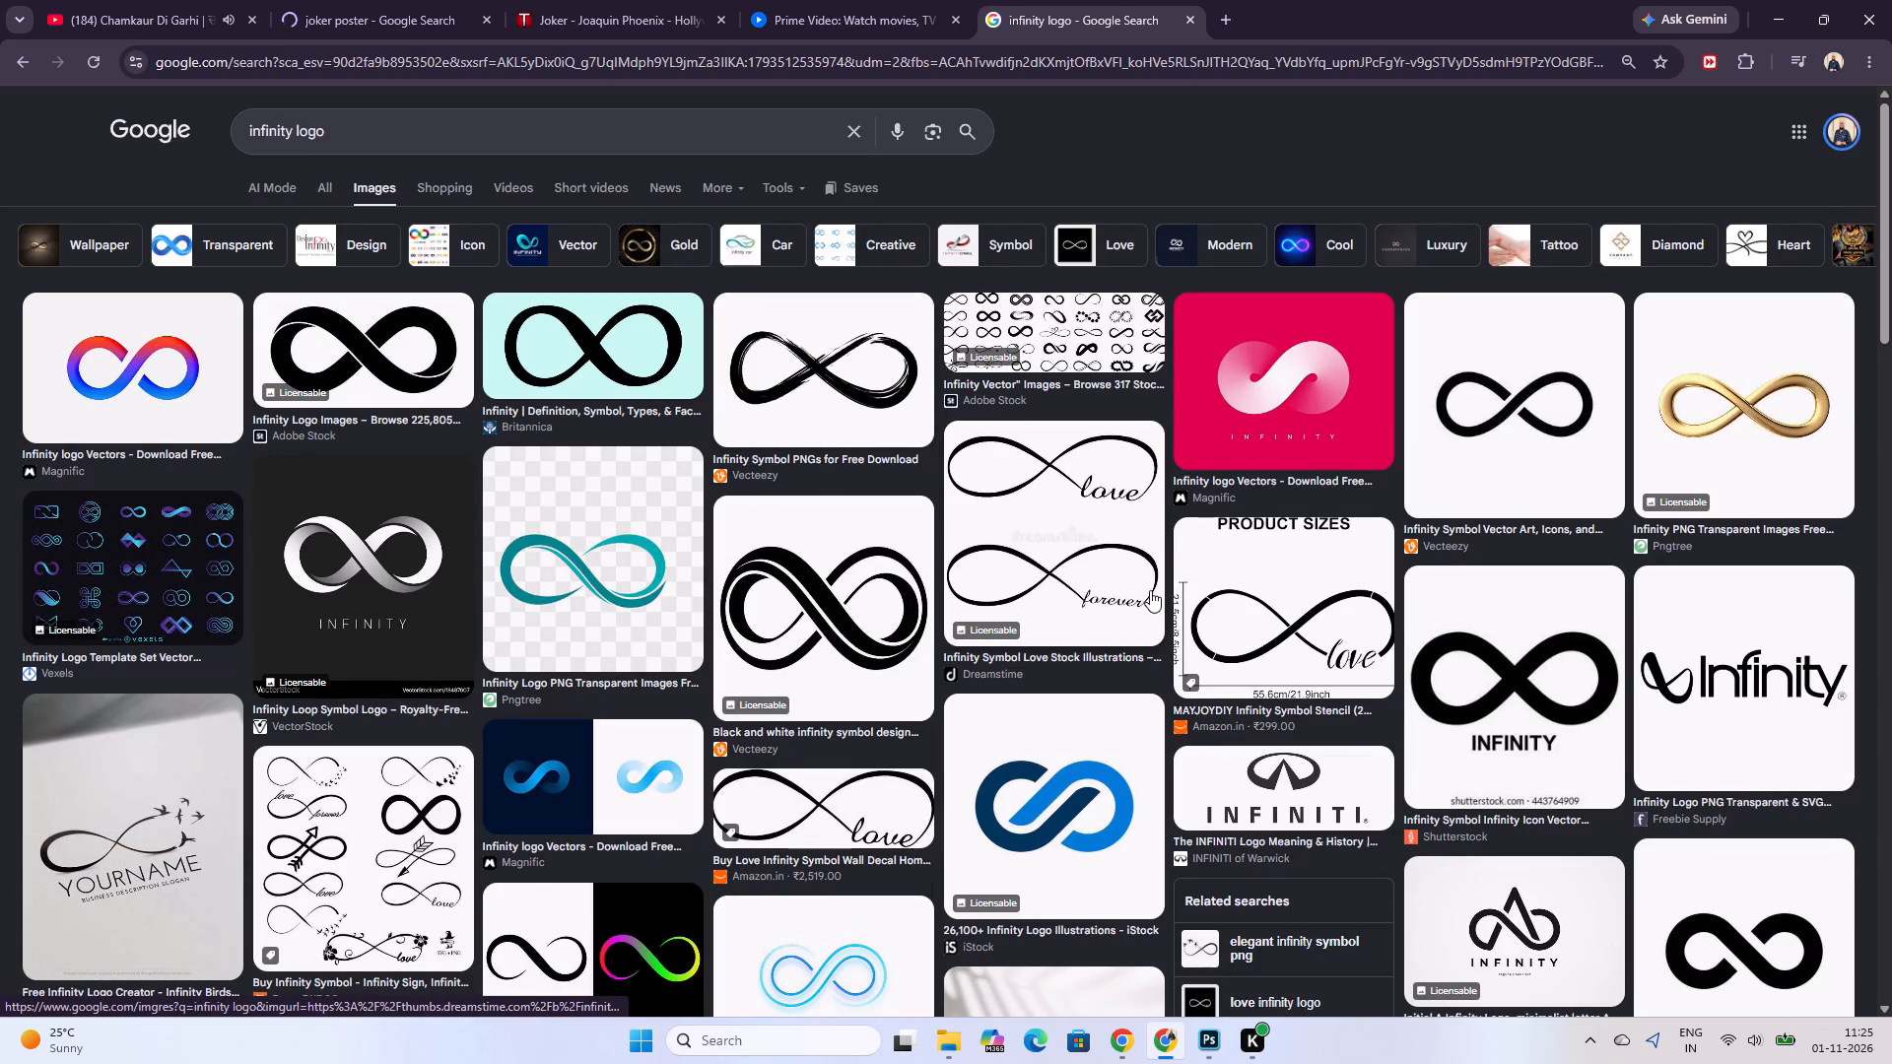
scroll(1212, 717, down, 3)
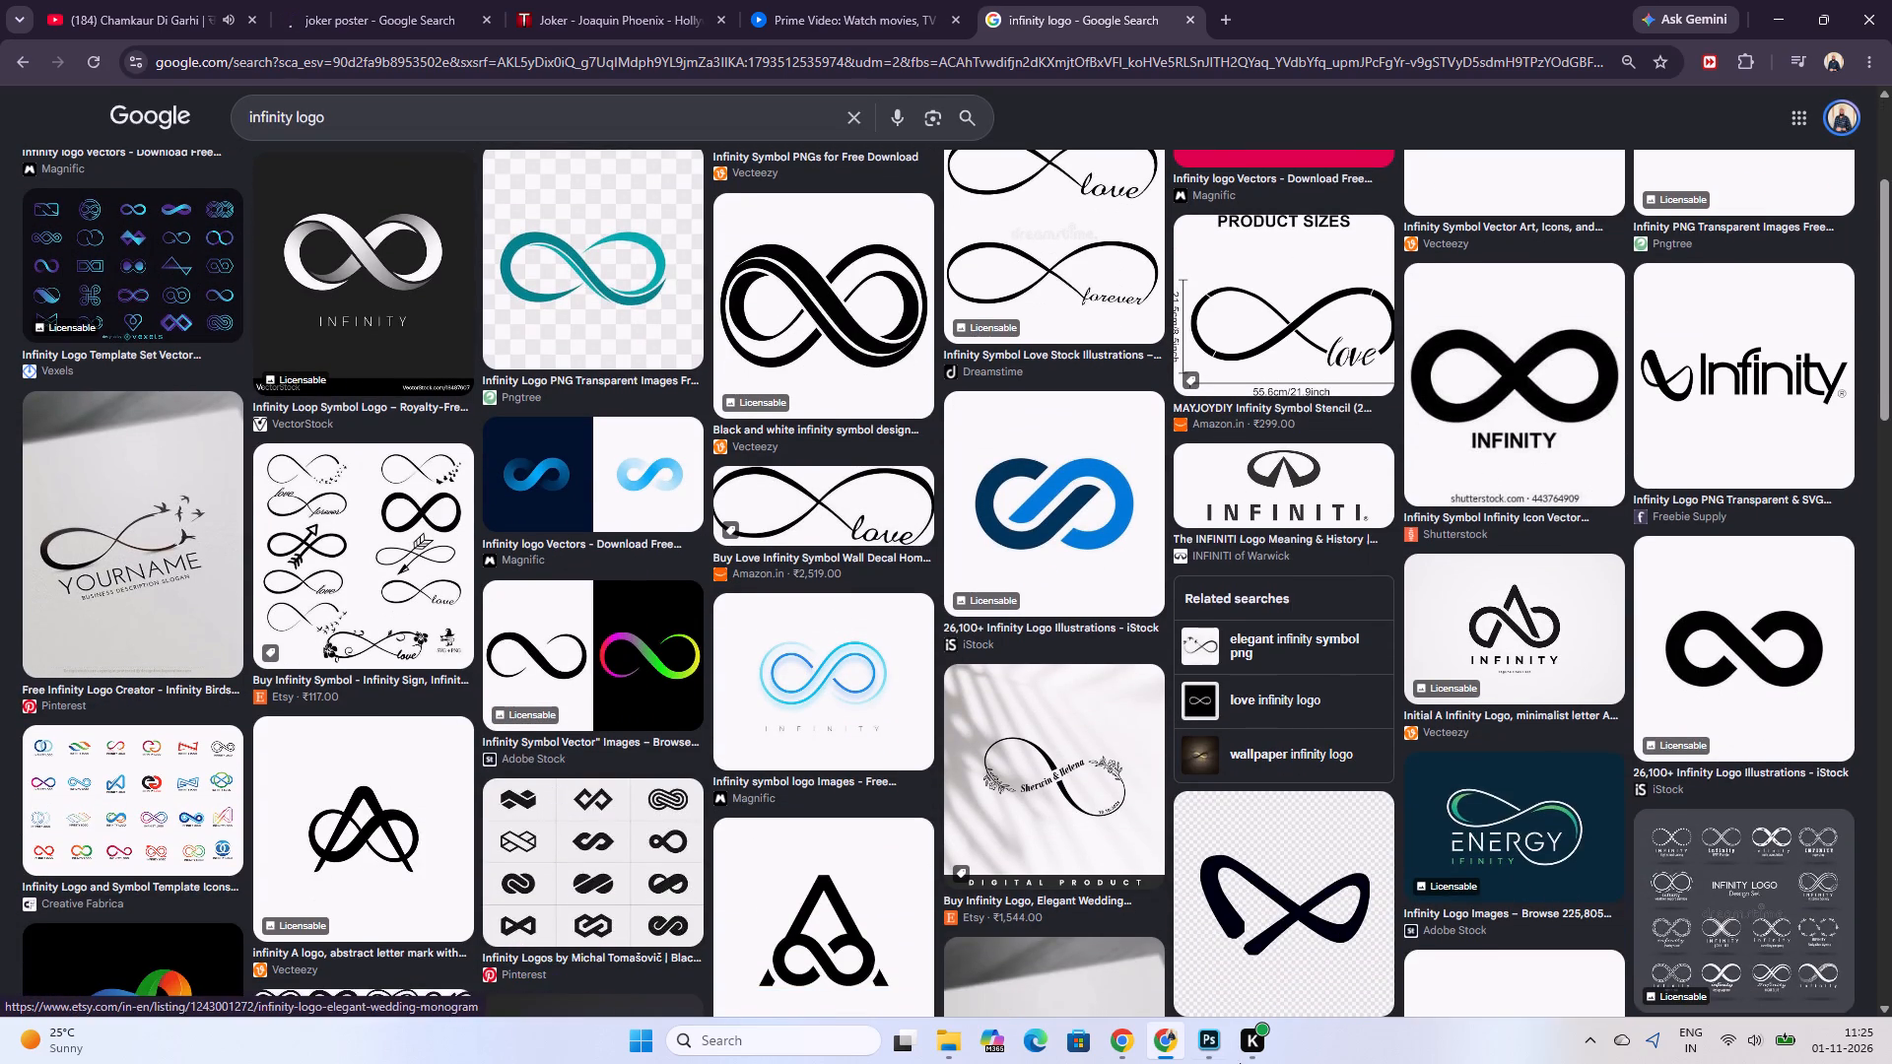
Switch to Photoshop and draw an ellipse shape about 453 × 287 px over the dark wall near the poster's upper left corner.
click(1206, 1038)
scroll(283, 372, up, 4)
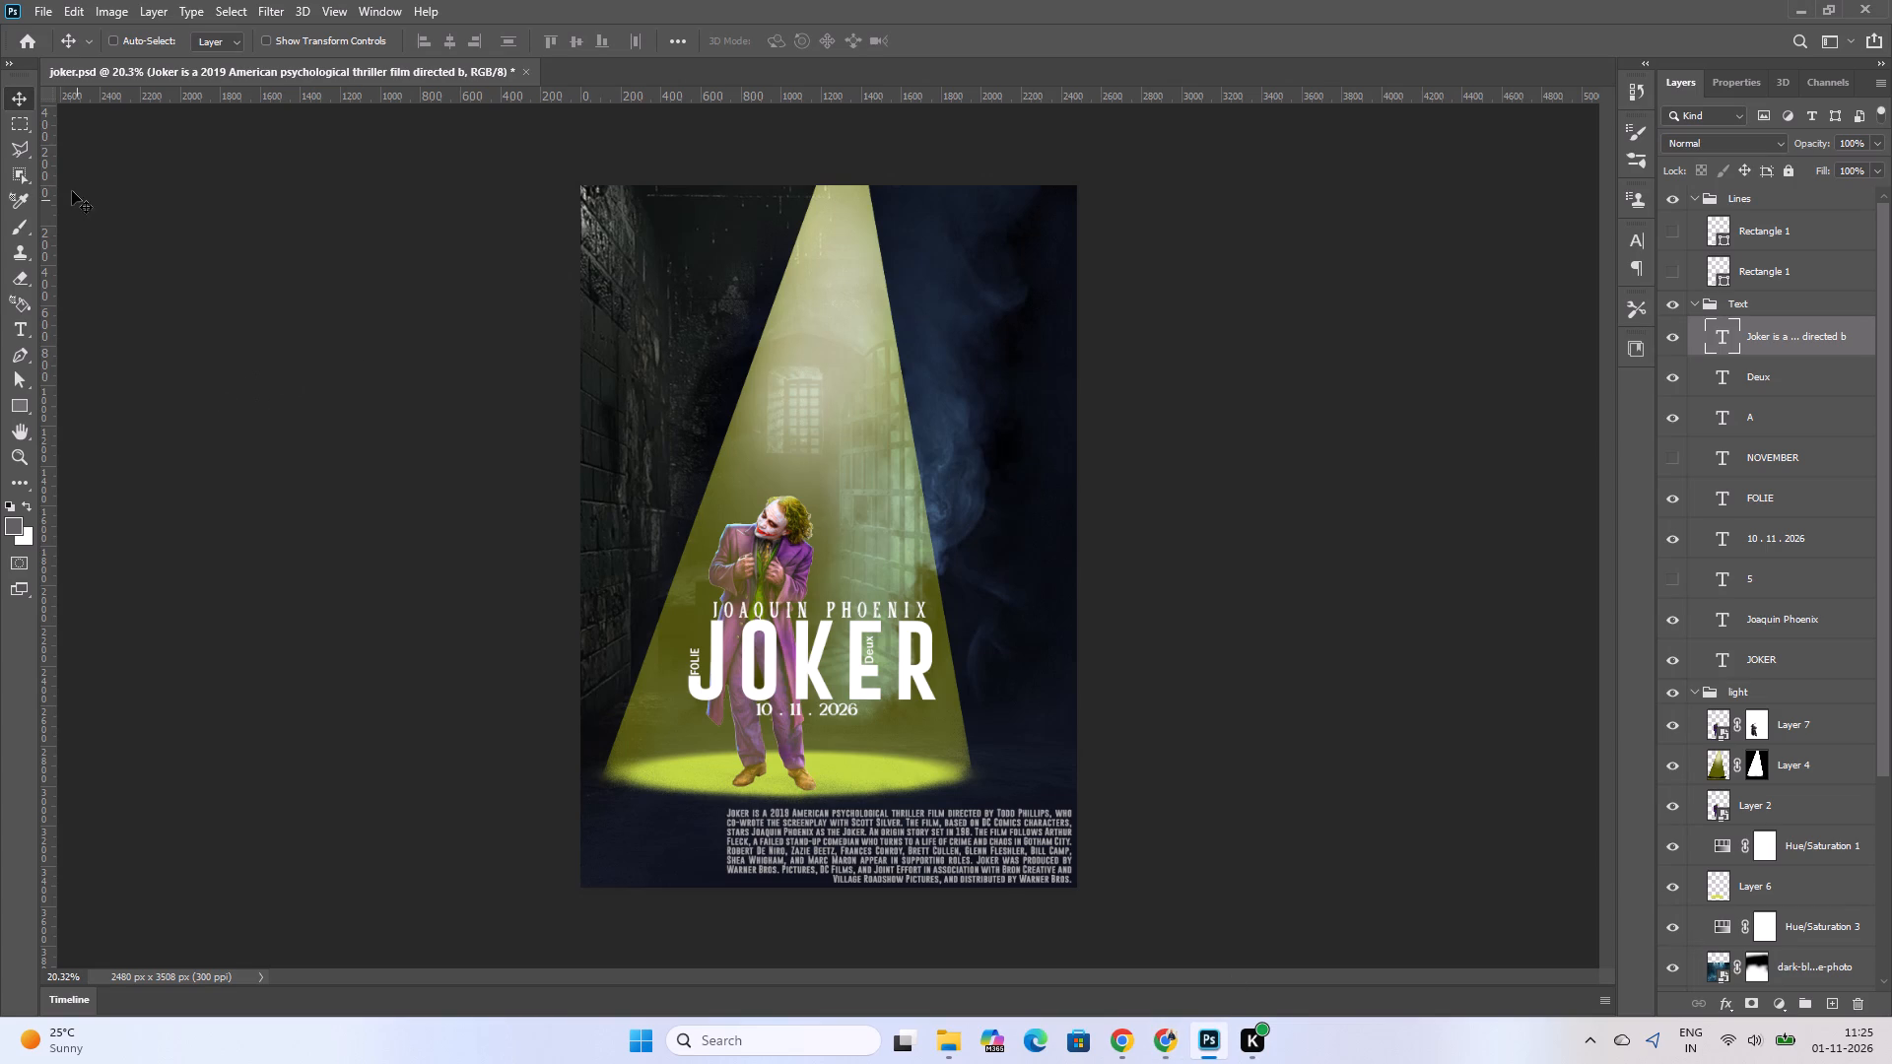
click(6, 123)
right_click(22, 124)
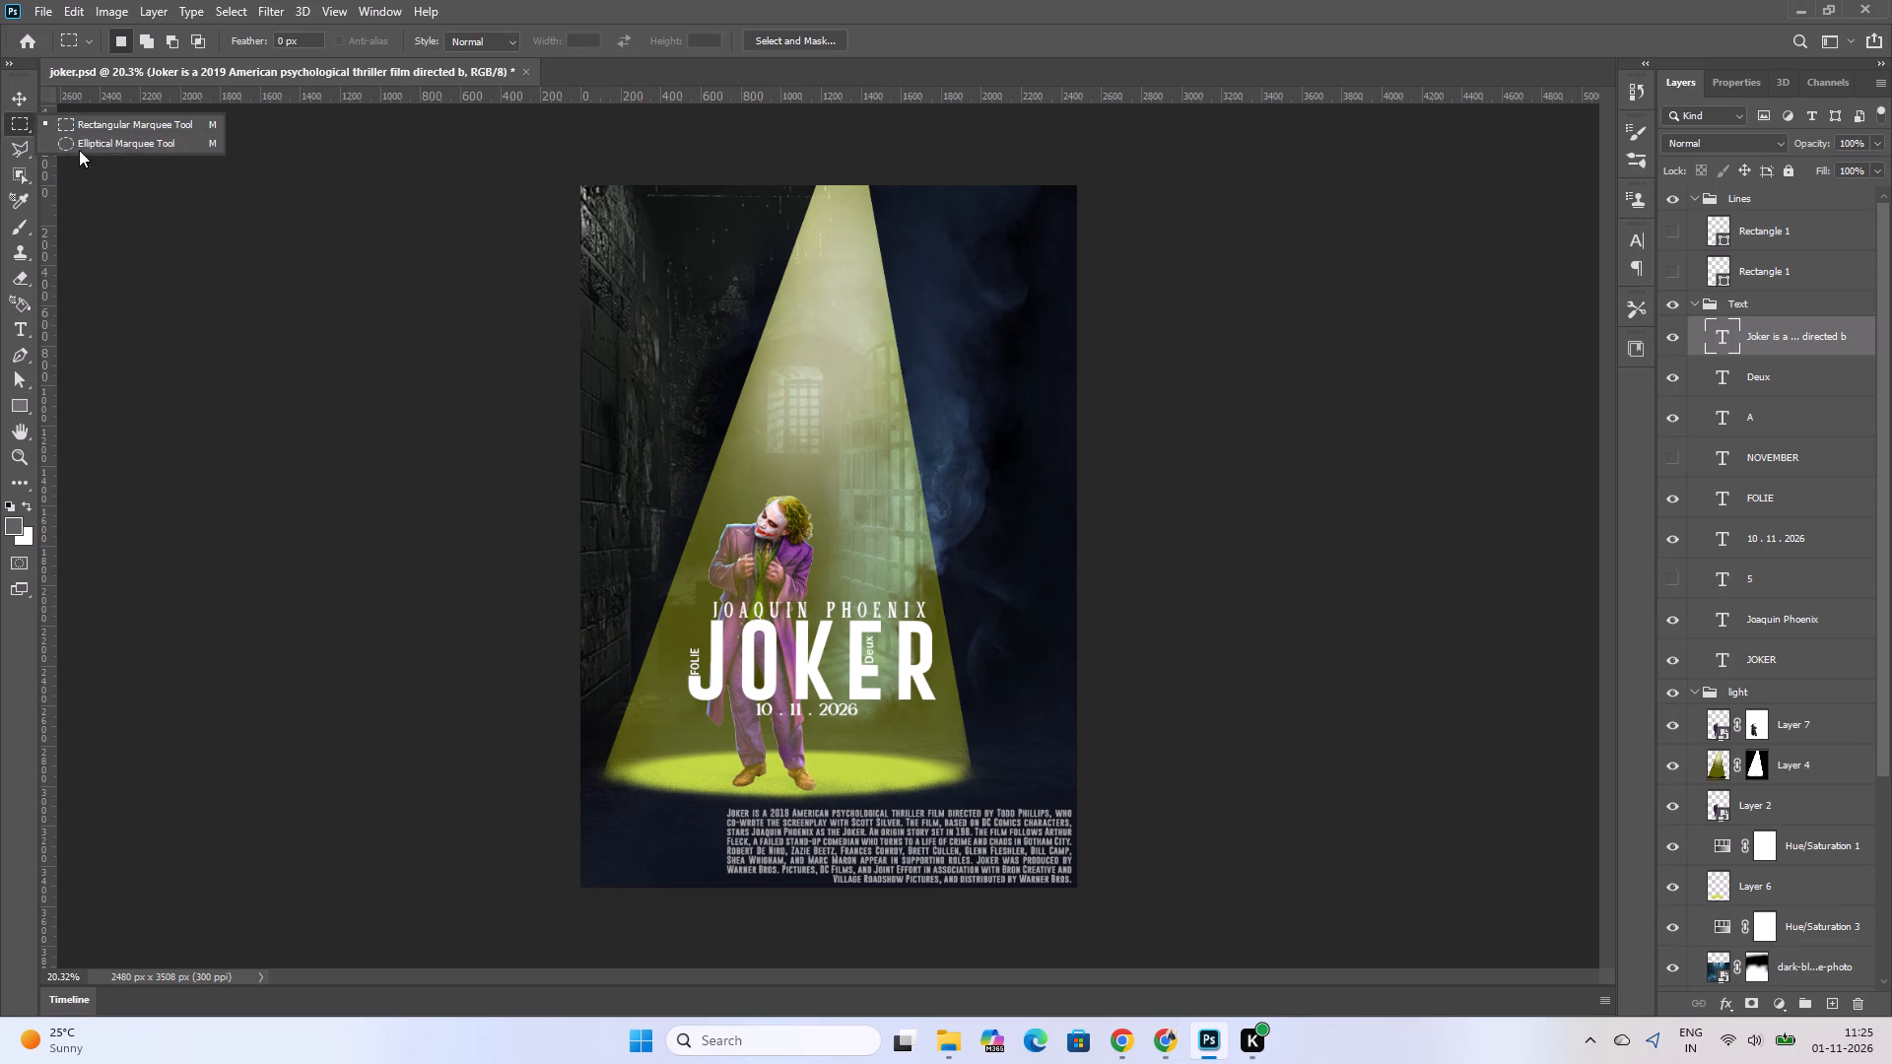
click(79, 145)
click(22, 400)
right_click(21, 401)
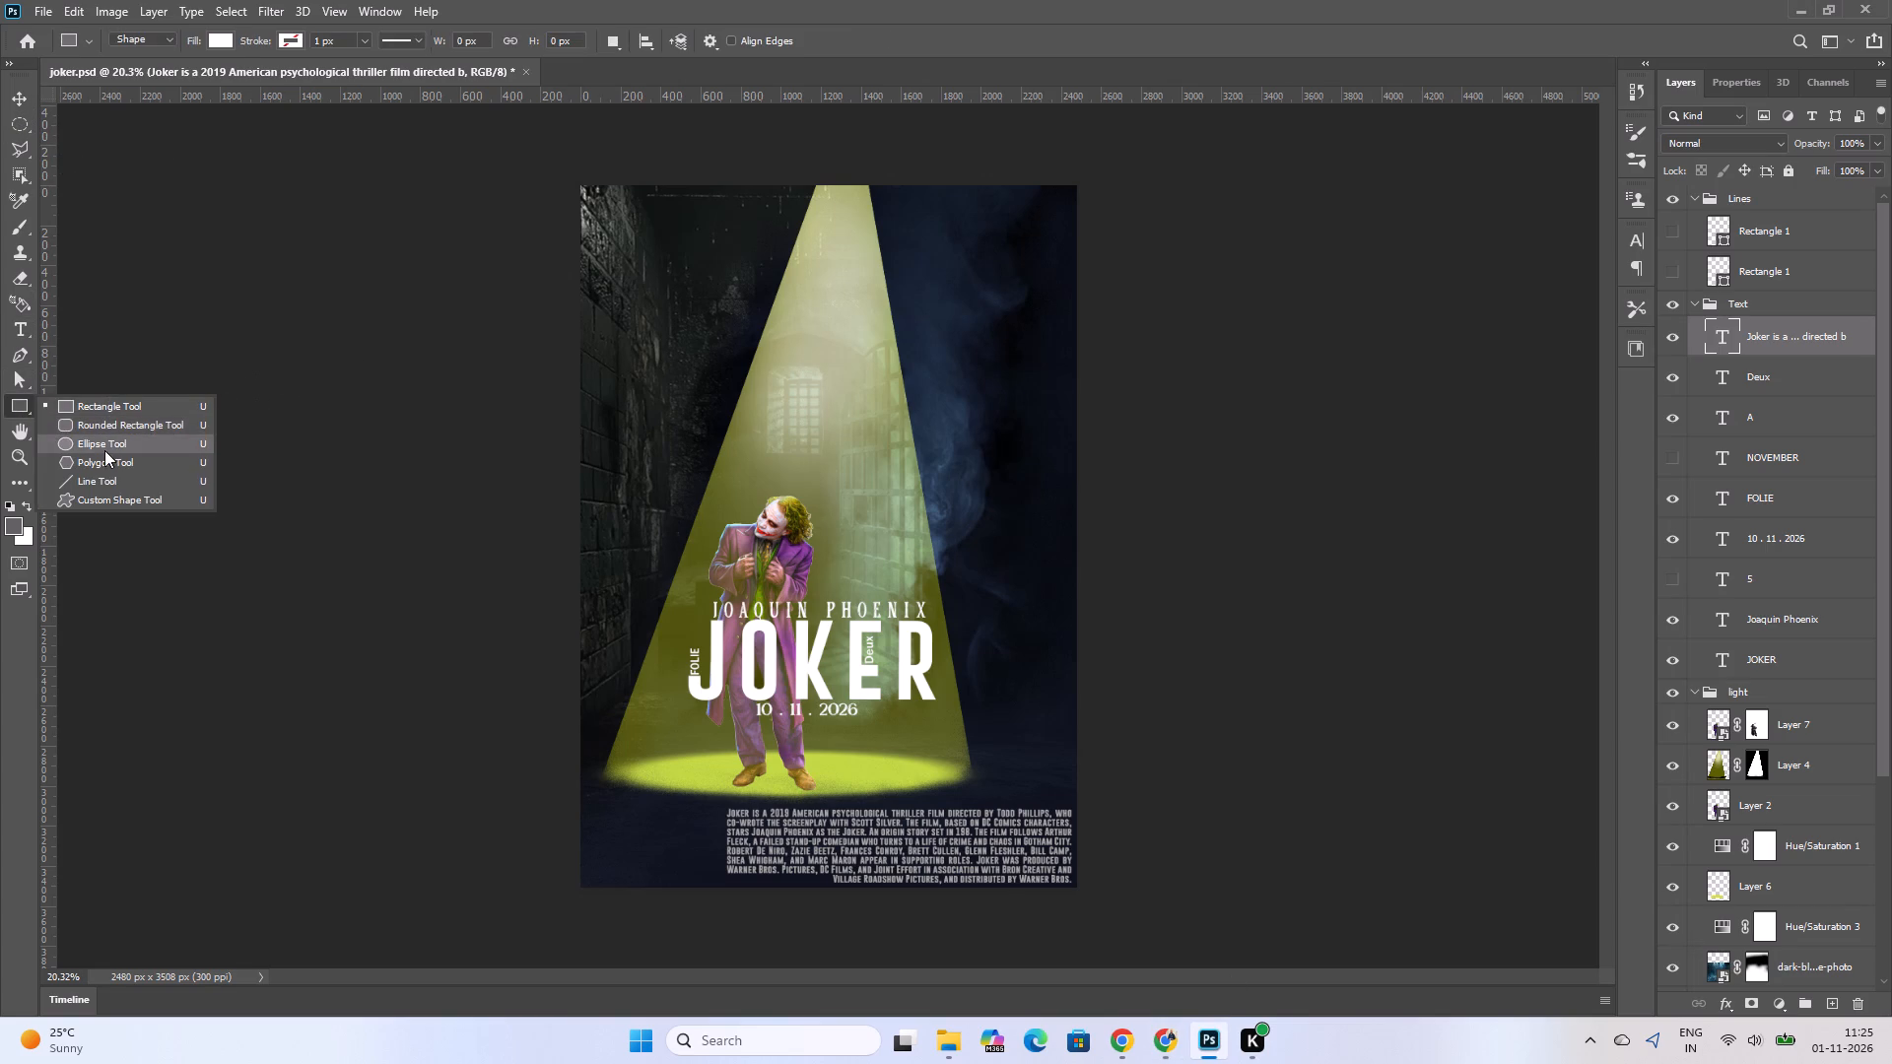
click(104, 445)
alt+drag(599, 208, 623, 220)
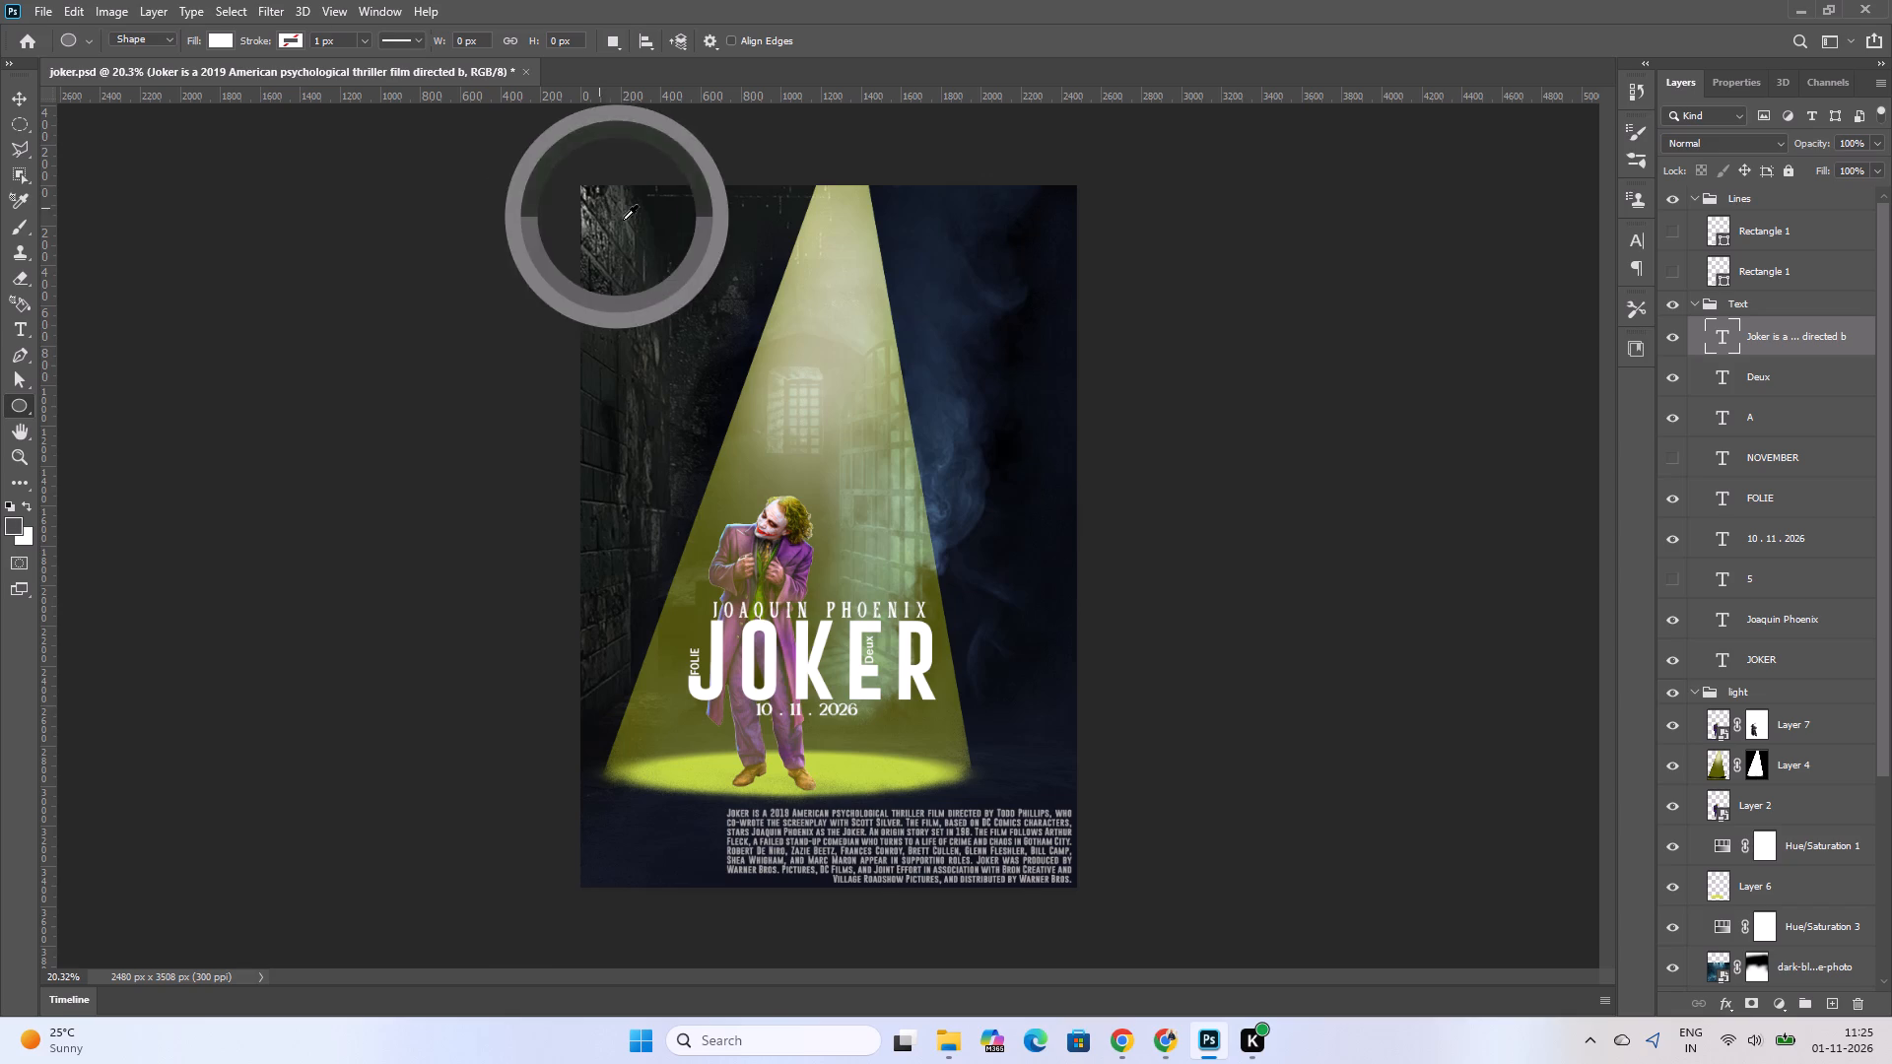
alt+drag(623, 220, 634, 227)
ctrl+drag(611, 225, 674, 256)
click(11, 404)
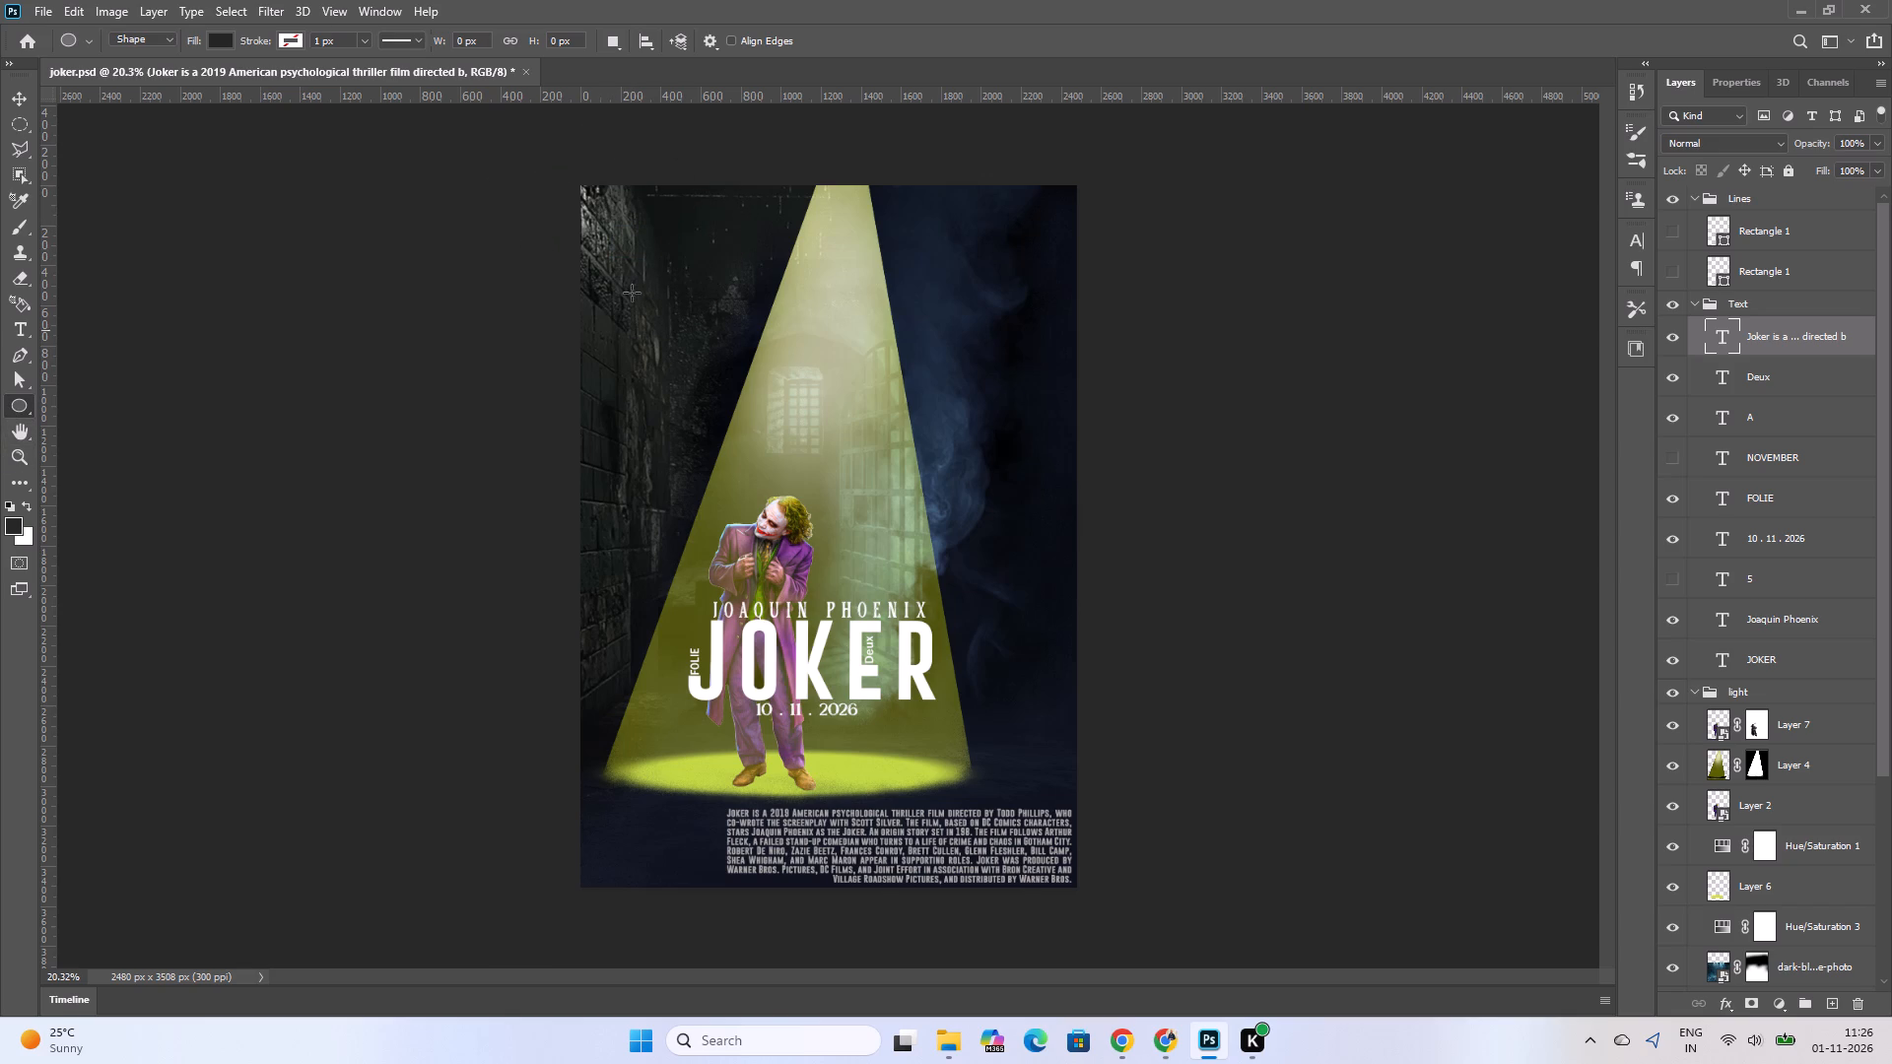
drag(614, 227, 704, 283)
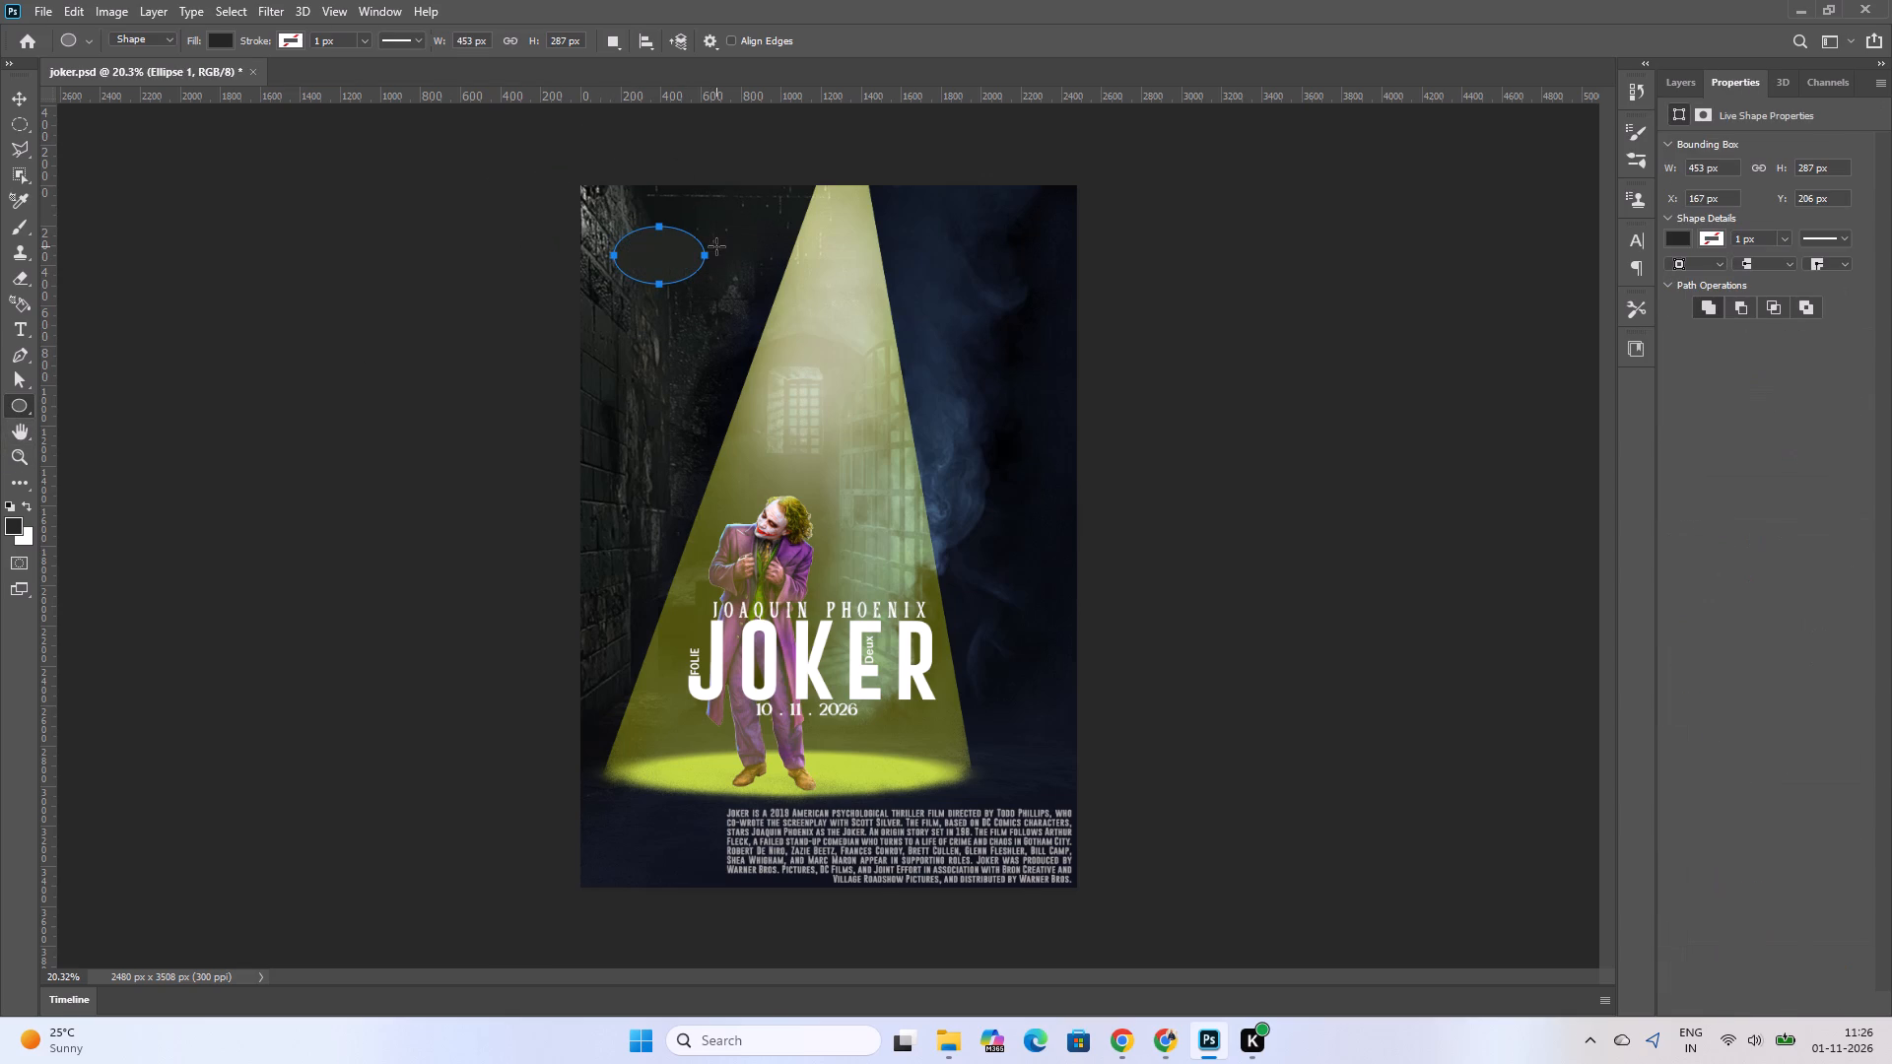
Give the new ellipse a white stroke and no fill.
click(292, 39)
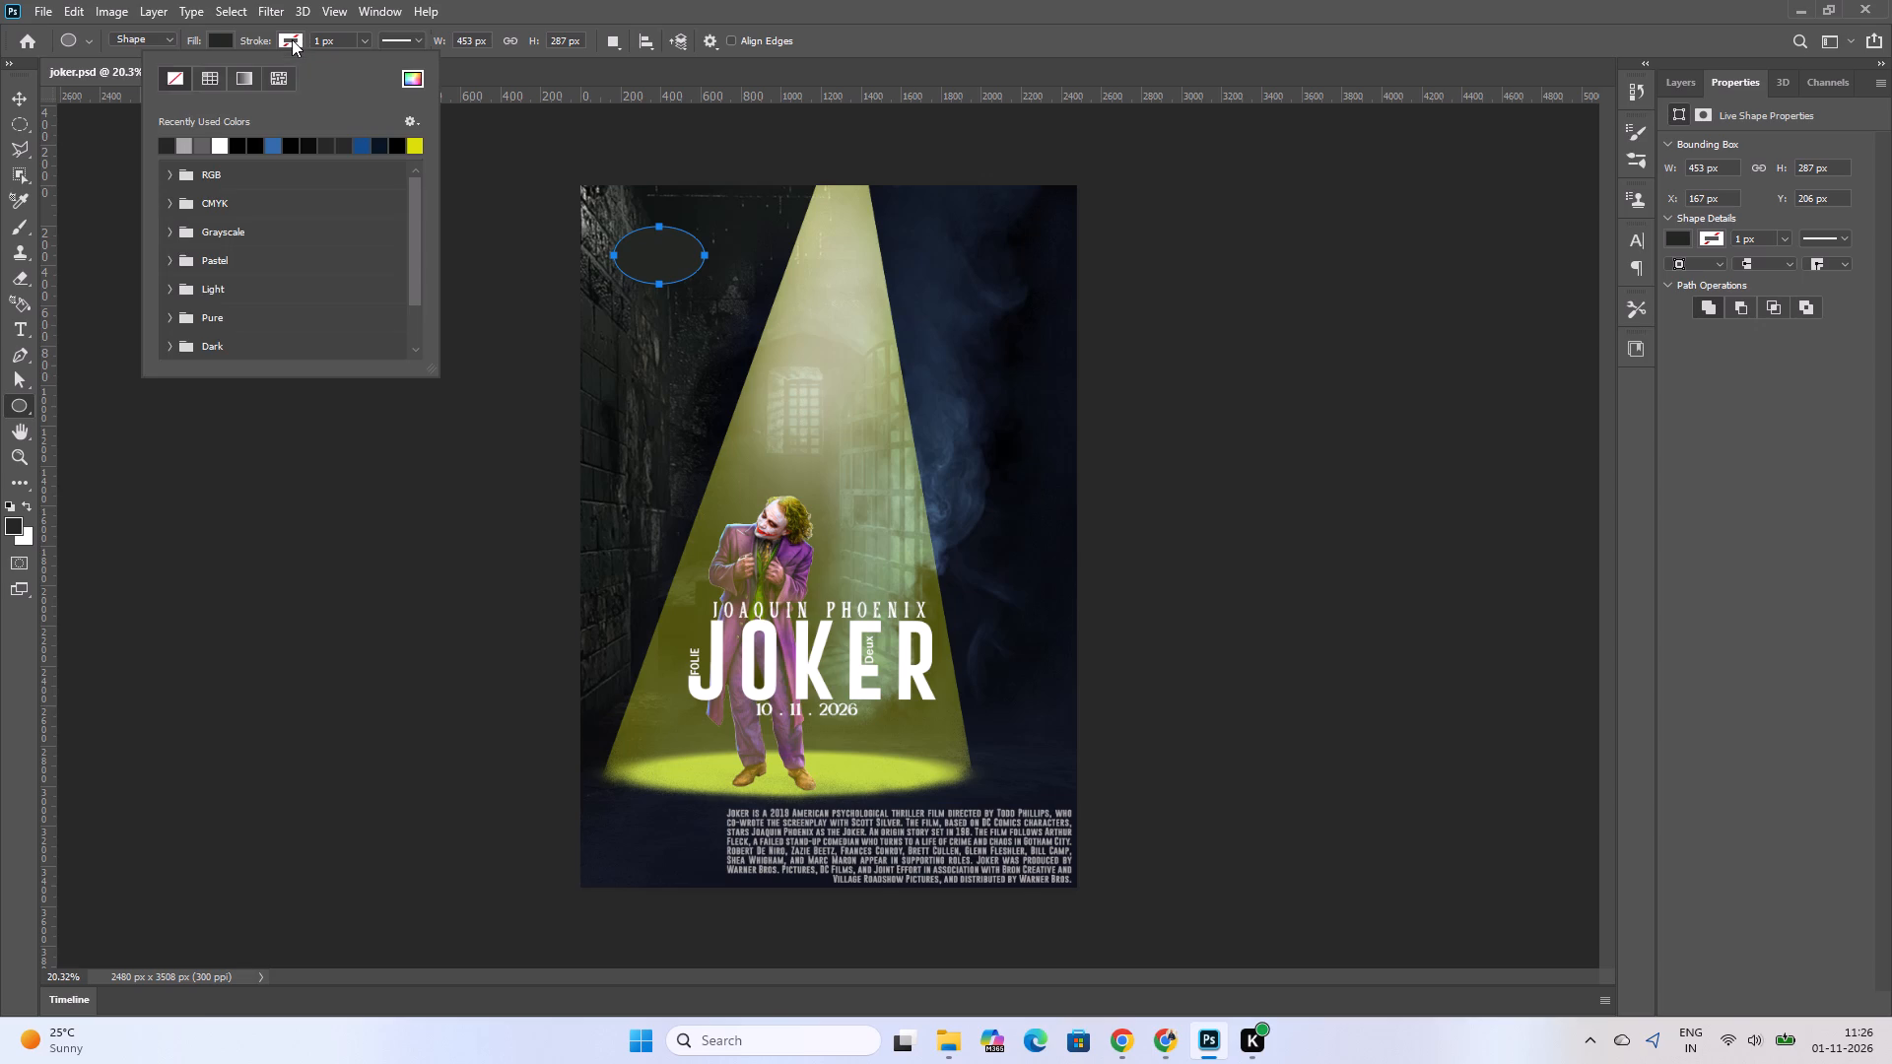
click(221, 150)
click(217, 47)
double_click(221, 40)
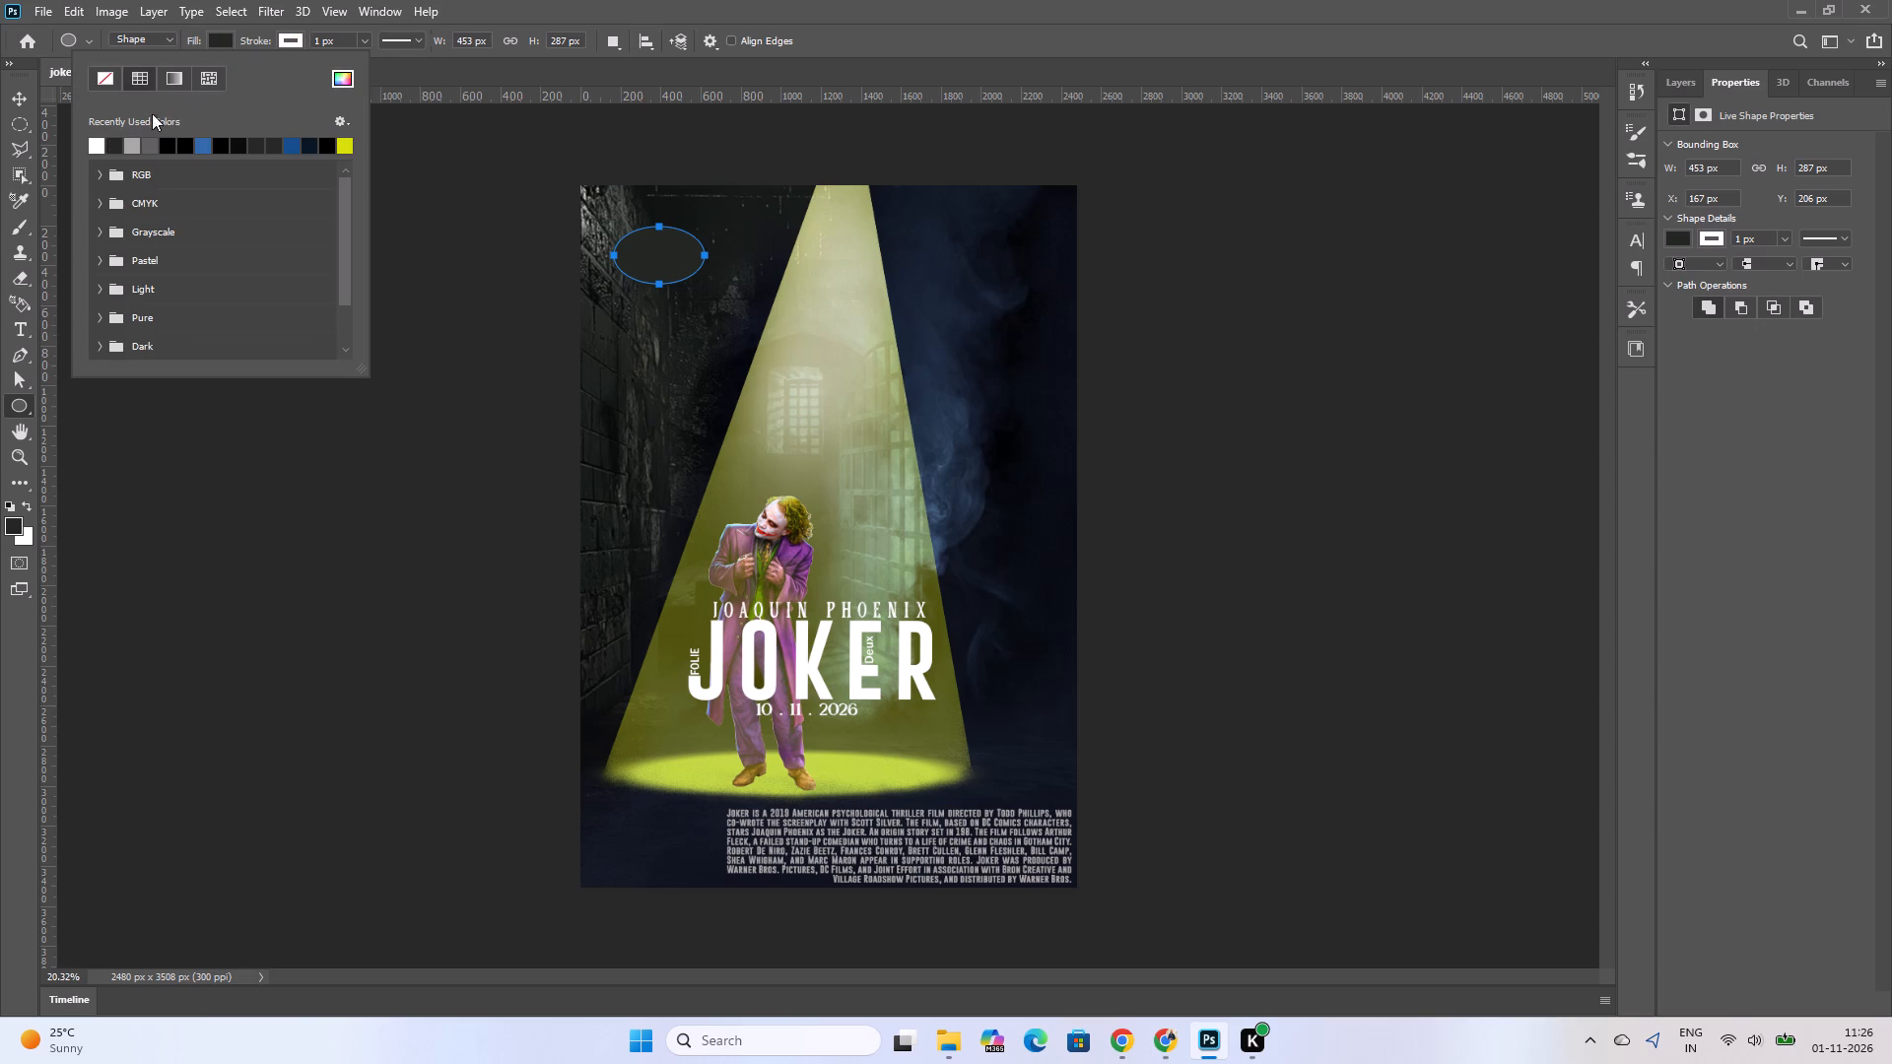
click(107, 78)
click(358, 240)
click(374, 262)
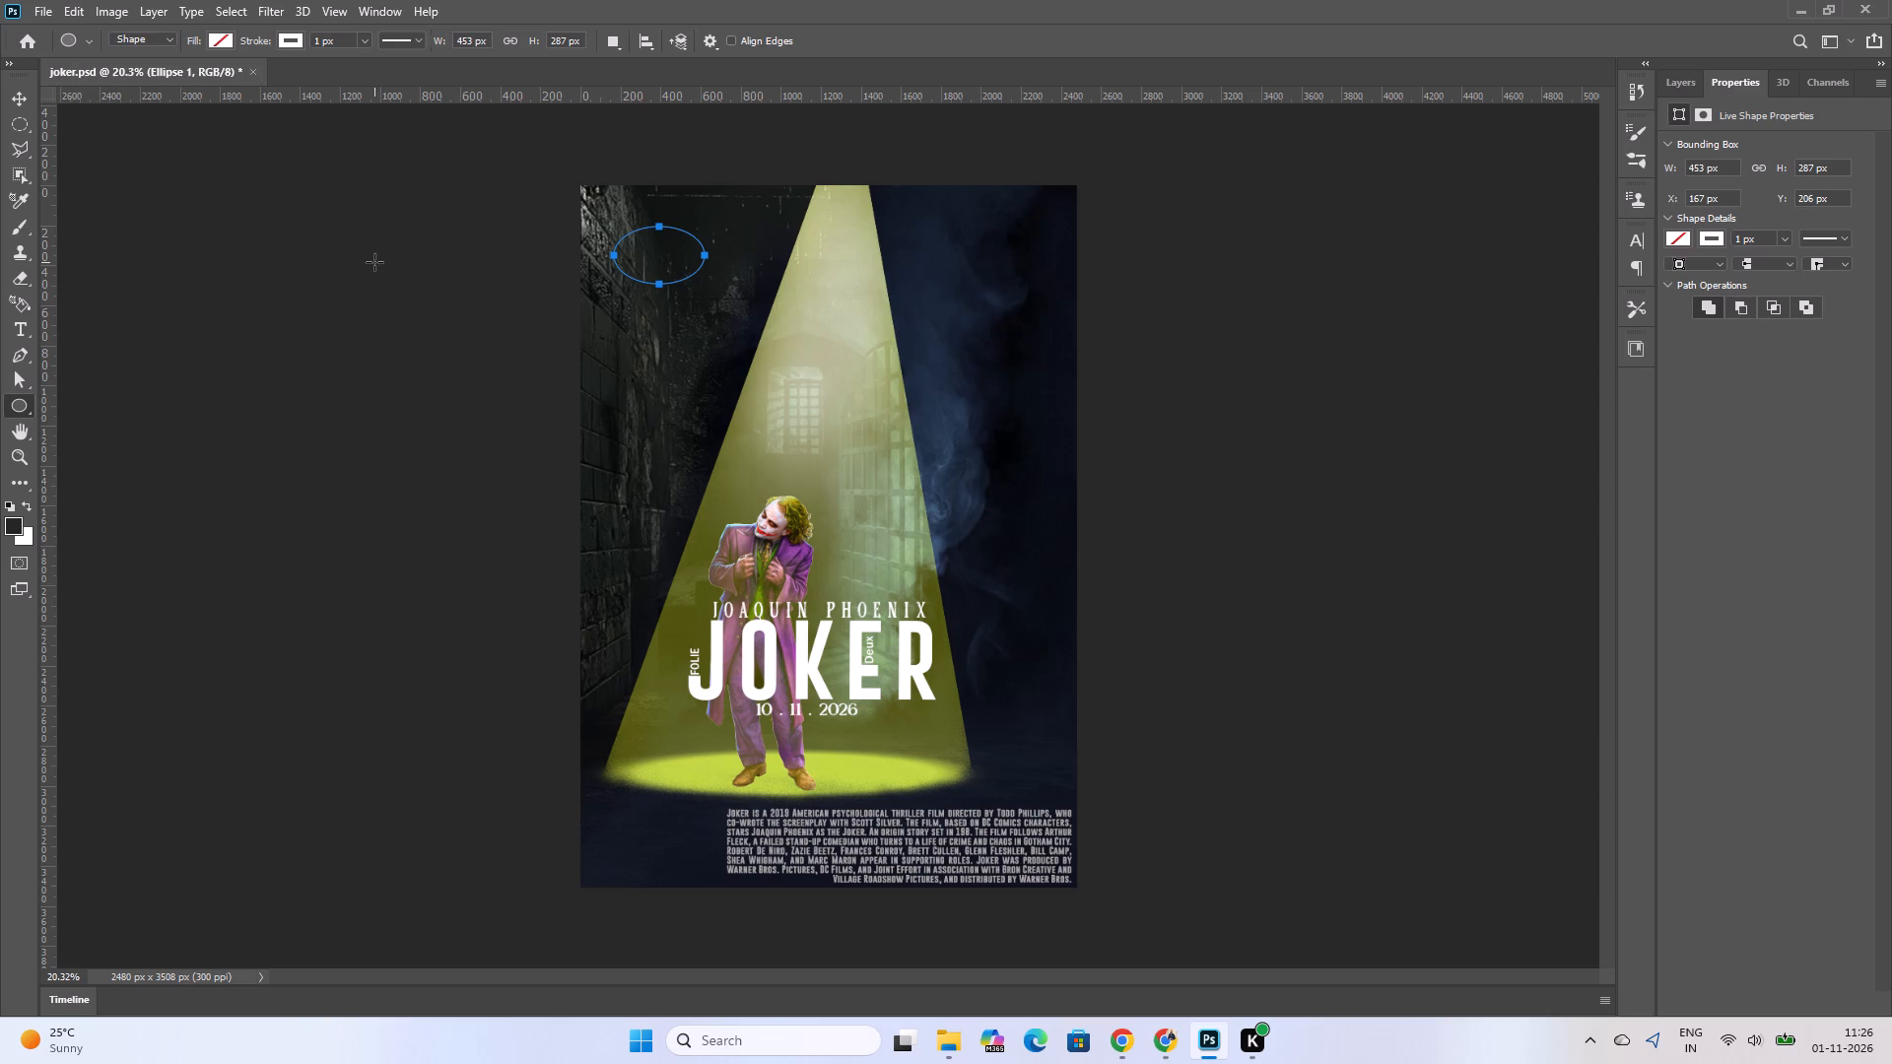
click(403, 365)
click(1003, 377)
click(1198, 365)
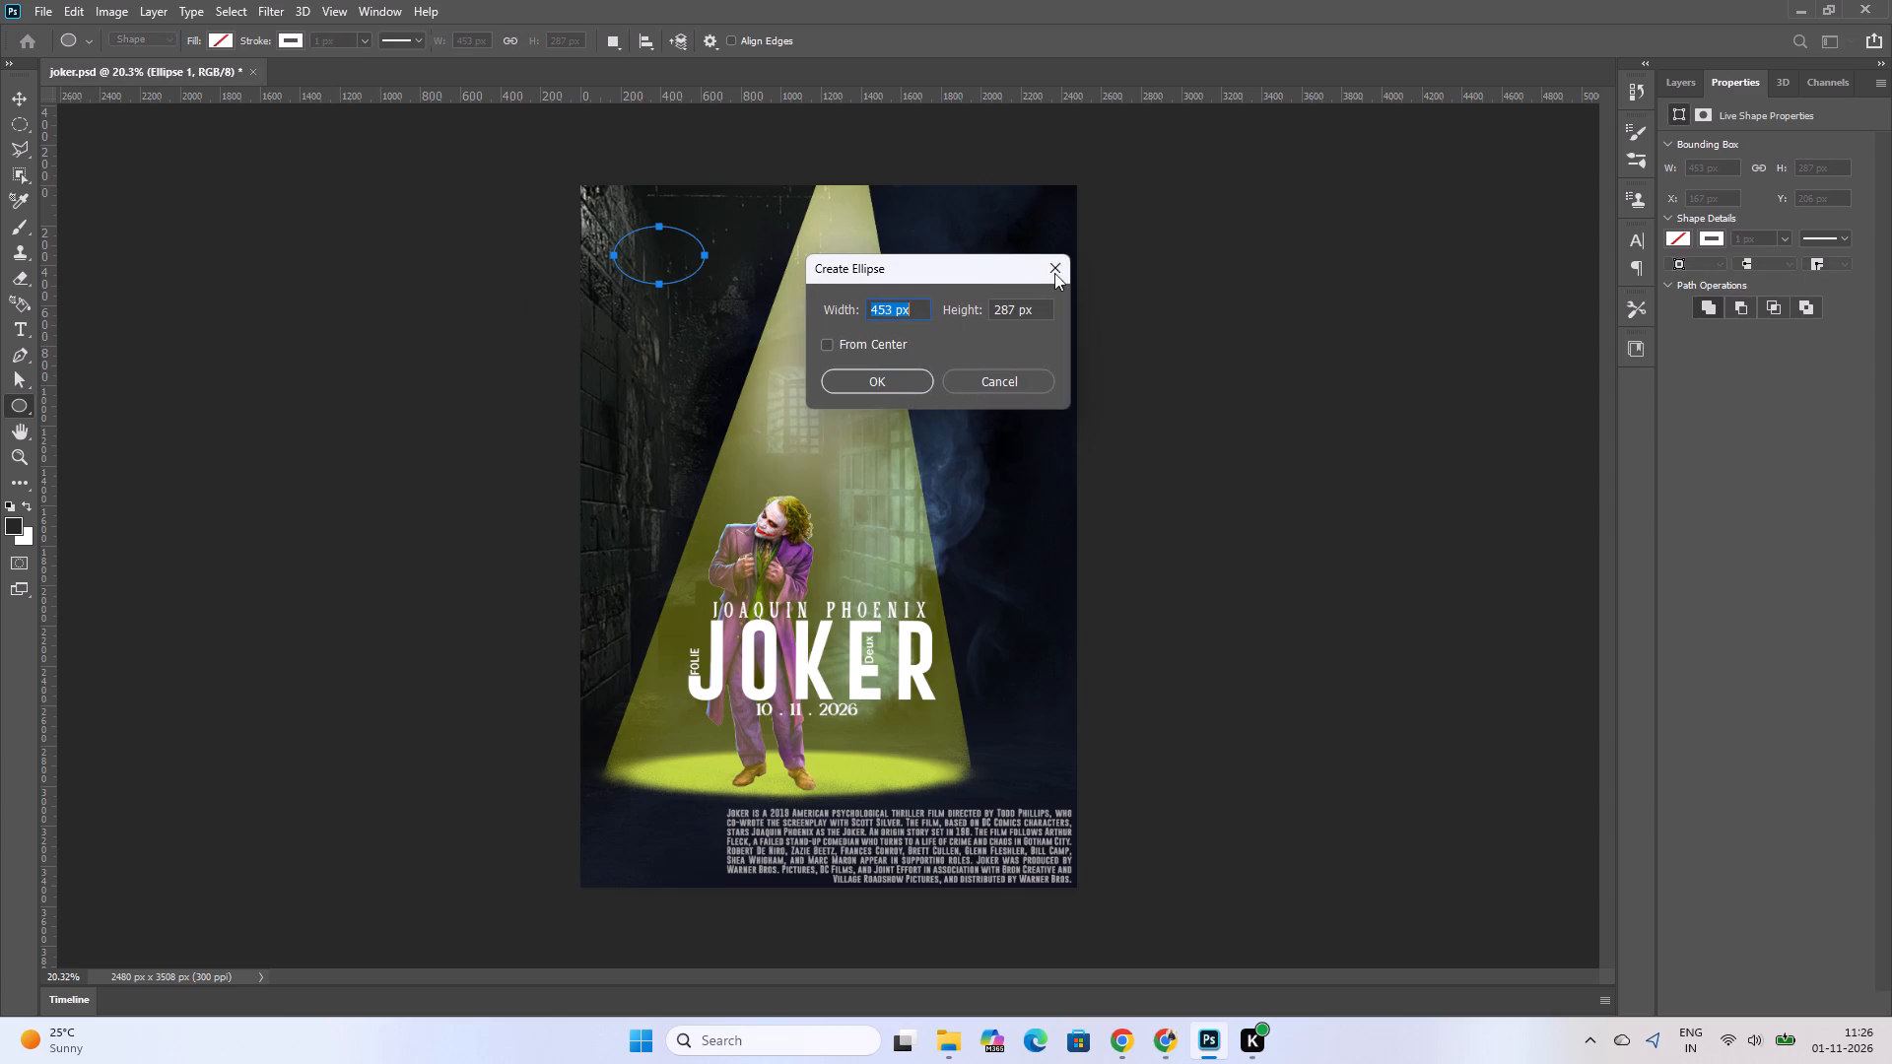
click(1010, 383)
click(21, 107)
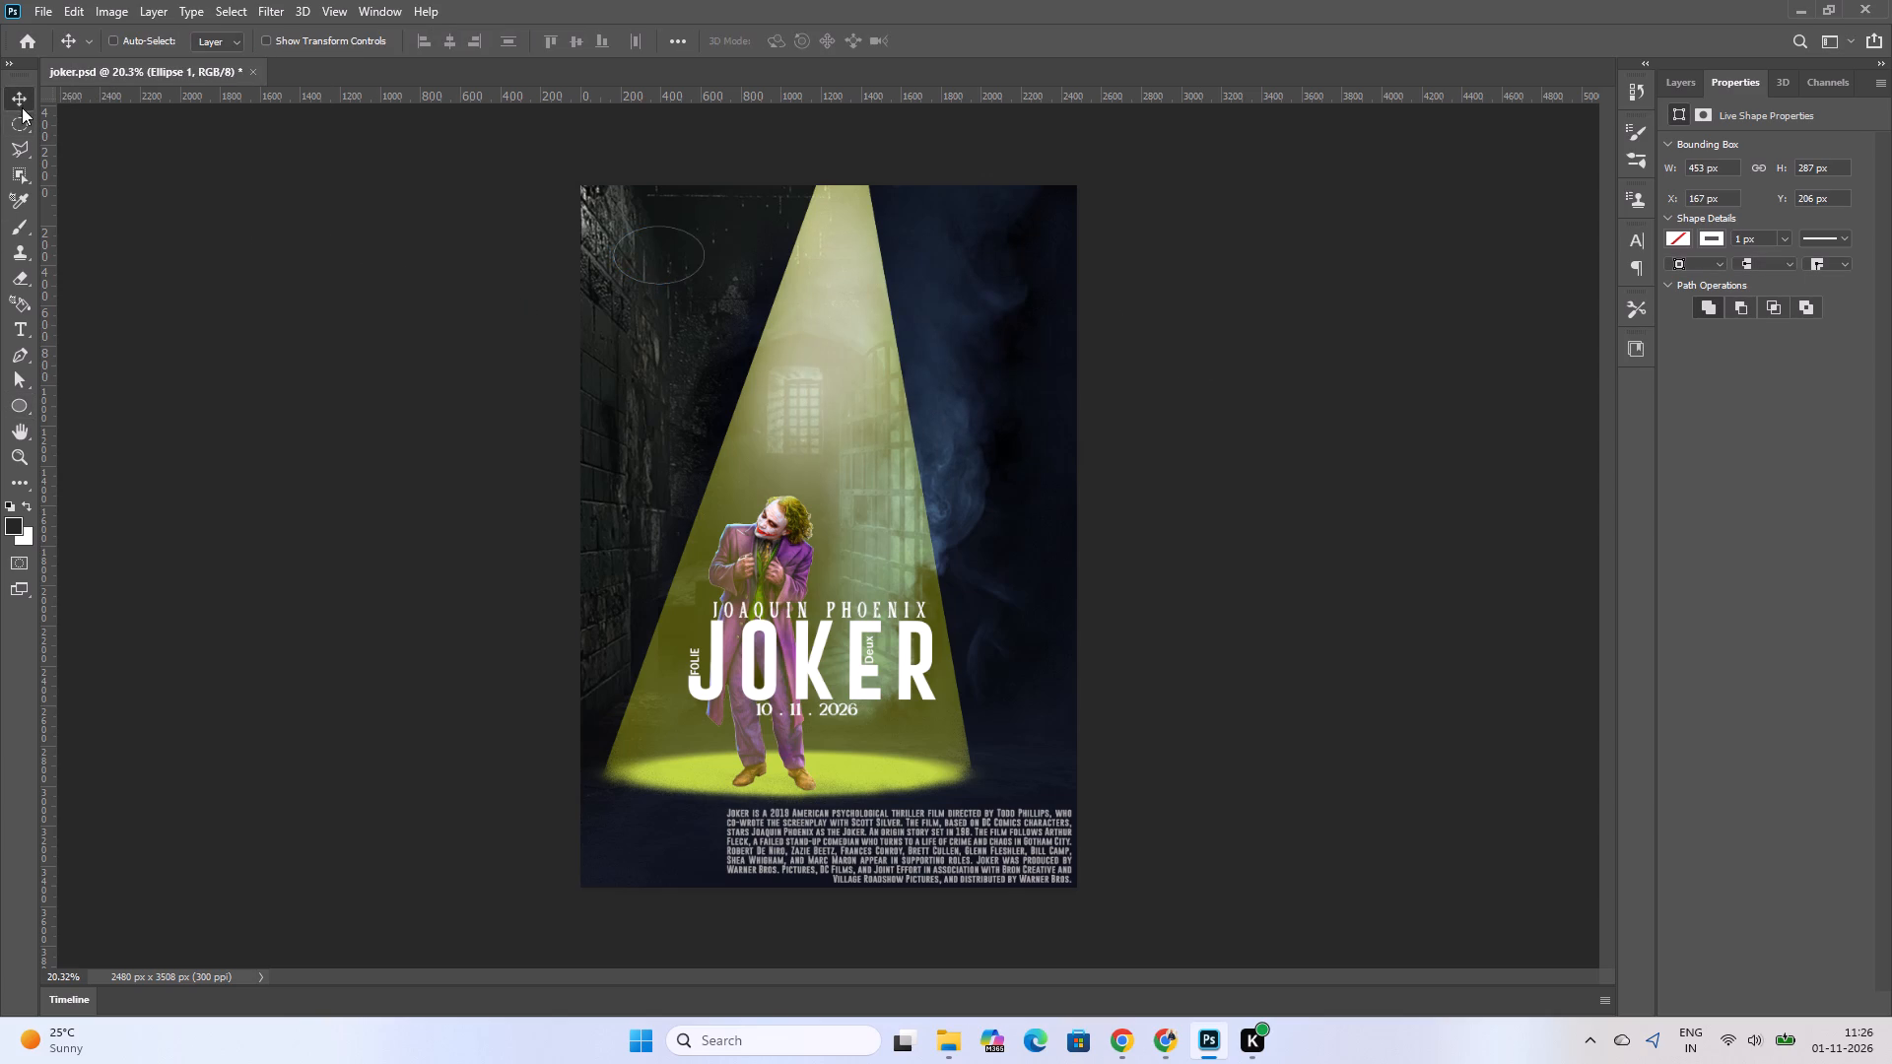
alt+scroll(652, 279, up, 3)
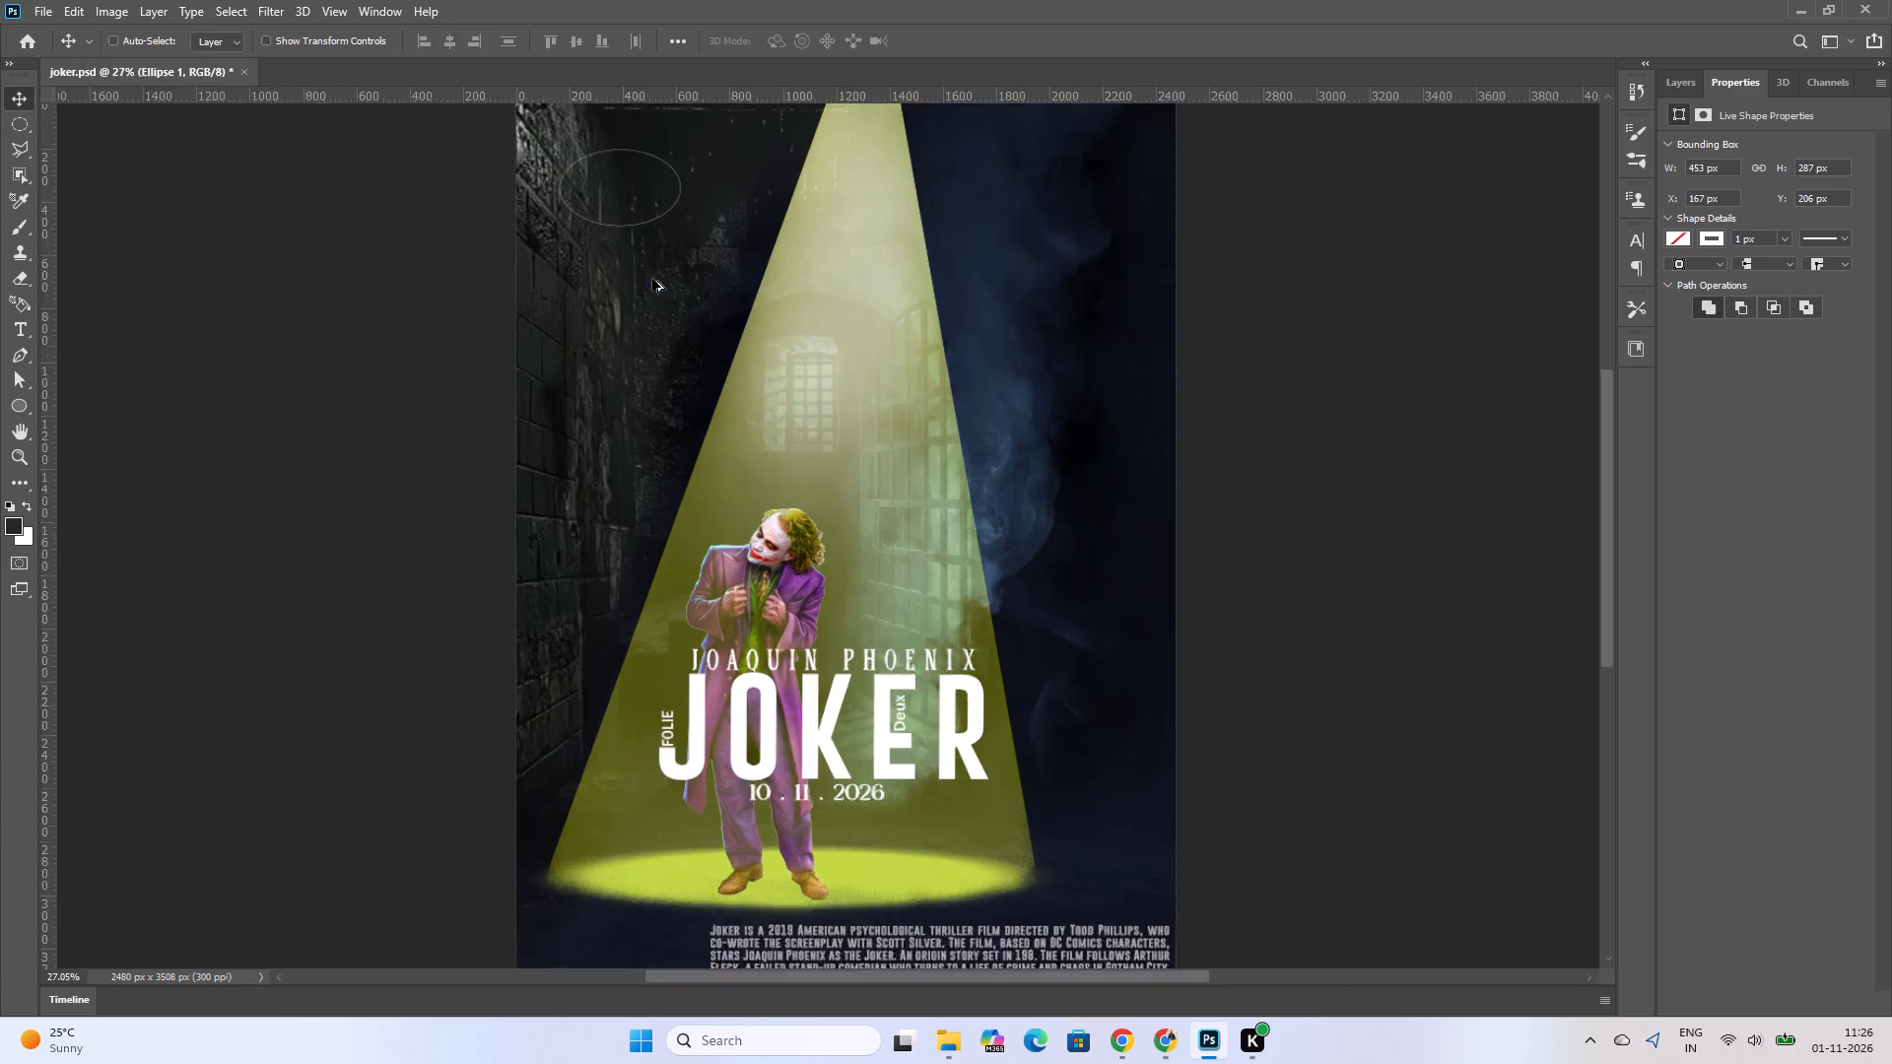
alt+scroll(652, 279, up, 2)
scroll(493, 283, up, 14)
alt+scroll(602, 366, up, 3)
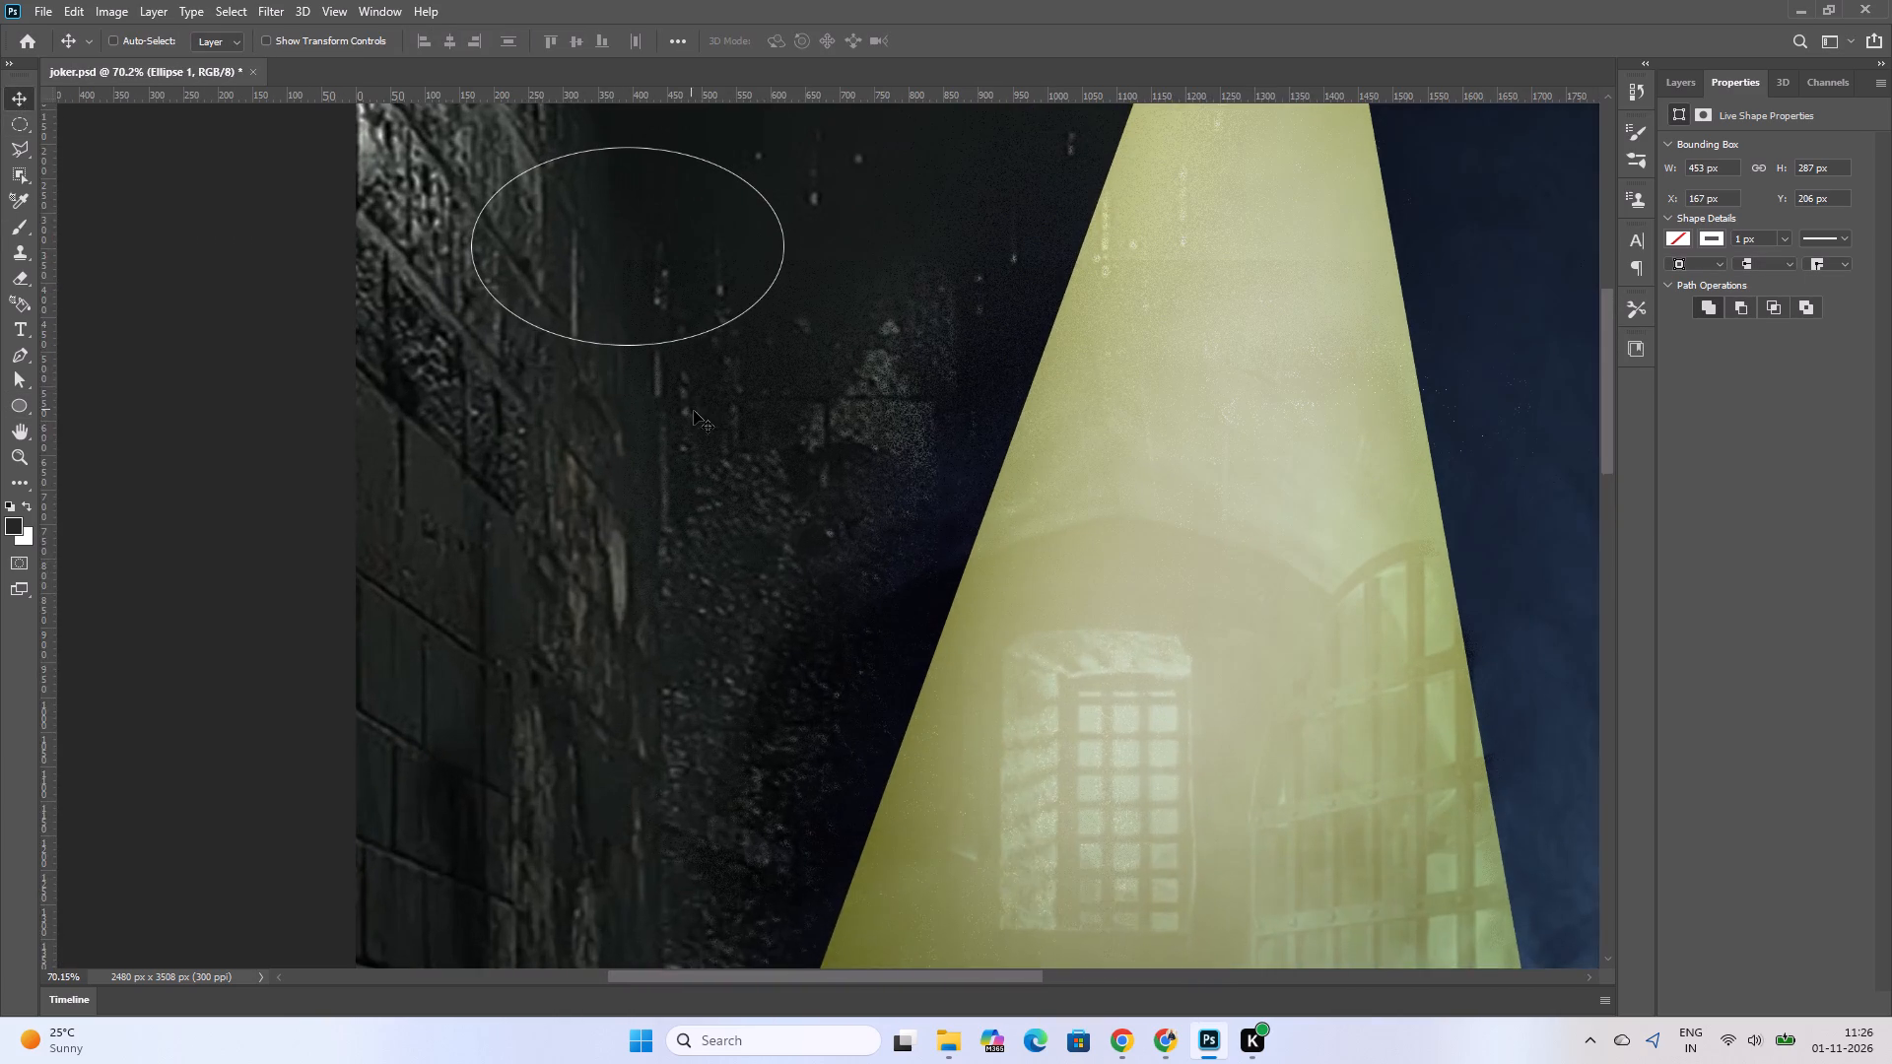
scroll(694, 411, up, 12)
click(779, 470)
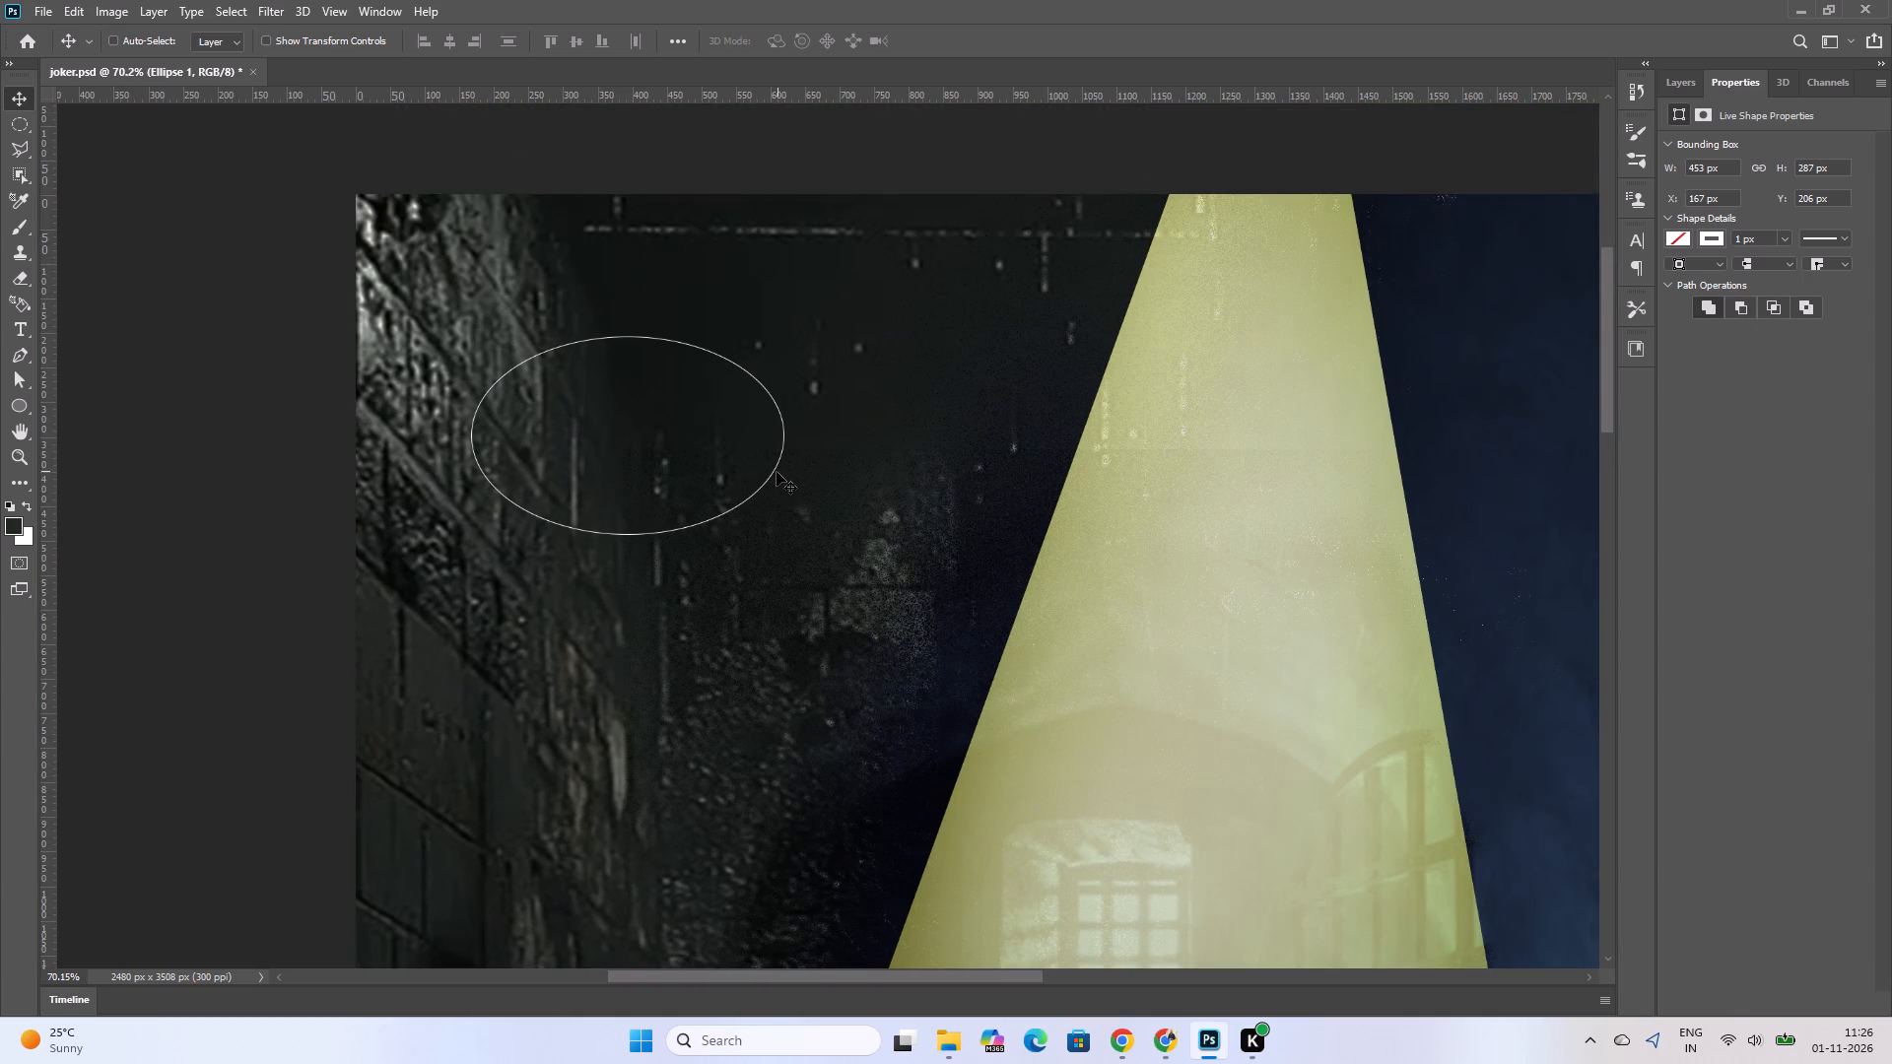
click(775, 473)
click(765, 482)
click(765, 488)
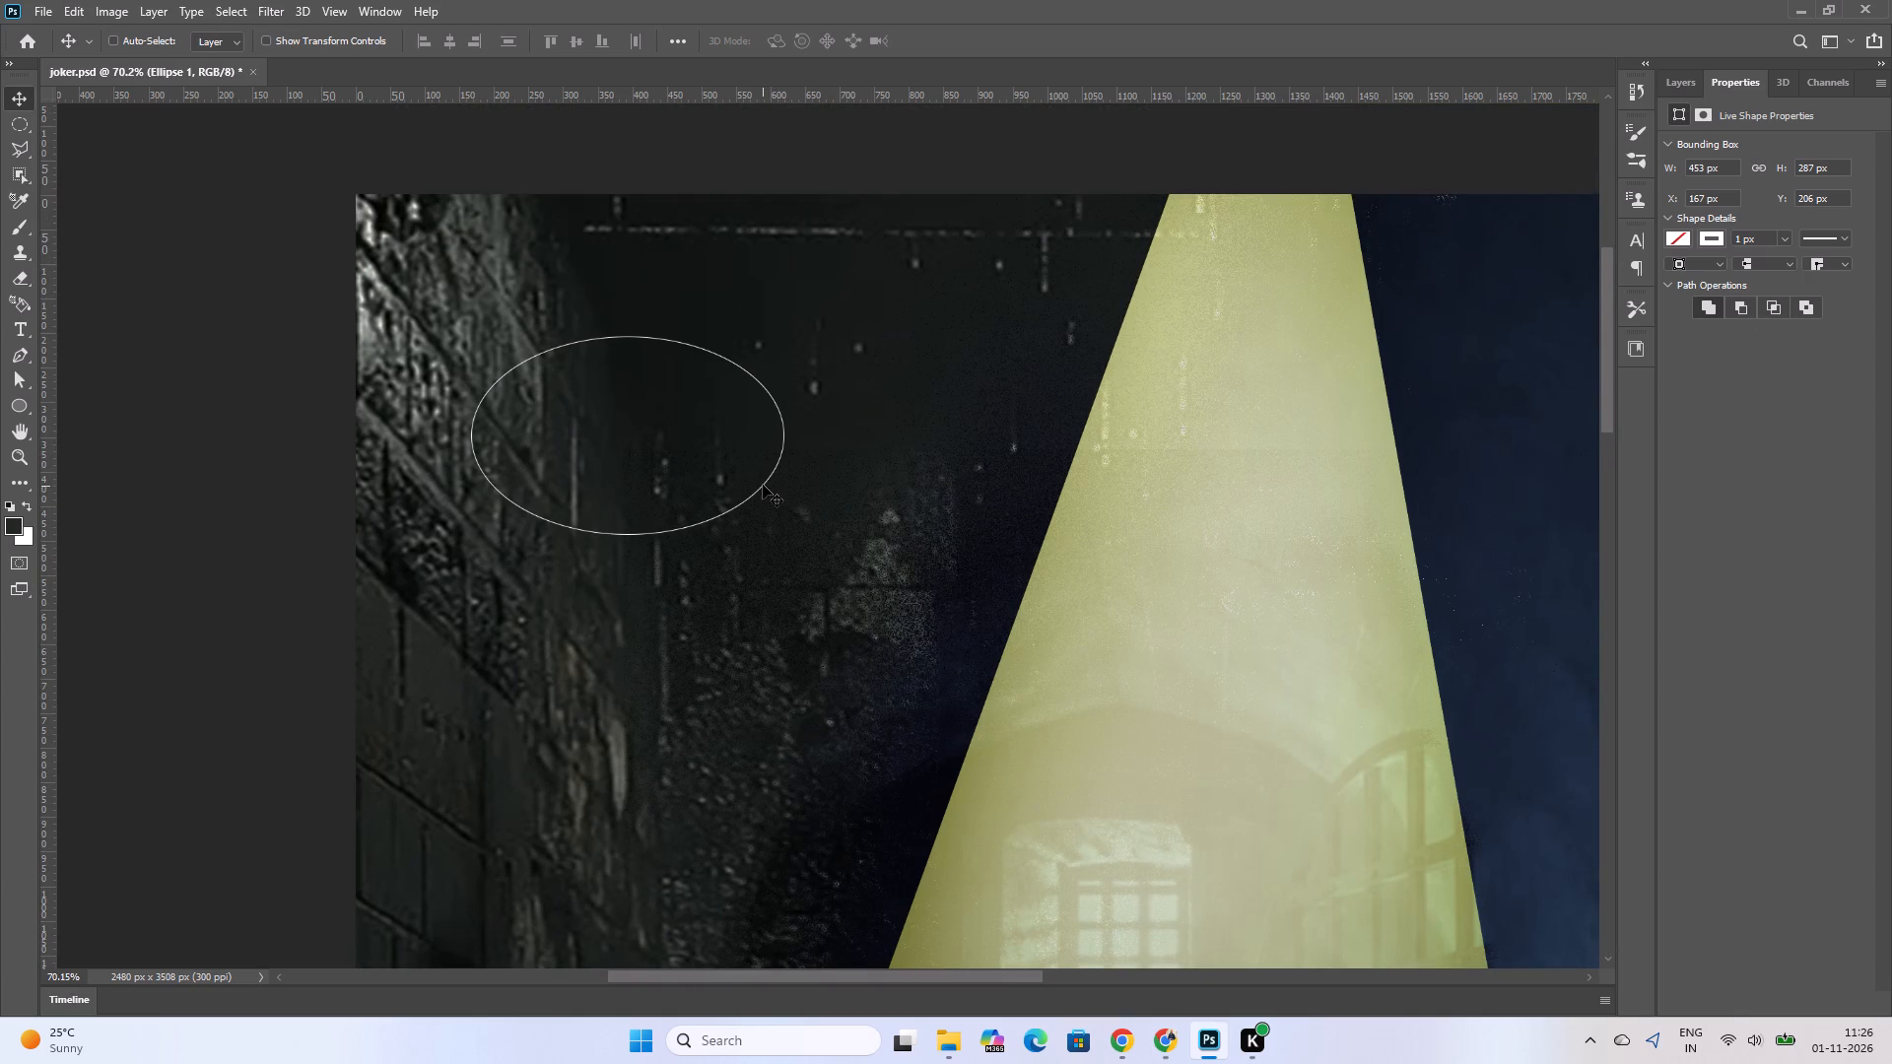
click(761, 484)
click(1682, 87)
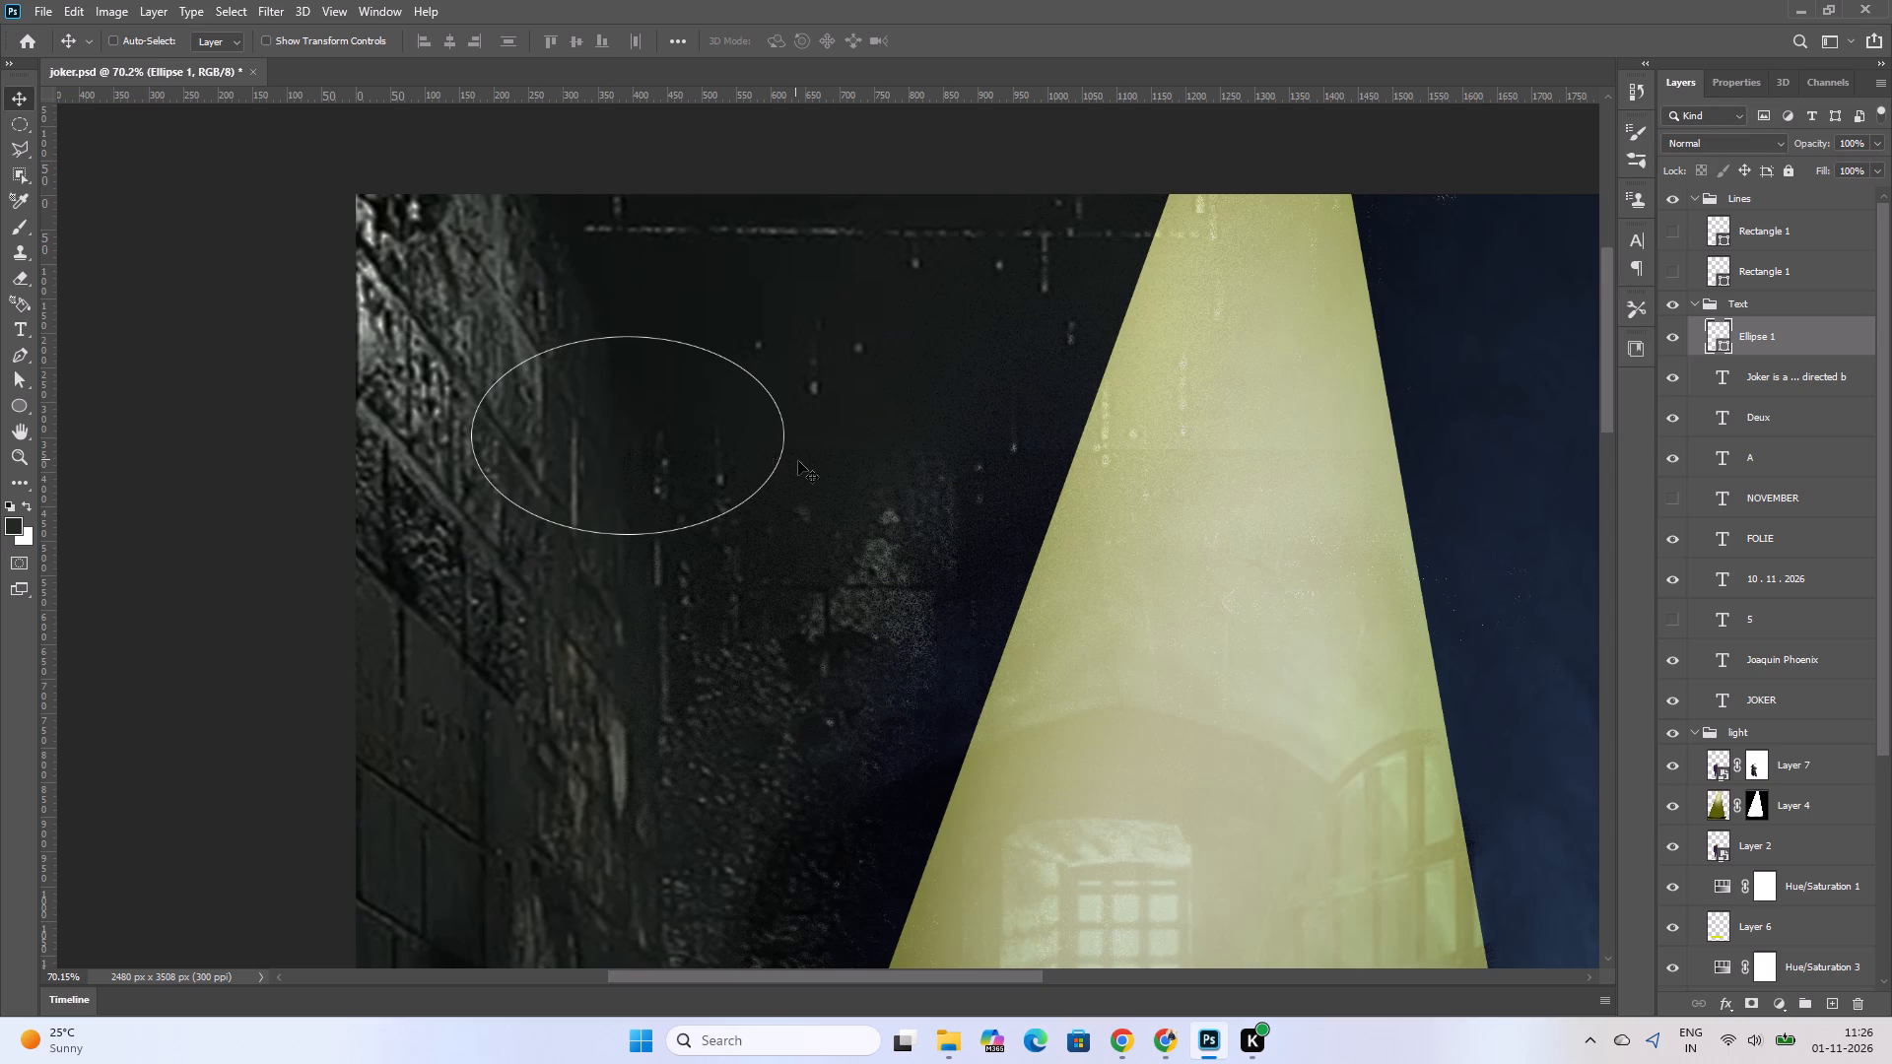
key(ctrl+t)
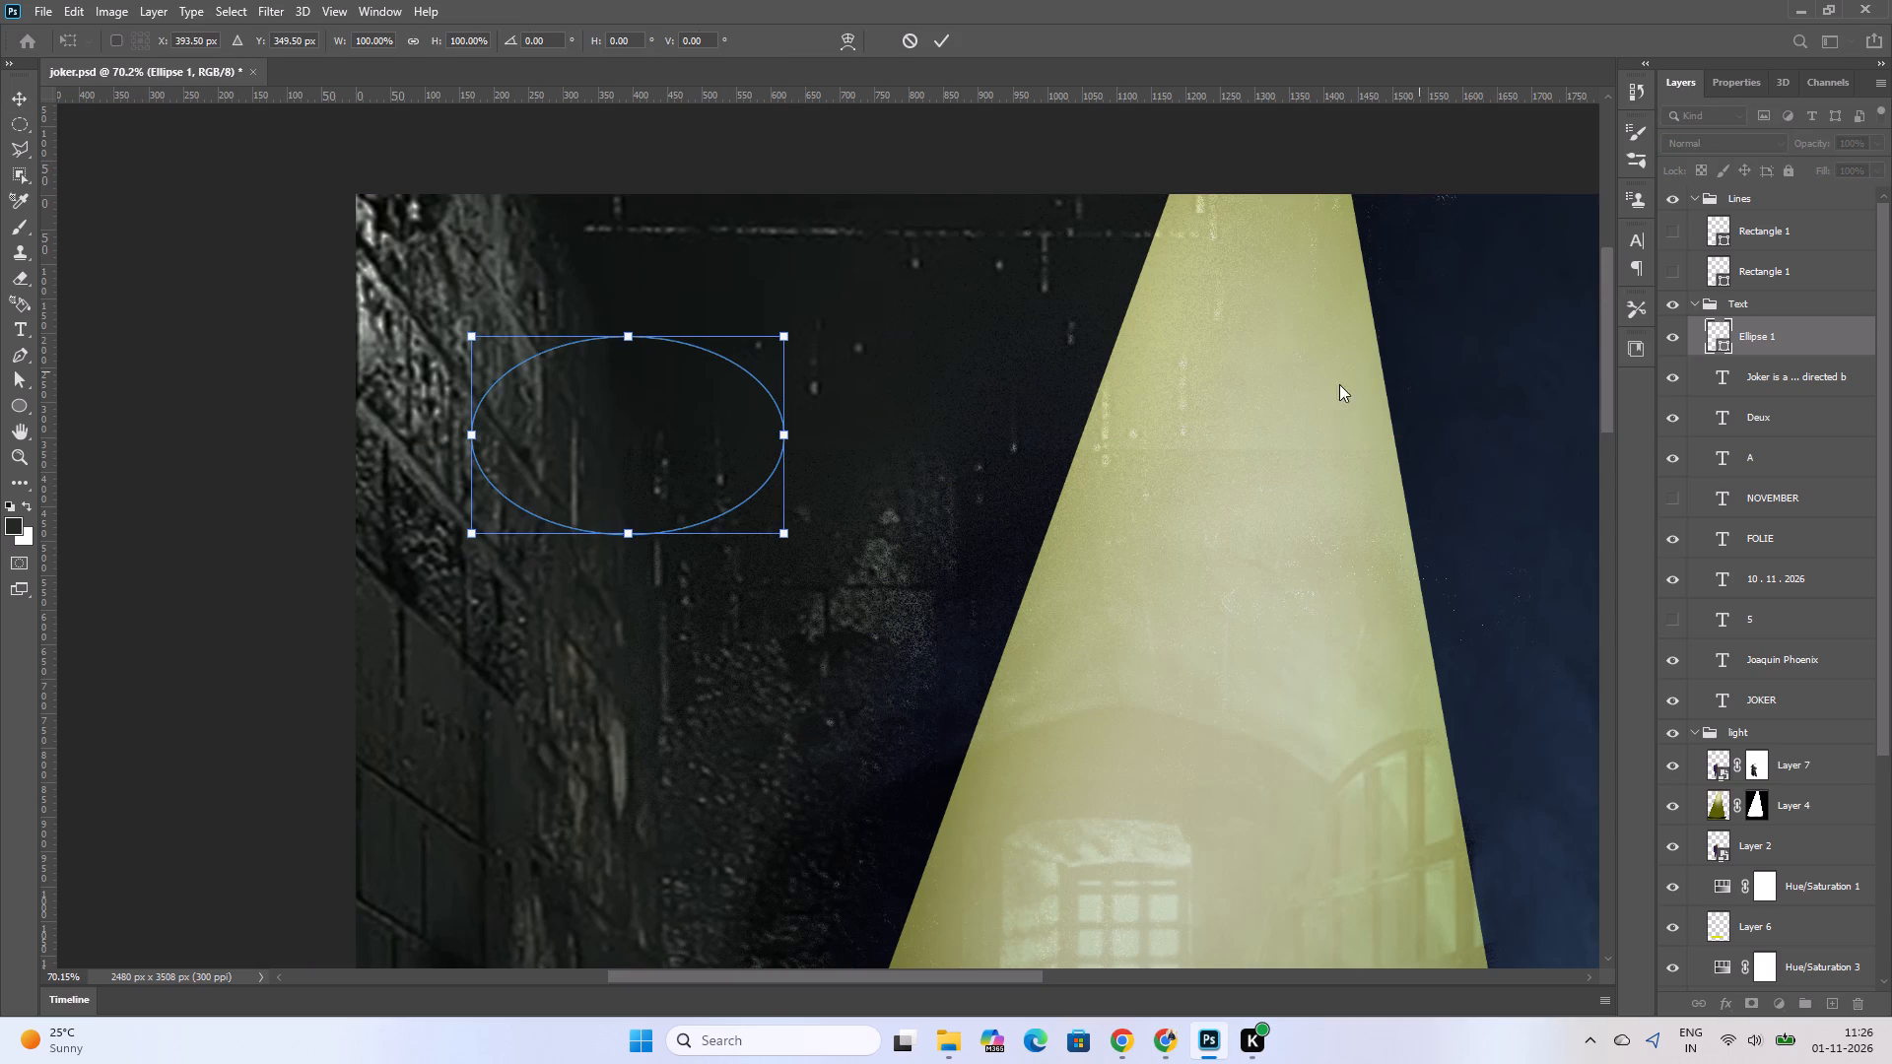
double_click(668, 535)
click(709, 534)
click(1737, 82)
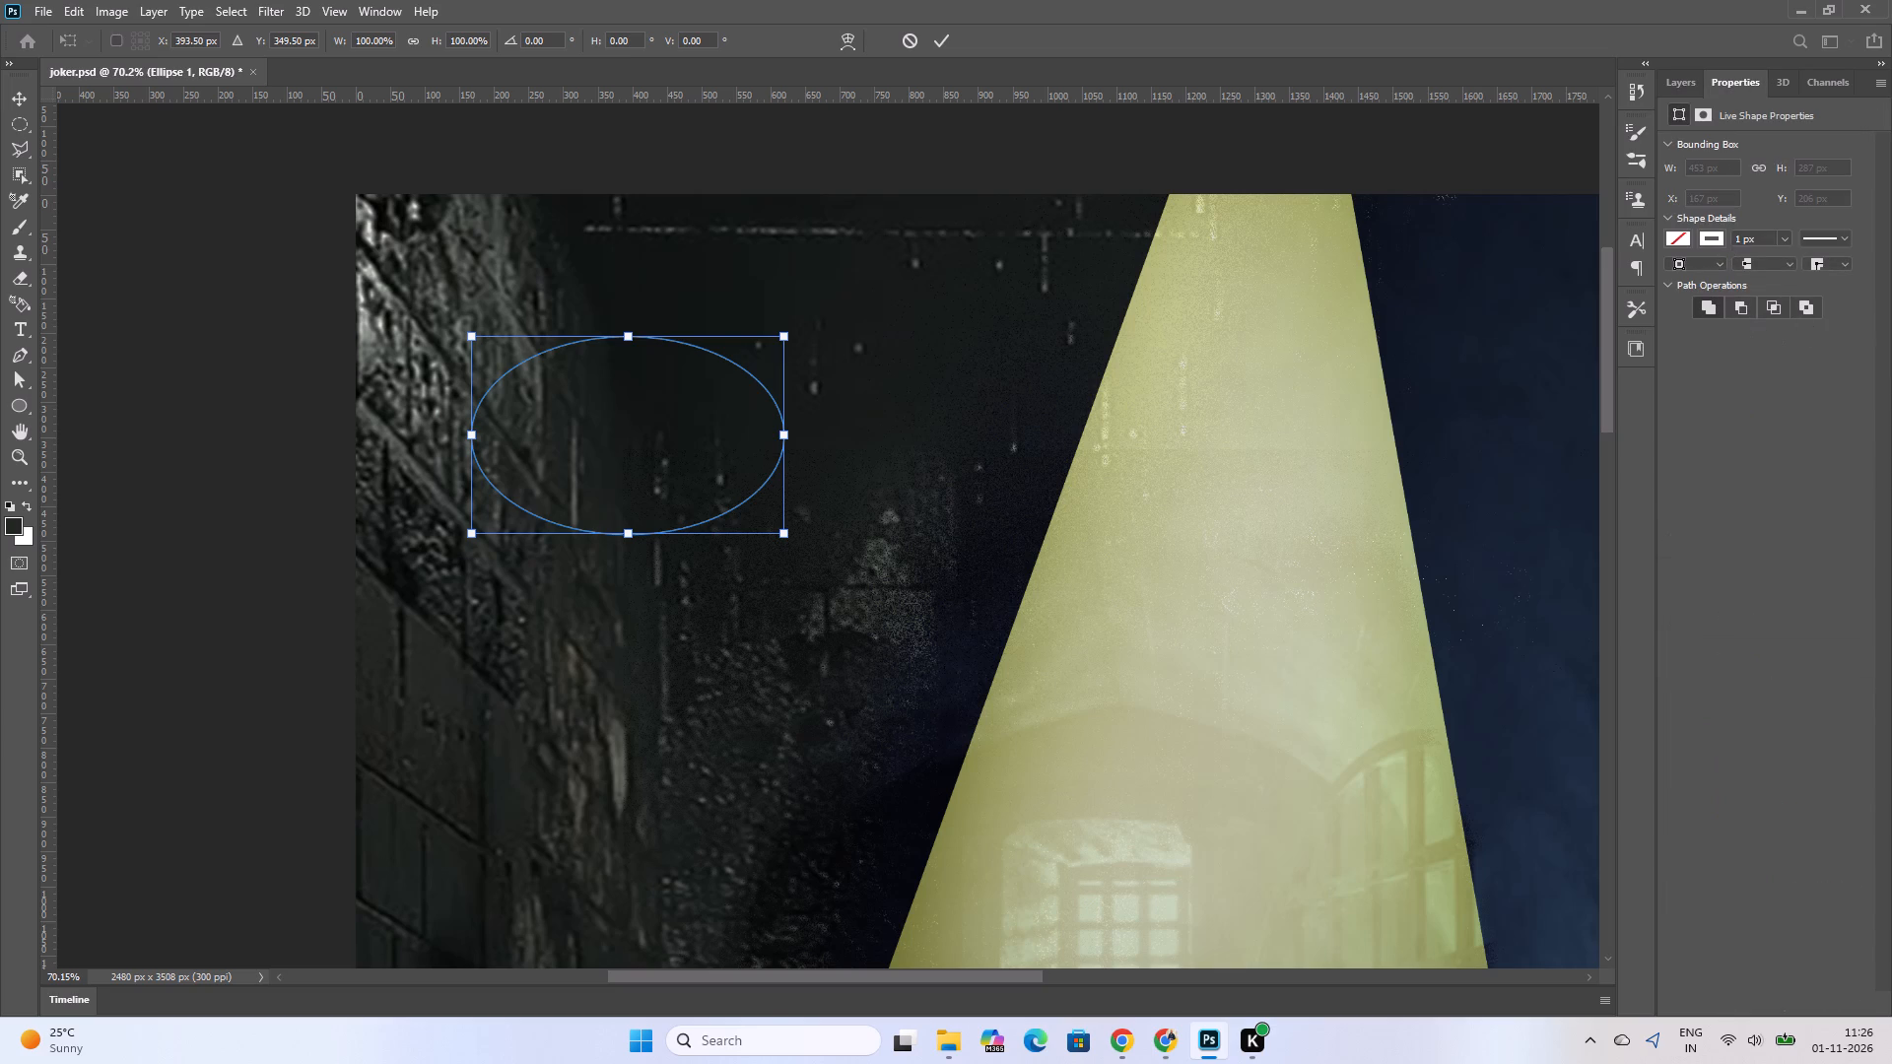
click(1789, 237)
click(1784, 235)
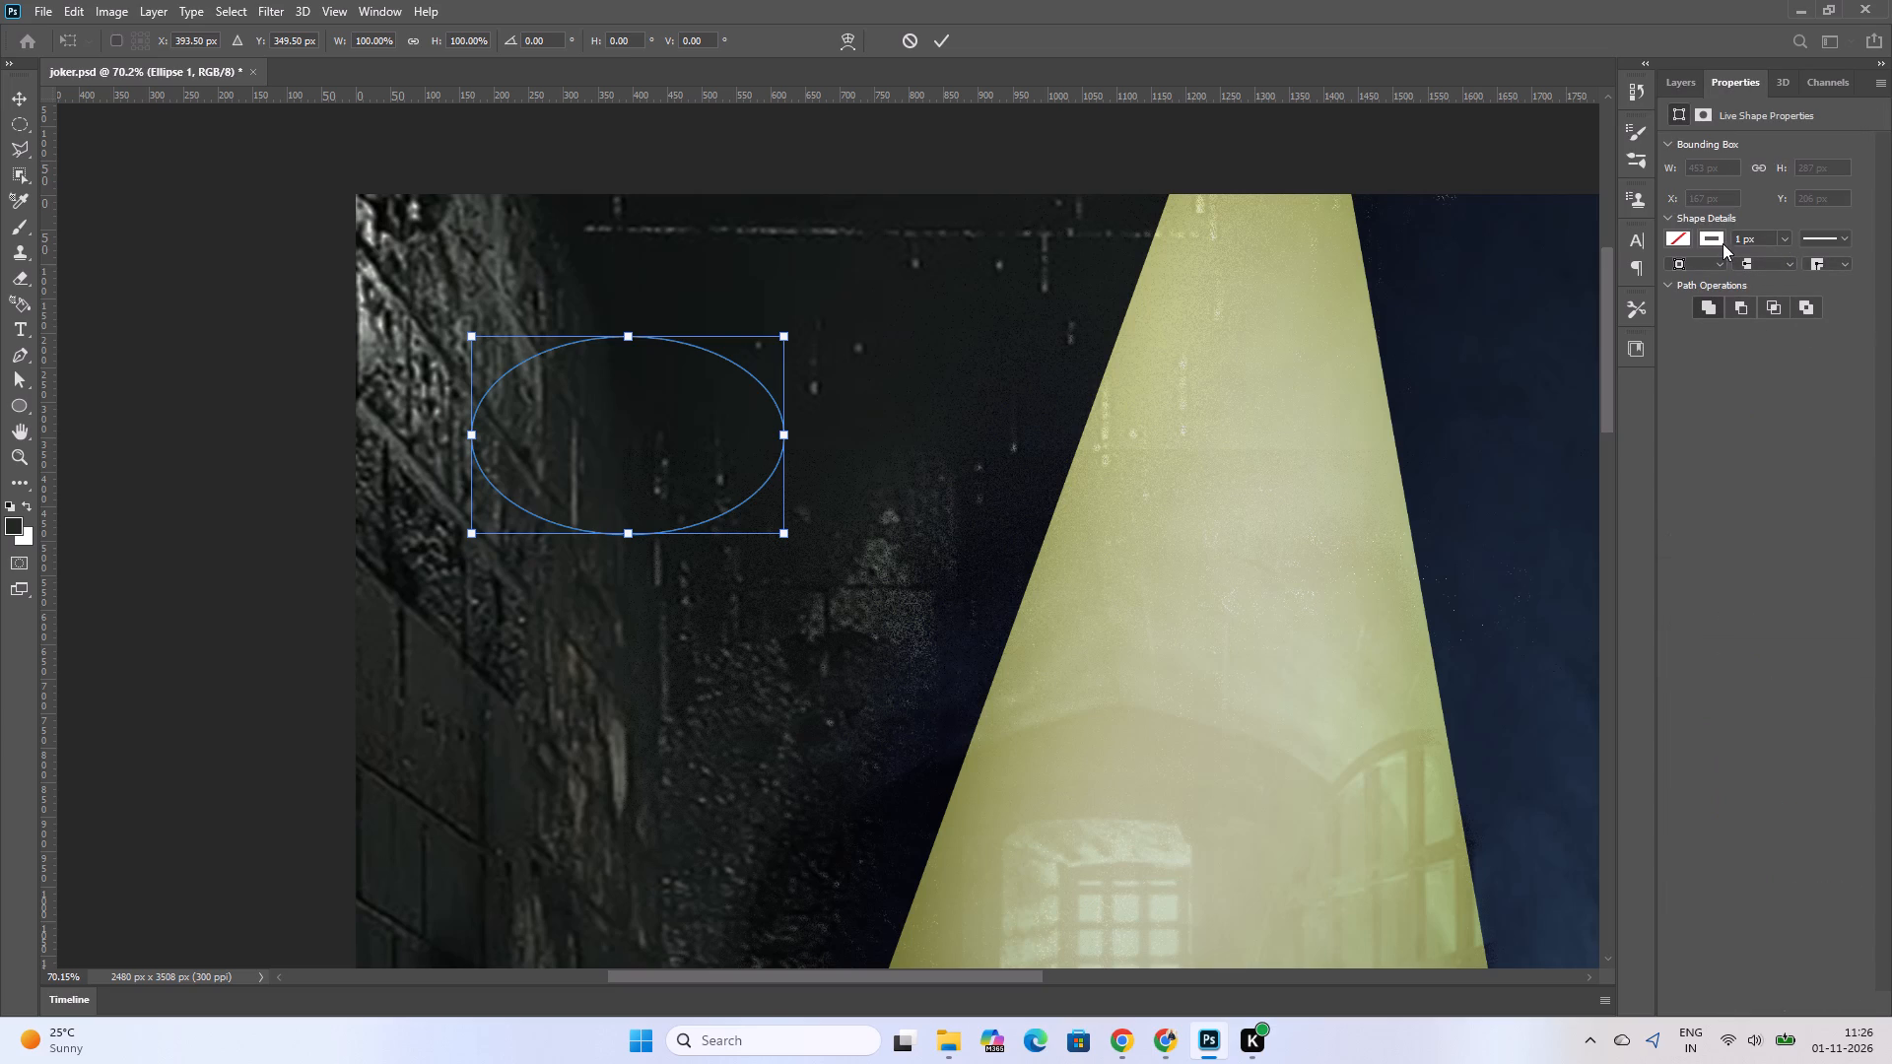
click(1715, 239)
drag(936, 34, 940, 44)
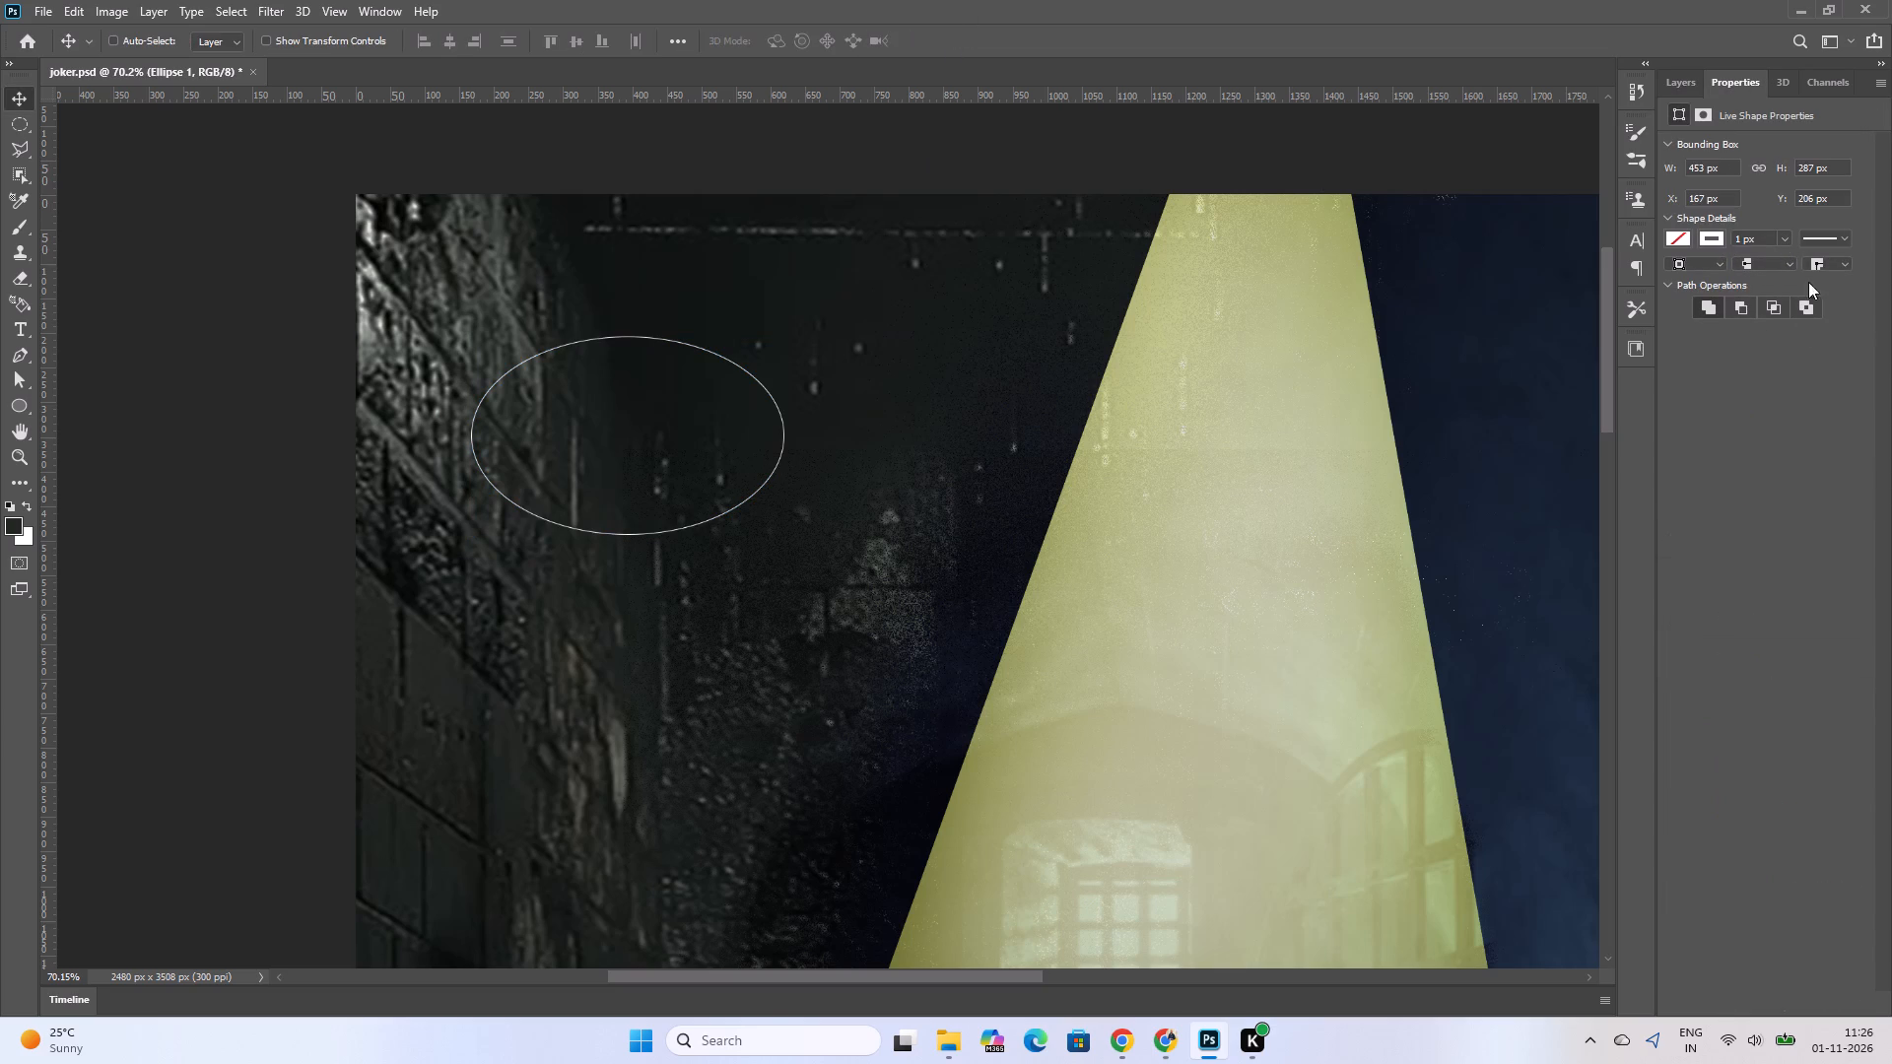
Set the ellipse's stroke width to 2 px, keeping the solid line style.
click(1784, 242)
click(1703, 236)
click(1784, 237)
drag(1788, 255, 1836, 259)
drag(1833, 262, 1785, 262)
double_click(1743, 236)
key(2)
key(Return)
click(1848, 239)
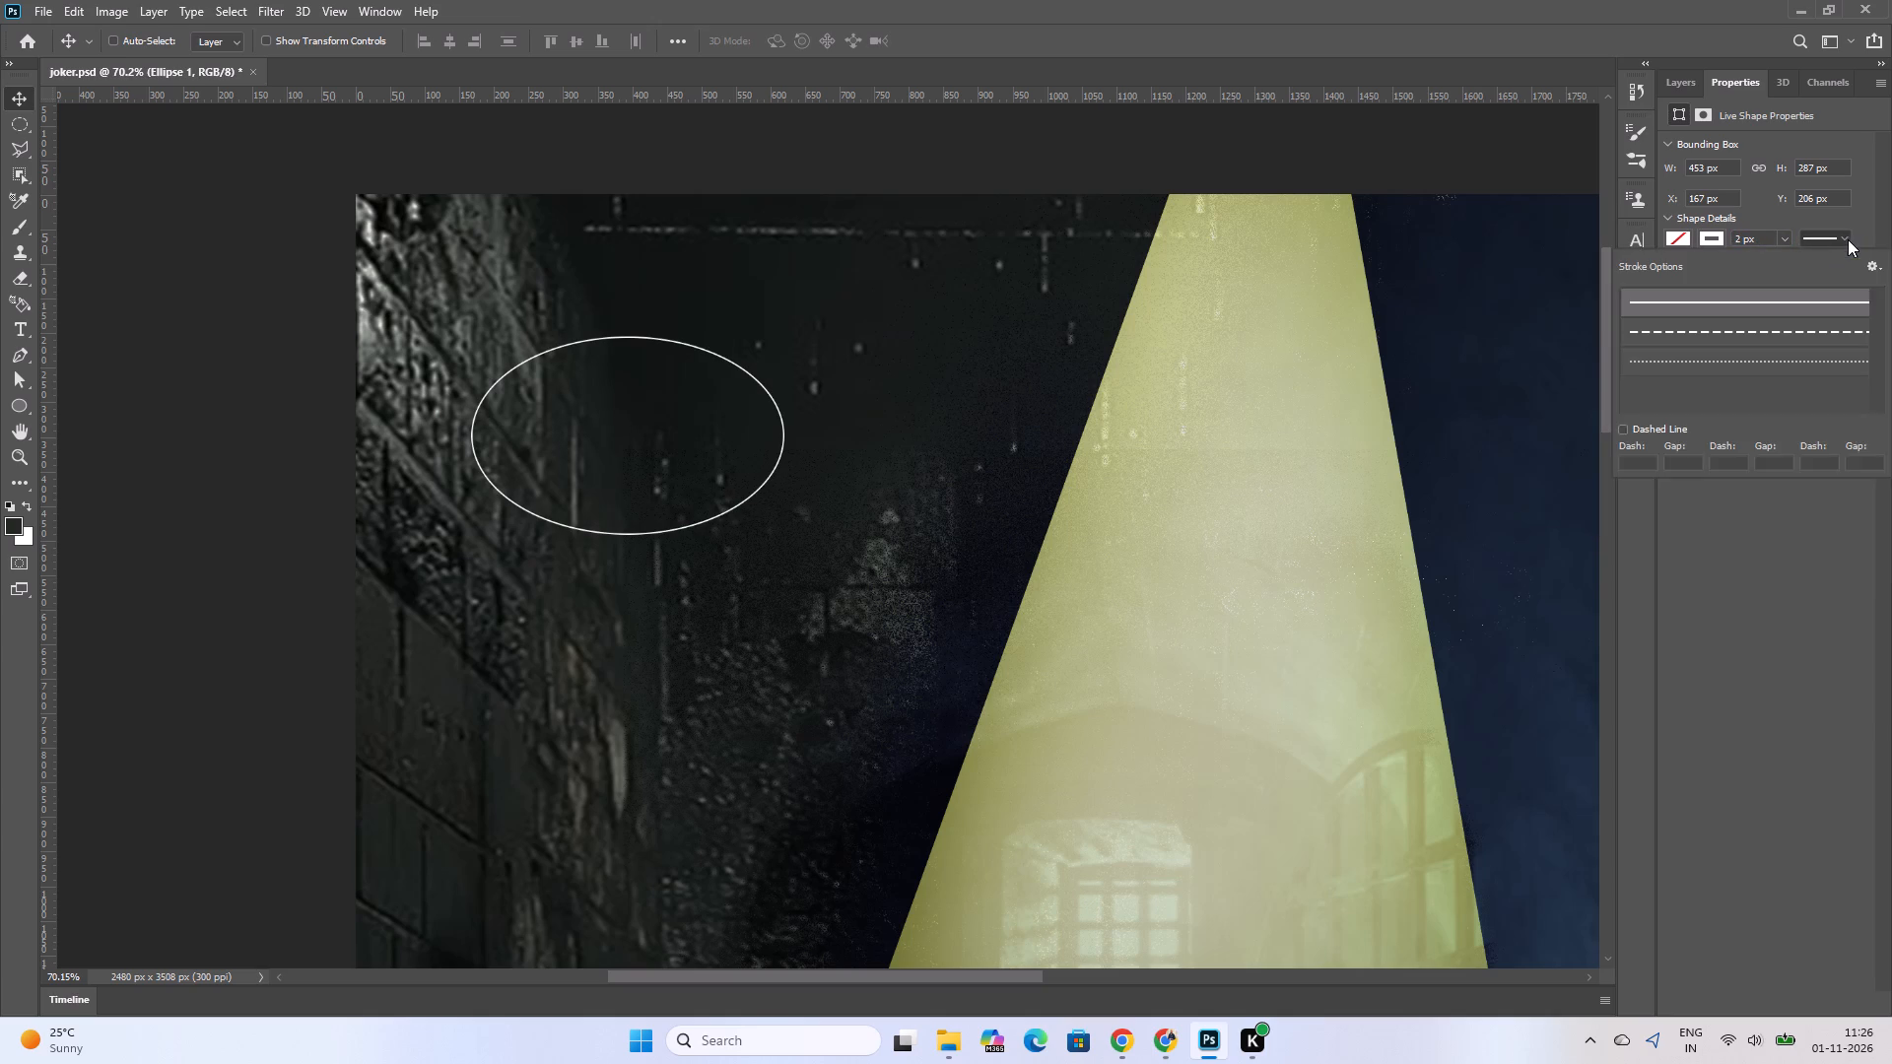
click(1842, 238)
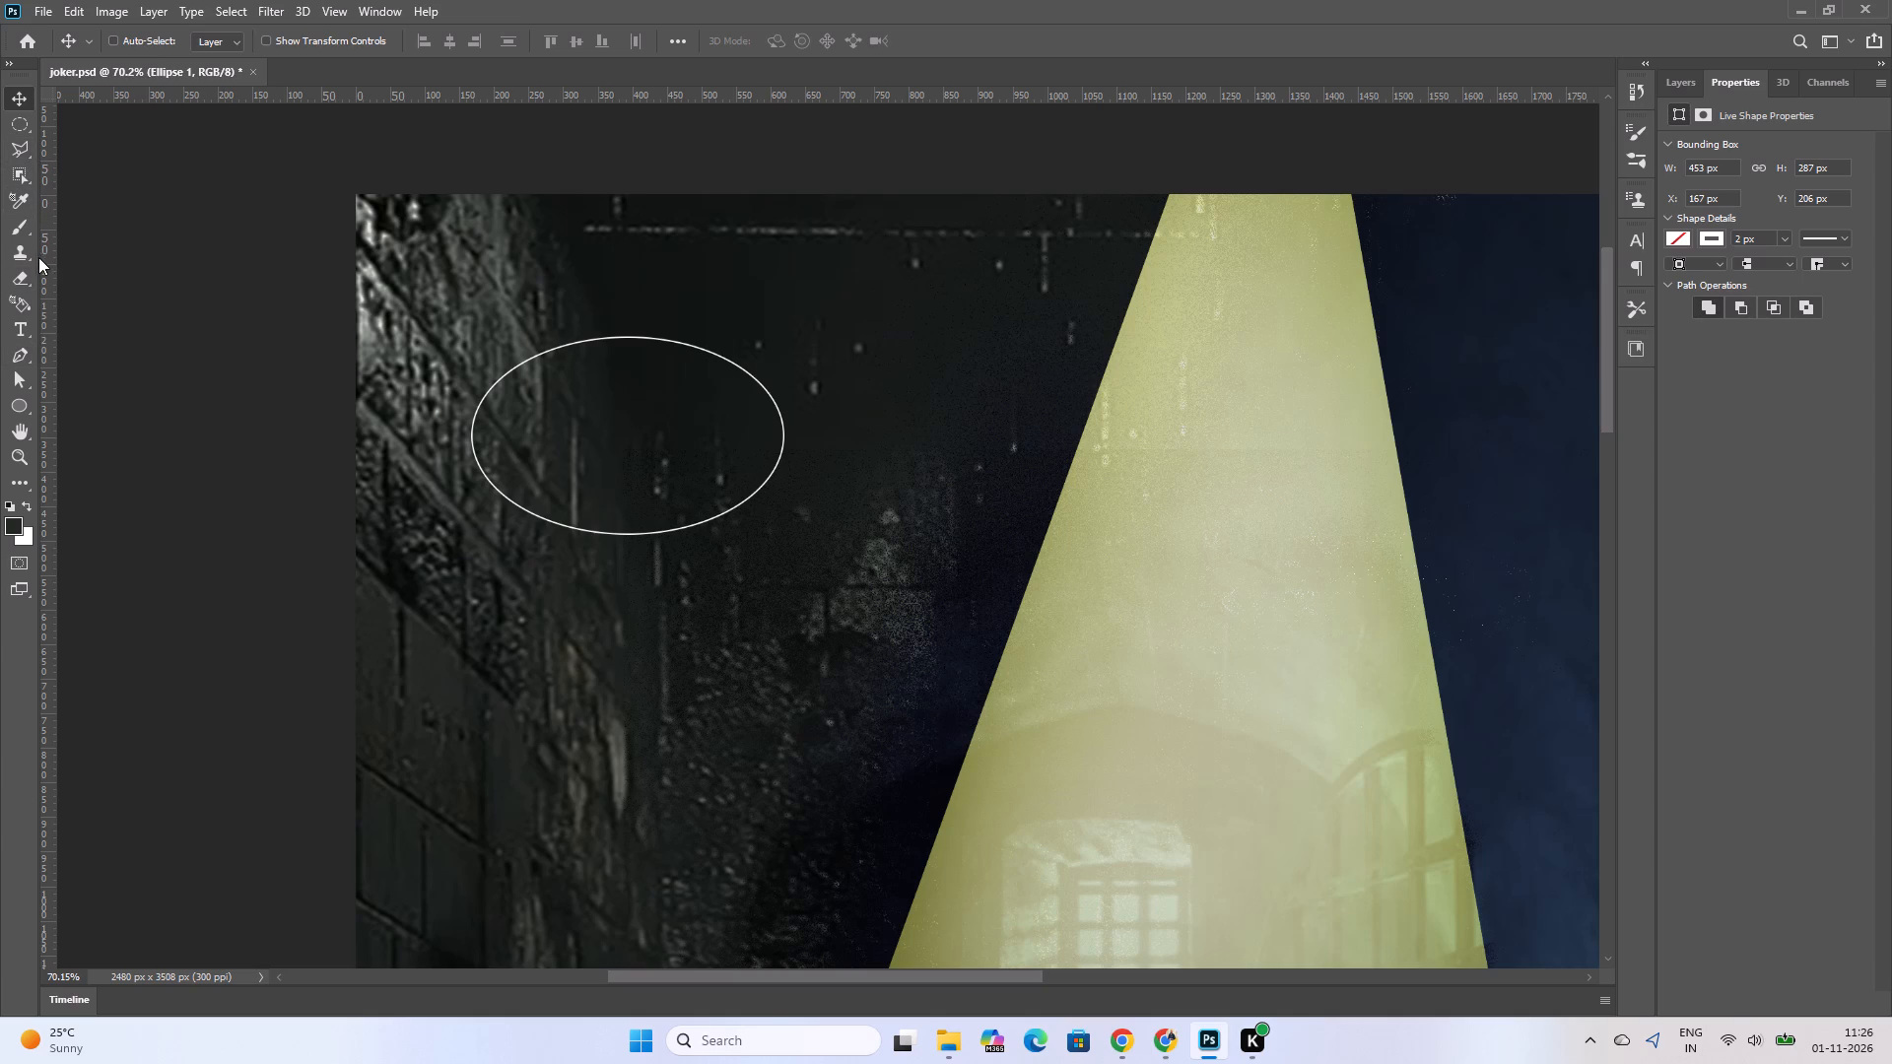
Move the ellipse horizontally about 37 px closer to the poster's left edge.
click(778, 466)
drag(777, 466, 750, 455)
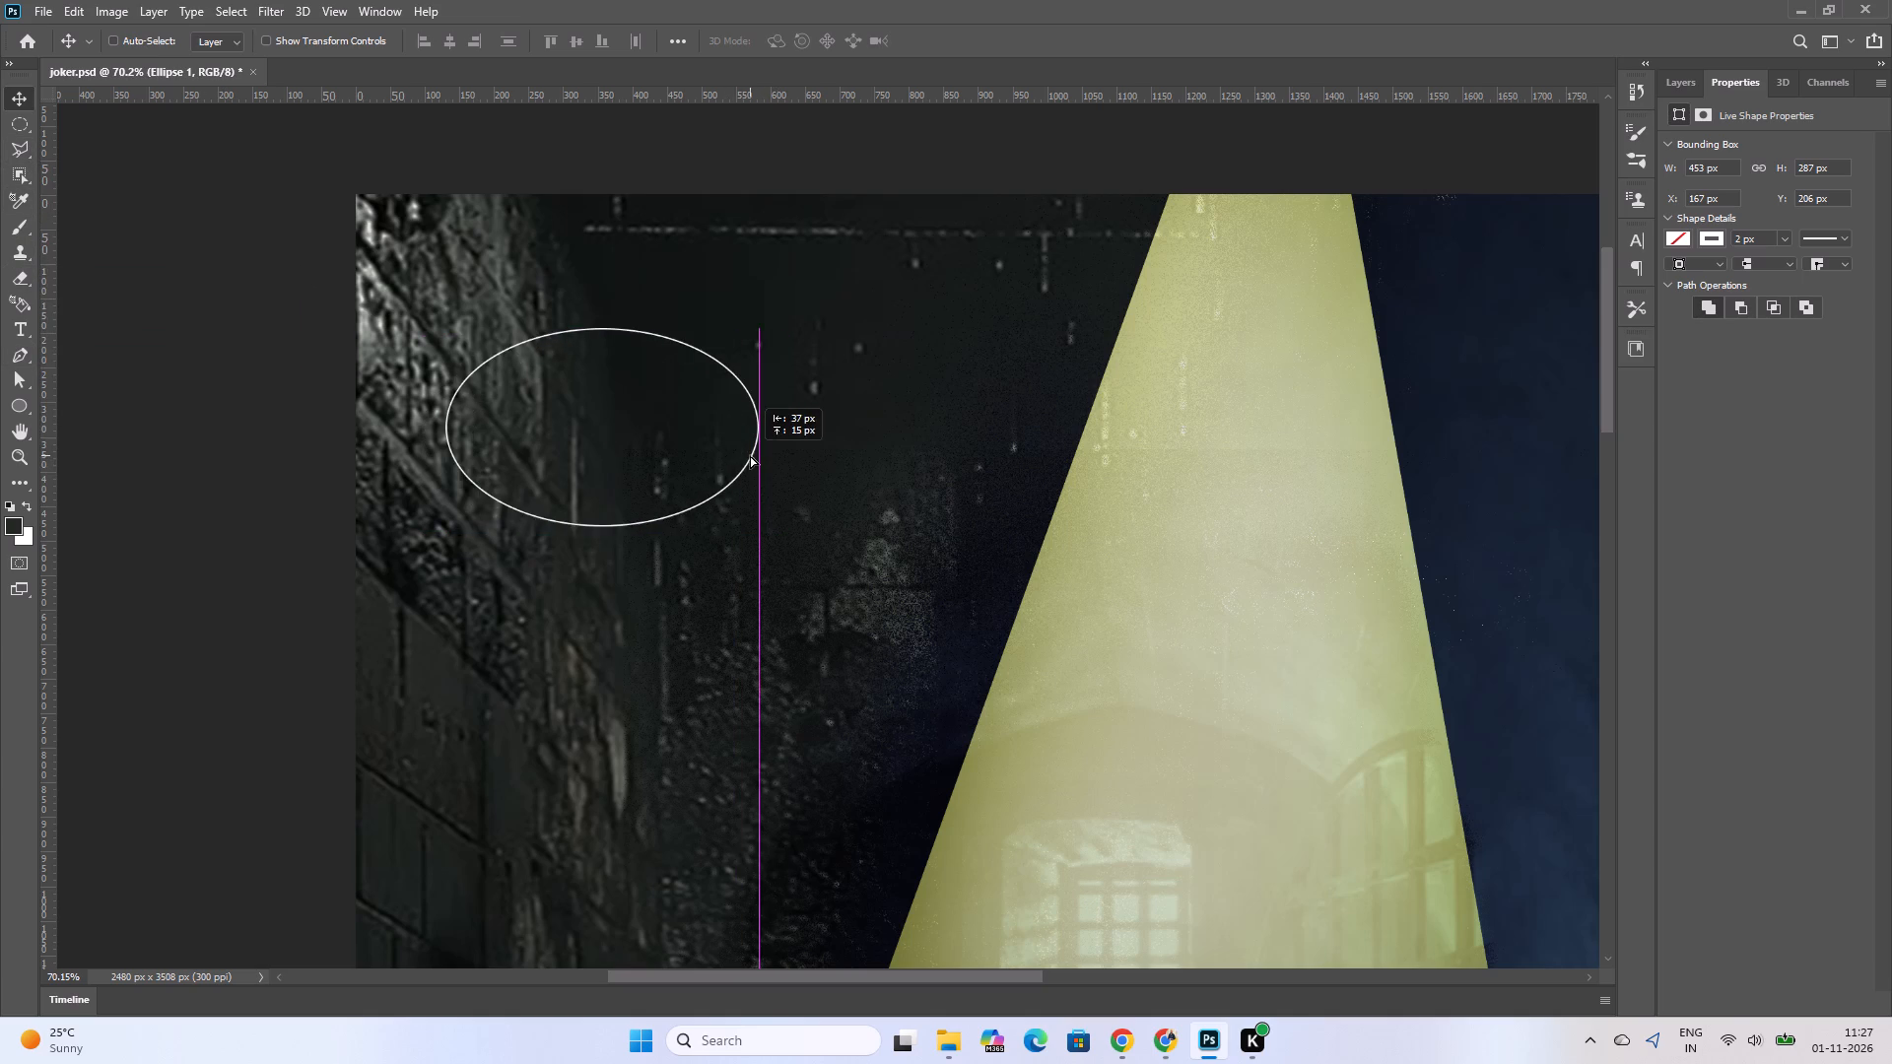
drag(750, 455, 749, 466)
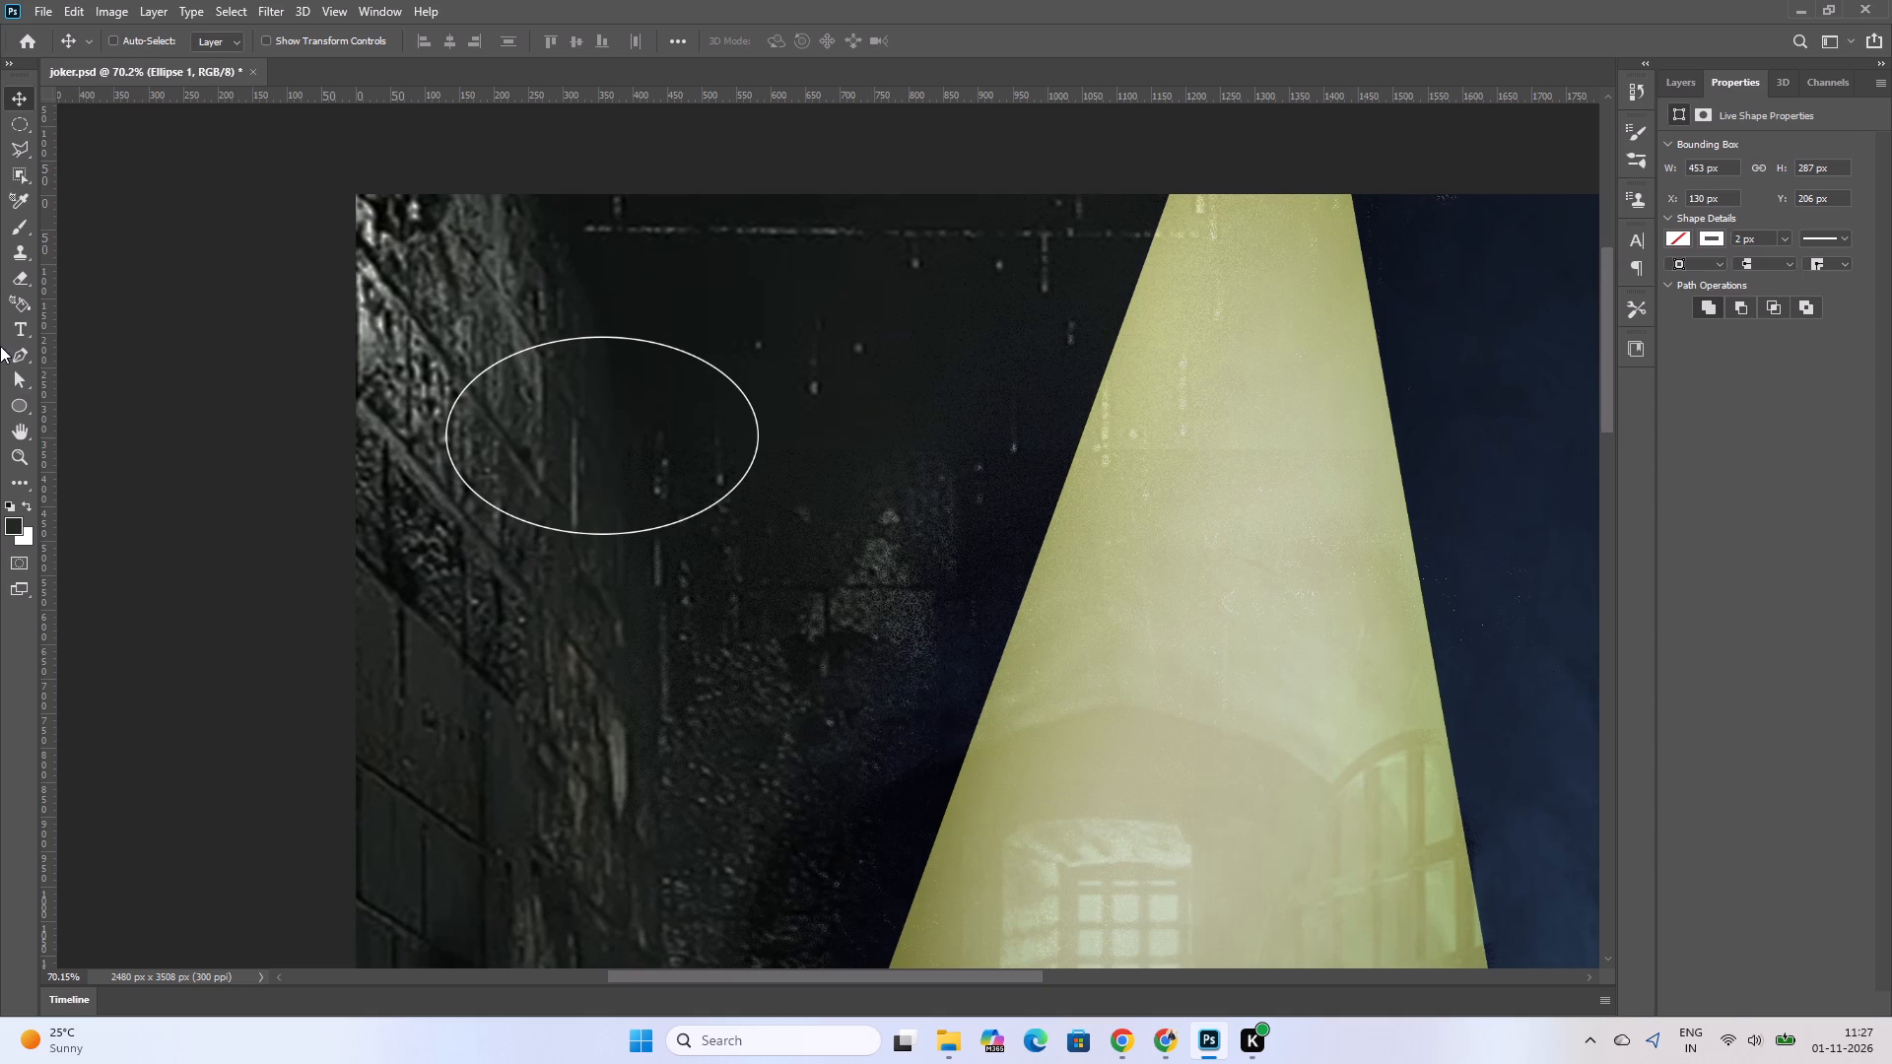
Try to reshape the ellipse with the Pen tool by pulling curve points inward from its top anchor.
click(26, 358)
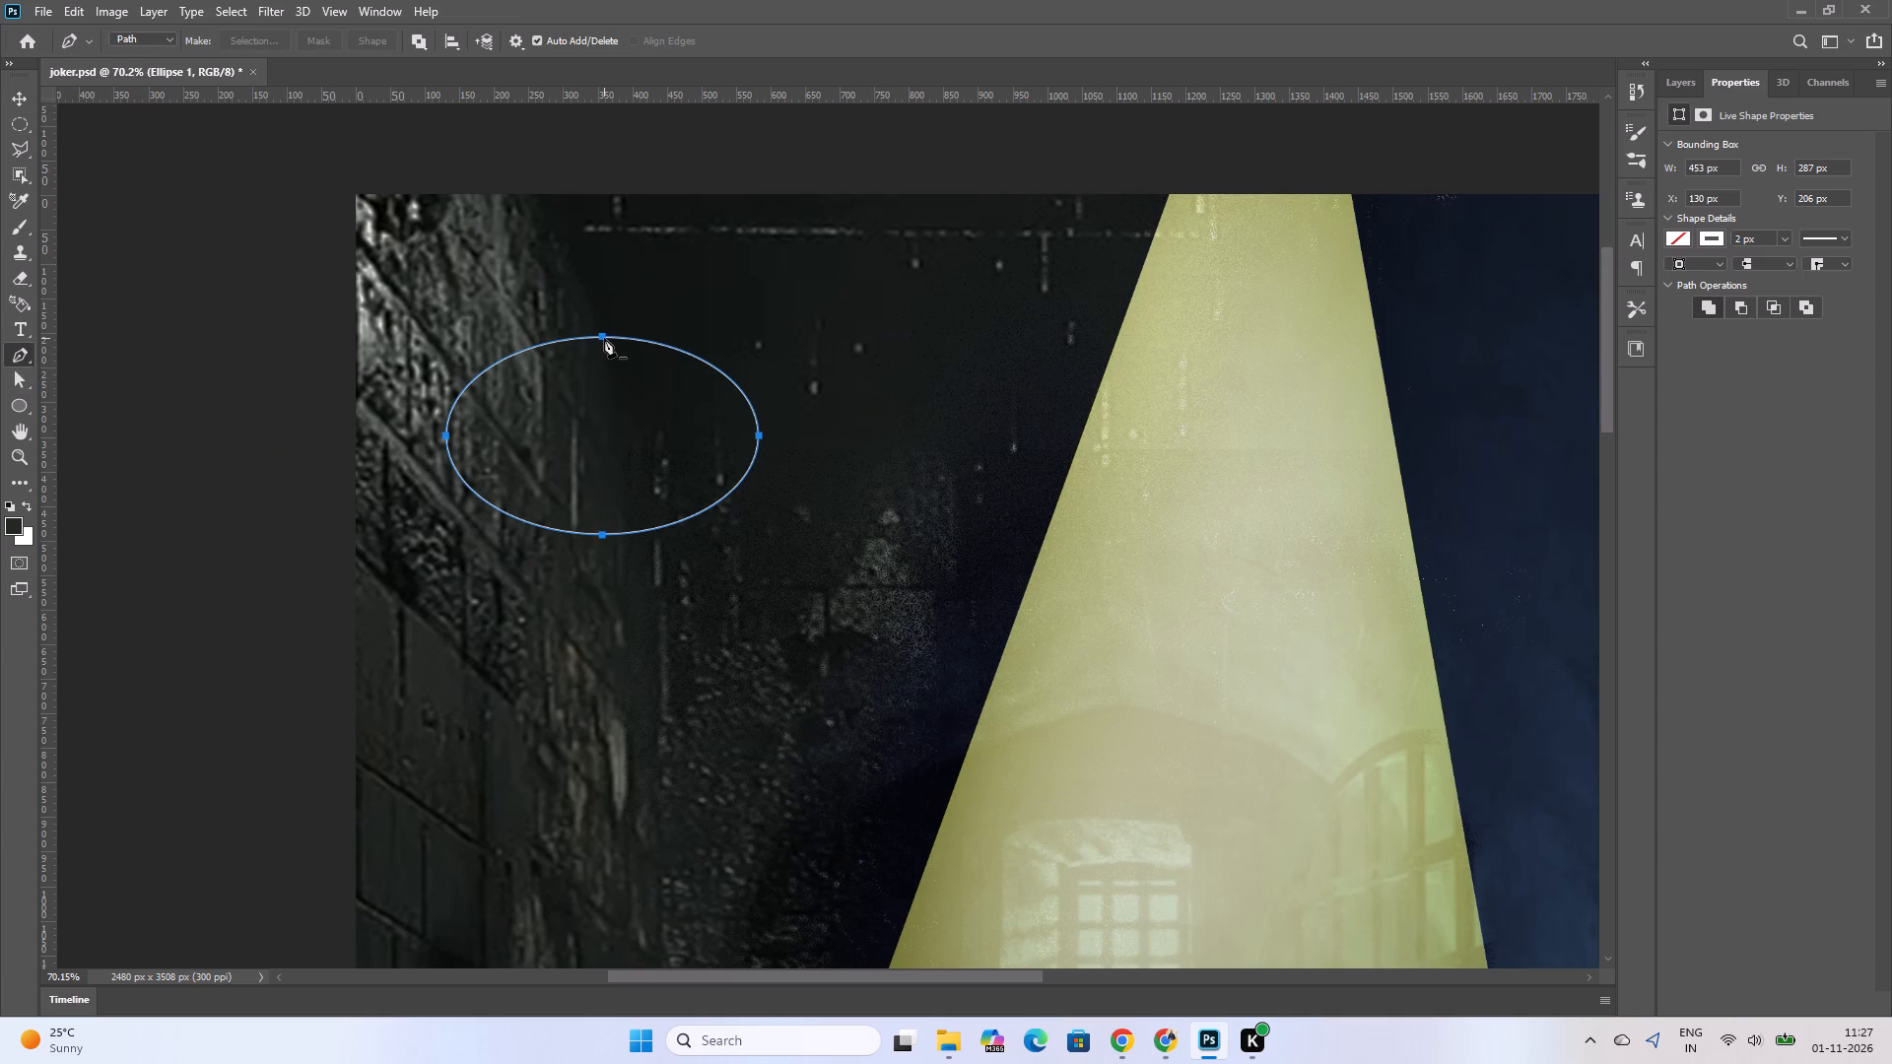
drag(604, 338, 605, 395)
click(959, 391)
shift+drag(603, 336, 601, 439)
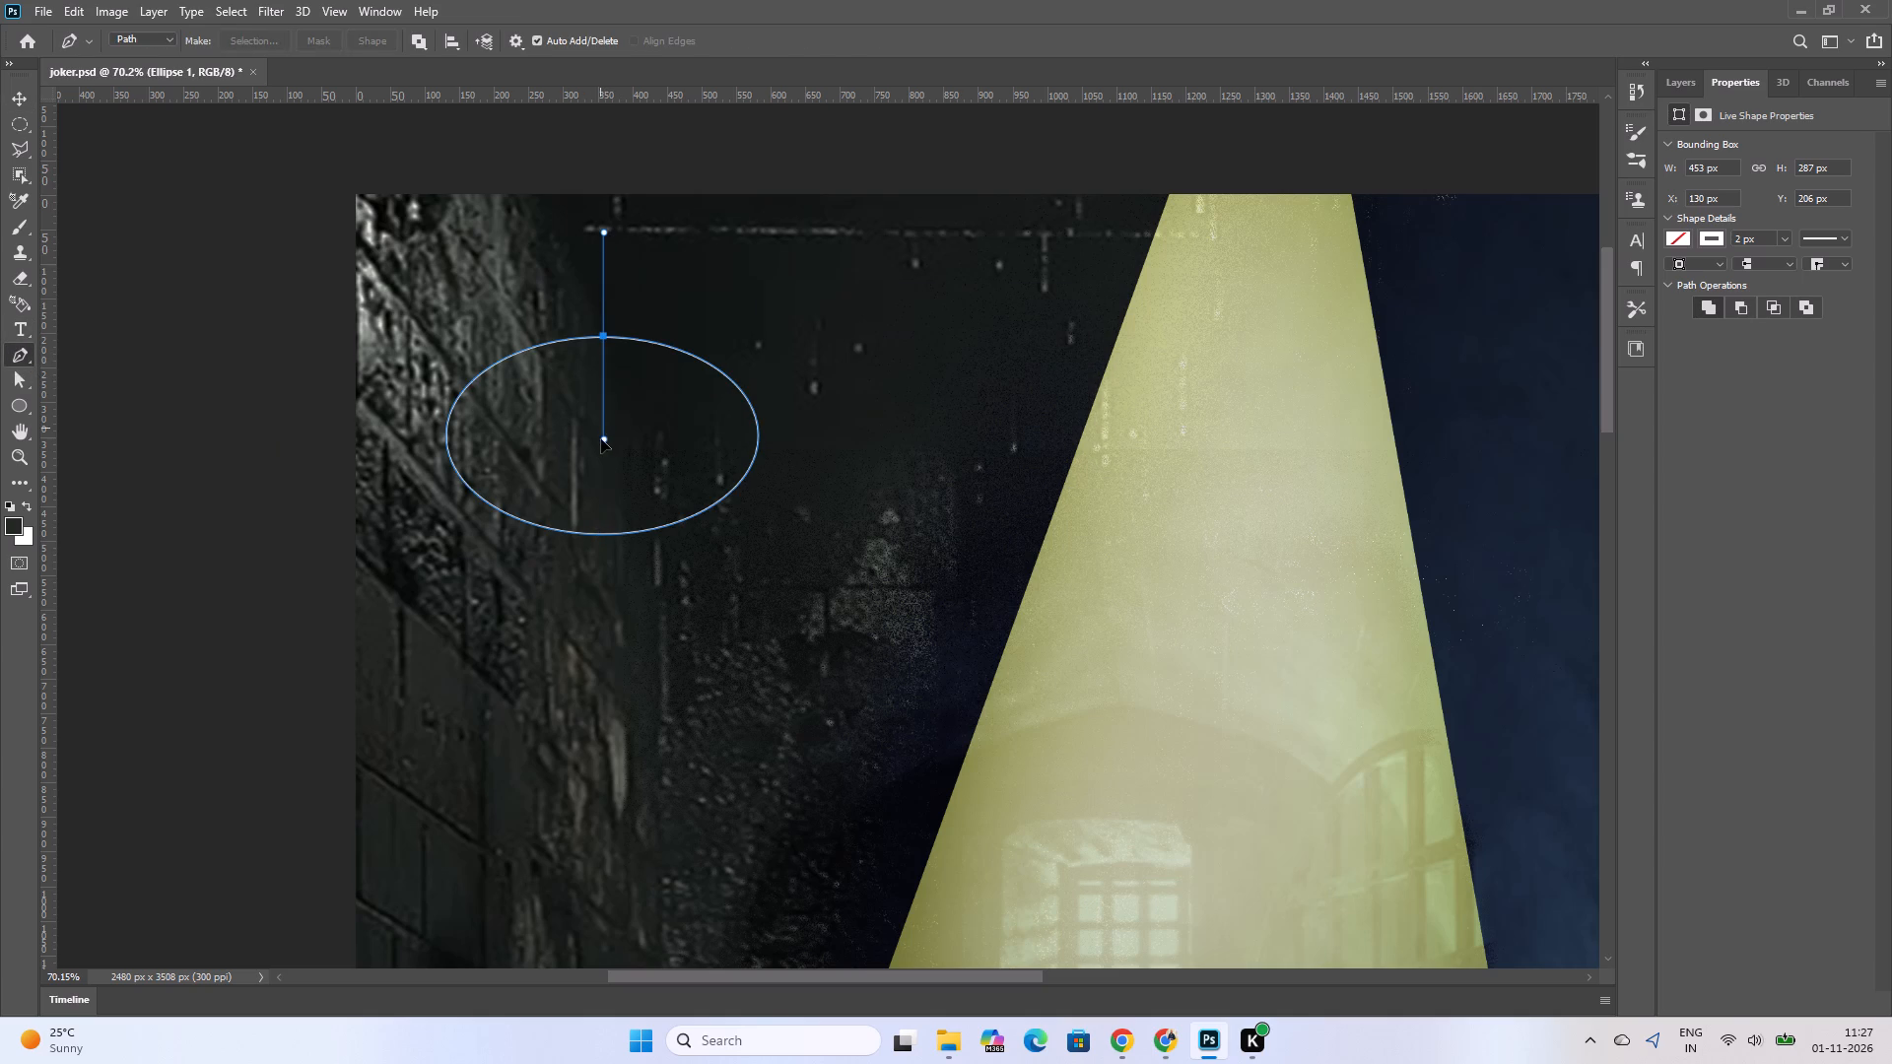
shift+drag(601, 439, 602, 439)
drag(603, 336, 647, 367)
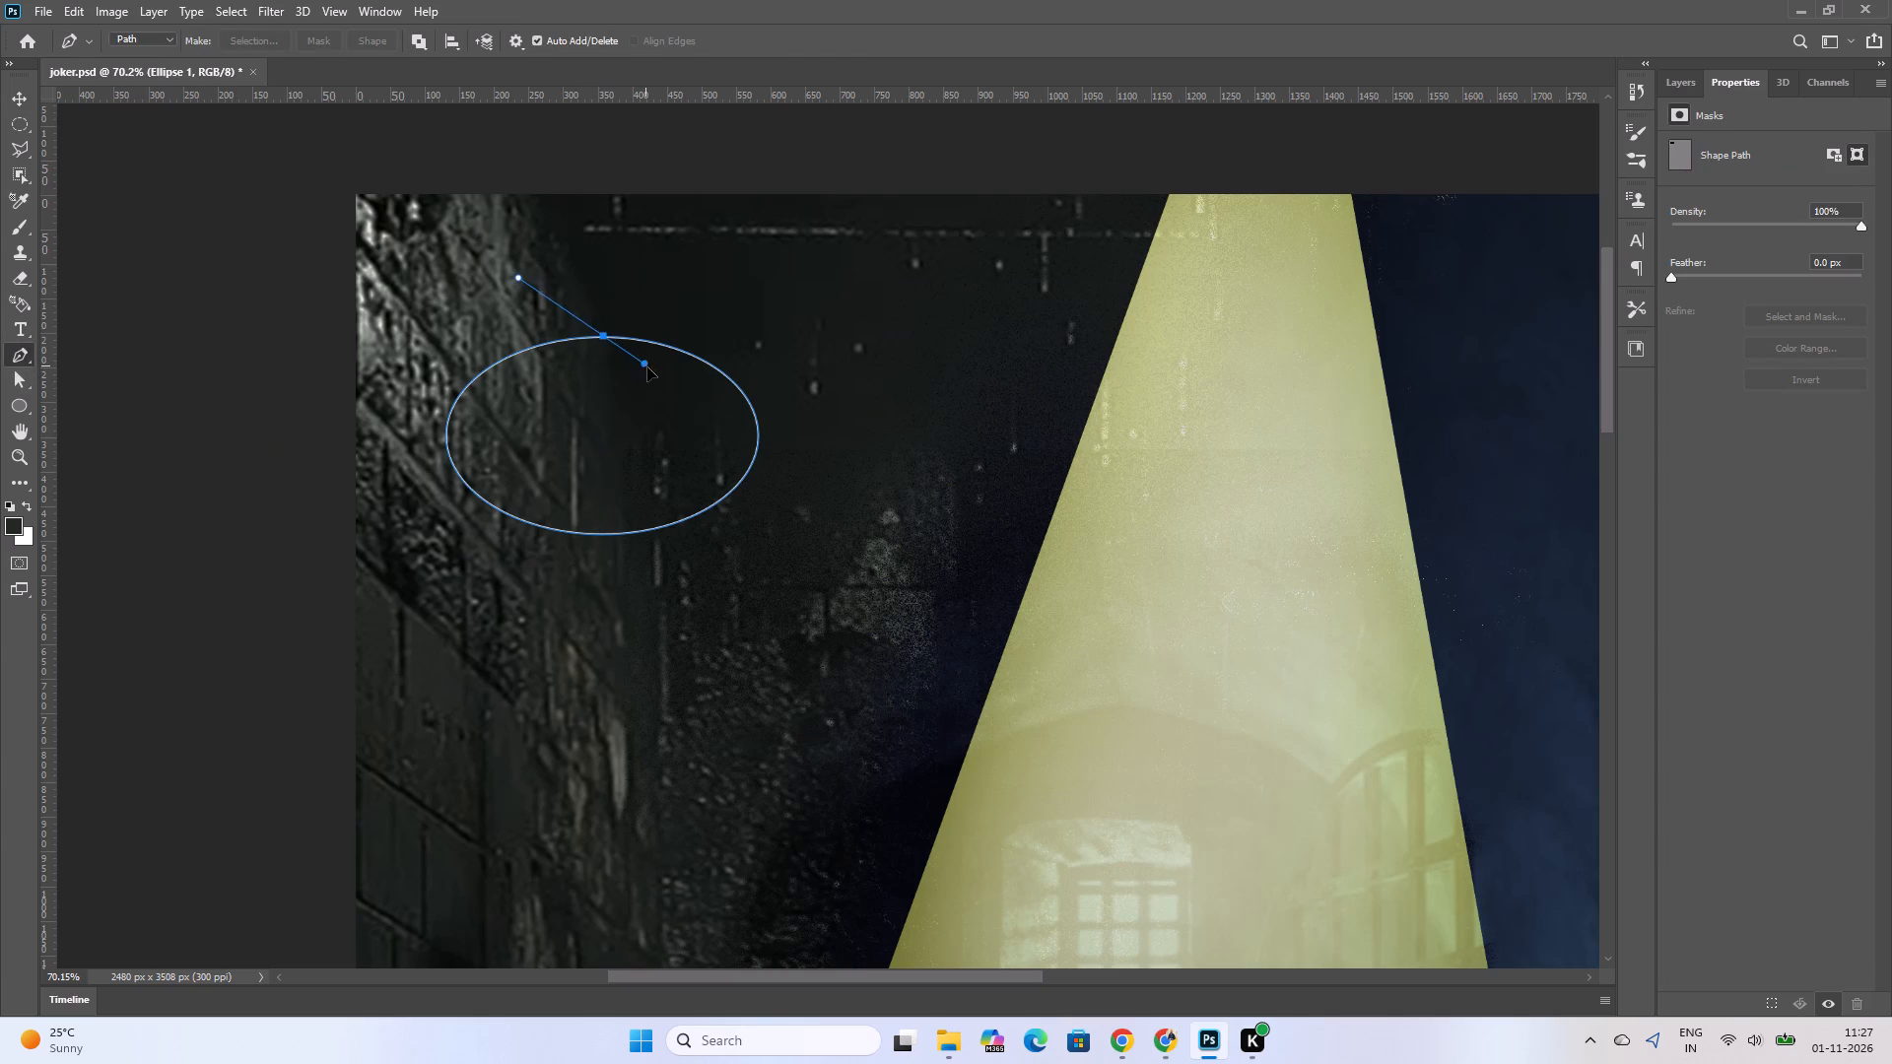
drag(647, 367, 681, 400)
drag(681, 400, 659, 443)
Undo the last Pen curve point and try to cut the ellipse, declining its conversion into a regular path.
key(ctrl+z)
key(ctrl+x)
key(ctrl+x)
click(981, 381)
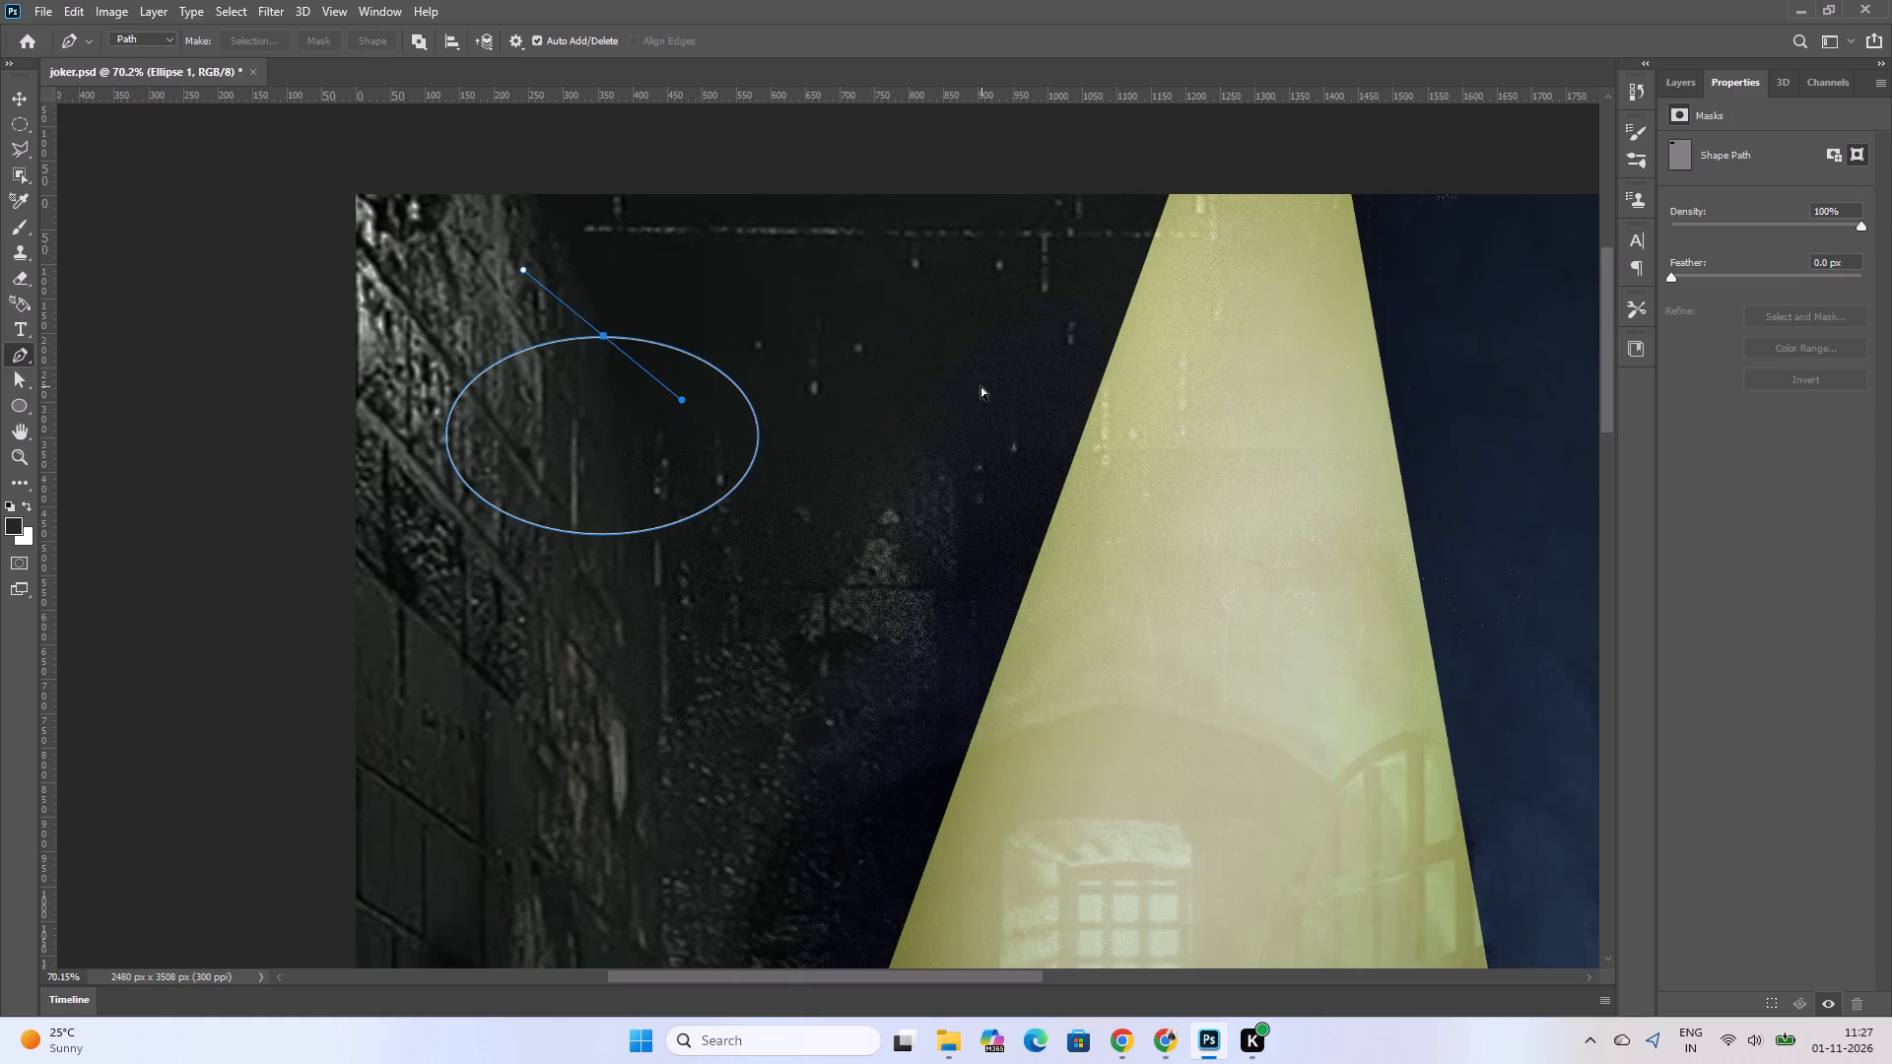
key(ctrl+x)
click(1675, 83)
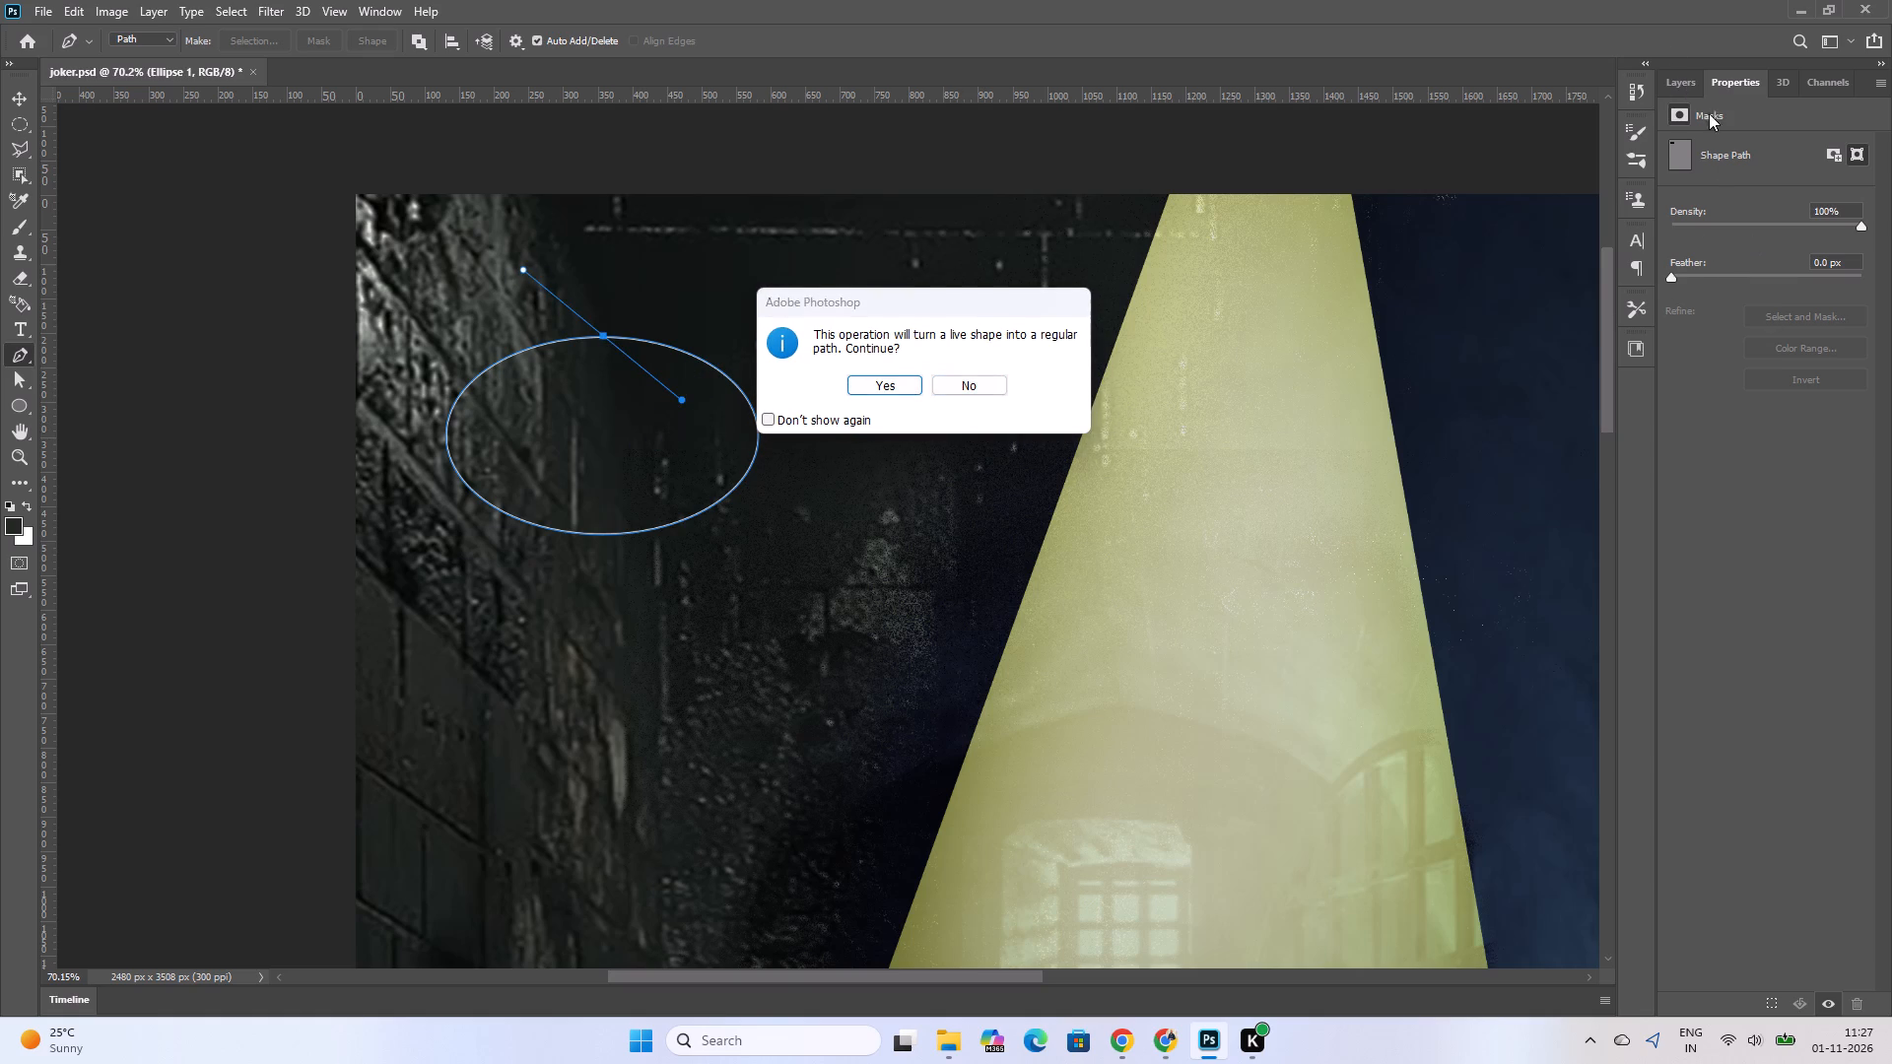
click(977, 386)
Delete the Ellipse 1 layer from the Text group.
click(1685, 80)
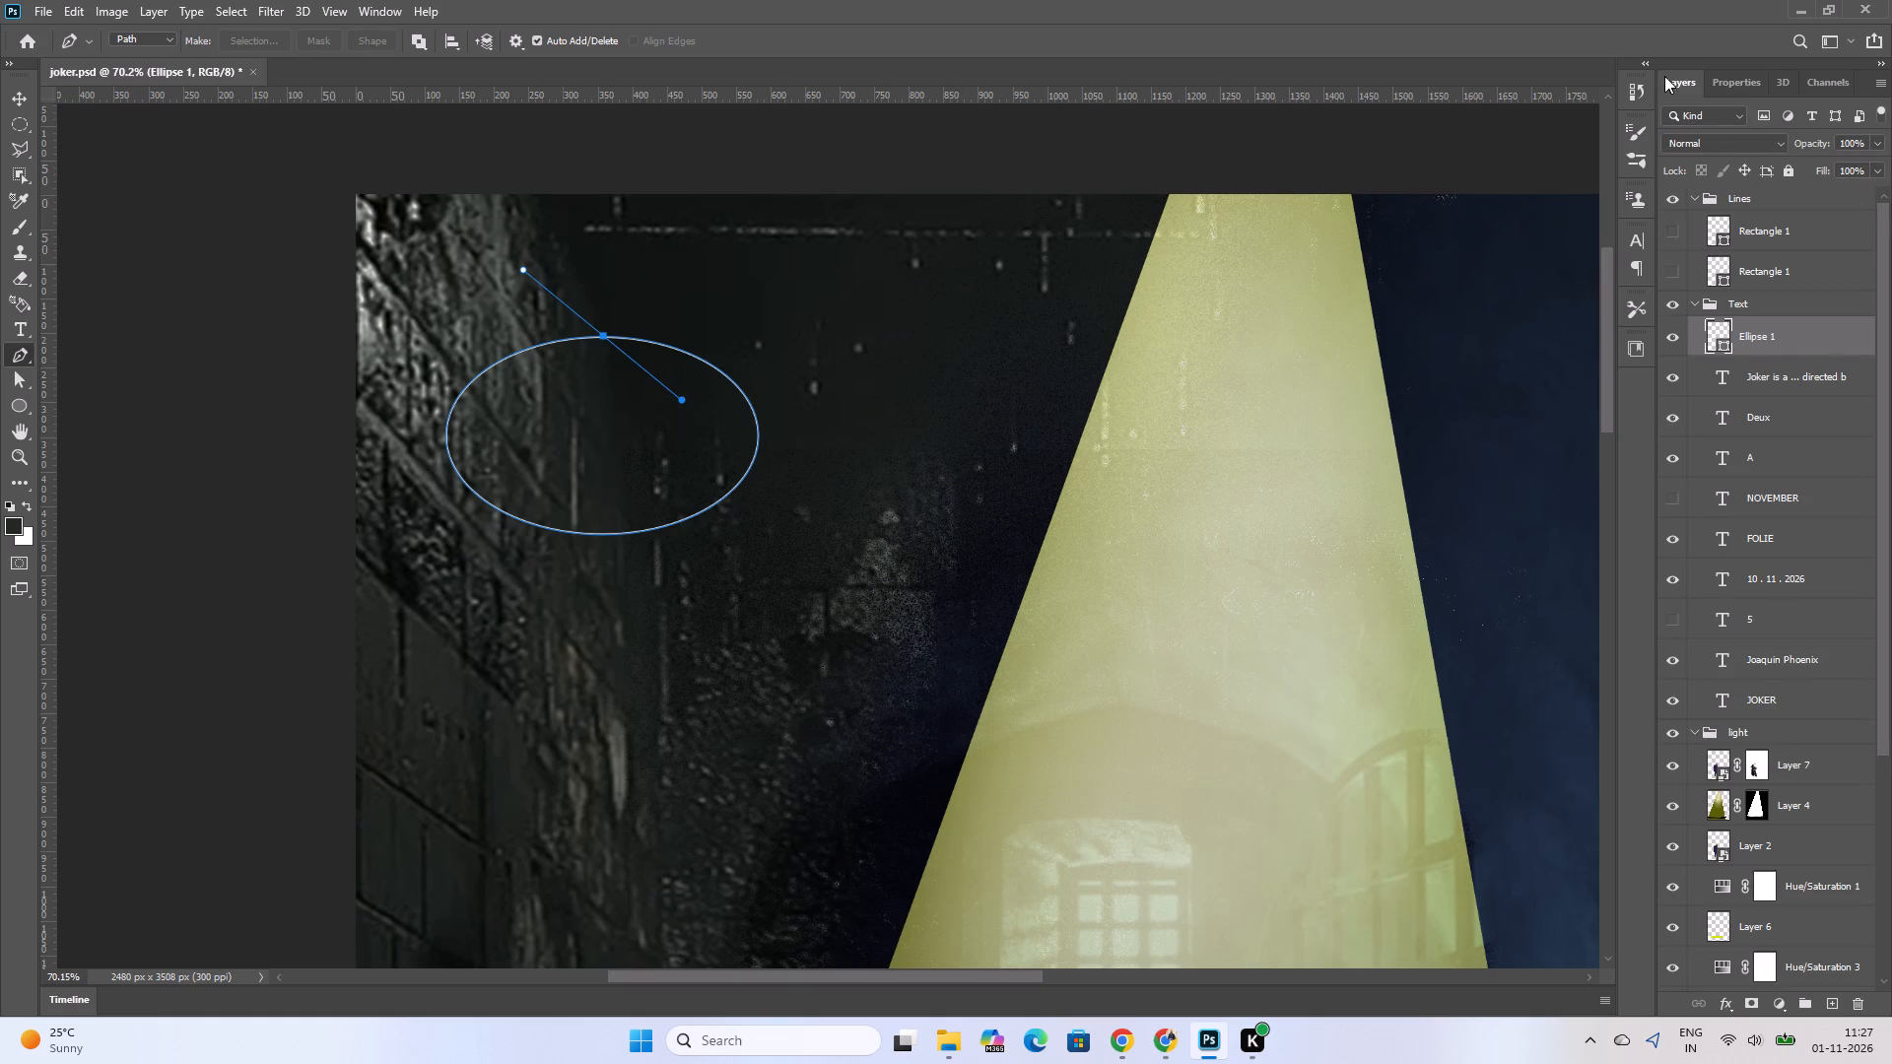
drag(1733, 341, 1869, 1014)
scroll(1891, 759, up, 1)
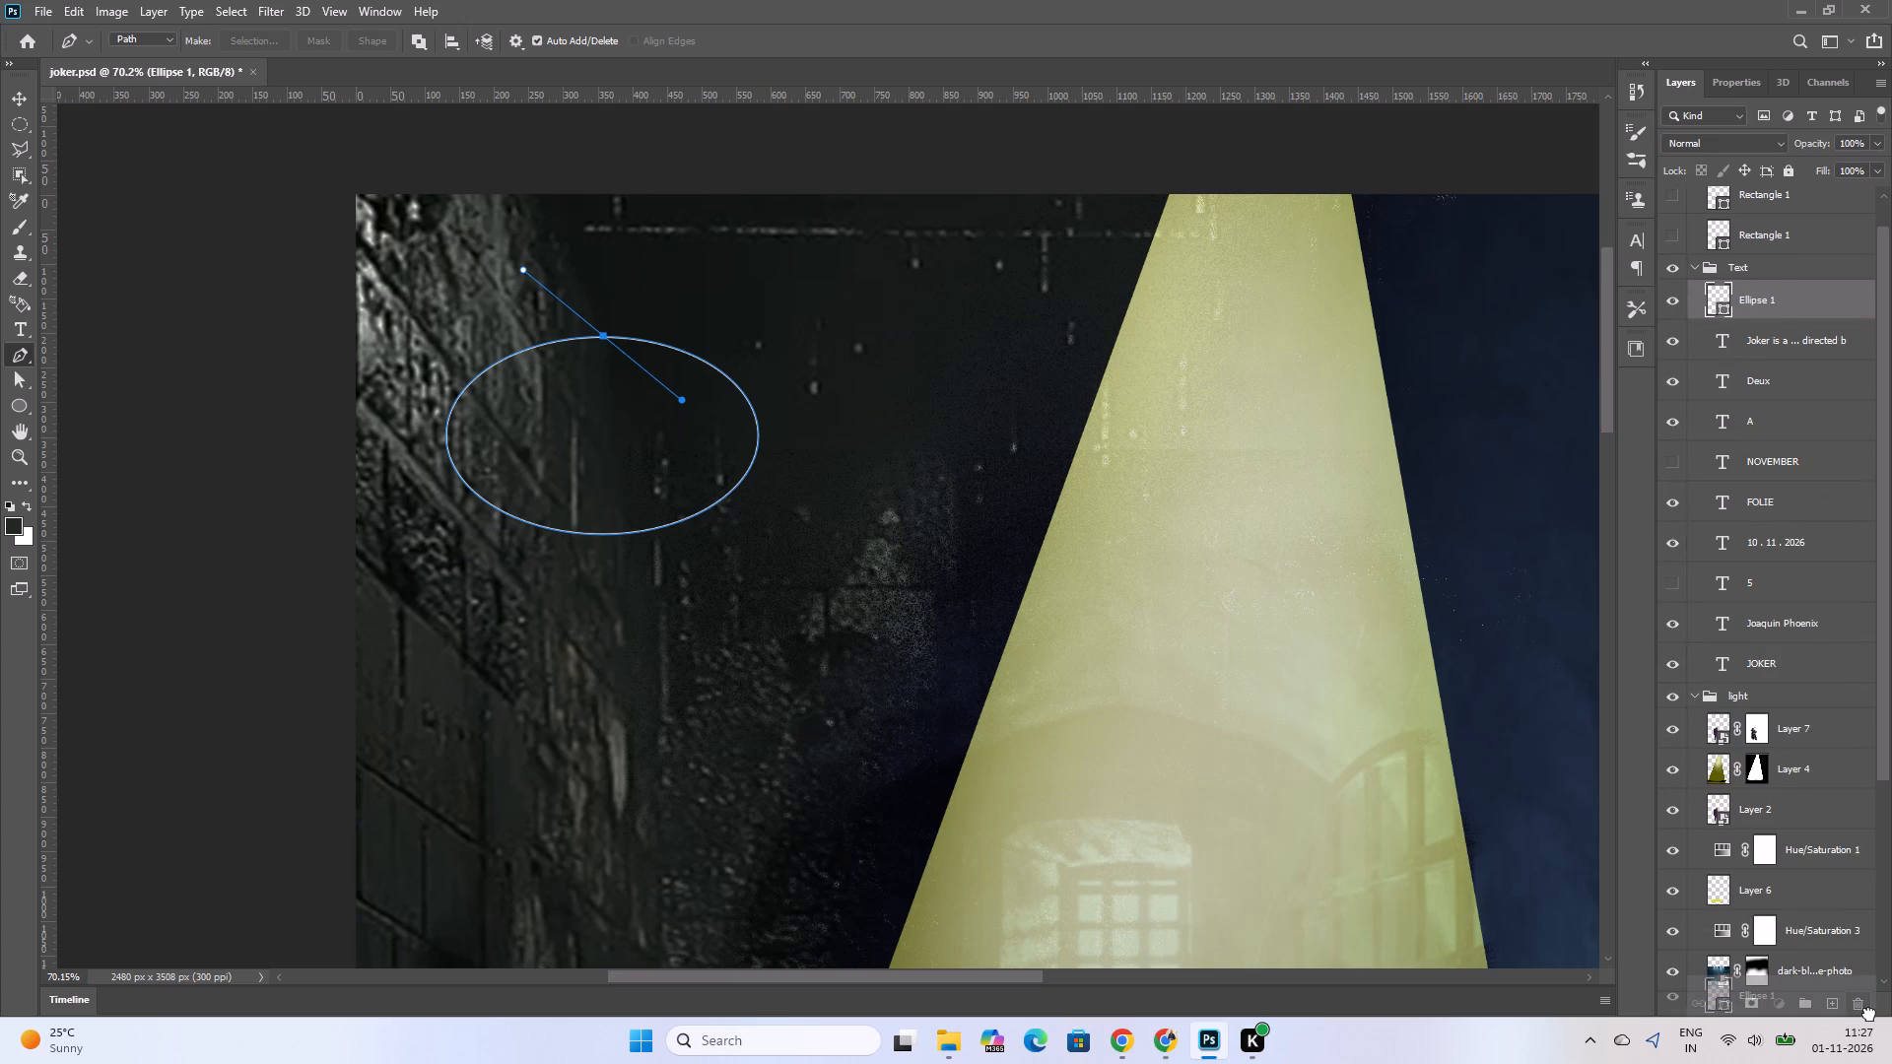
drag(1869, 1014, 1866, 1011)
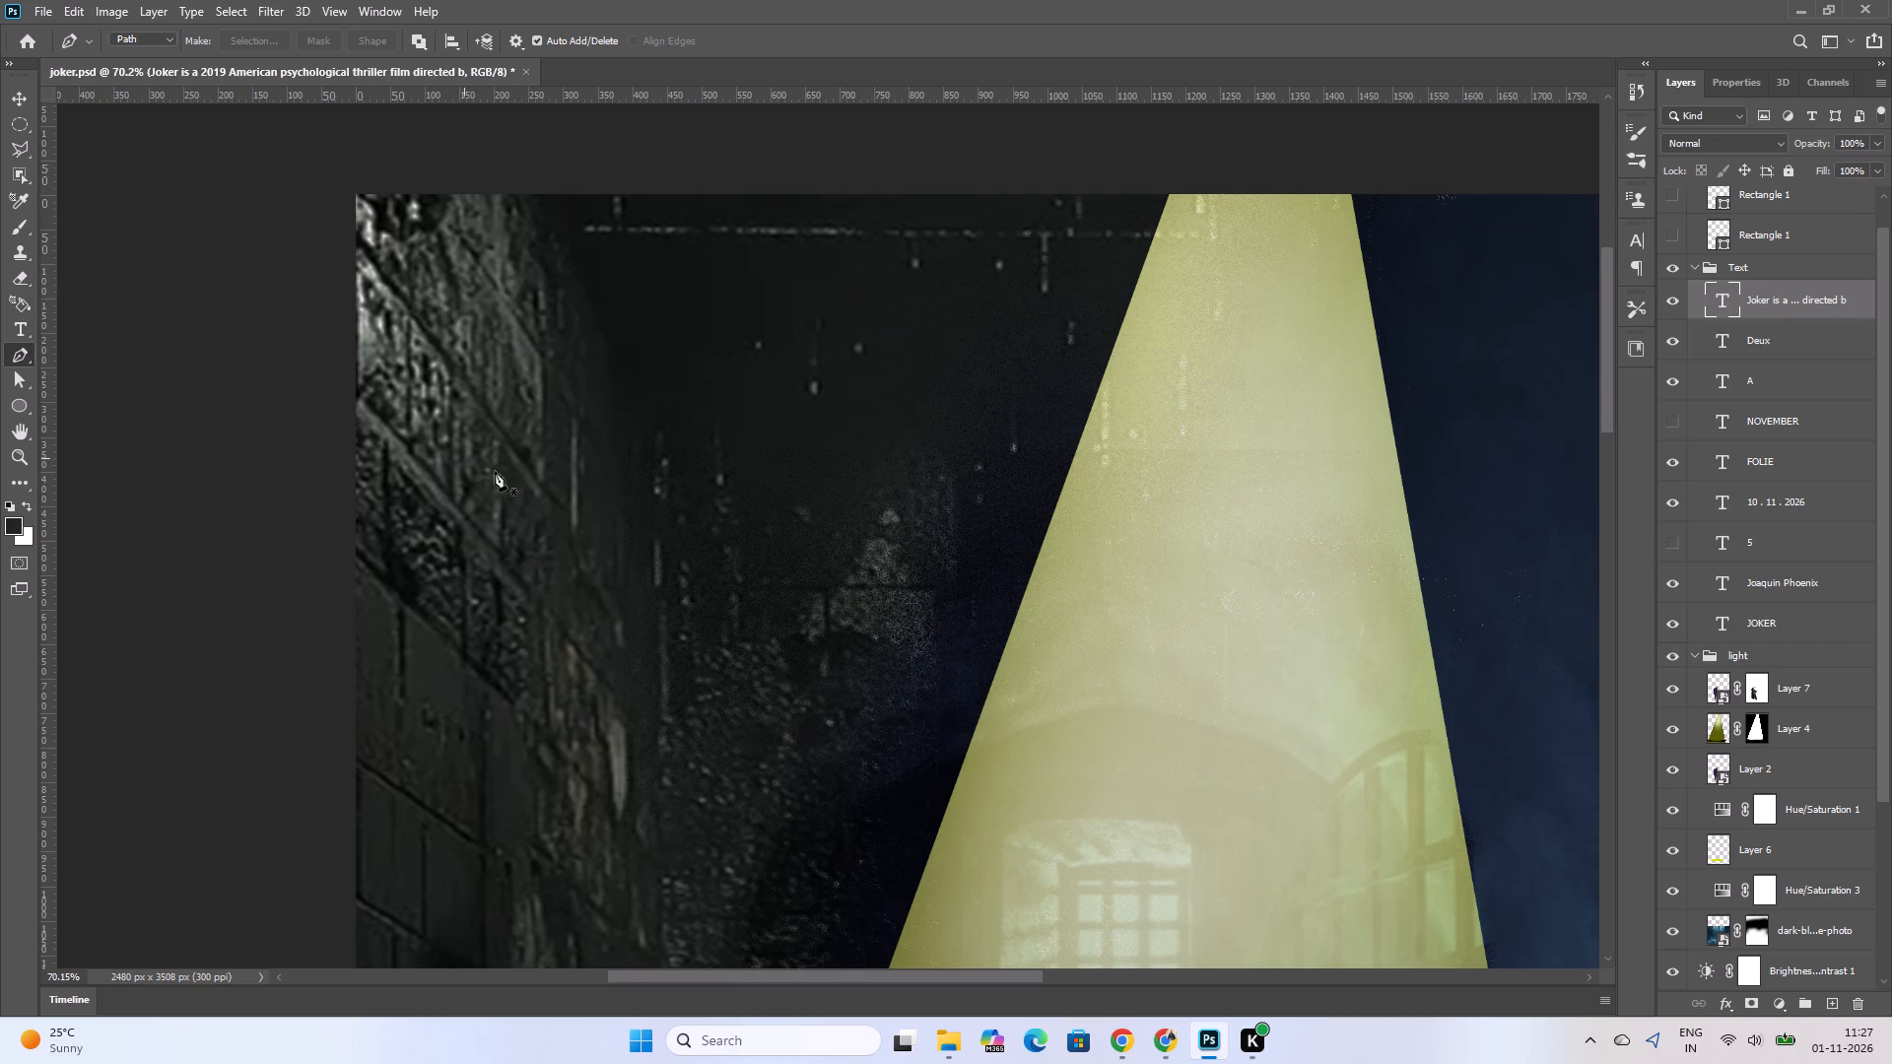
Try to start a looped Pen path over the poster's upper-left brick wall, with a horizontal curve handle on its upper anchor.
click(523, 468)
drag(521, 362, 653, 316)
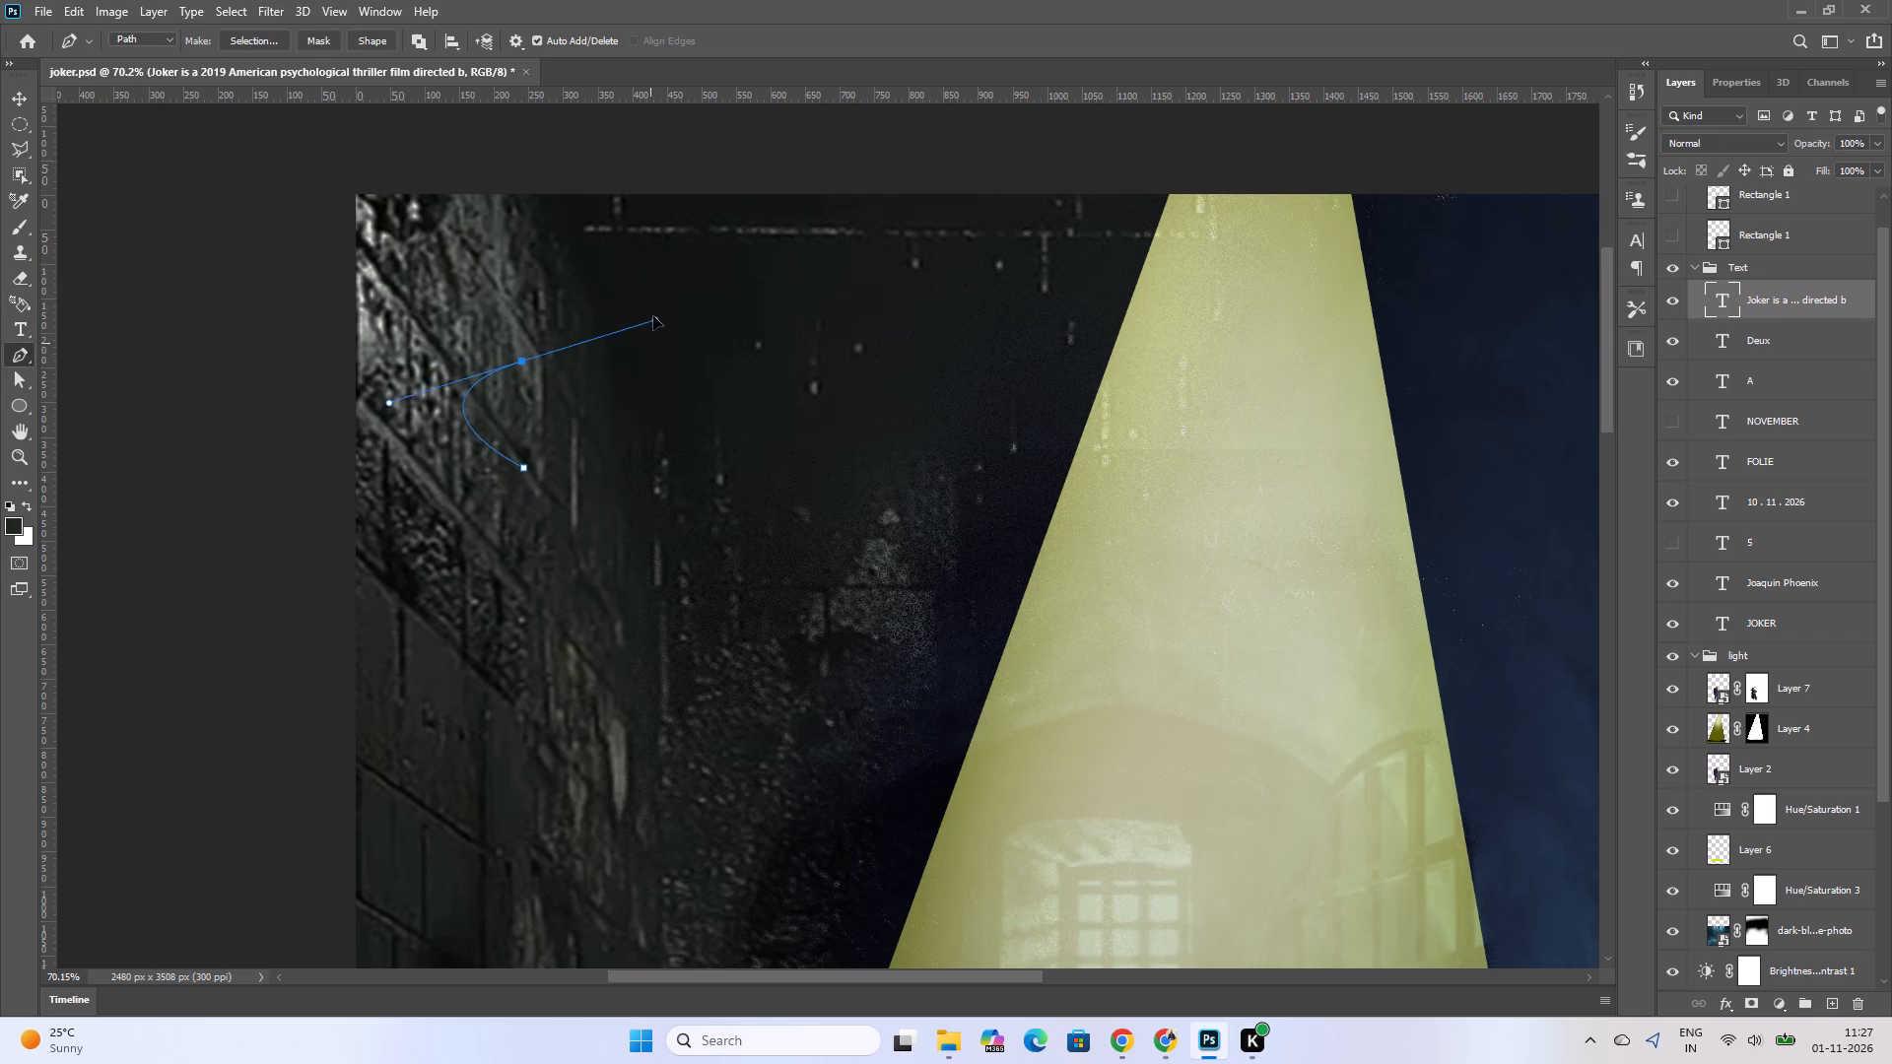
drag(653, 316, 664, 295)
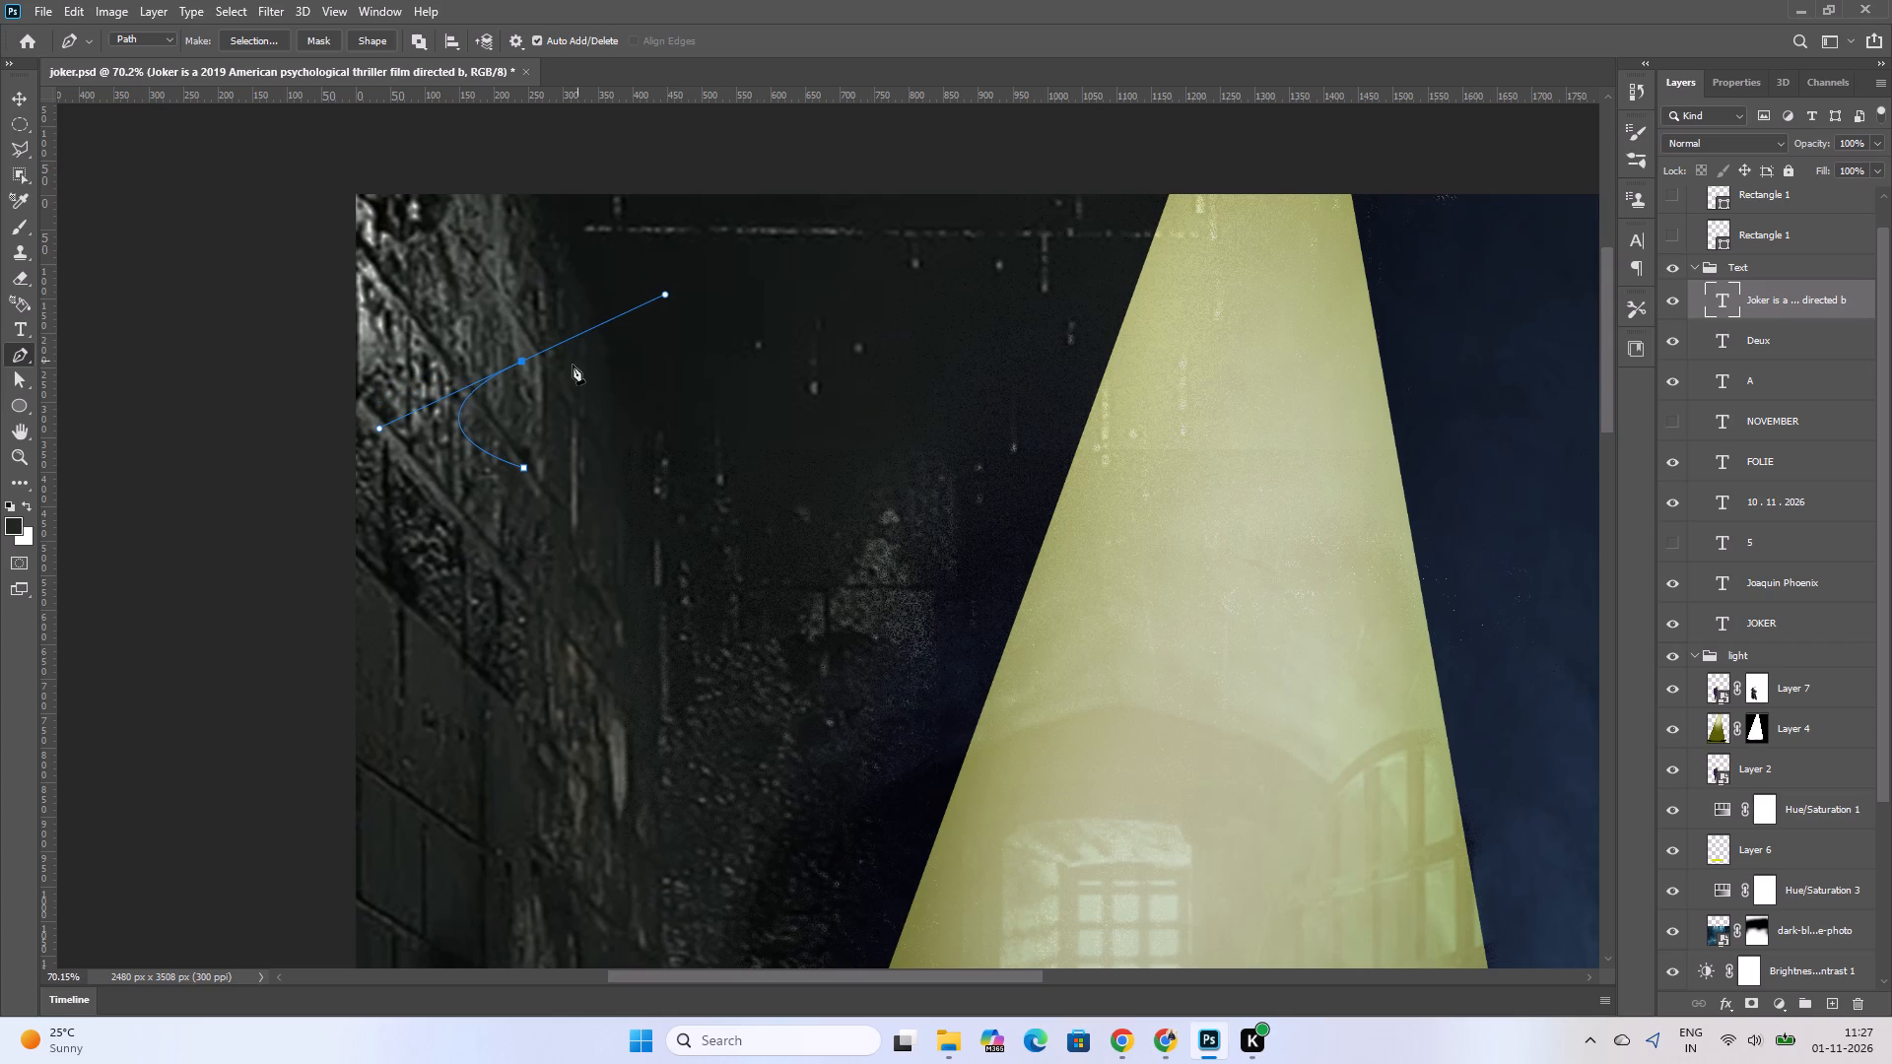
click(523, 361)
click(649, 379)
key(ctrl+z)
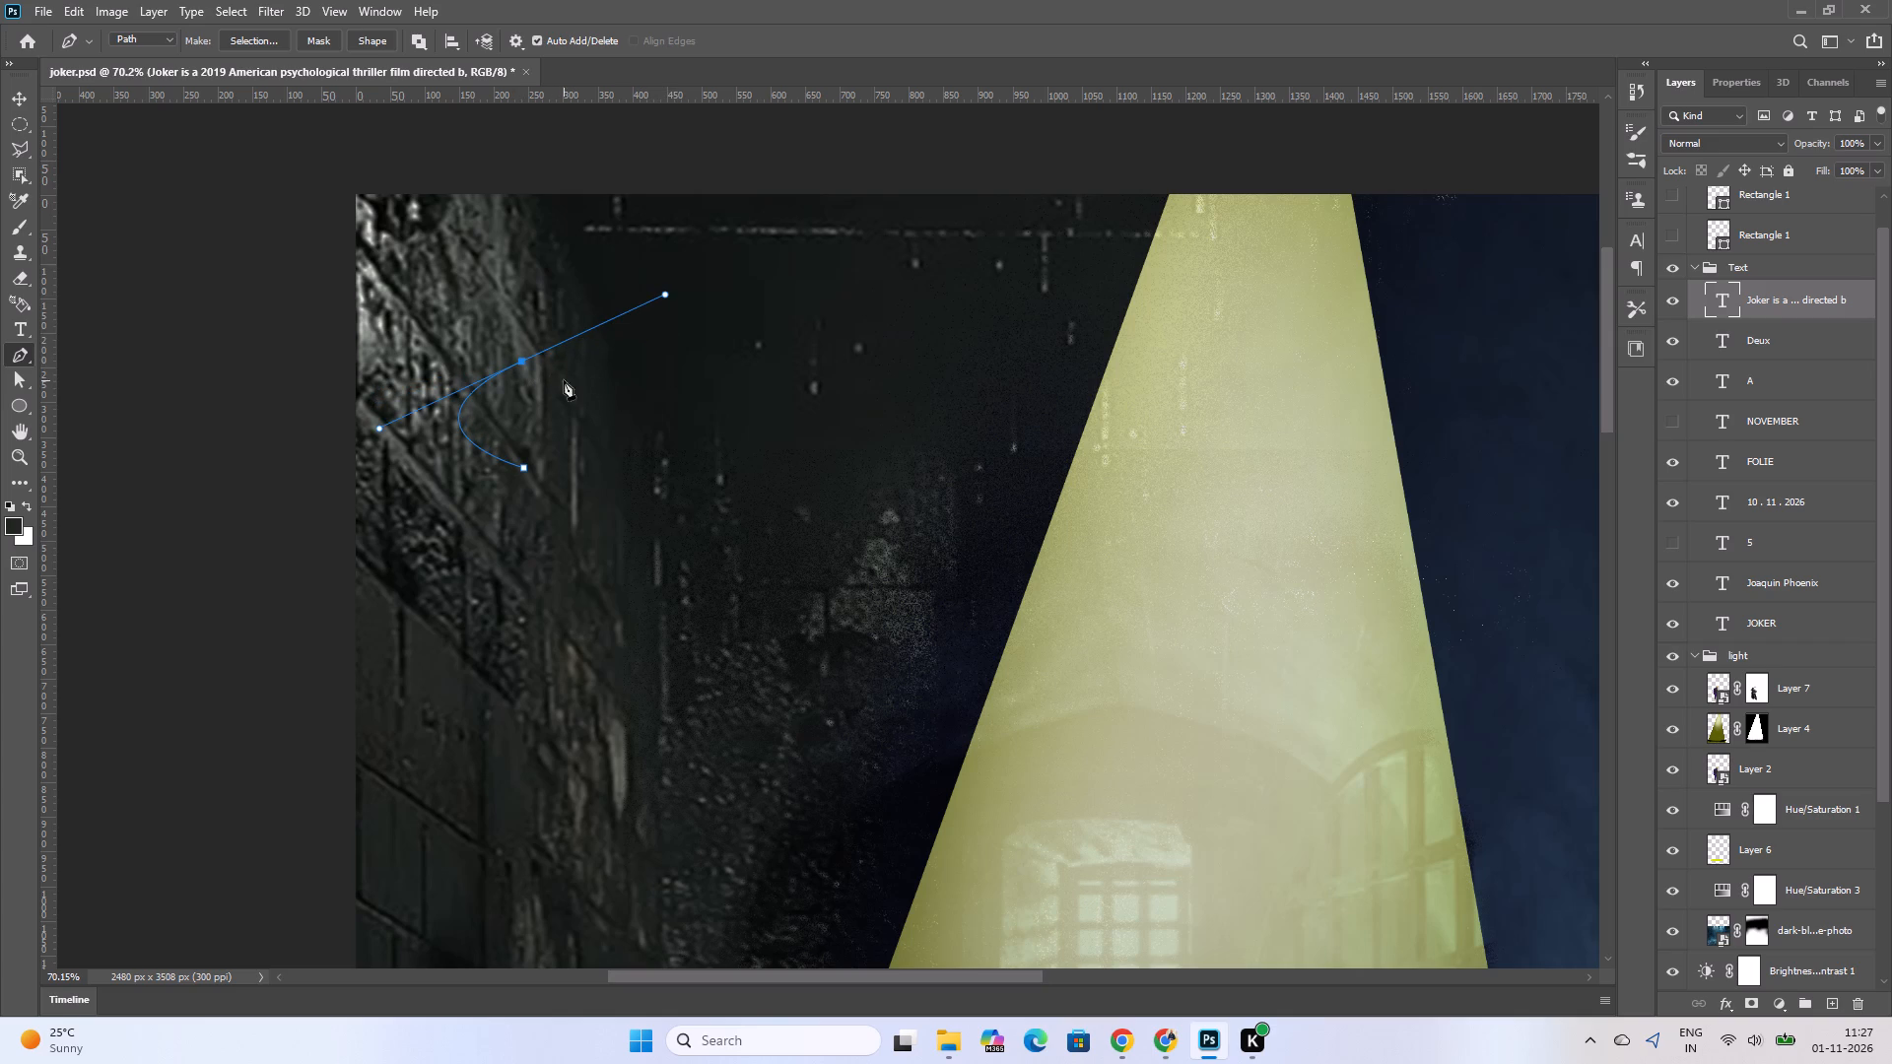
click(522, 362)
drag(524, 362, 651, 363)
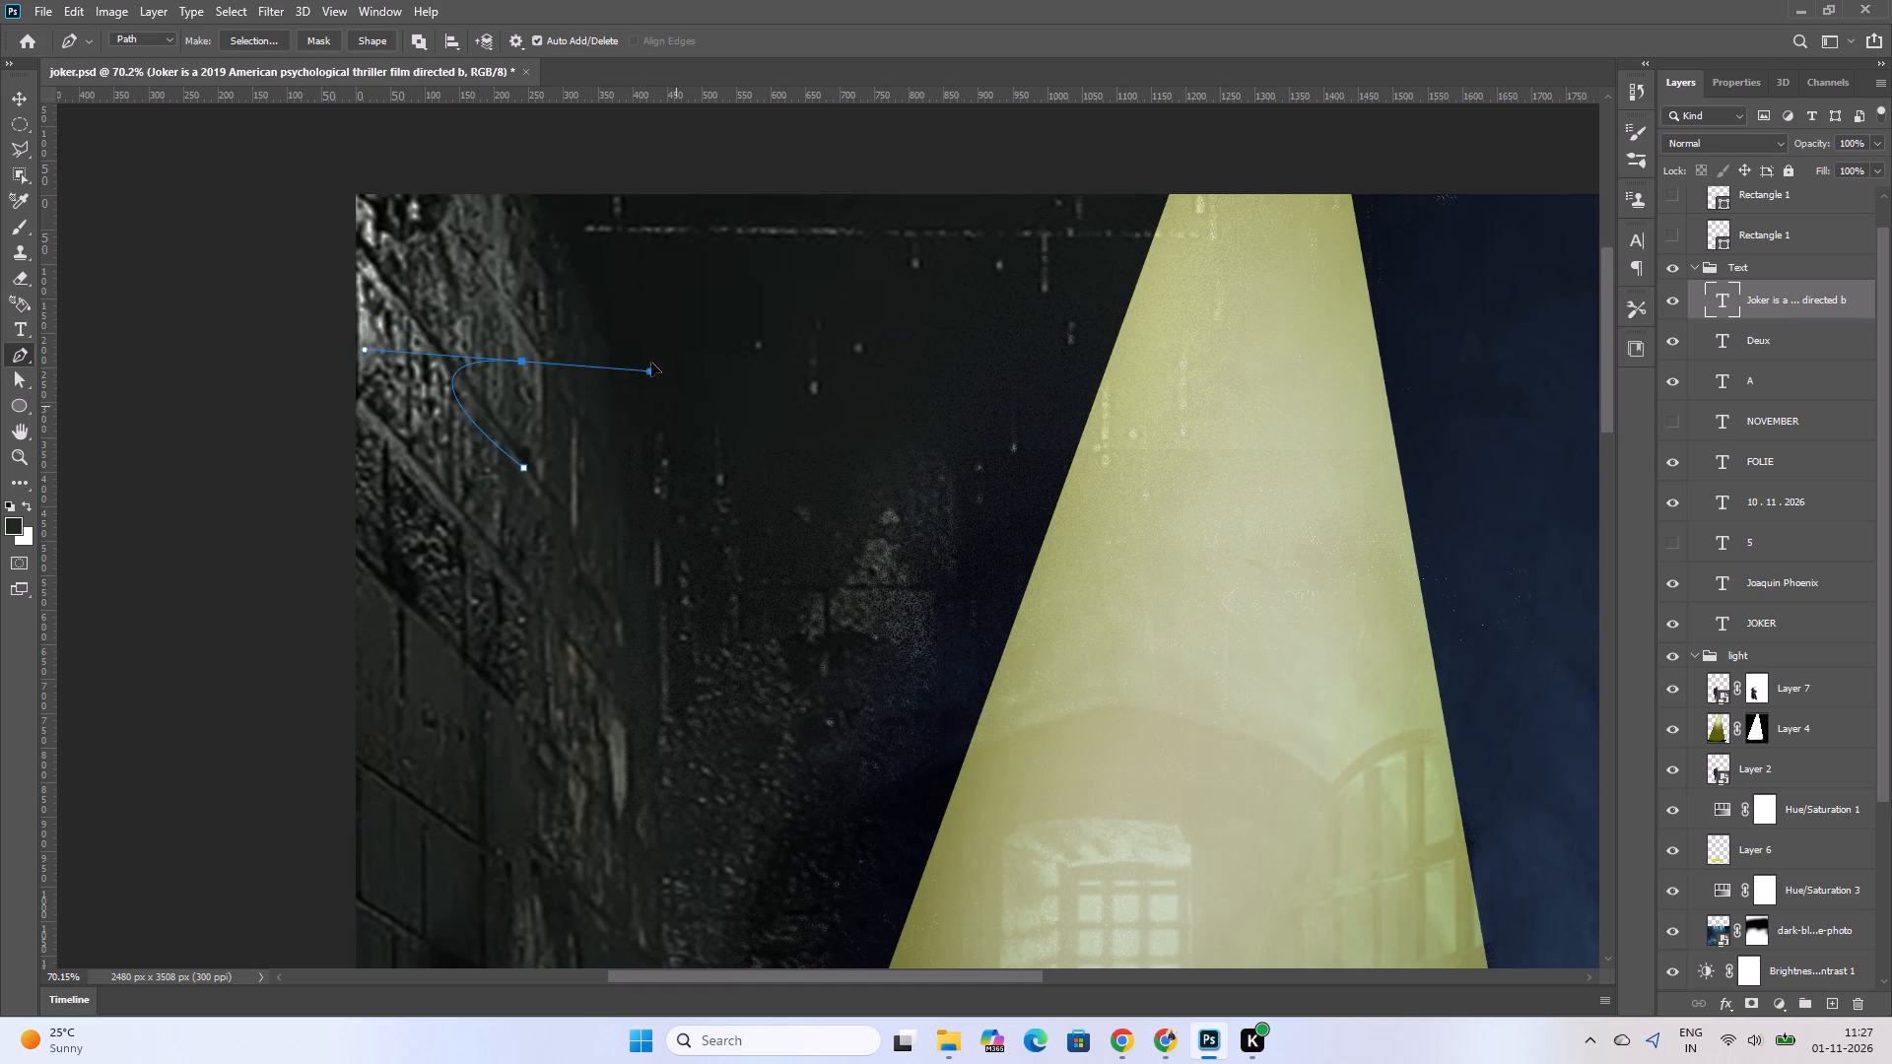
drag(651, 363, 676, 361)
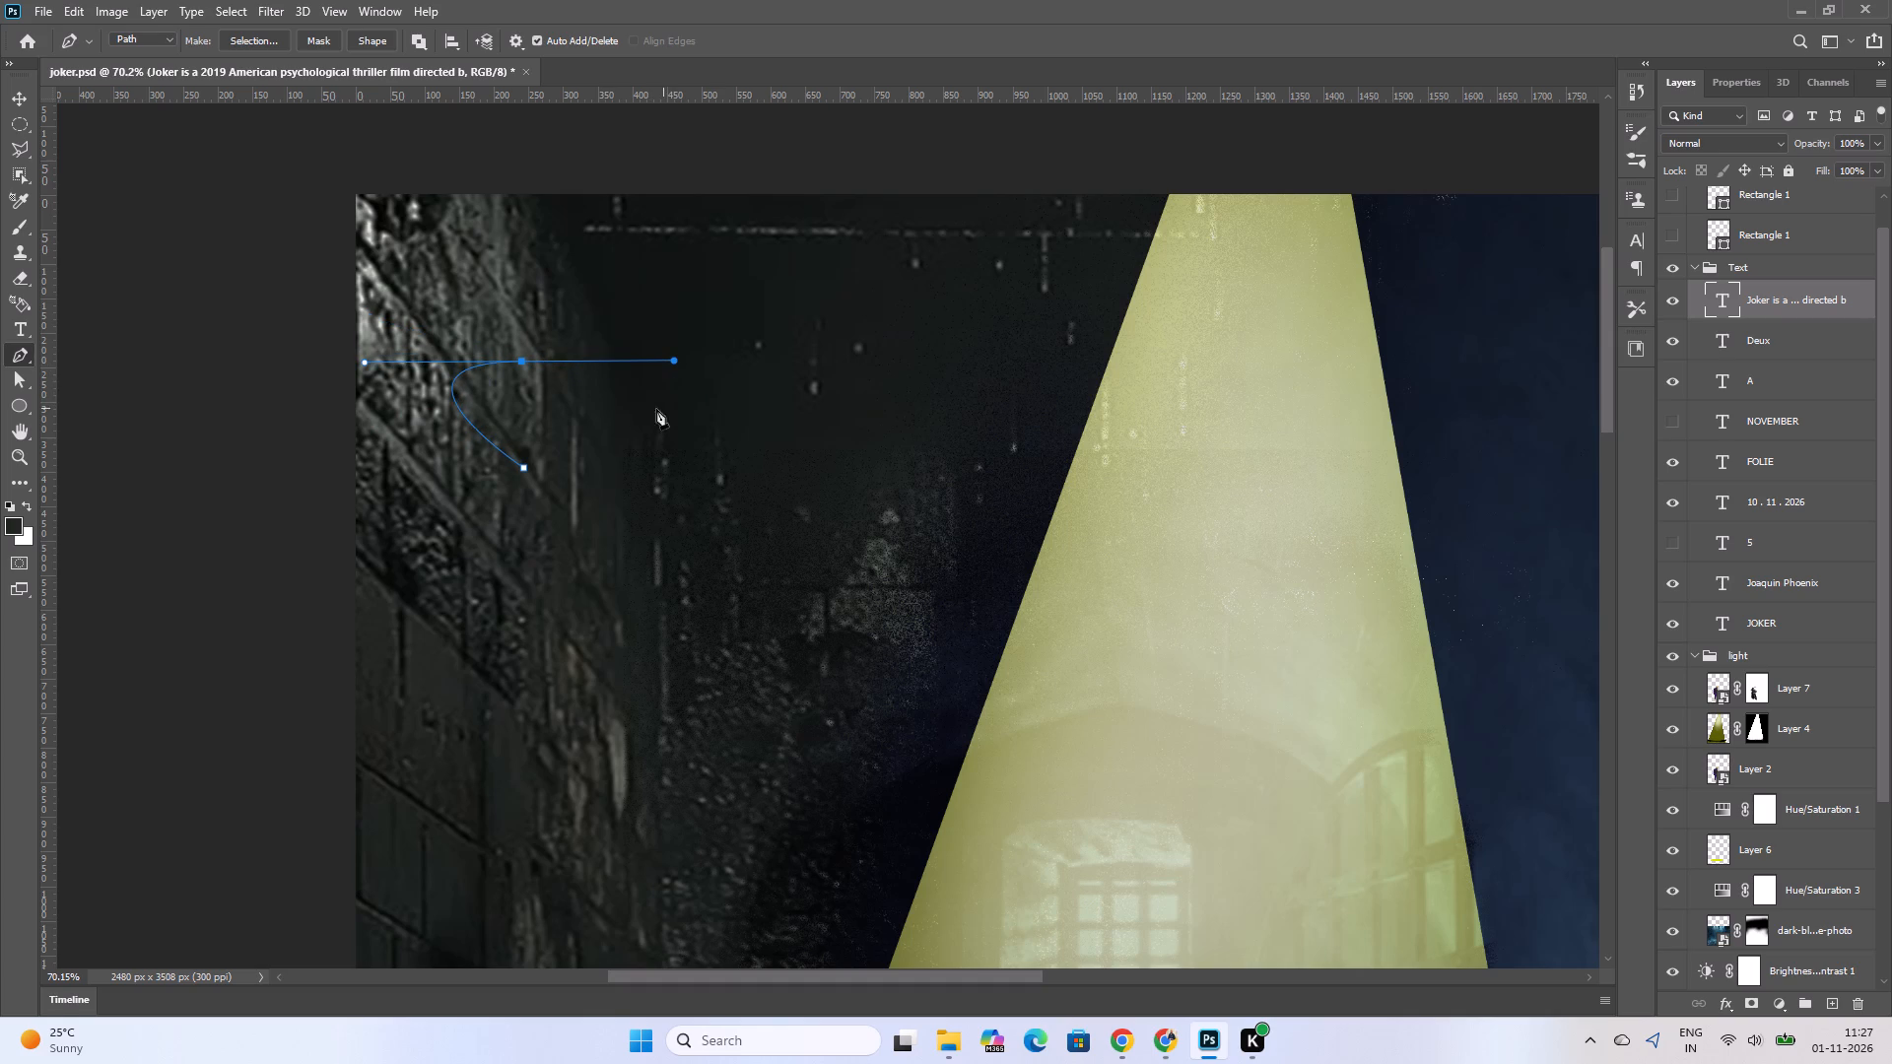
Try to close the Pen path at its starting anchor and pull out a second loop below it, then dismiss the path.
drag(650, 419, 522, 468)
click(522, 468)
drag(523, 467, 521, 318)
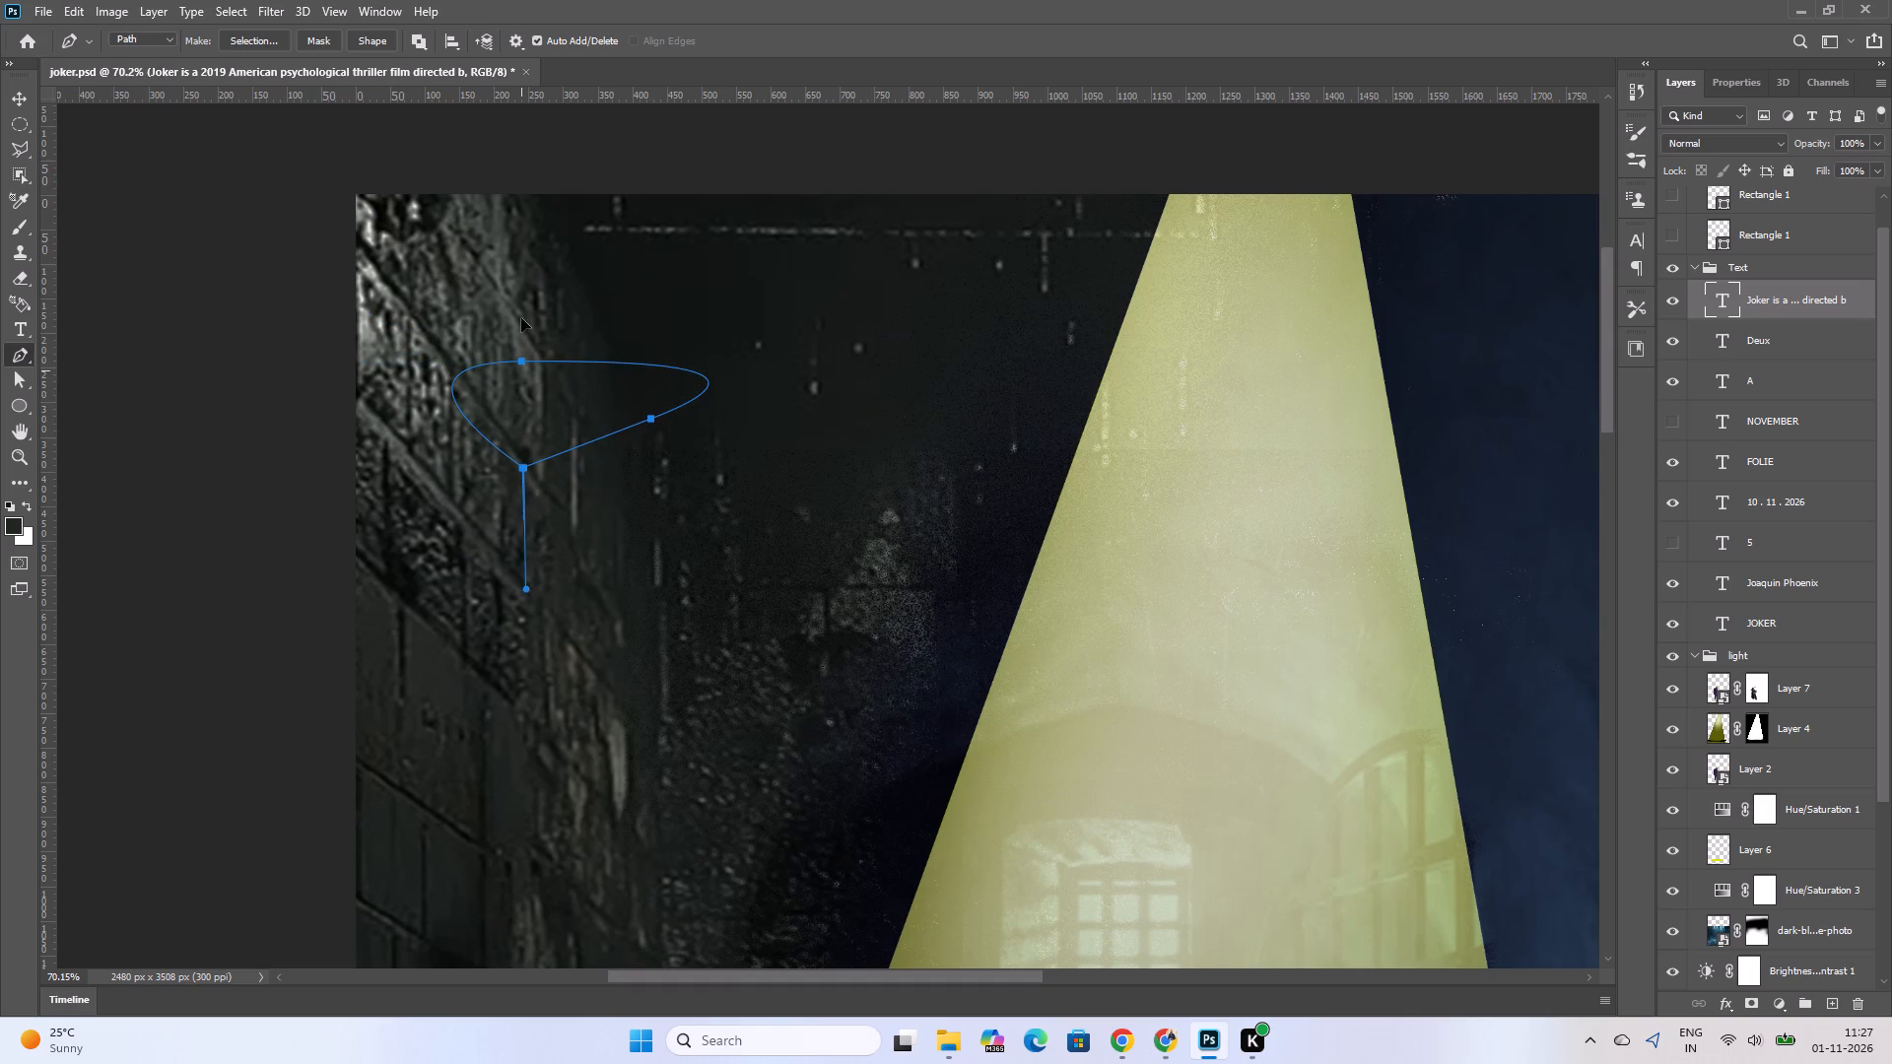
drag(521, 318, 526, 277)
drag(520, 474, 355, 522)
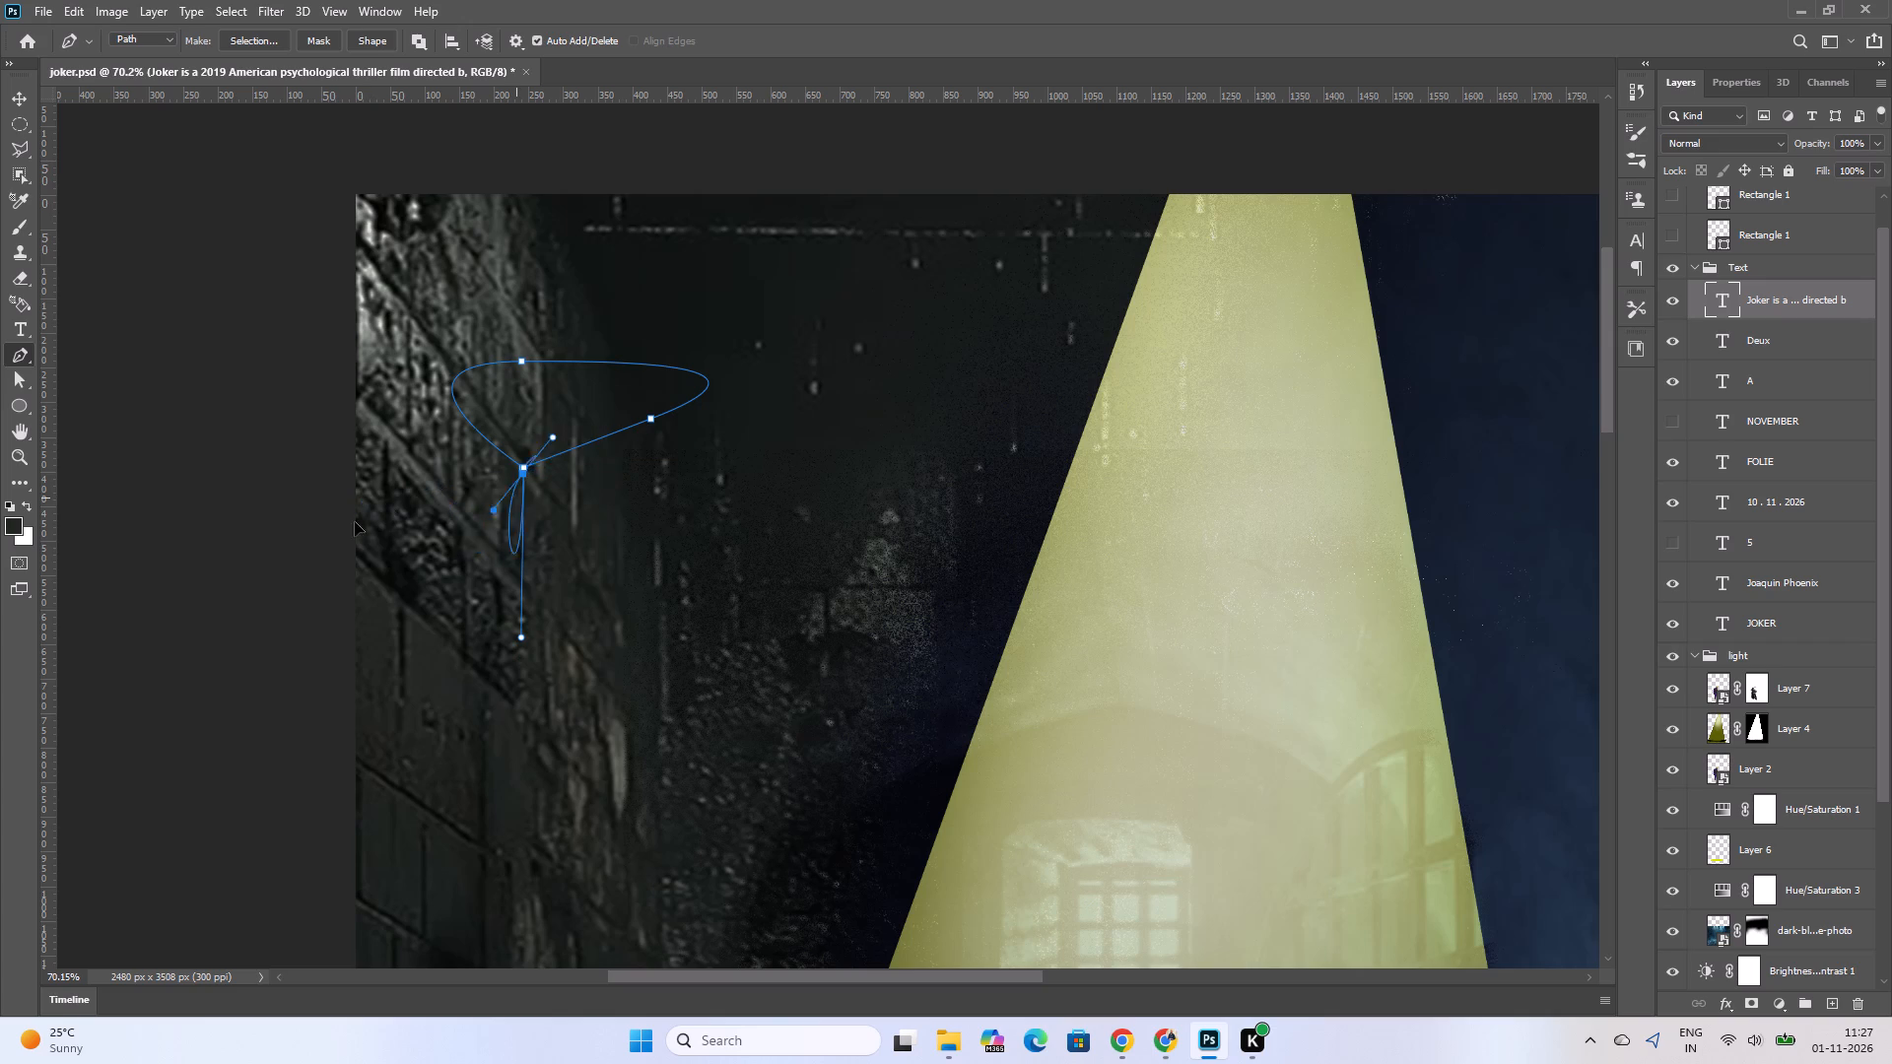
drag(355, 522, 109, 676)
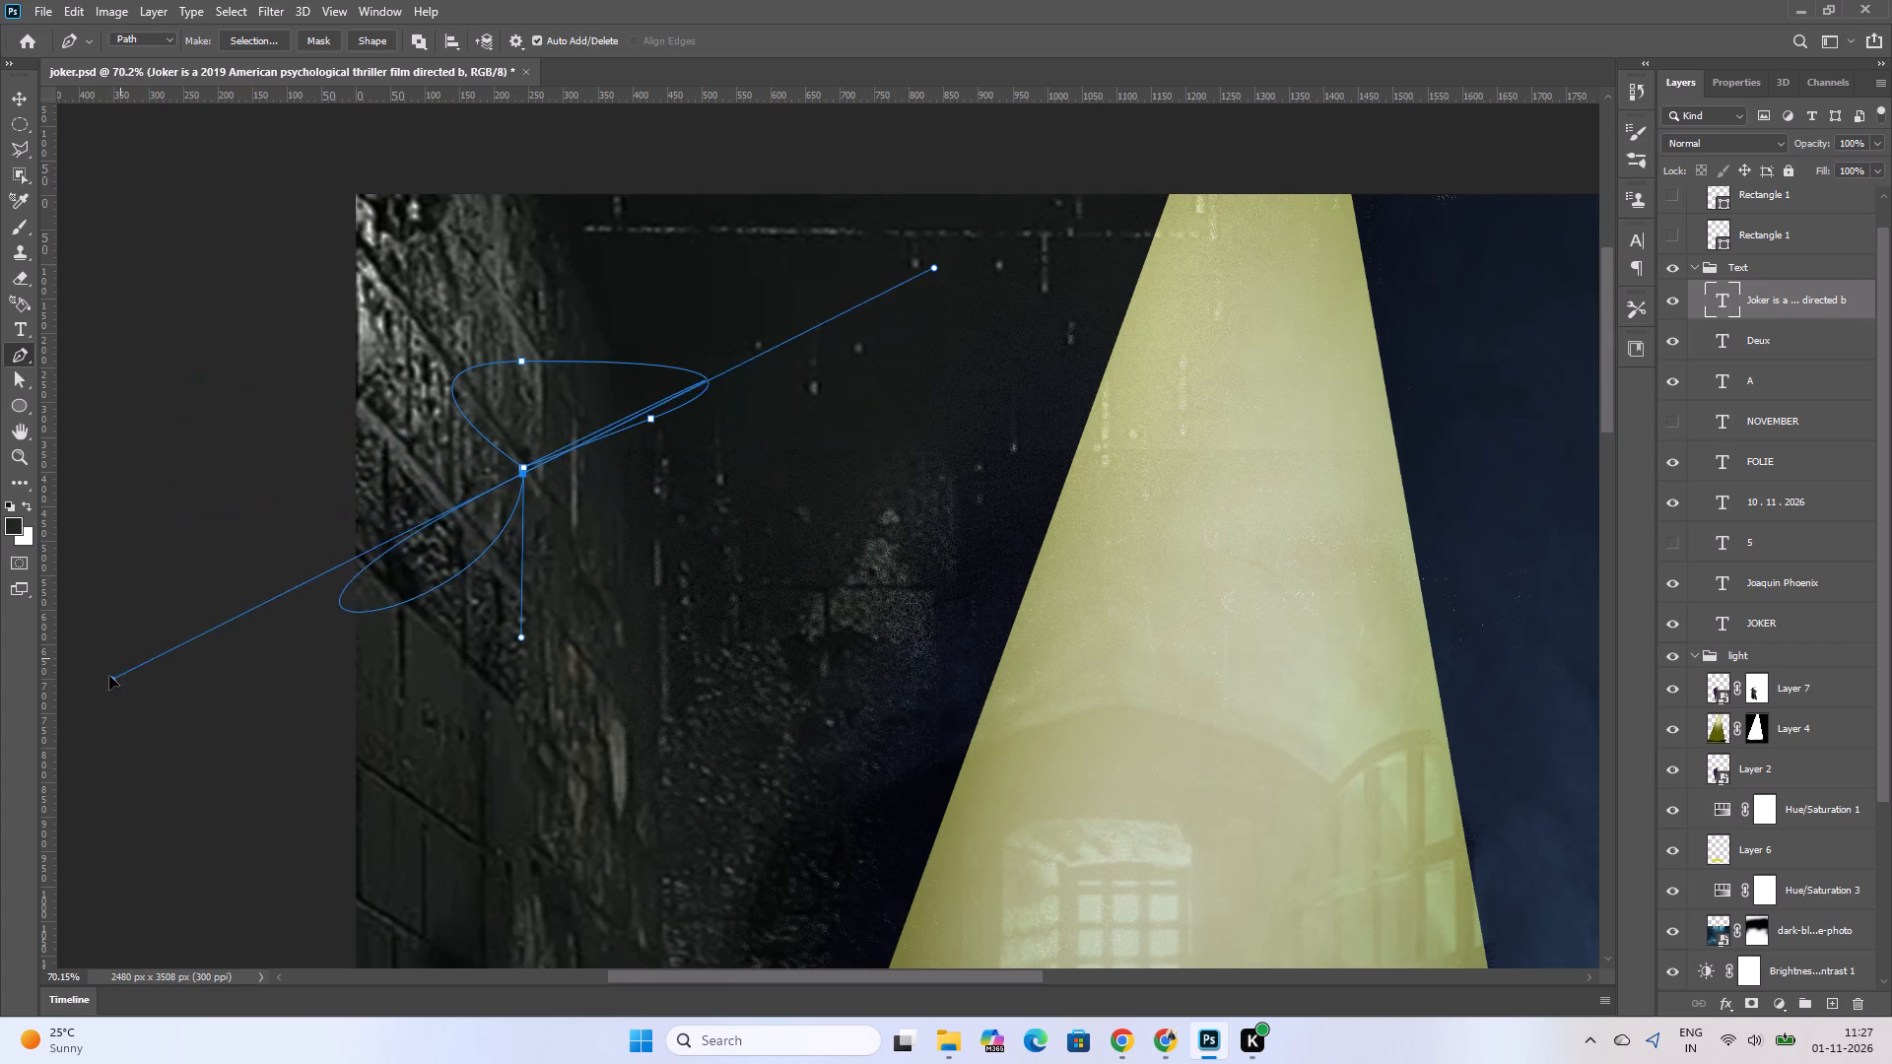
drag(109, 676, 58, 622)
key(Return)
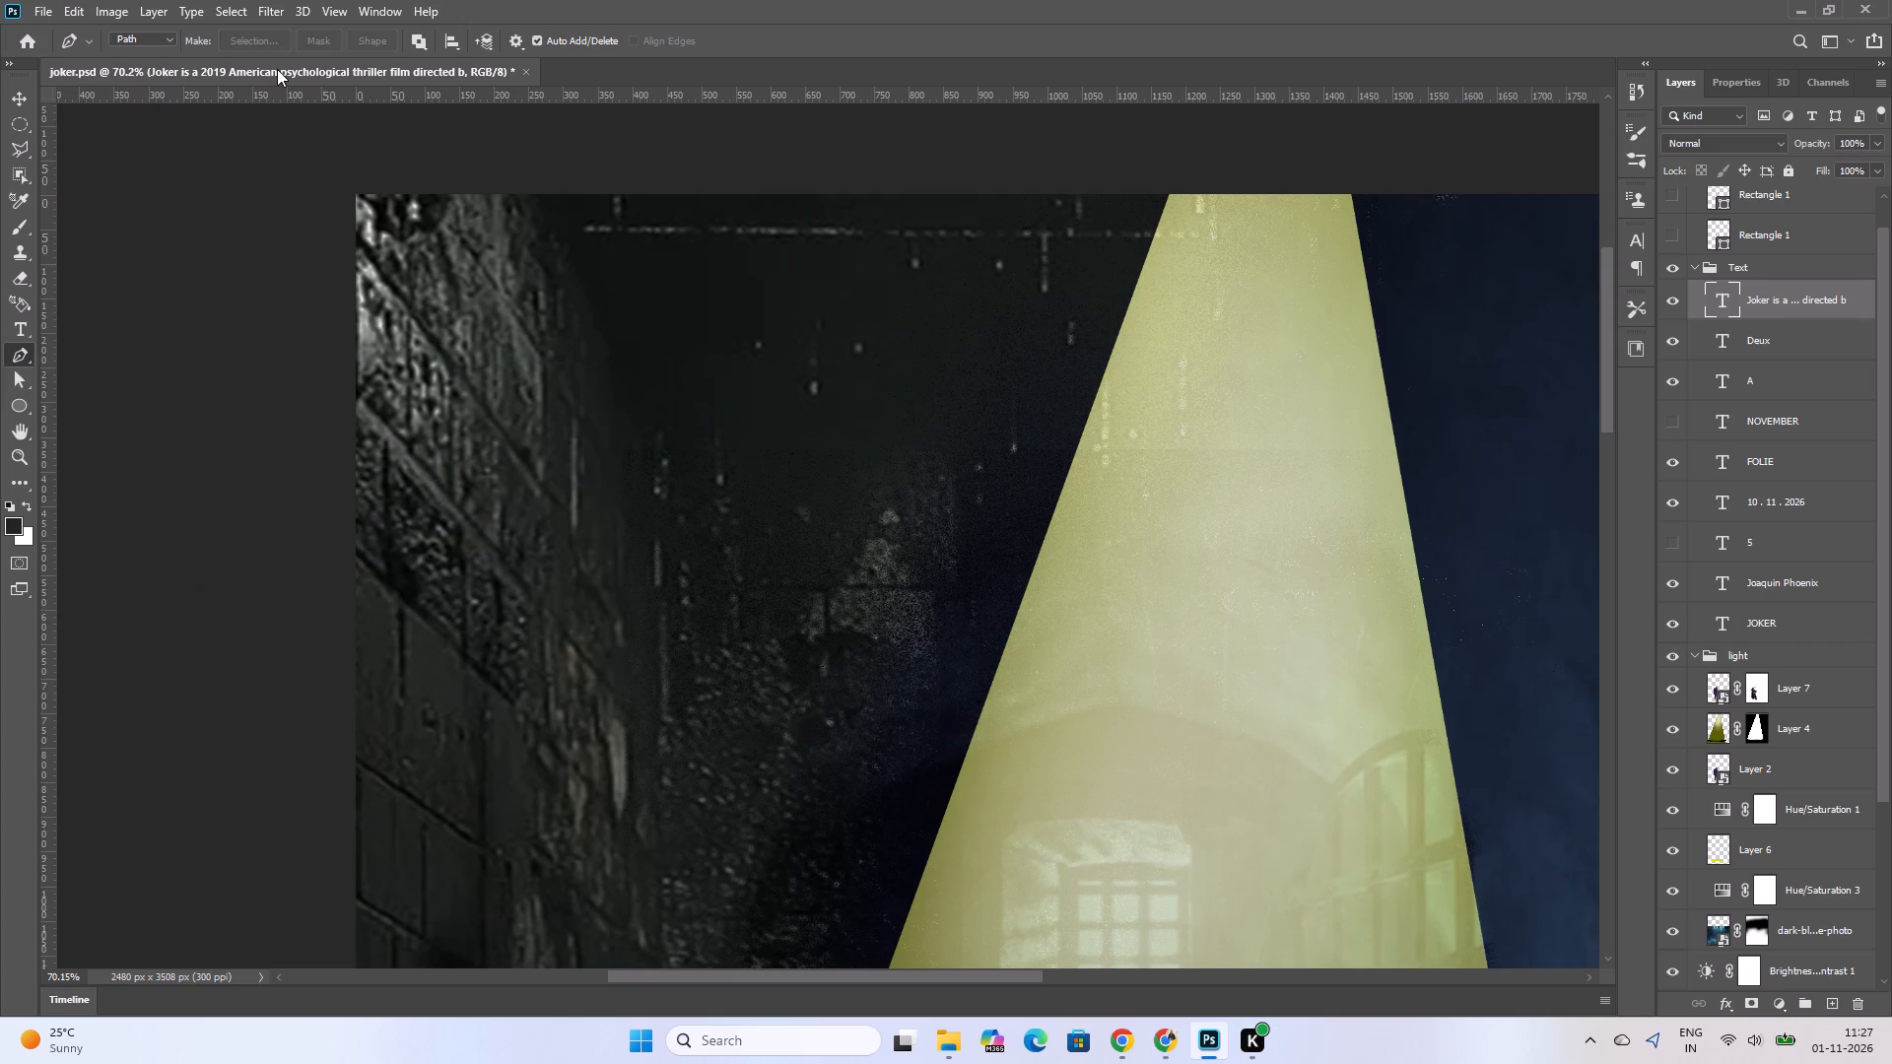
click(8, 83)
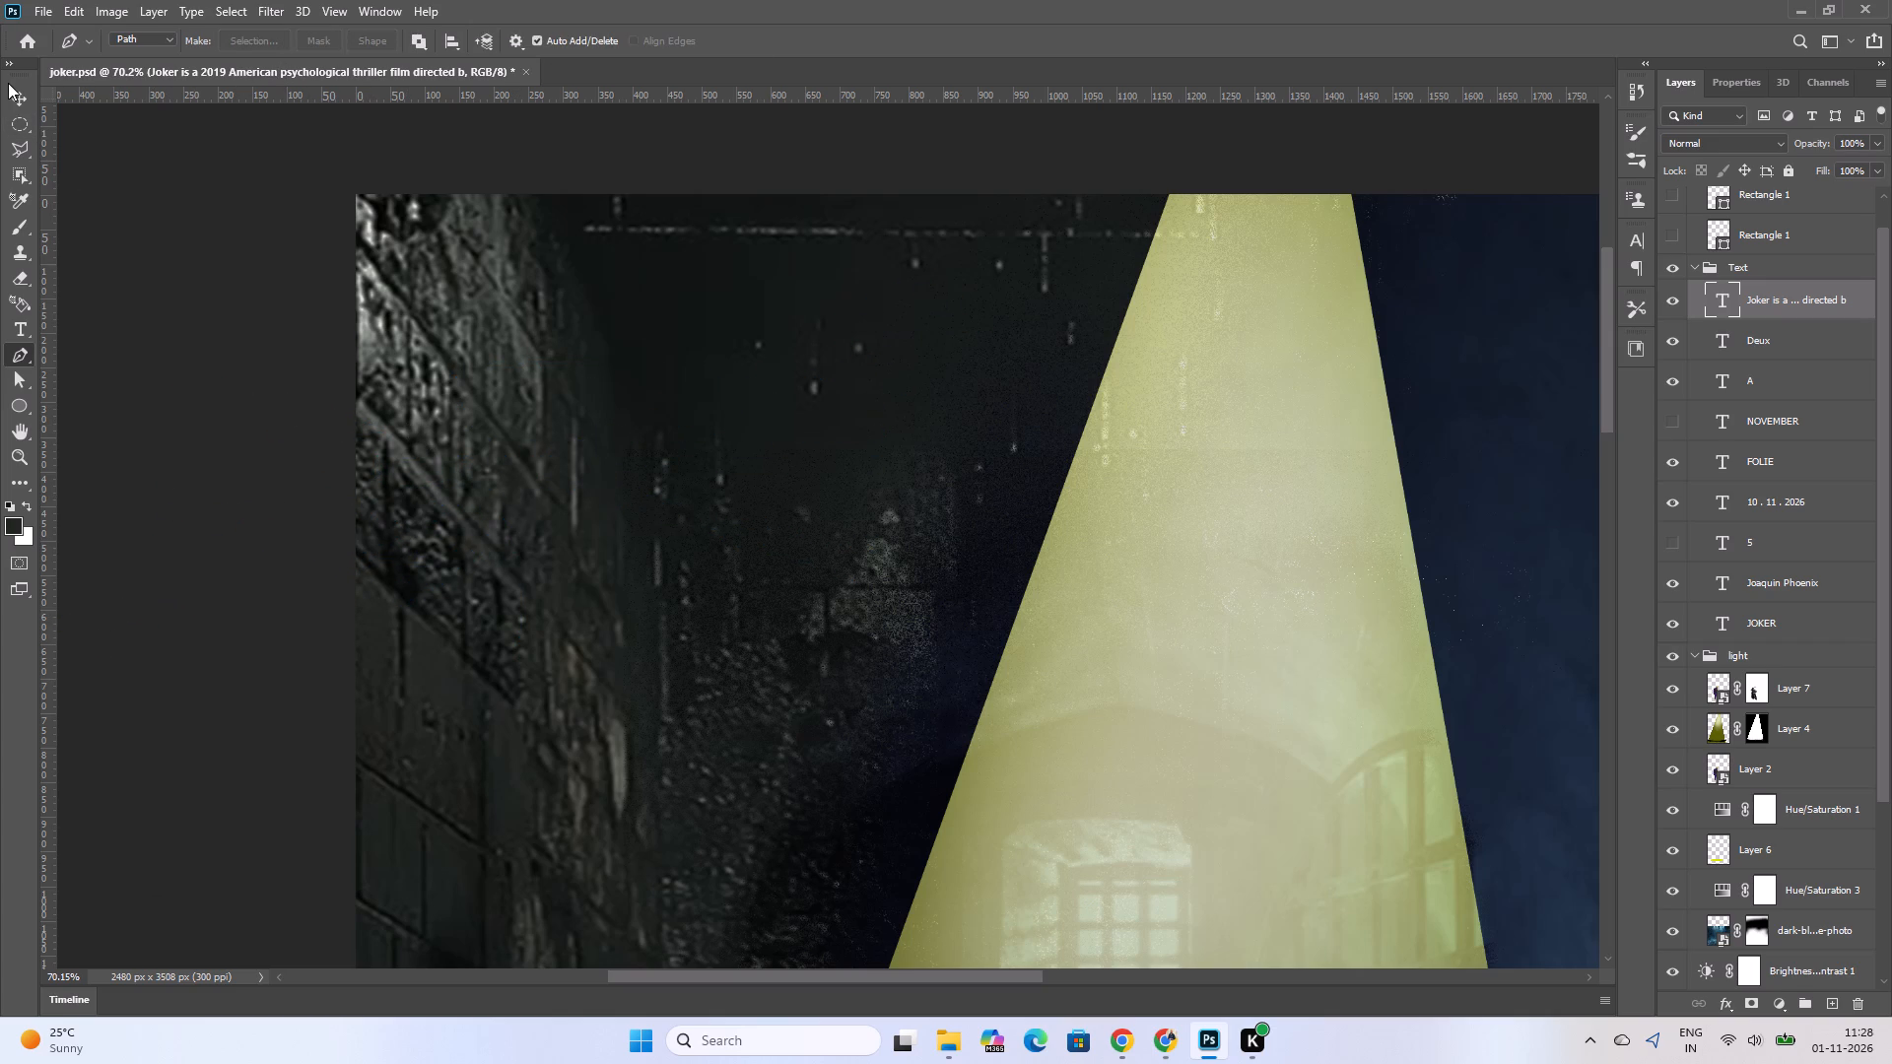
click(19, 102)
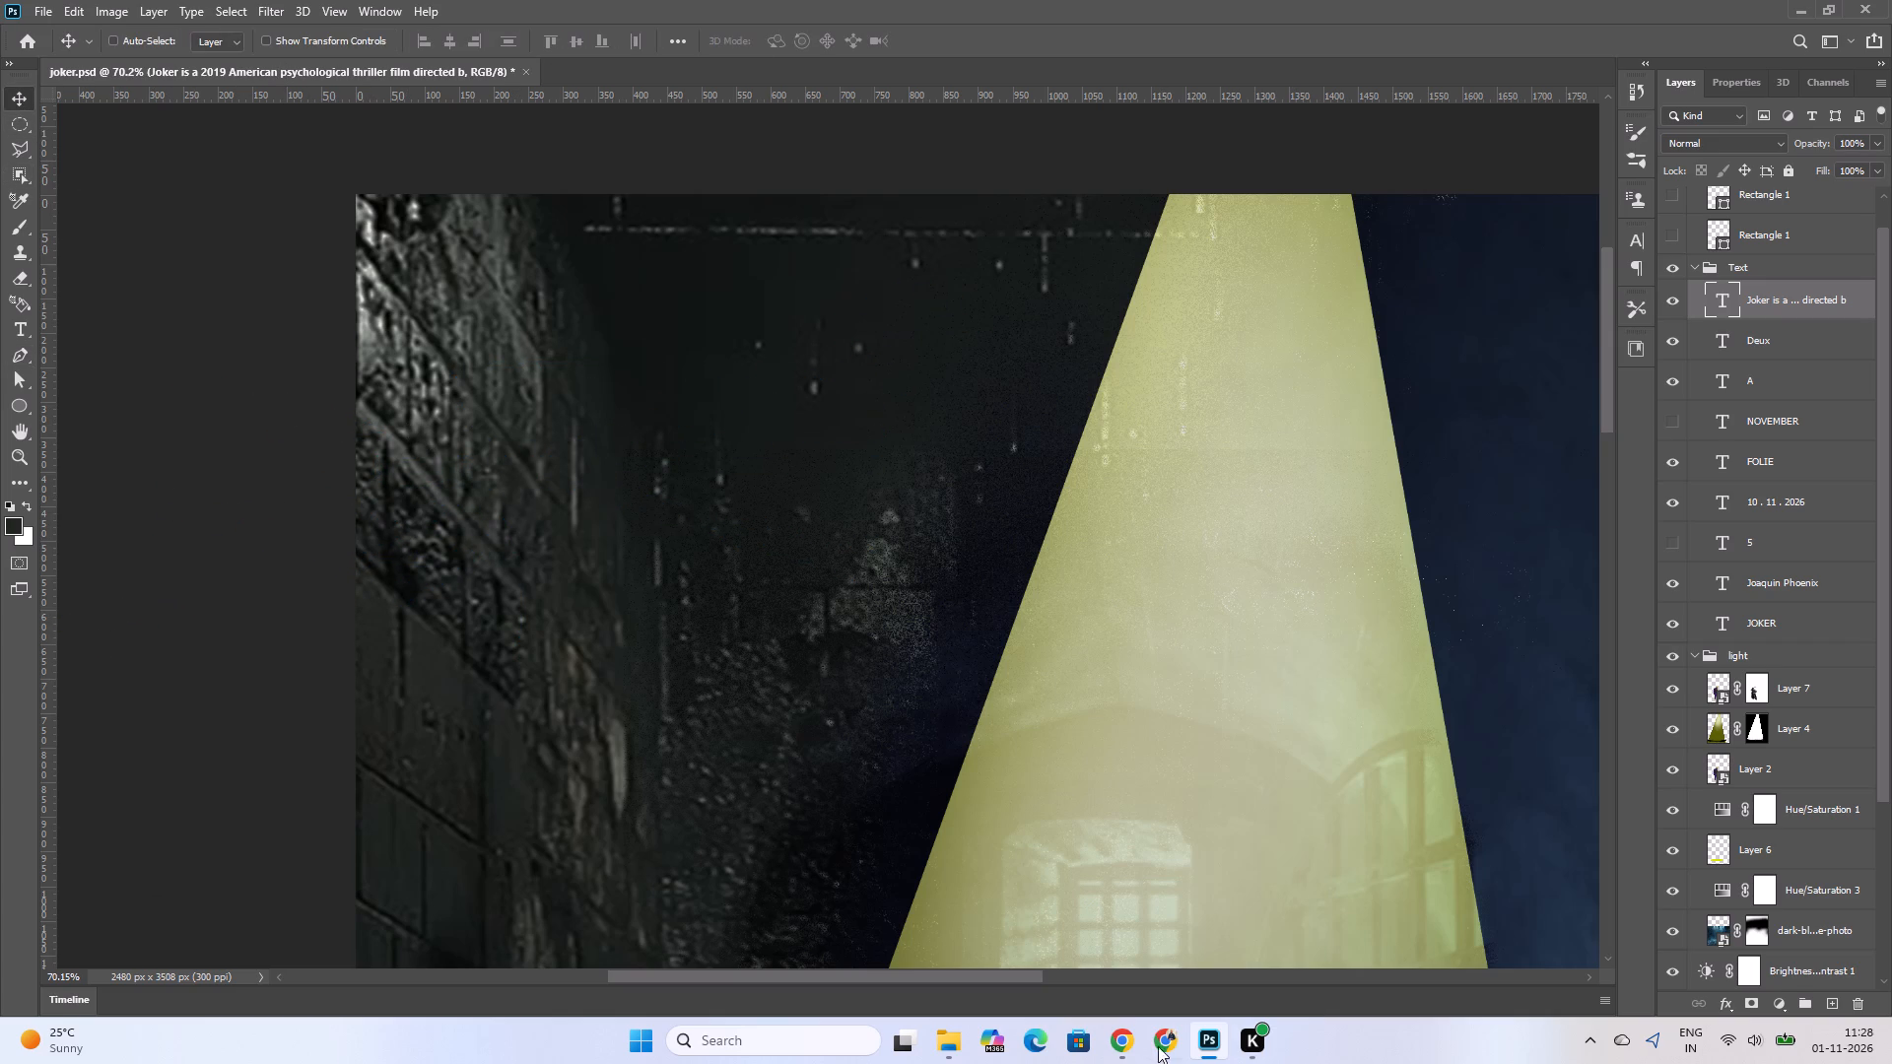
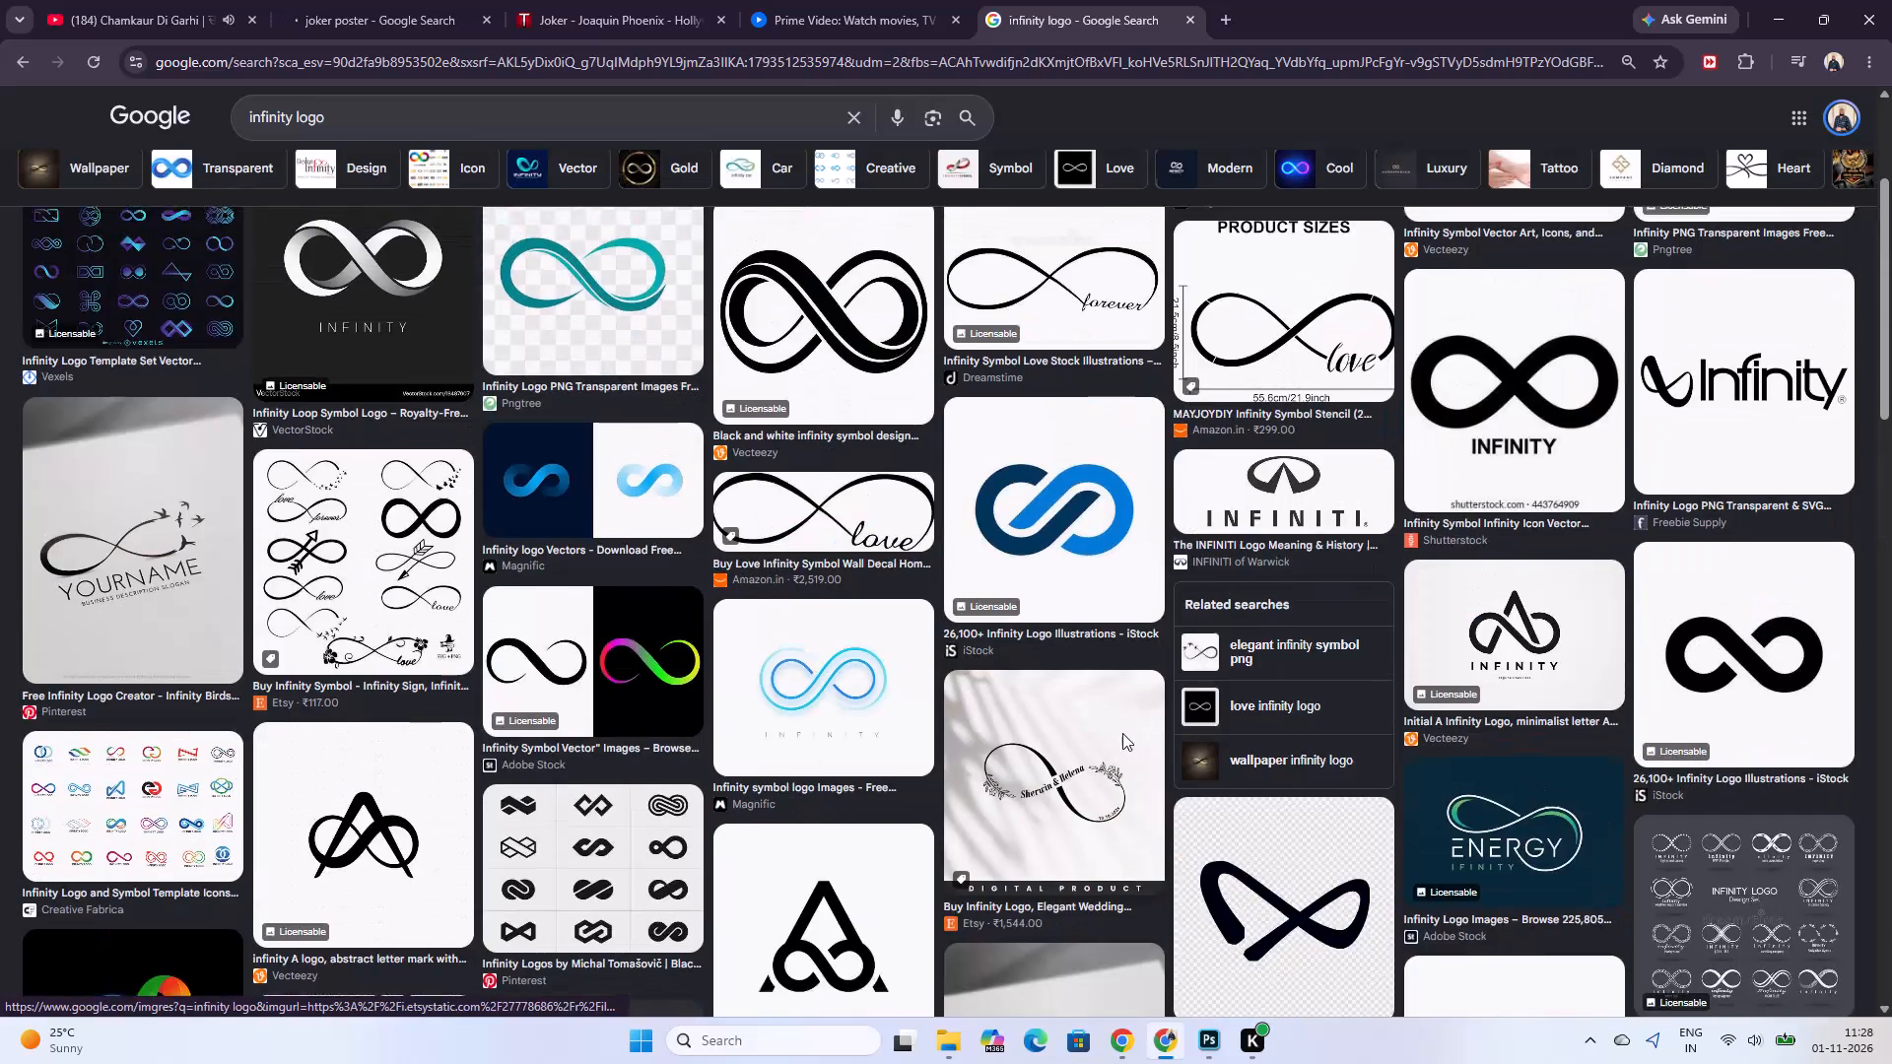
Preview the black Shutterstock infinity icon in the image results and close the preview.
click(1544, 731)
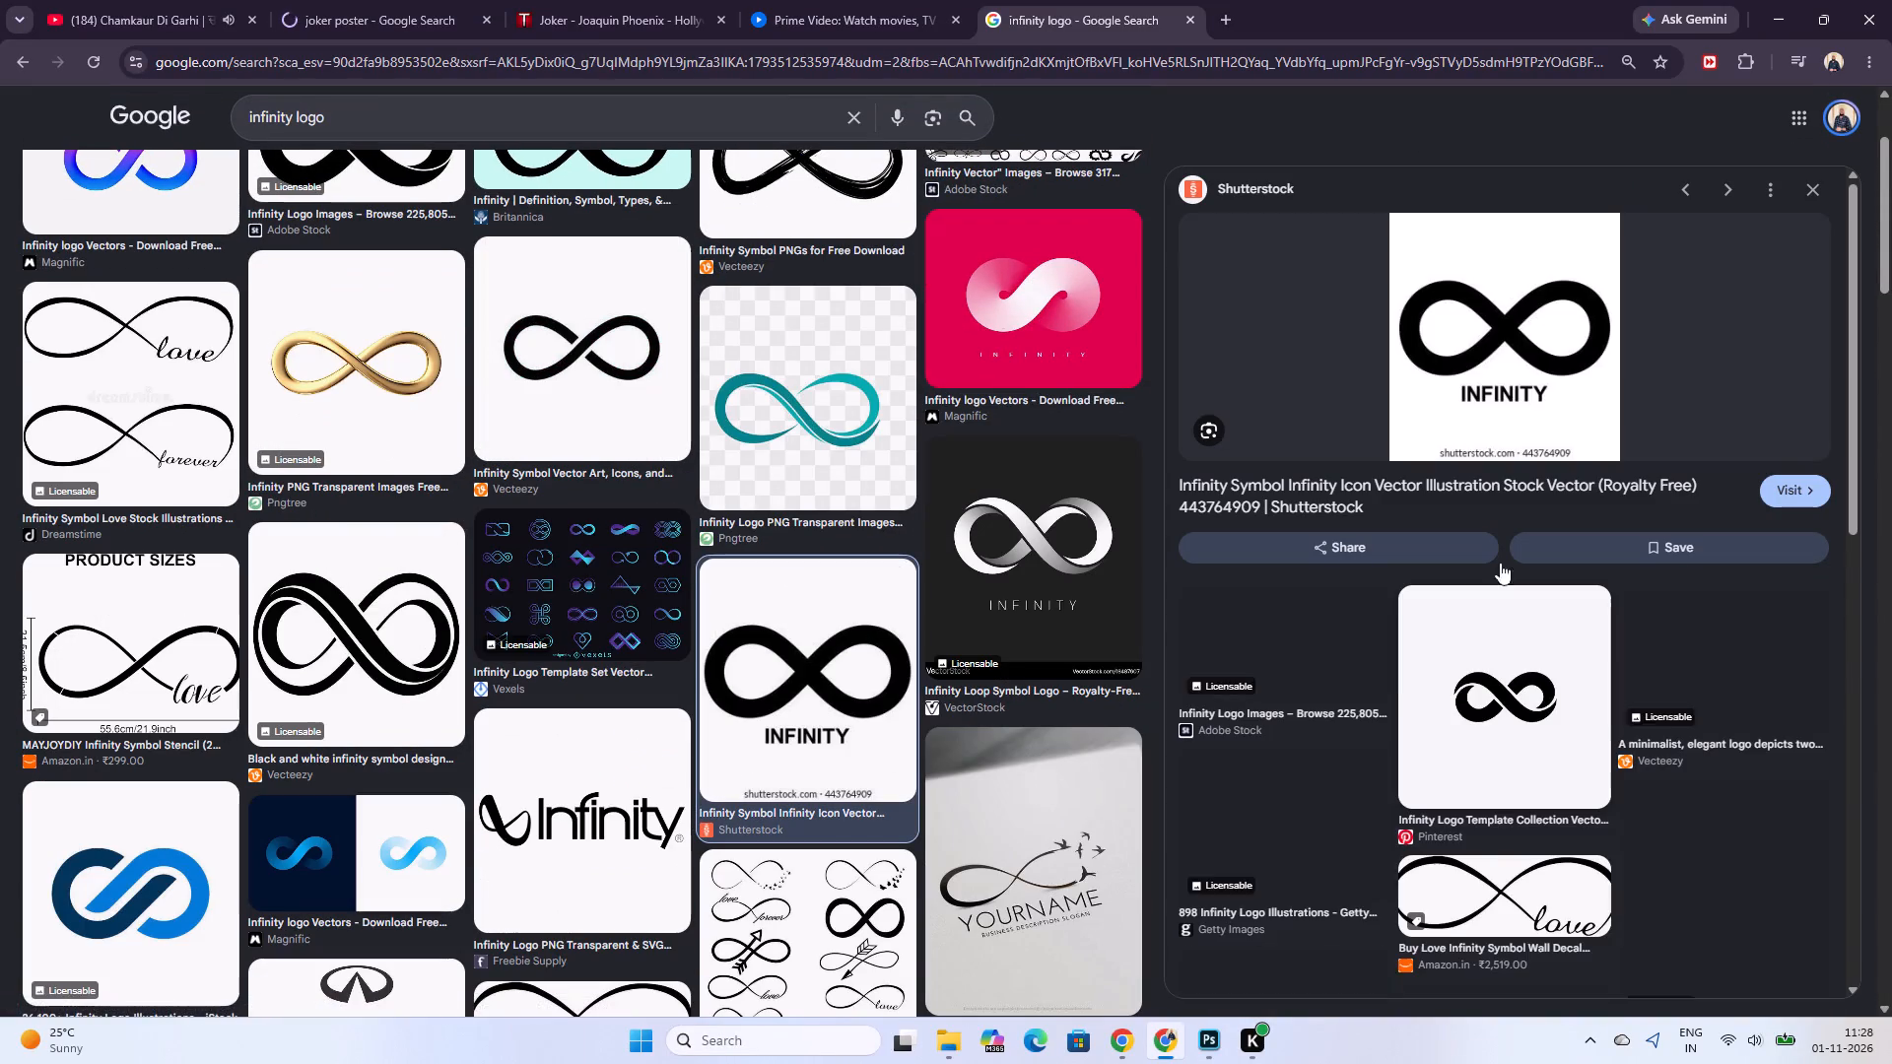
click(1805, 189)
Search Google Images for "infinity white logo" and open the Icons DB white infinity icon's preview.
click(439, 126)
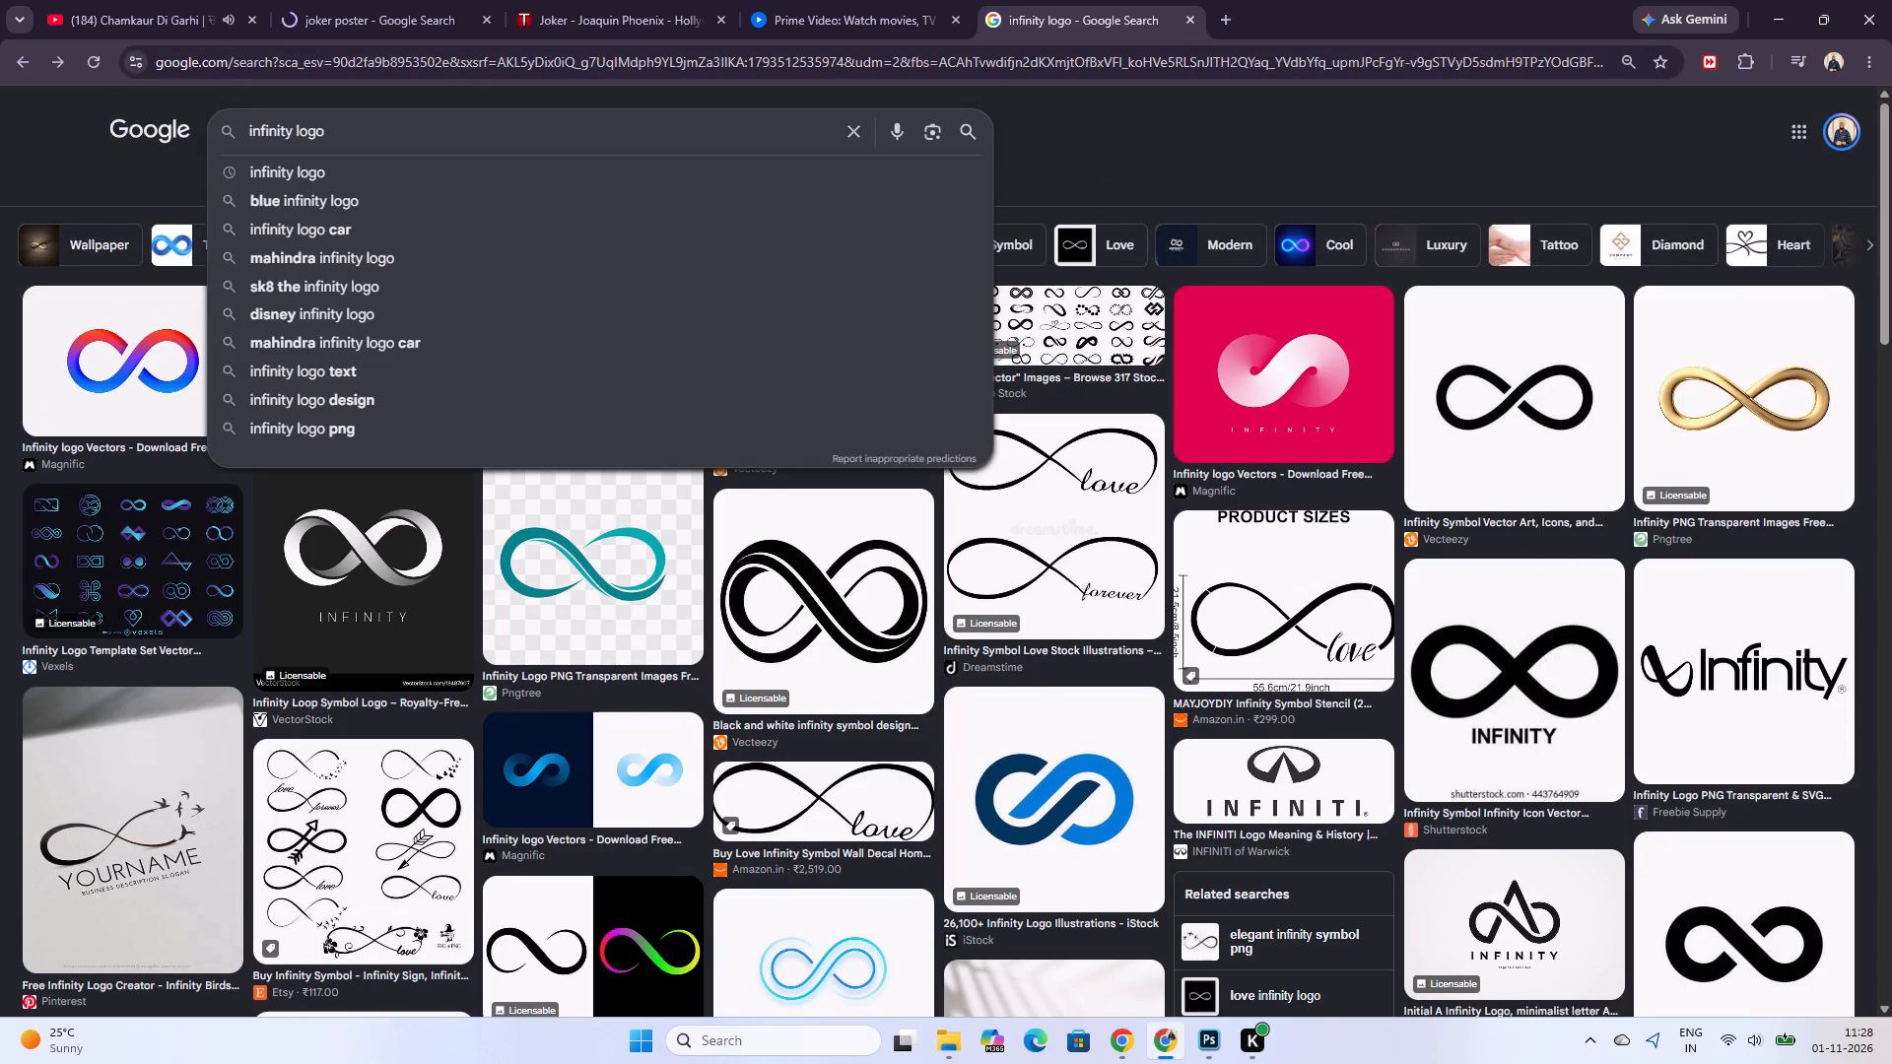
key(BackSpace)
key(BackSpace)
key(BackSpace)
key(BackSpace)
text(whie l)
key(BackSpace)
key(BackSpace)
key(BackSpace)
key(BackSpace)
text(te)
key(BackSpace)
key(BackSpace)
text(ite logo)
key(Return)
key(Return)
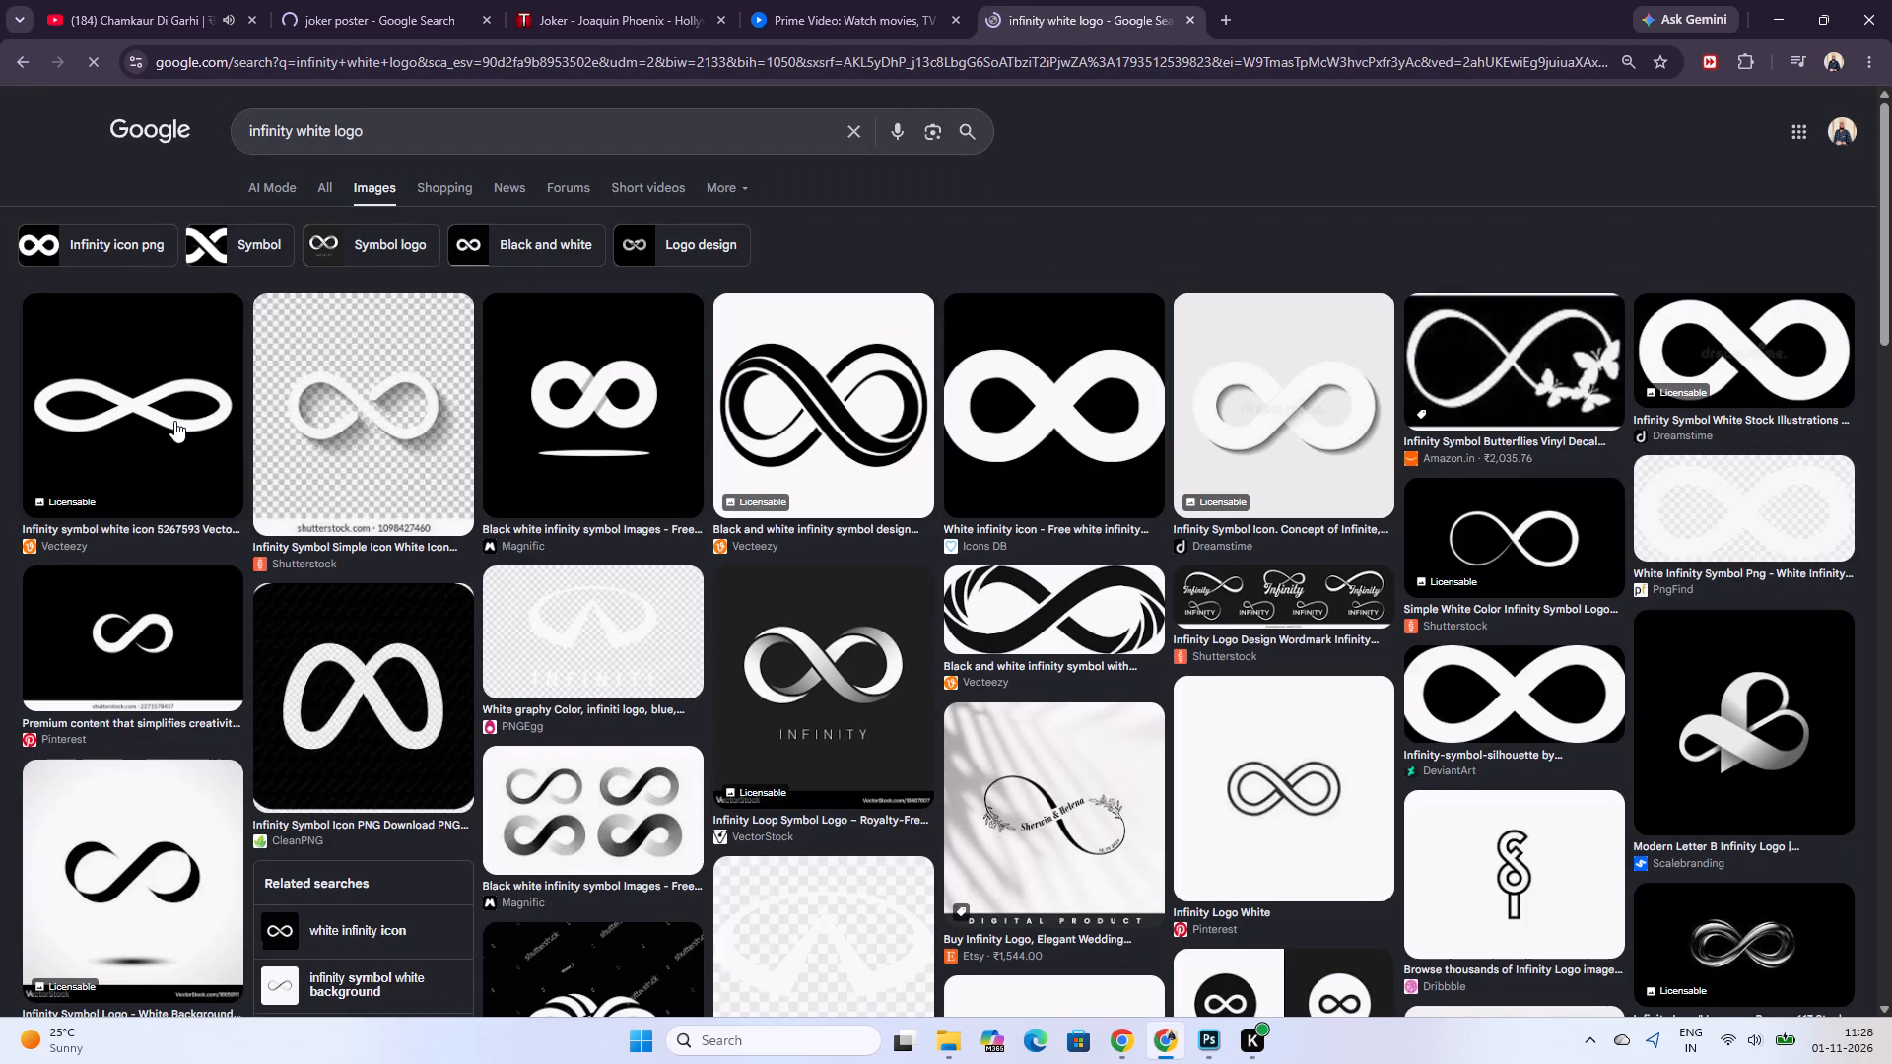
click(1041, 489)
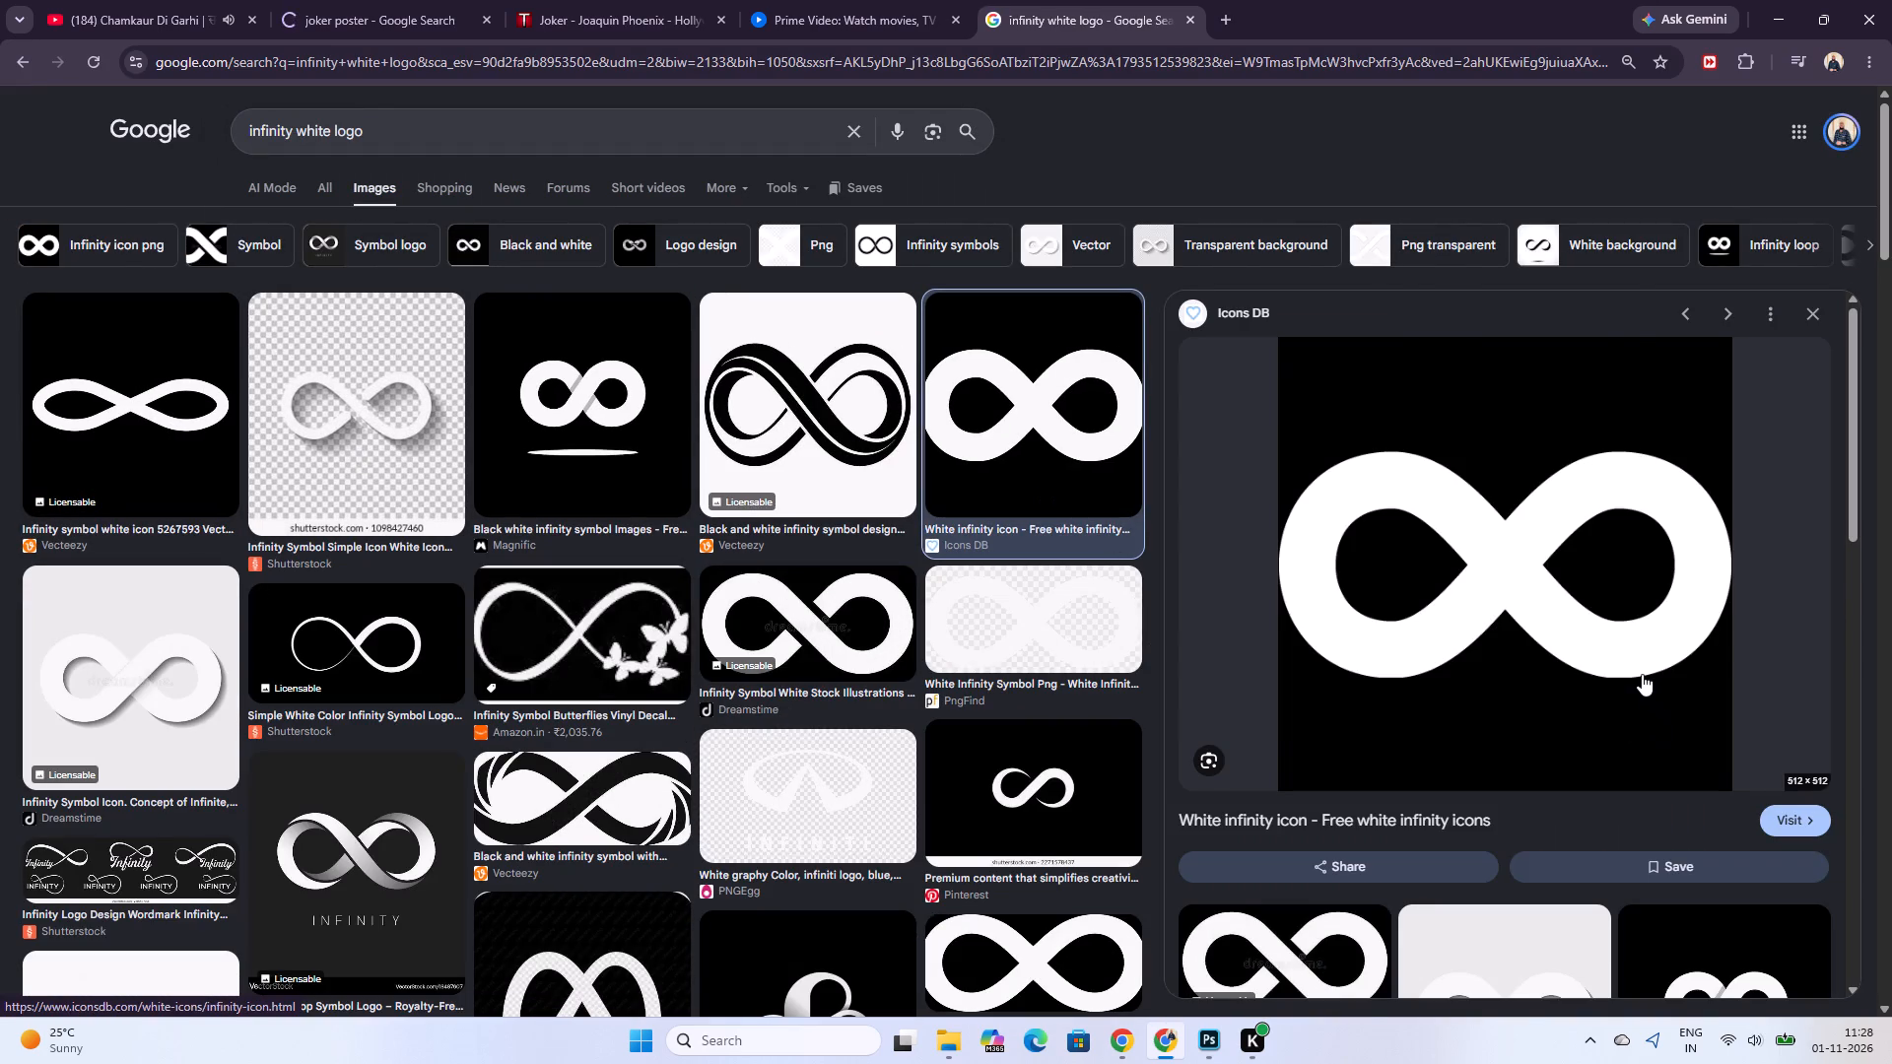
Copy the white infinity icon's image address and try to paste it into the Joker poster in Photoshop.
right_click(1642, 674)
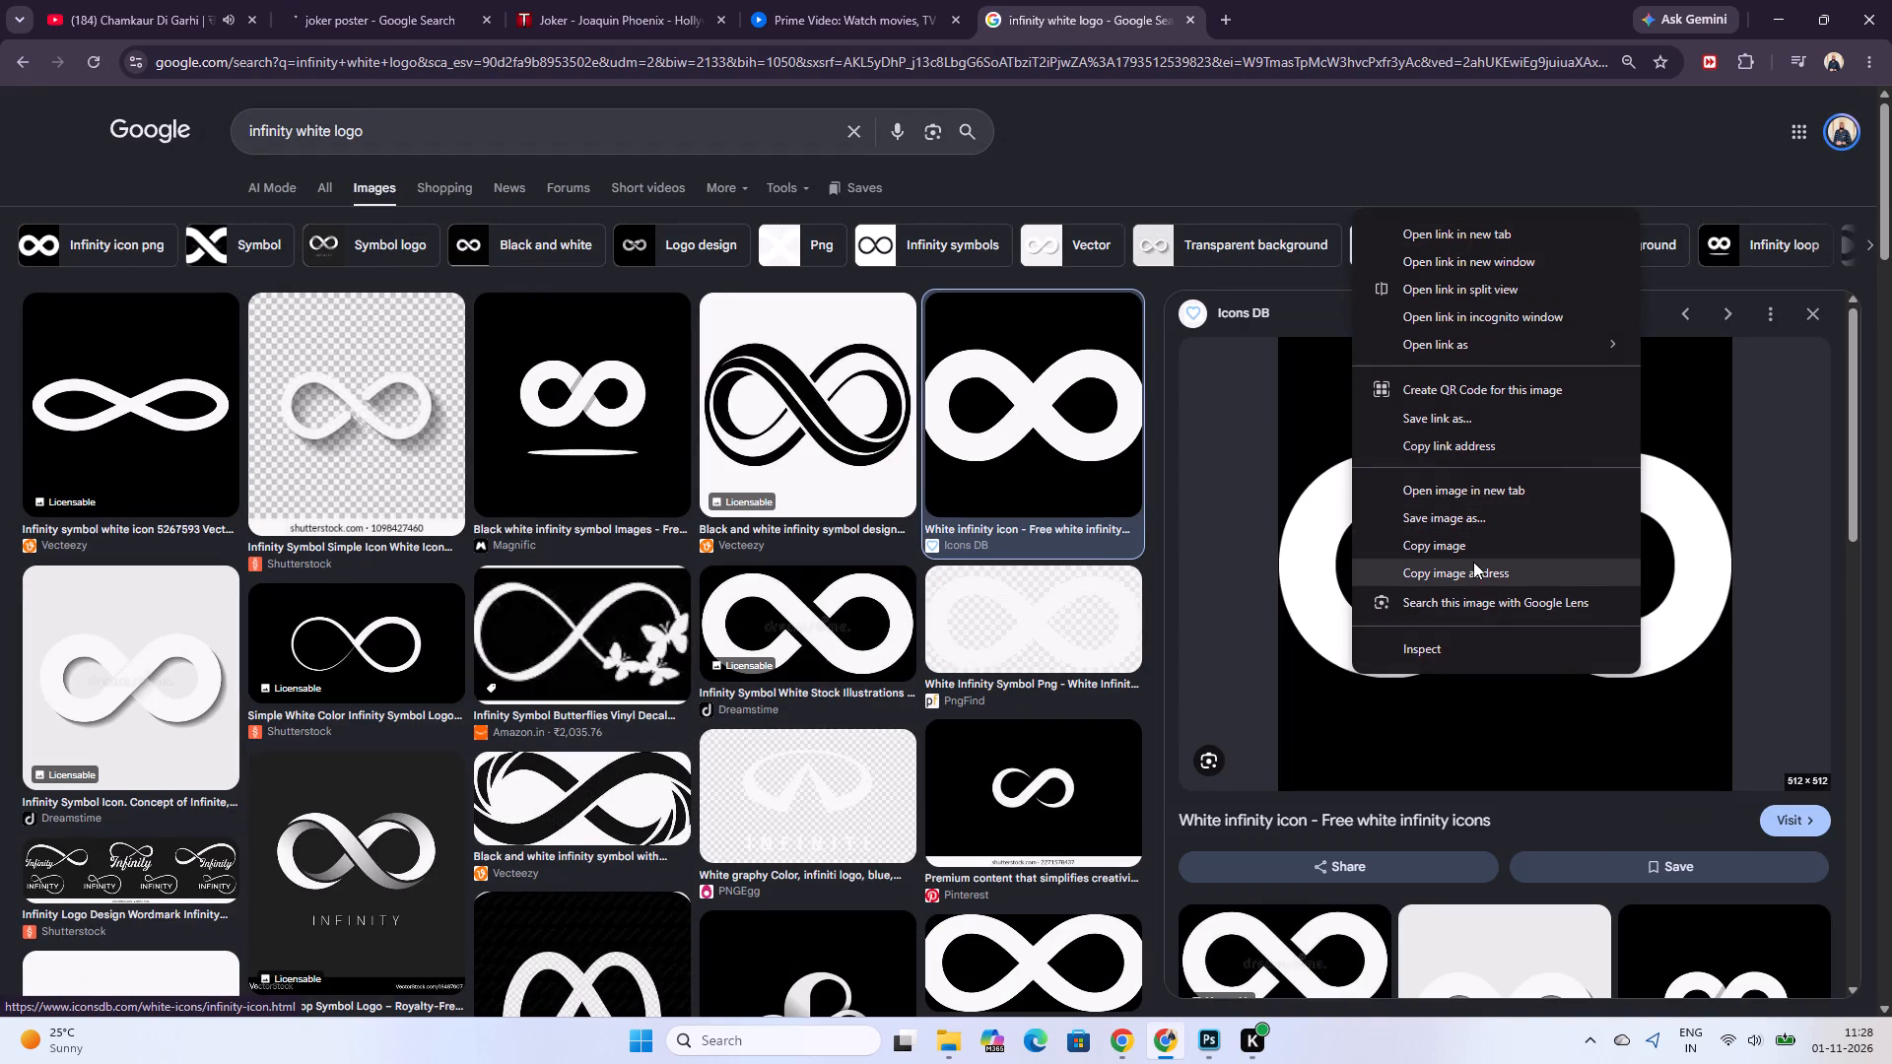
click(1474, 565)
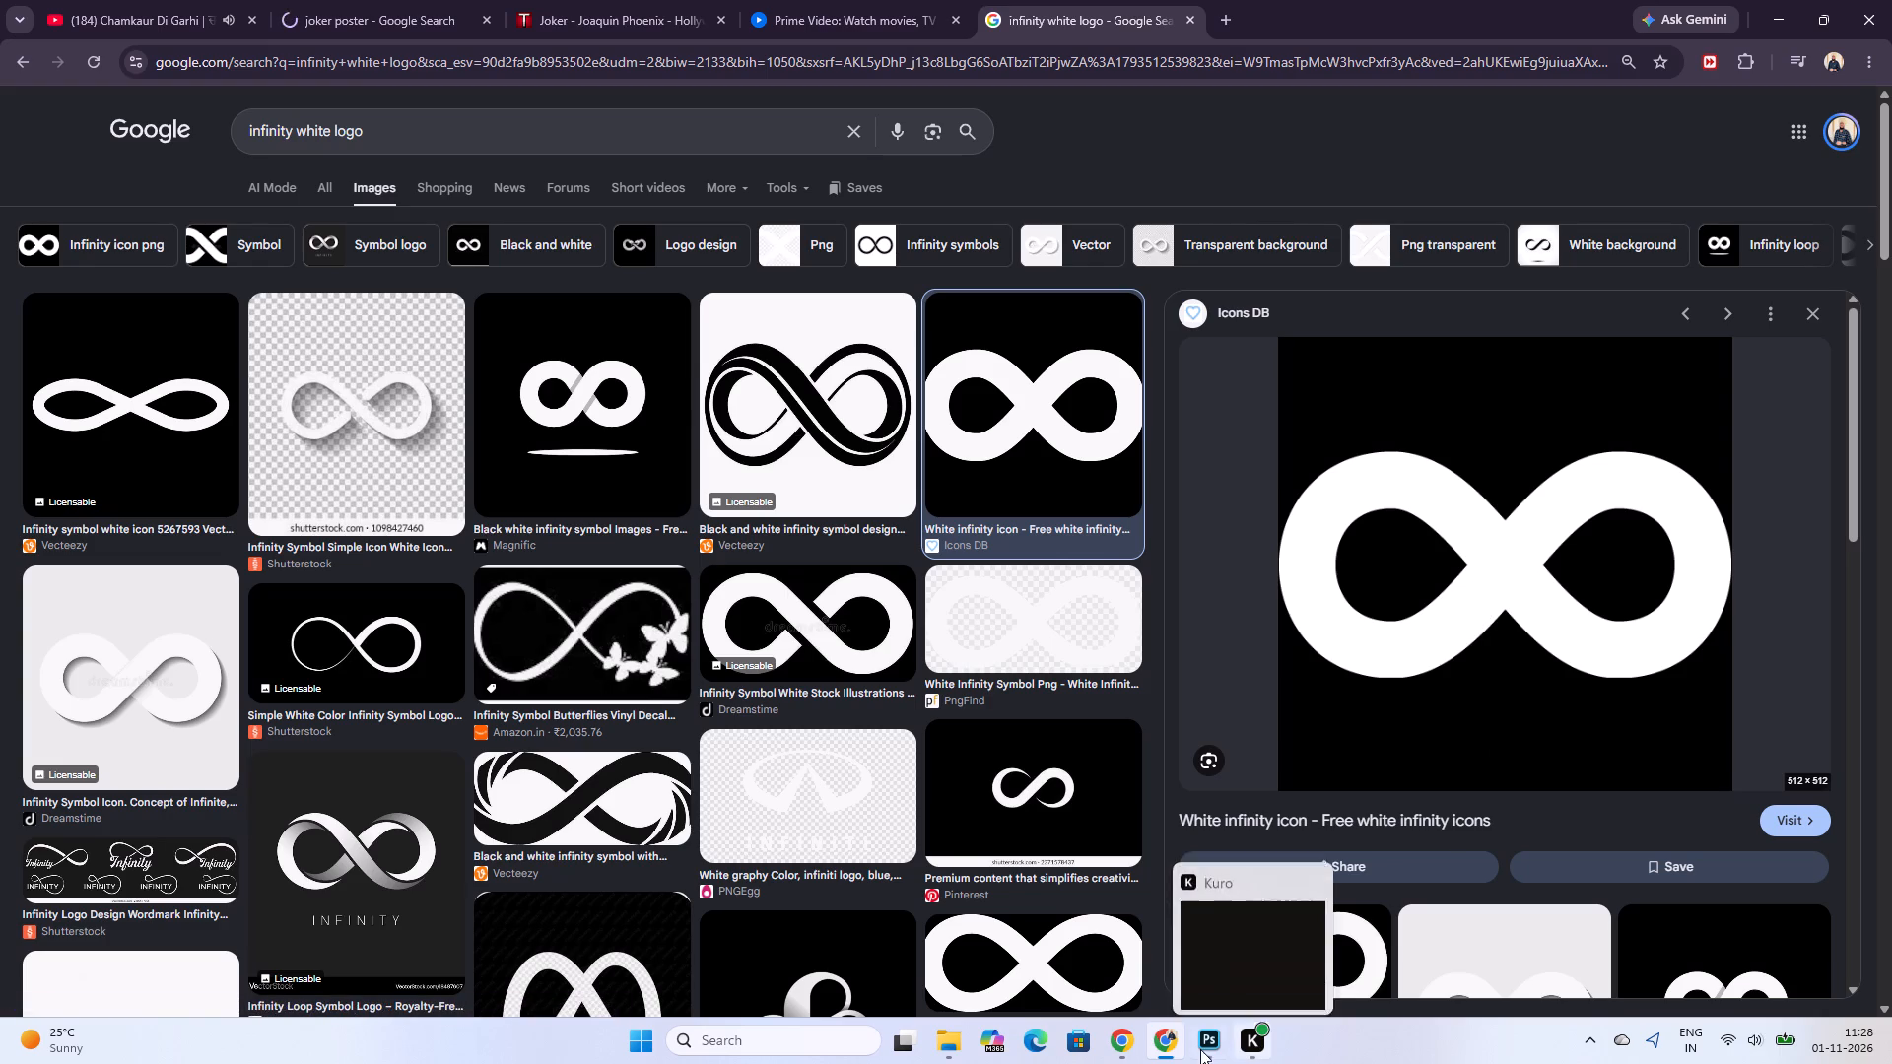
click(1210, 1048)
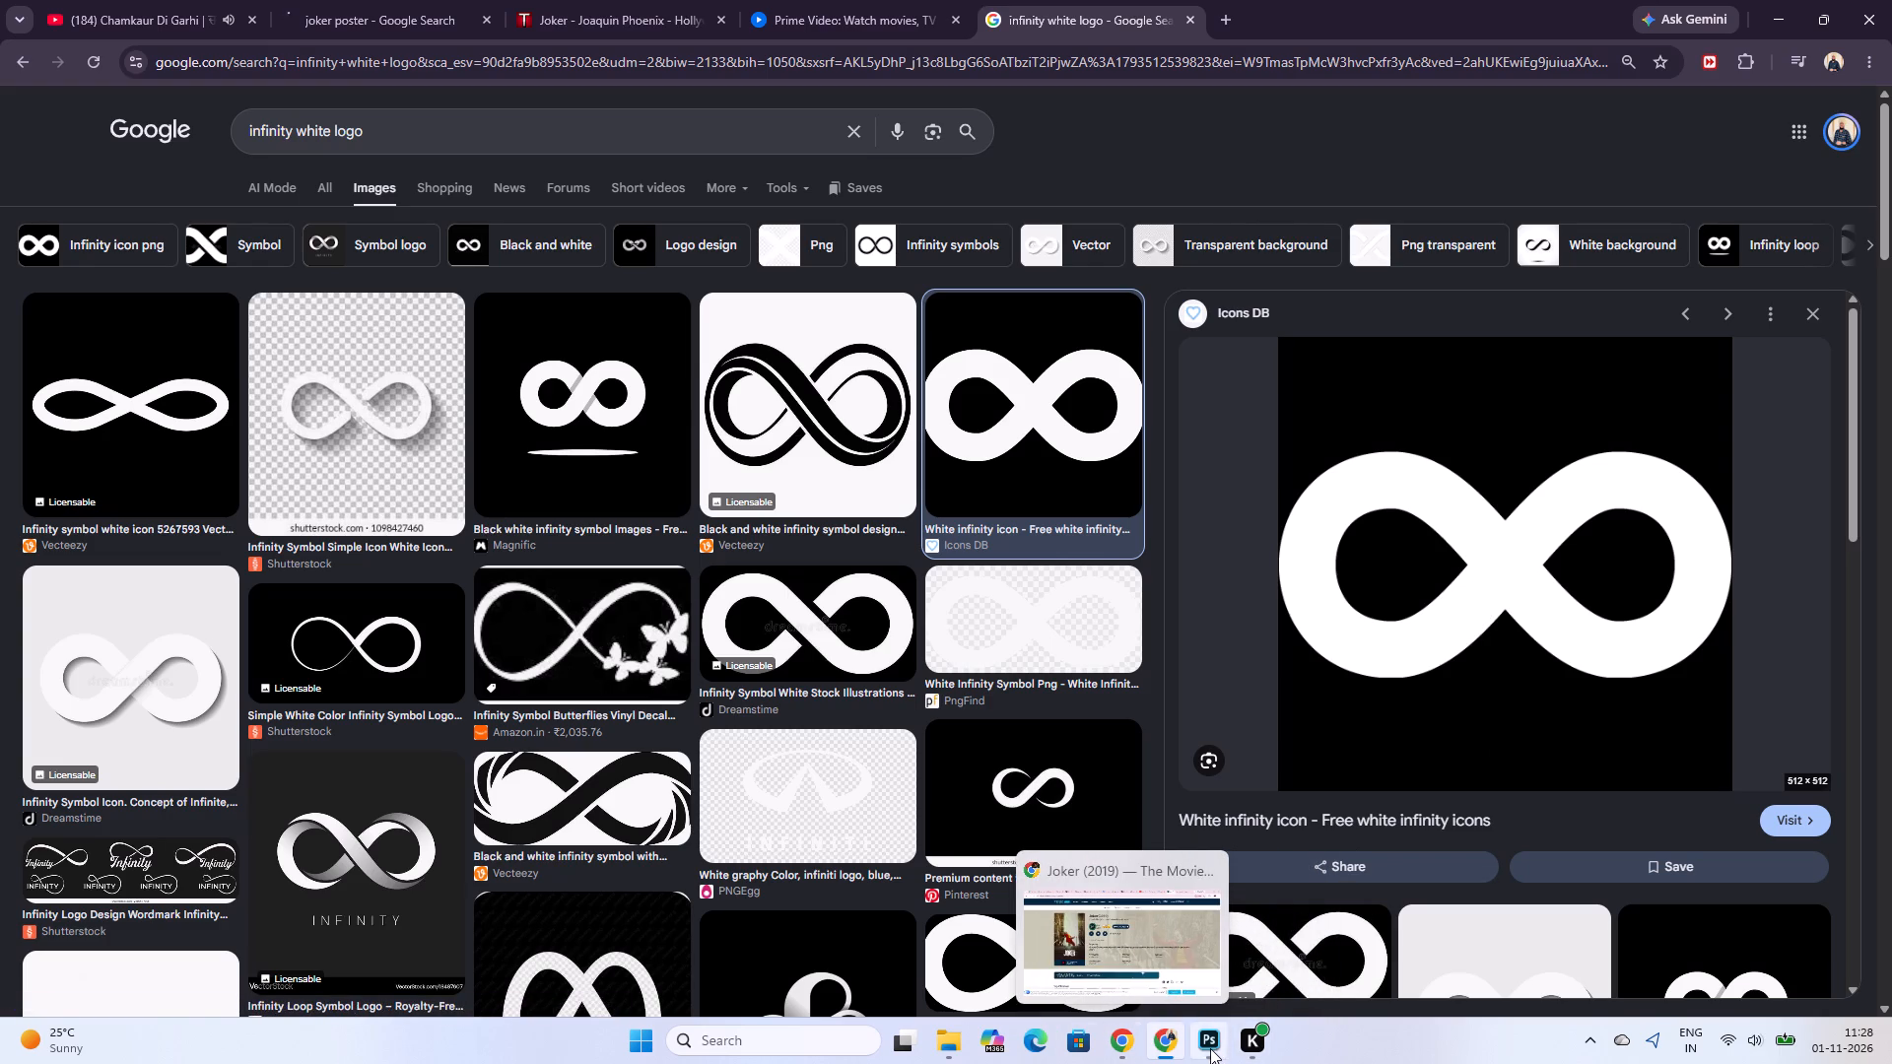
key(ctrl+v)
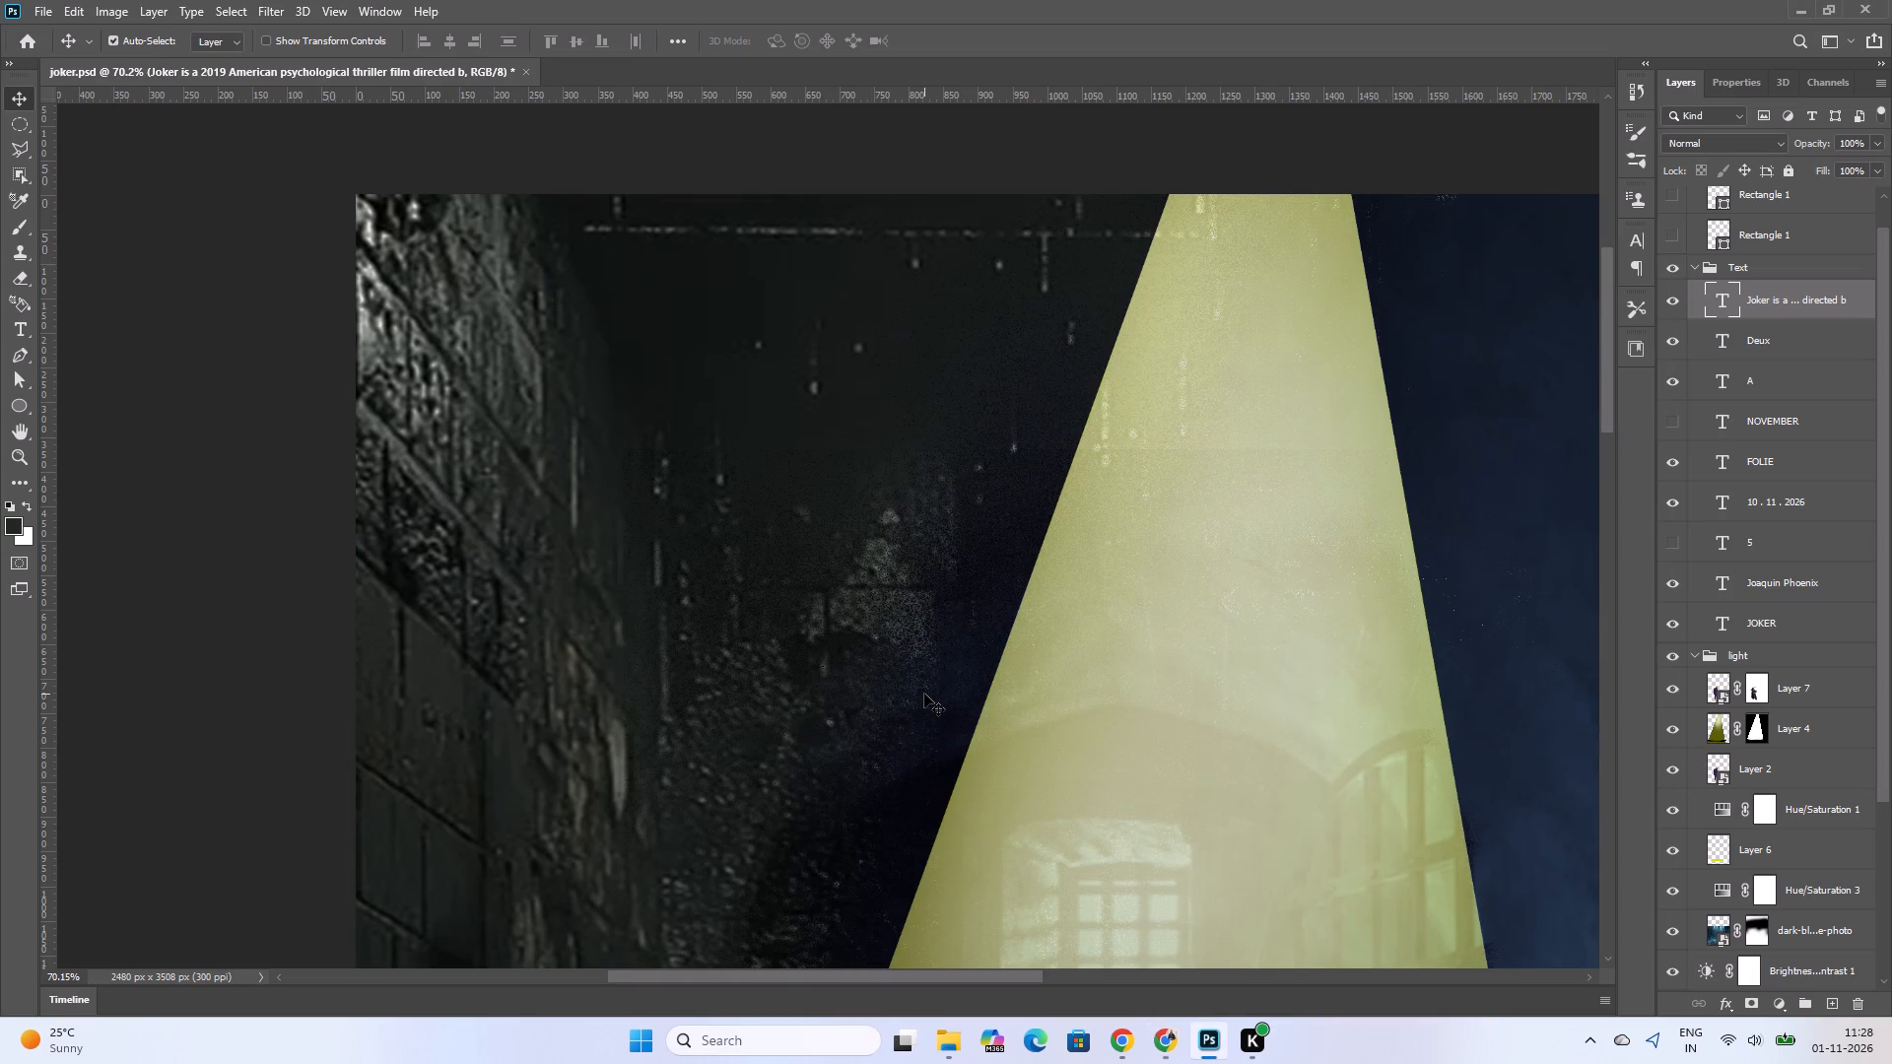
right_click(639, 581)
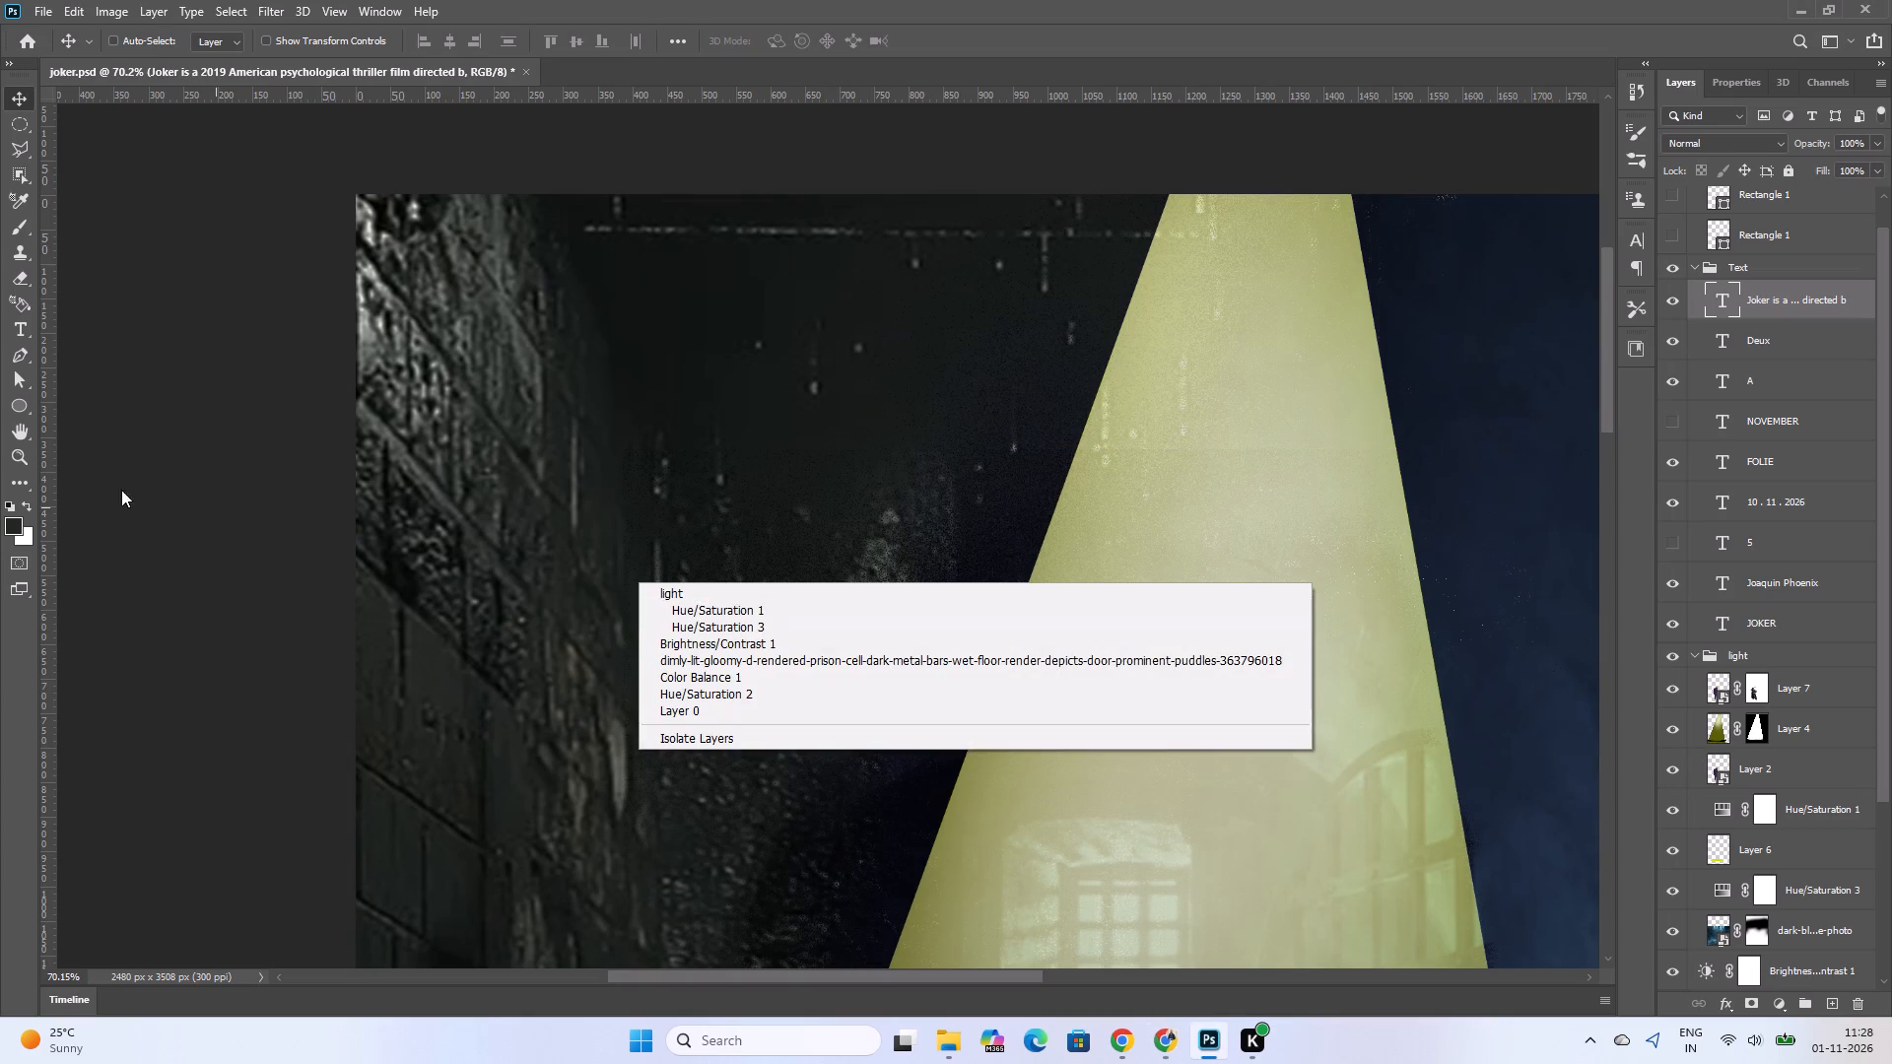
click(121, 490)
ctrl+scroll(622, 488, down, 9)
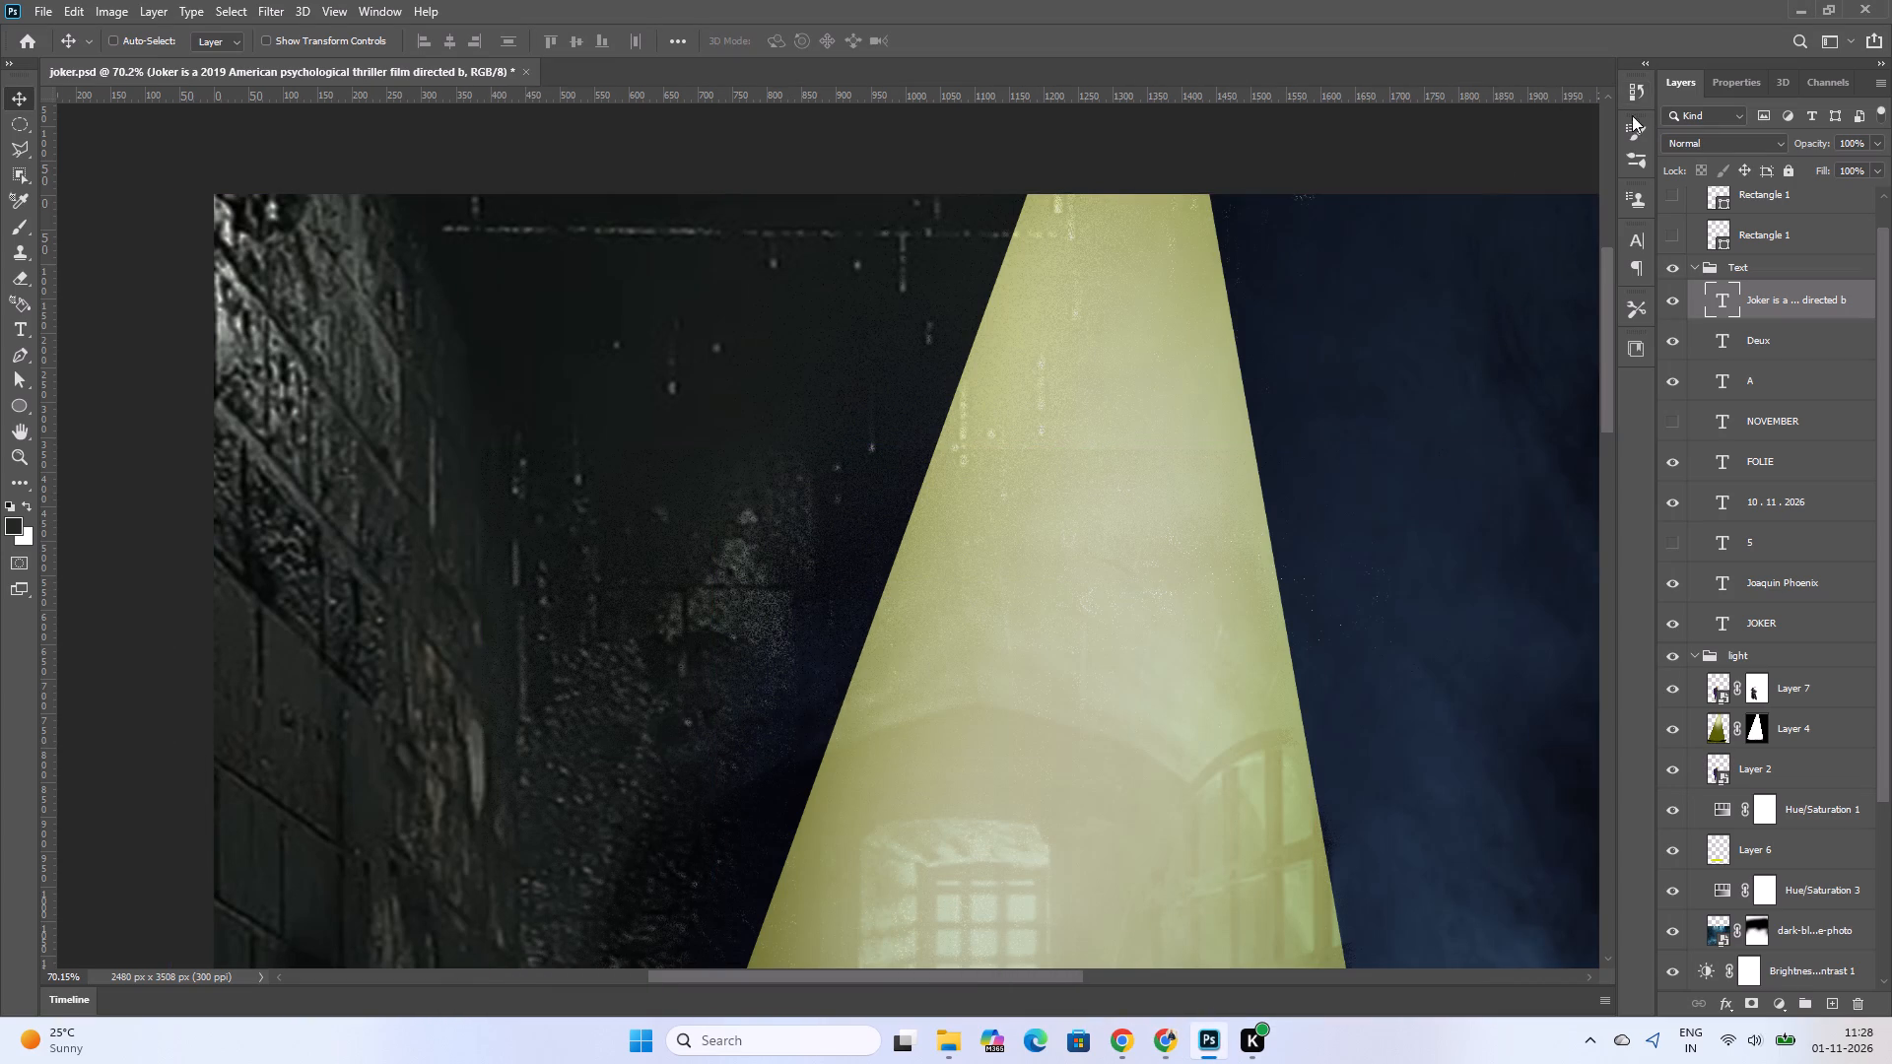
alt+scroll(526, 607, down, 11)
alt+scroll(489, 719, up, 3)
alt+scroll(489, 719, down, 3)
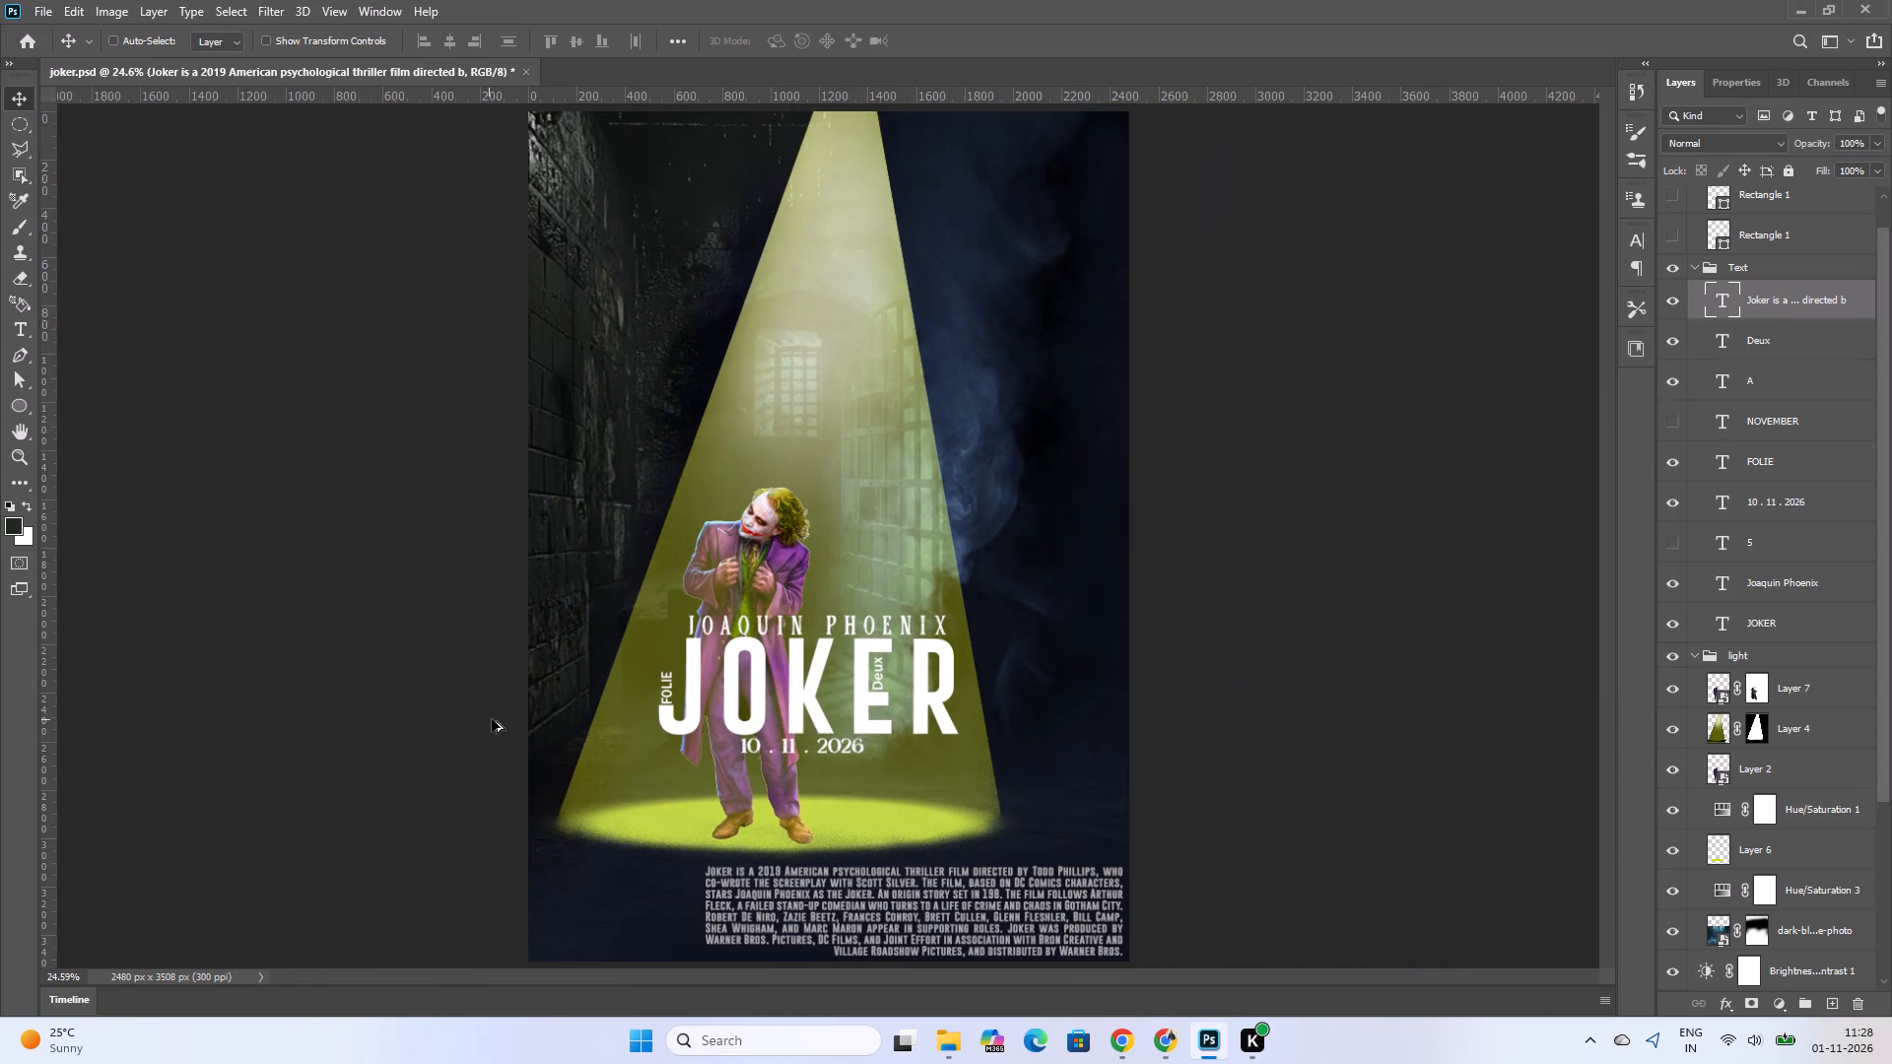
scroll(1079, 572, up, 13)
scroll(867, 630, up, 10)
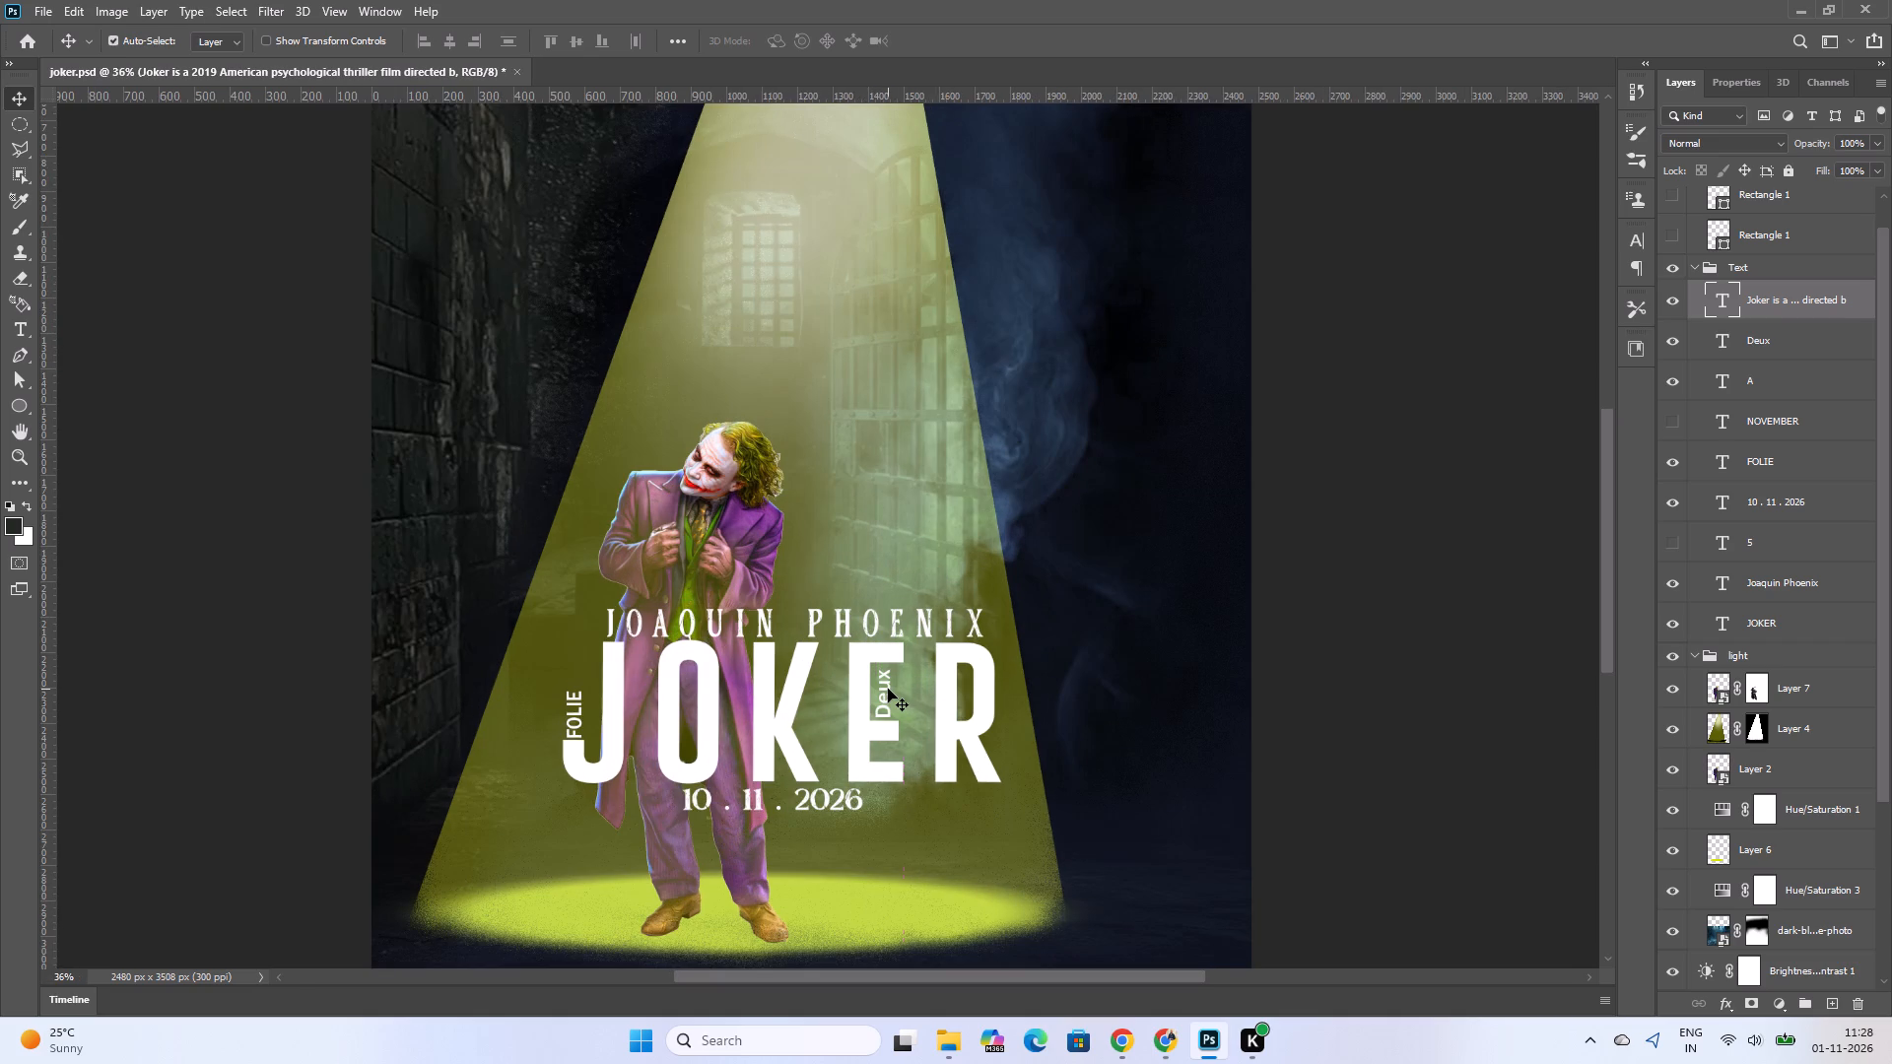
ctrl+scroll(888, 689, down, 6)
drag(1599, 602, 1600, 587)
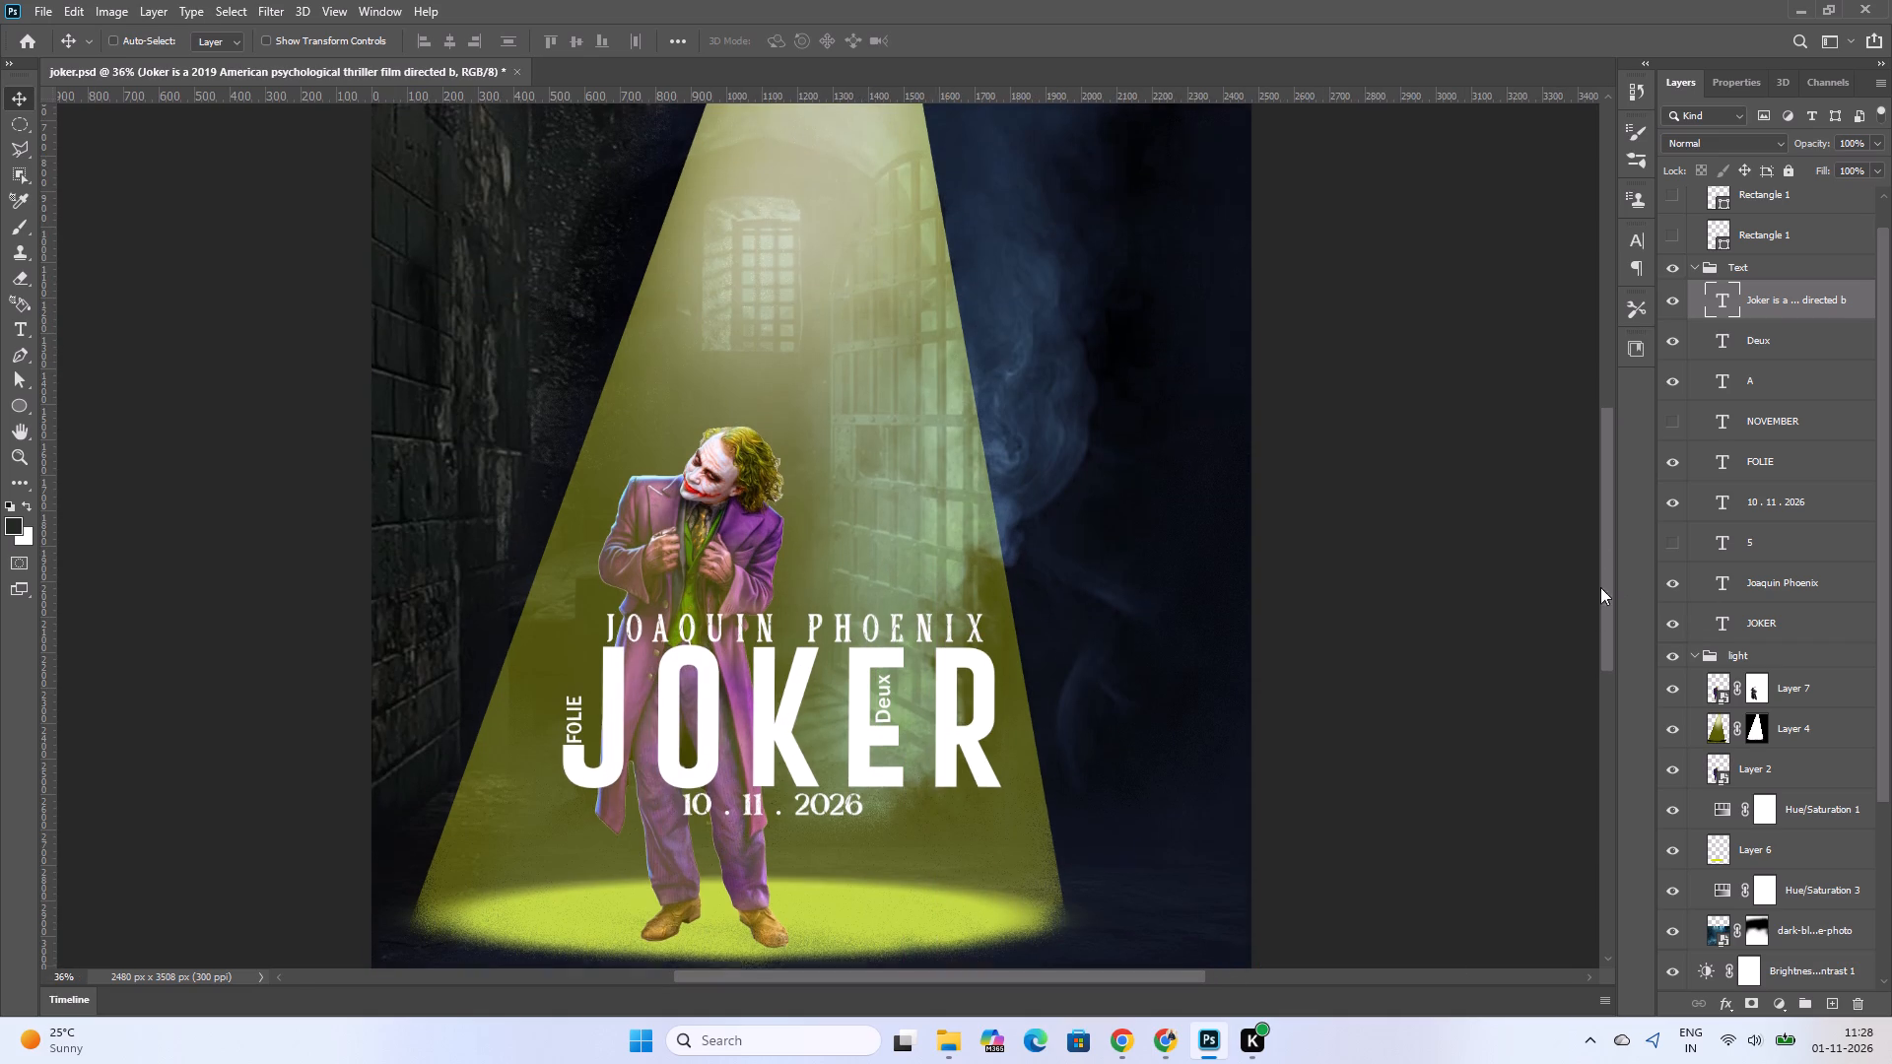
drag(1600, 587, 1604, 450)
Return to Chrome and save the Icons DB white infinity icon to Downloads as images (3).png.
click(1157, 1049)
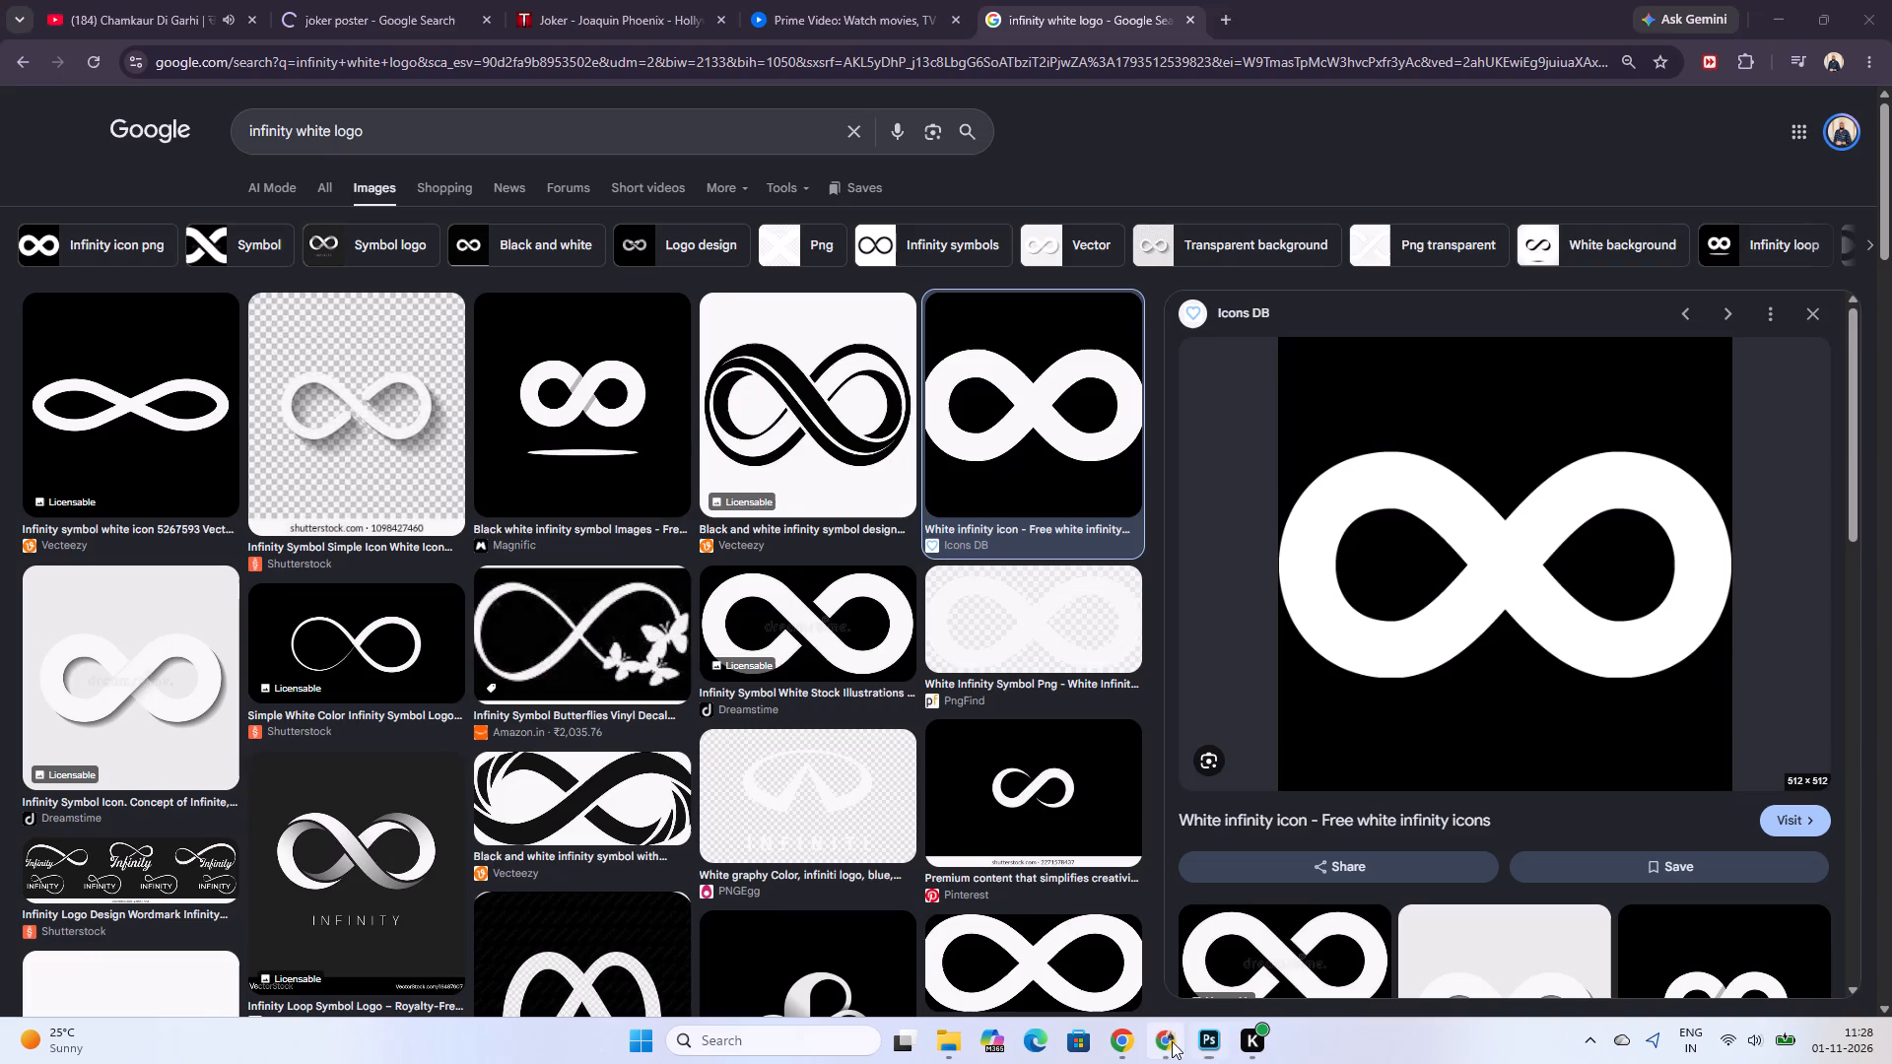
right_click(1535, 600)
click(1612, 441)
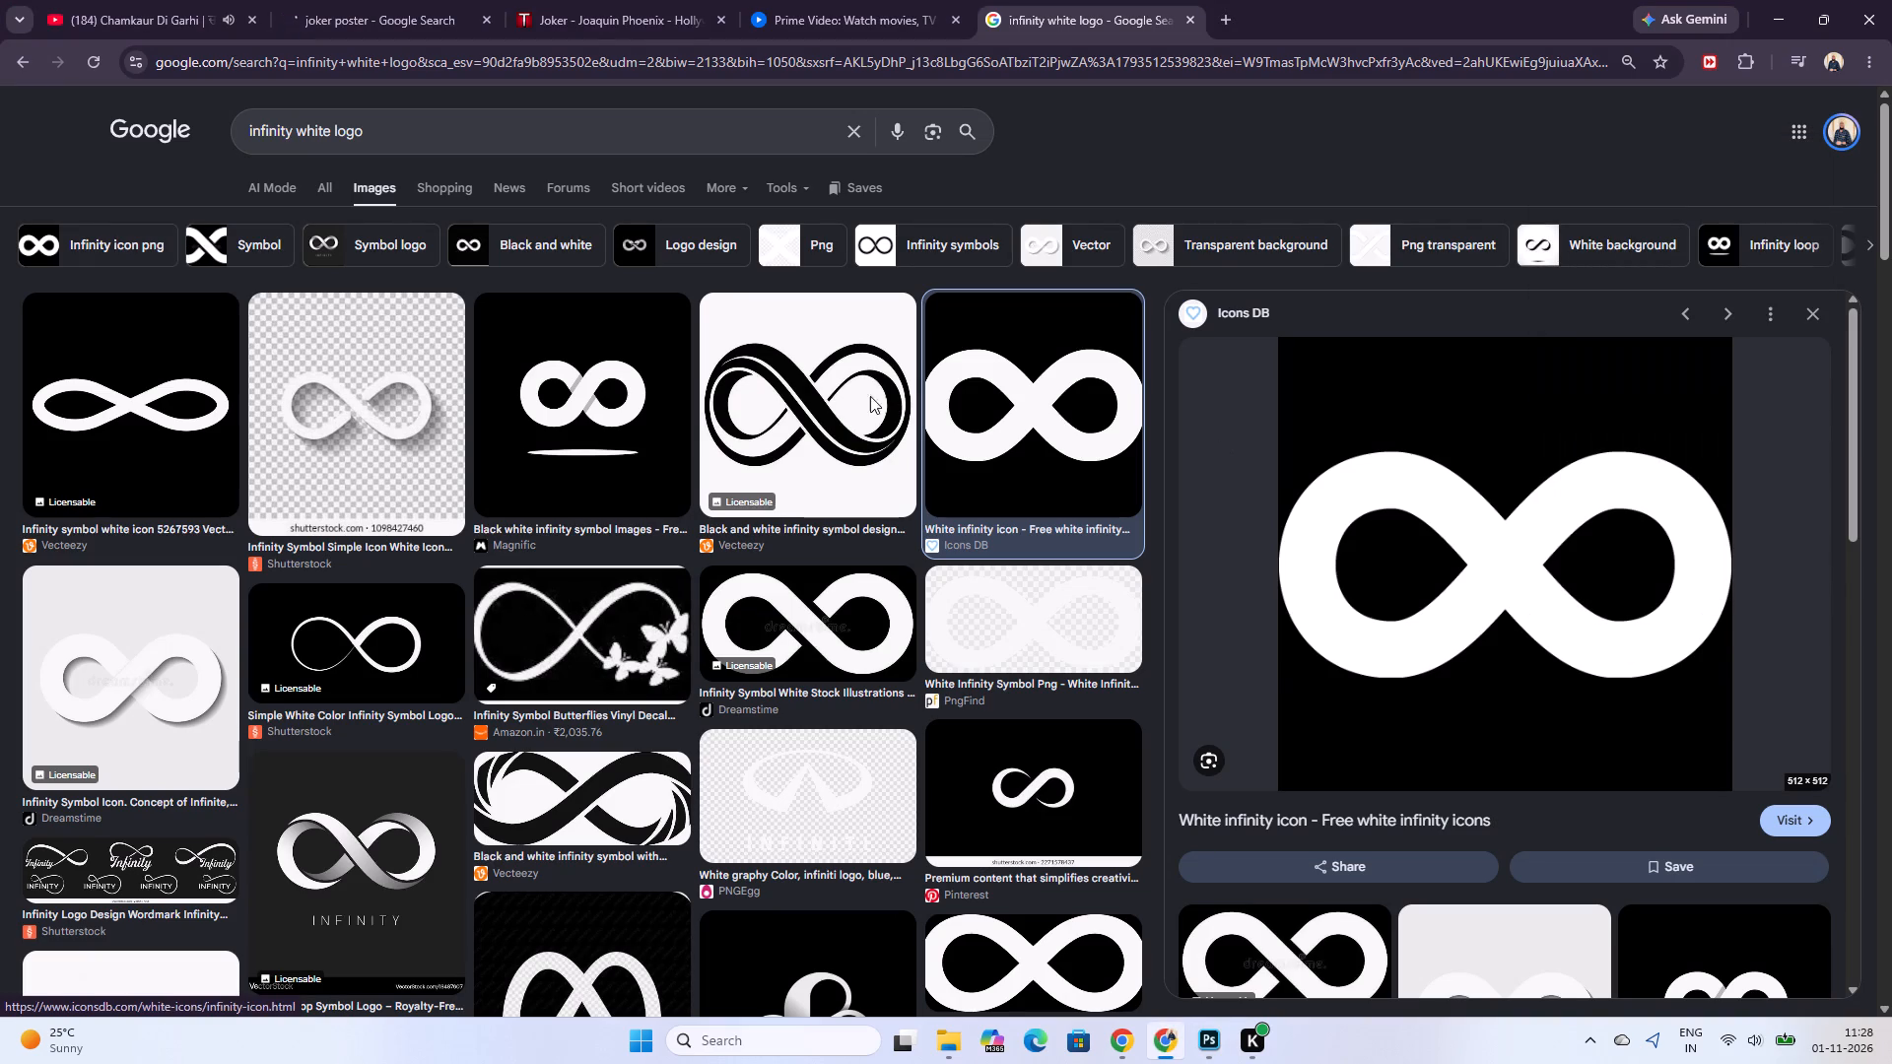
click(108, 229)
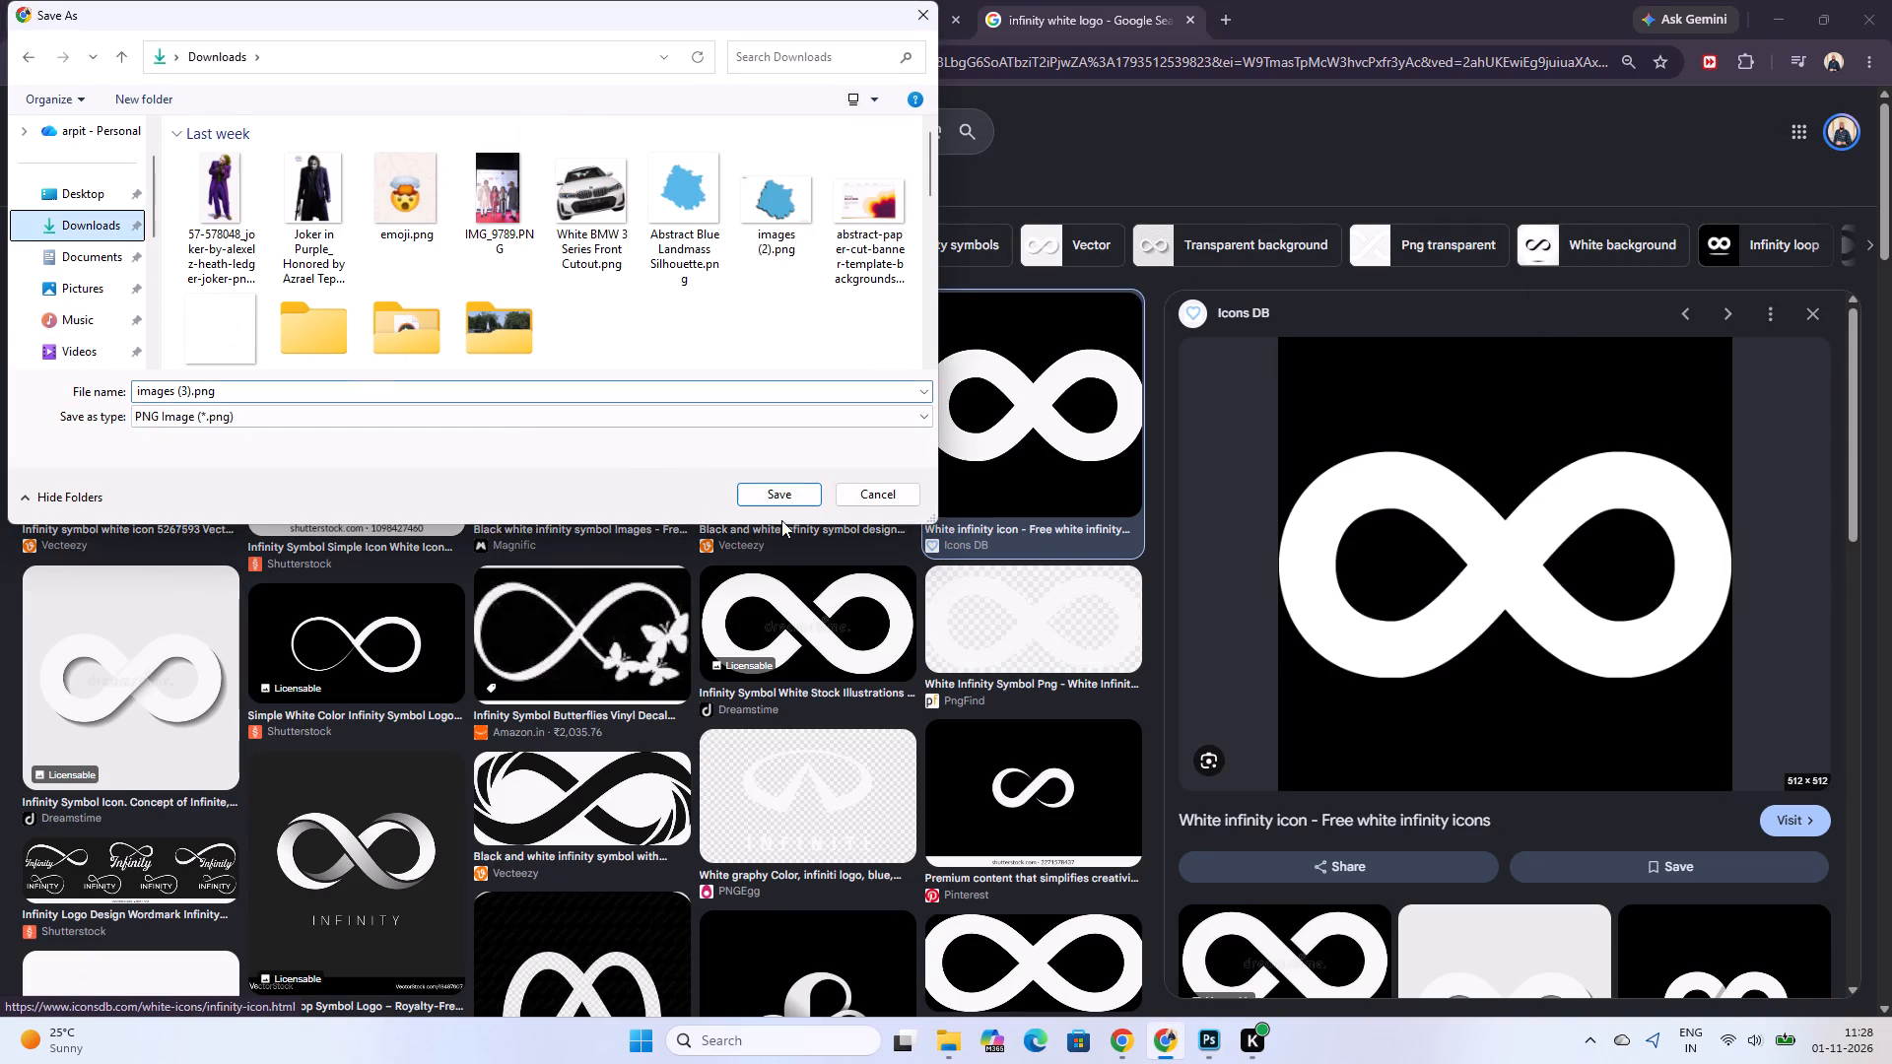
click(824, 494)
click(797, 494)
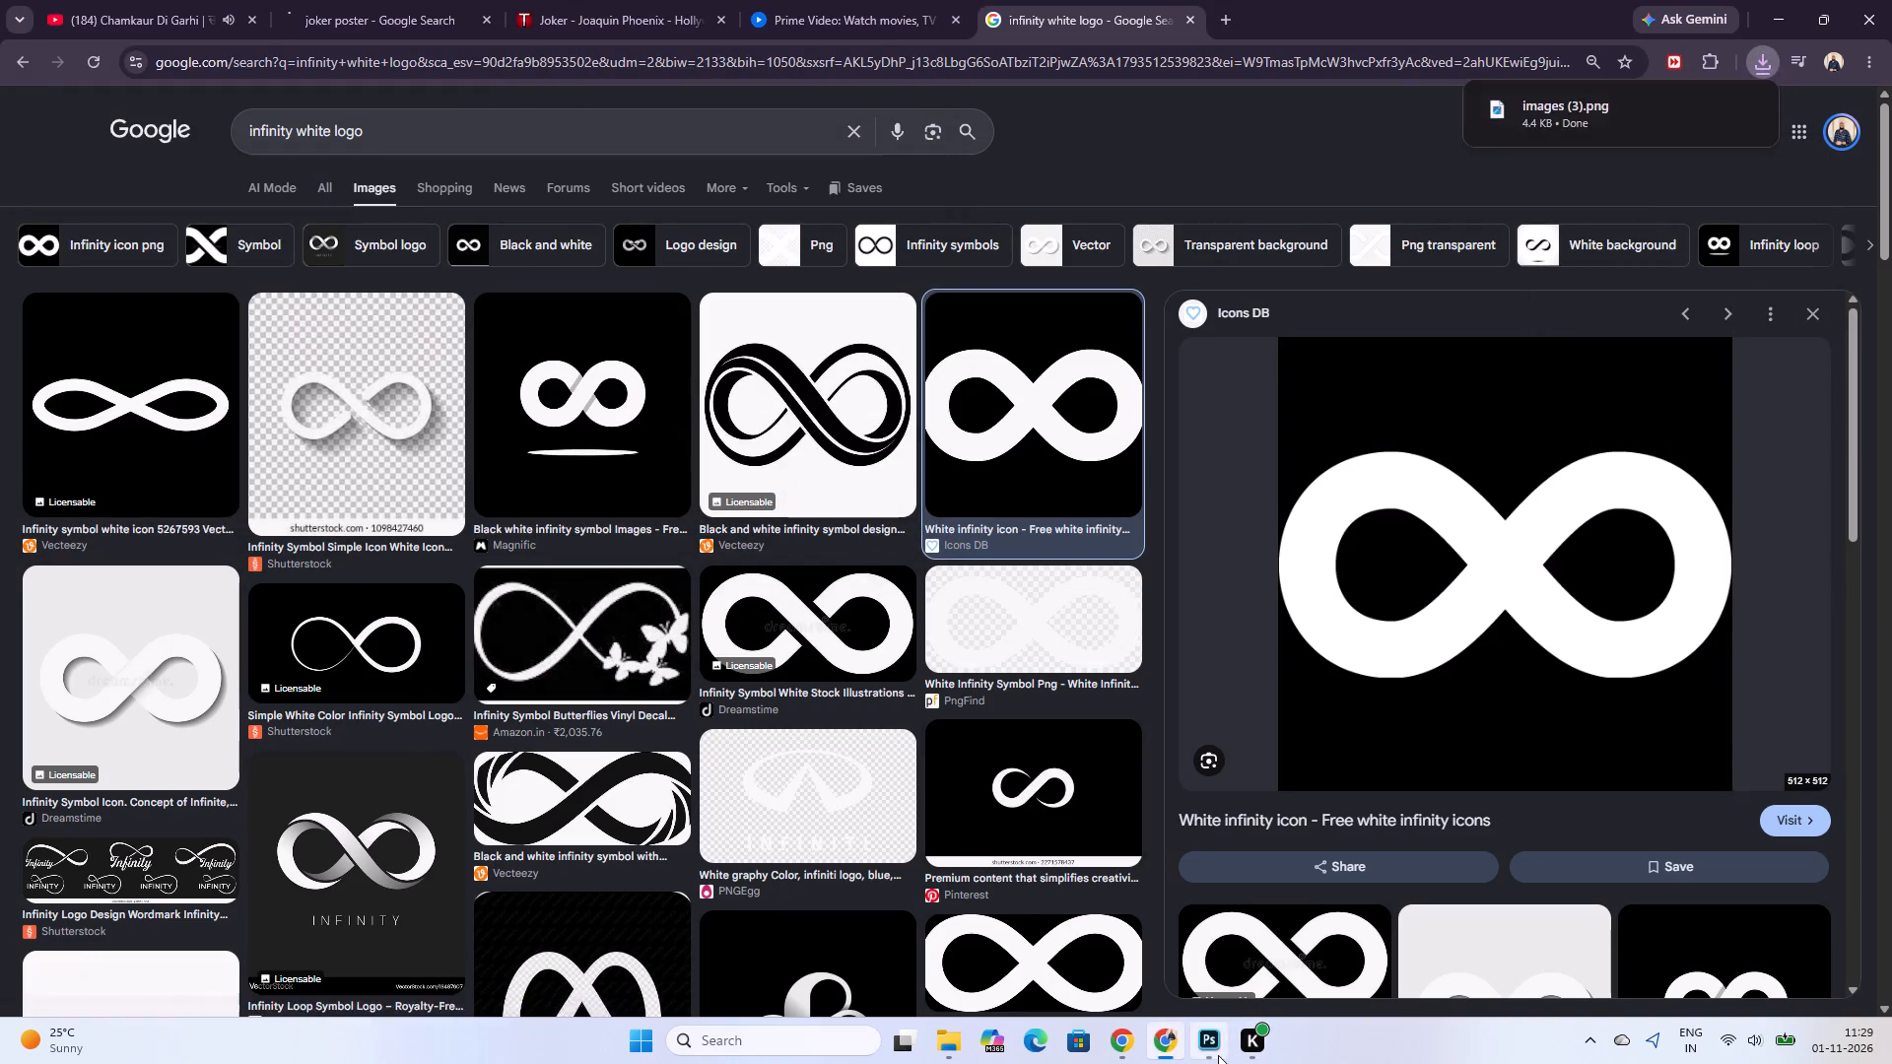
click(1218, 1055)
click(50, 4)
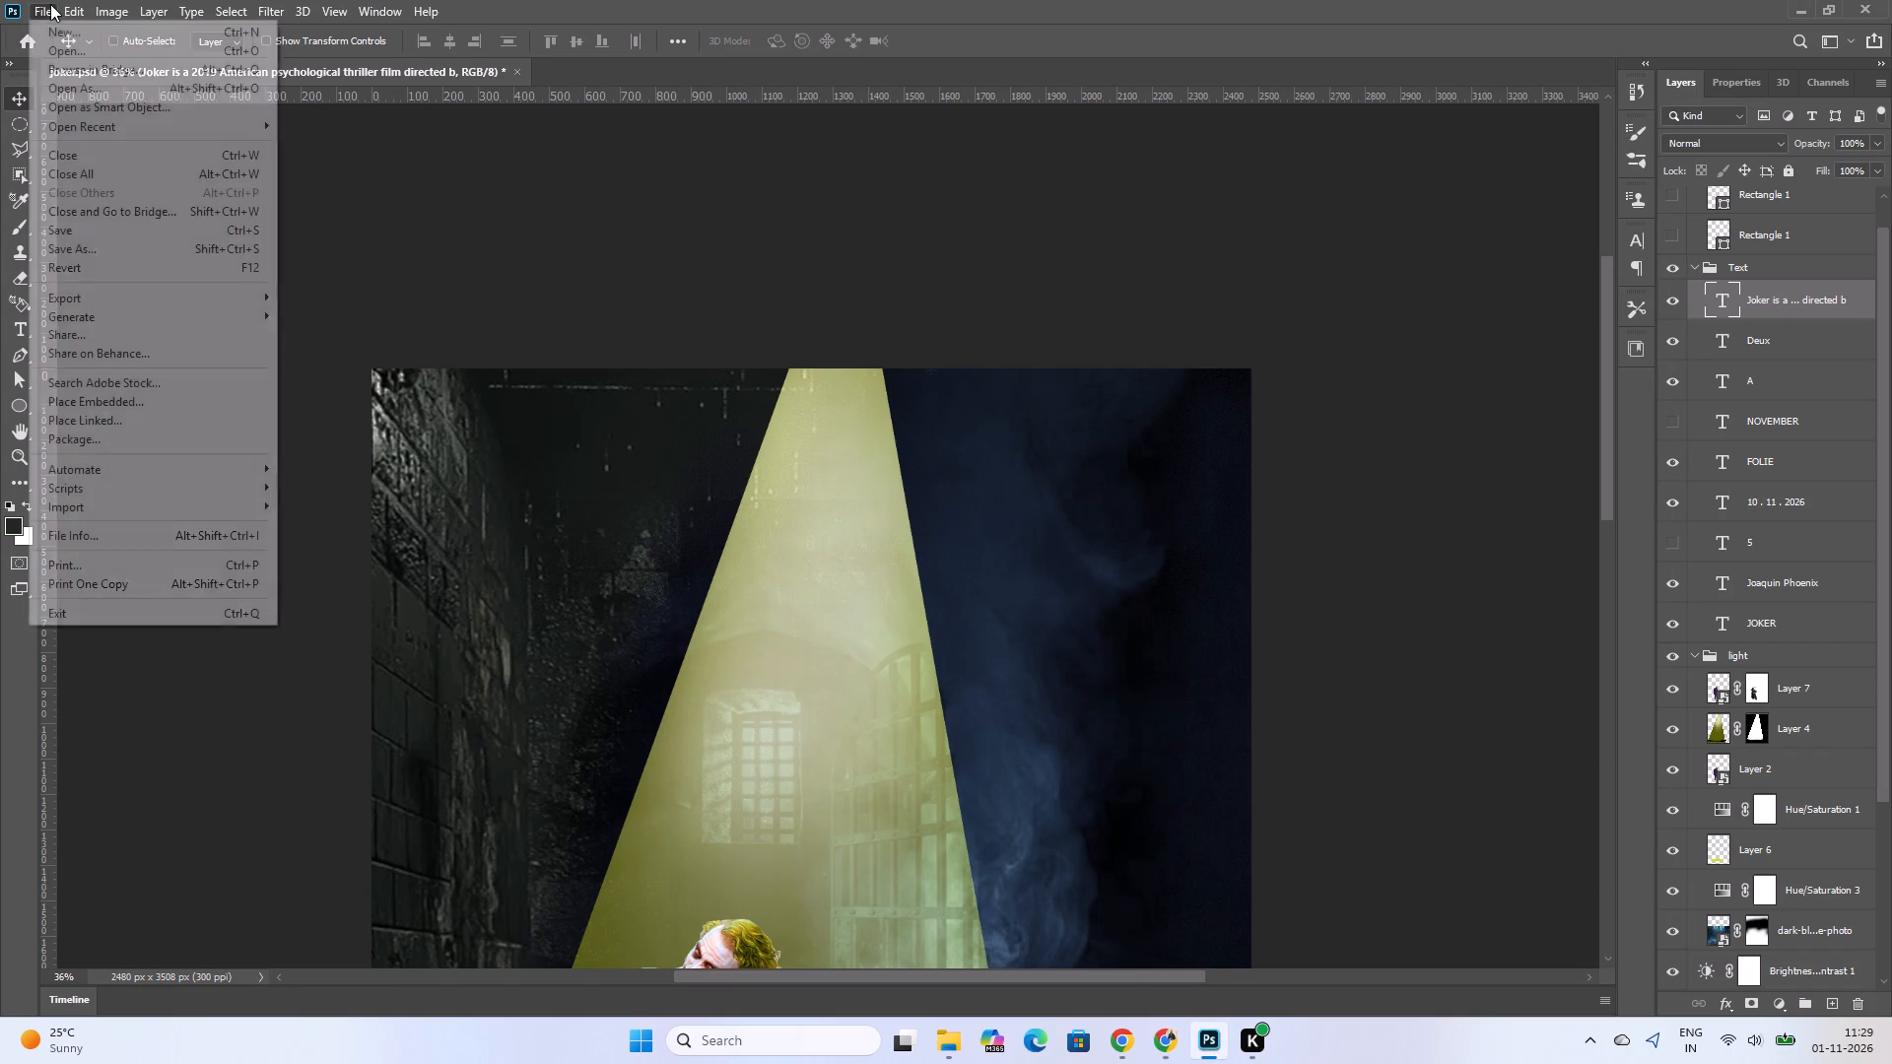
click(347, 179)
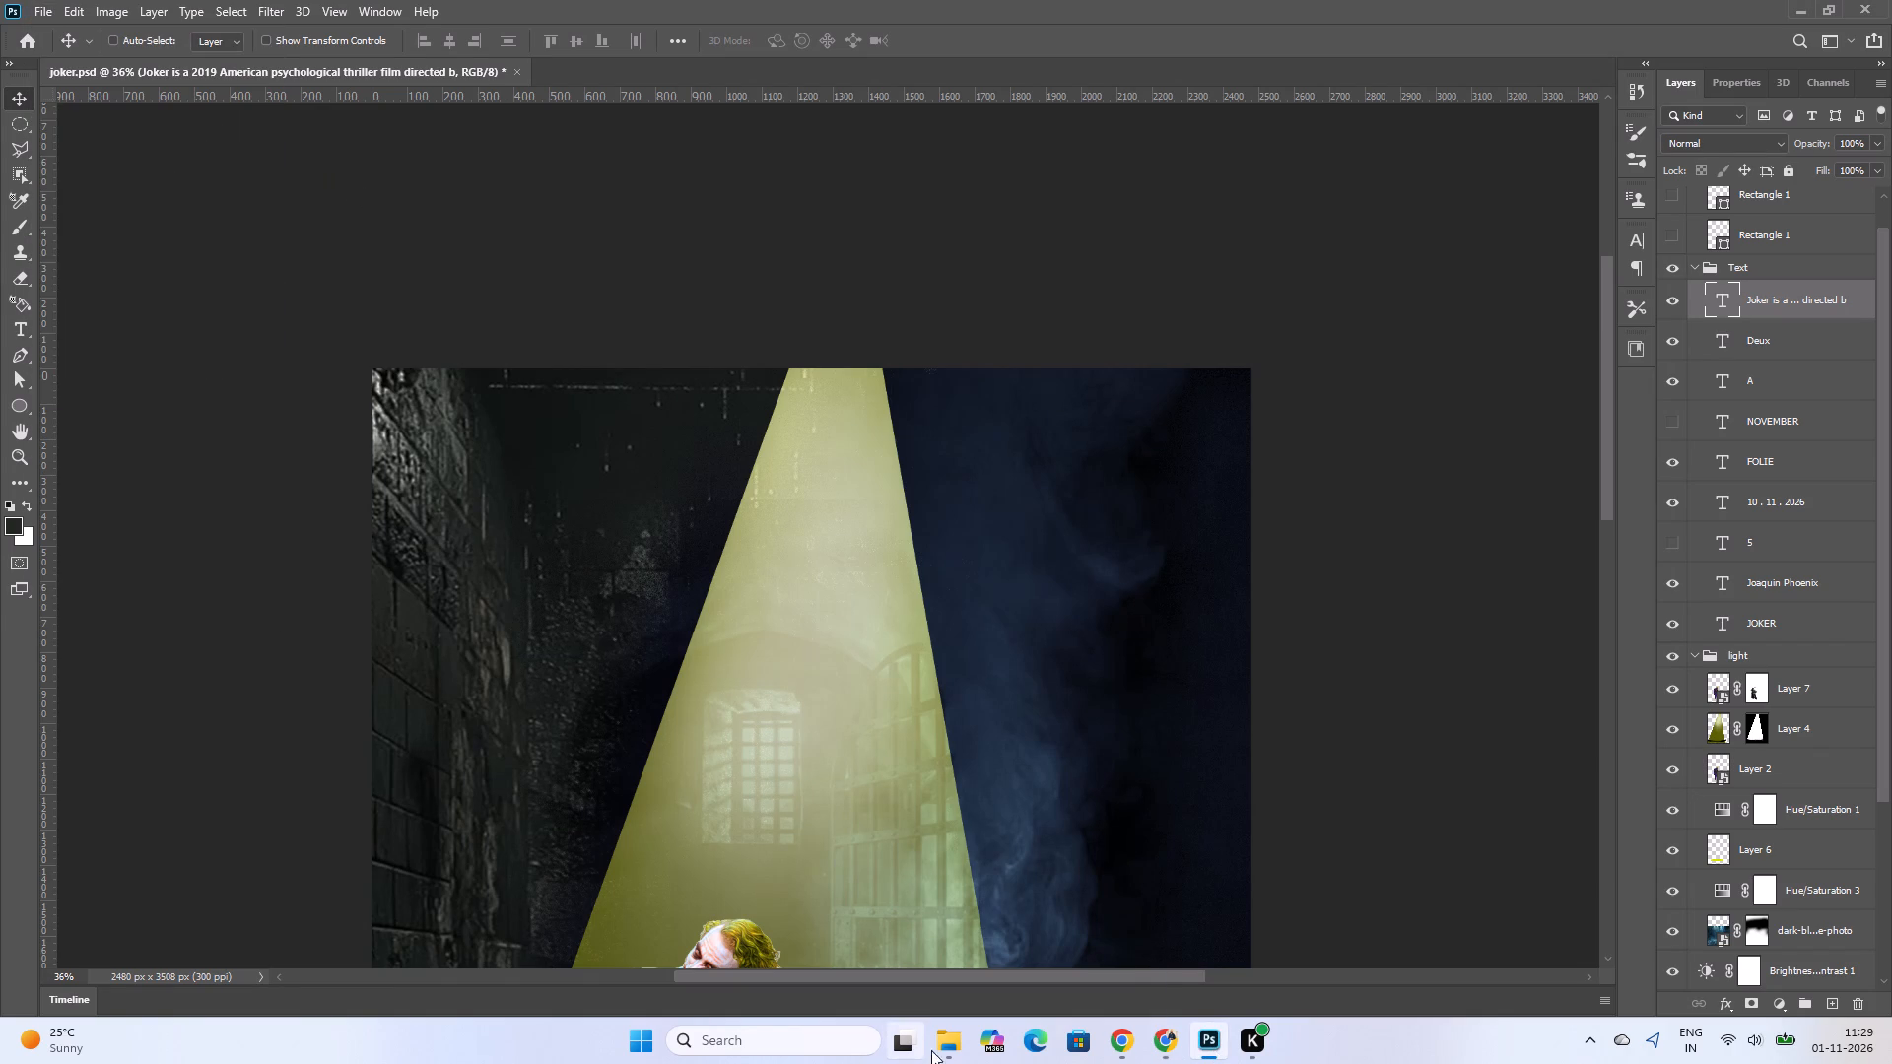
Place images (3).png from the Downloads folder into the joker.psd poster in Photoshop at its default size.
click(952, 1050)
click(62, 299)
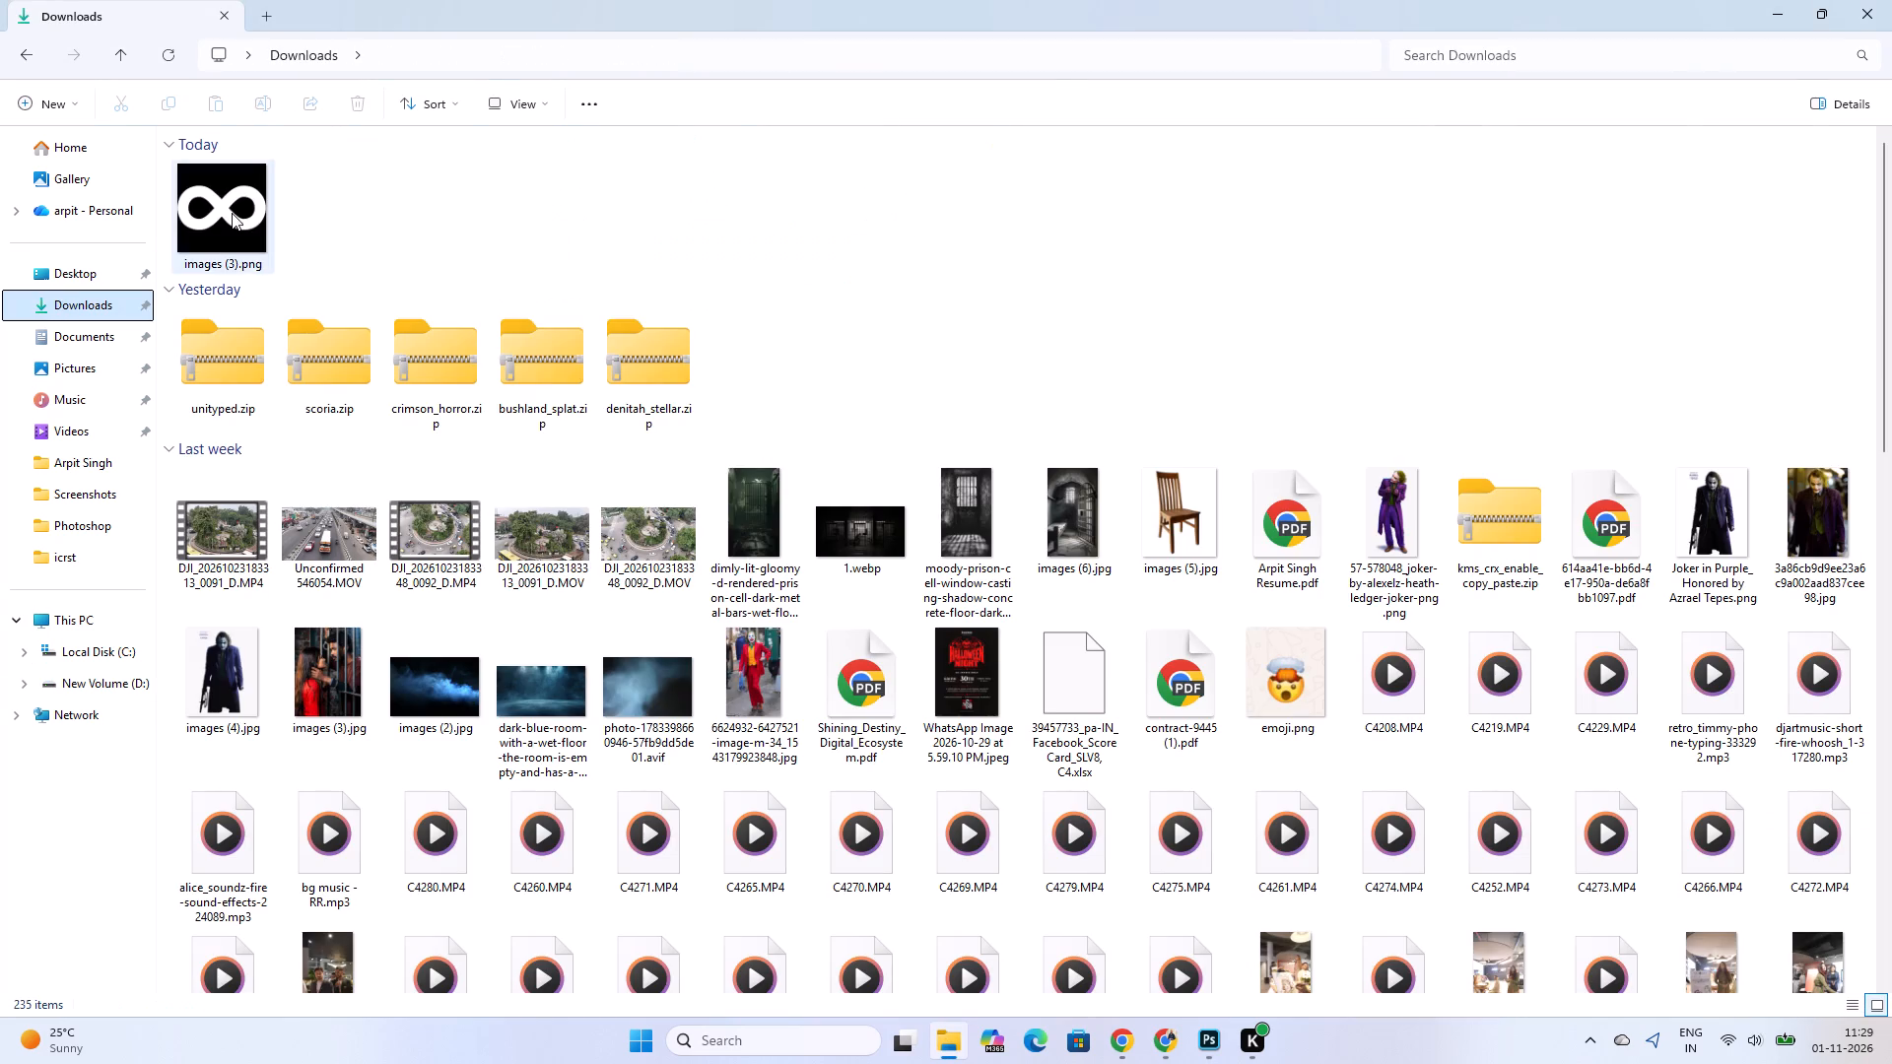
drag(232, 213, 1032, 861)
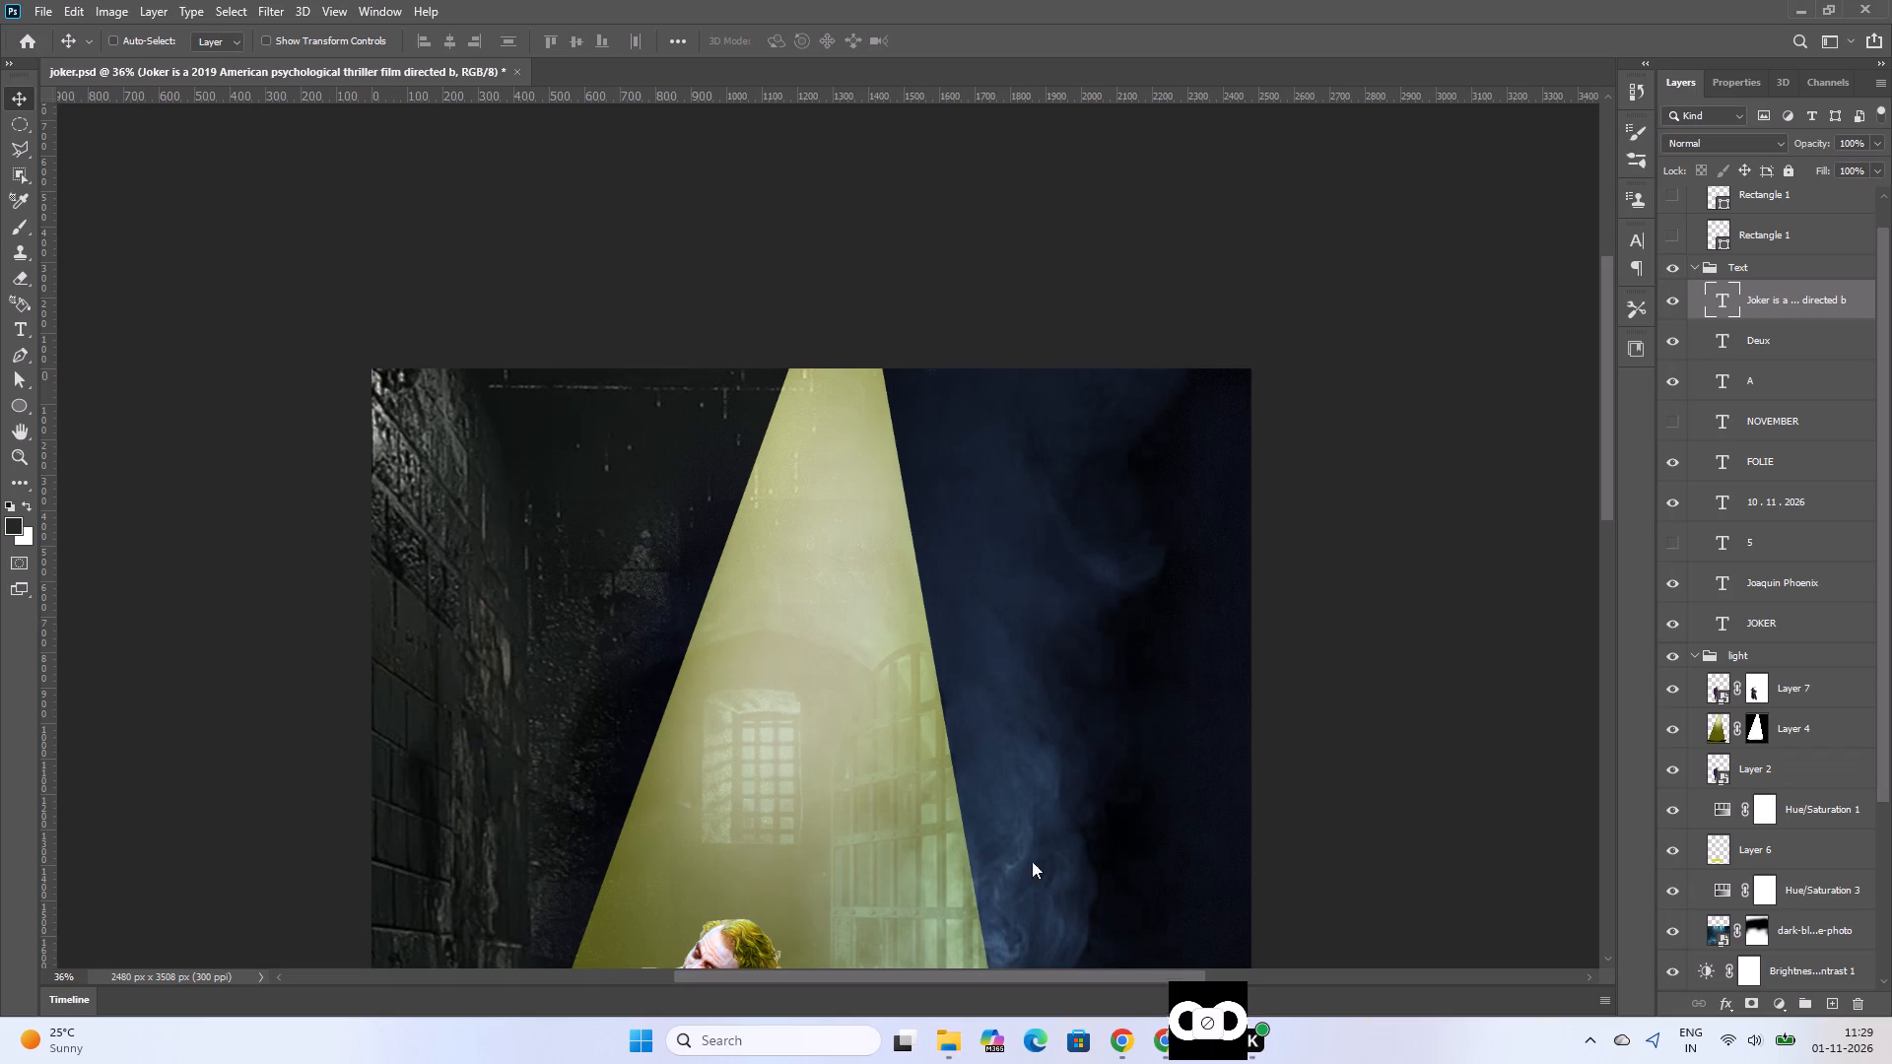
drag(1032, 861, 565, 609)
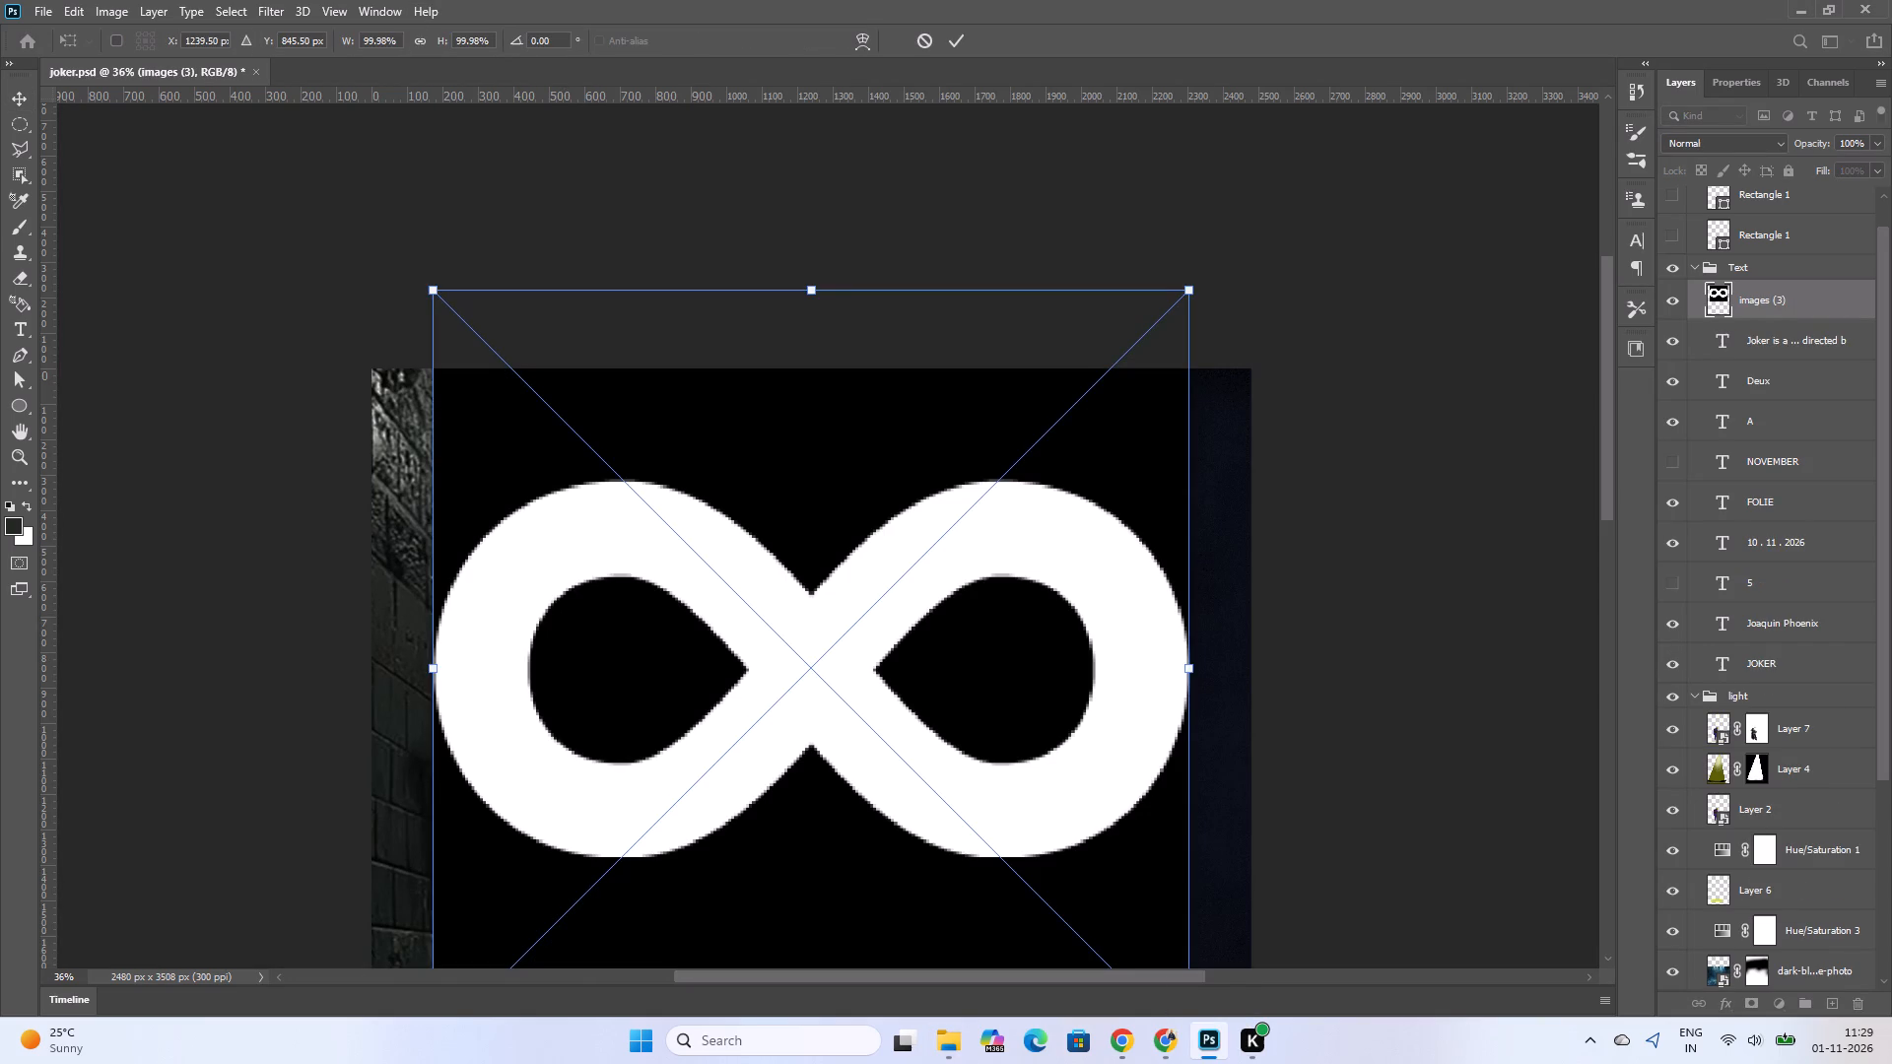
click(206, 8)
click(958, 33)
Select the infinity symbol with Select Subject, move its layer above the Text group, copy the symbol to a new layer and hide the original.
click(232, 8)
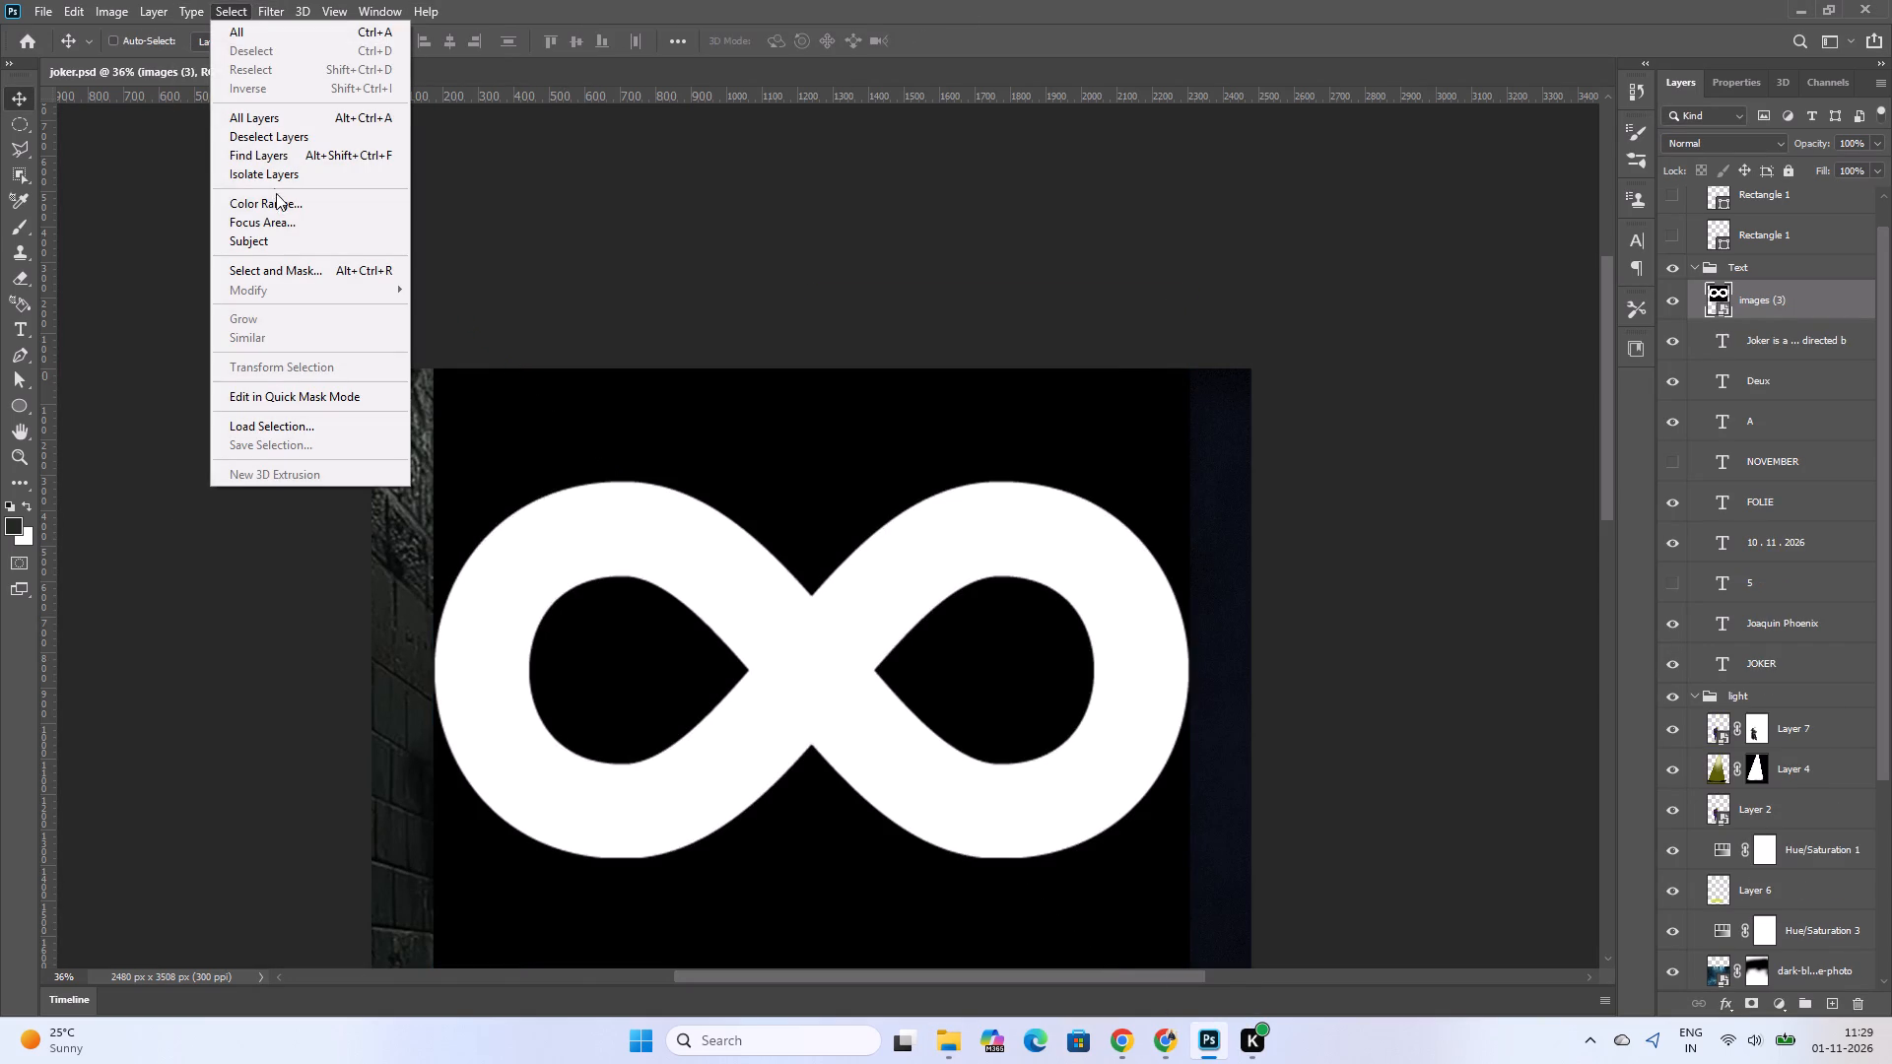
click(283, 233)
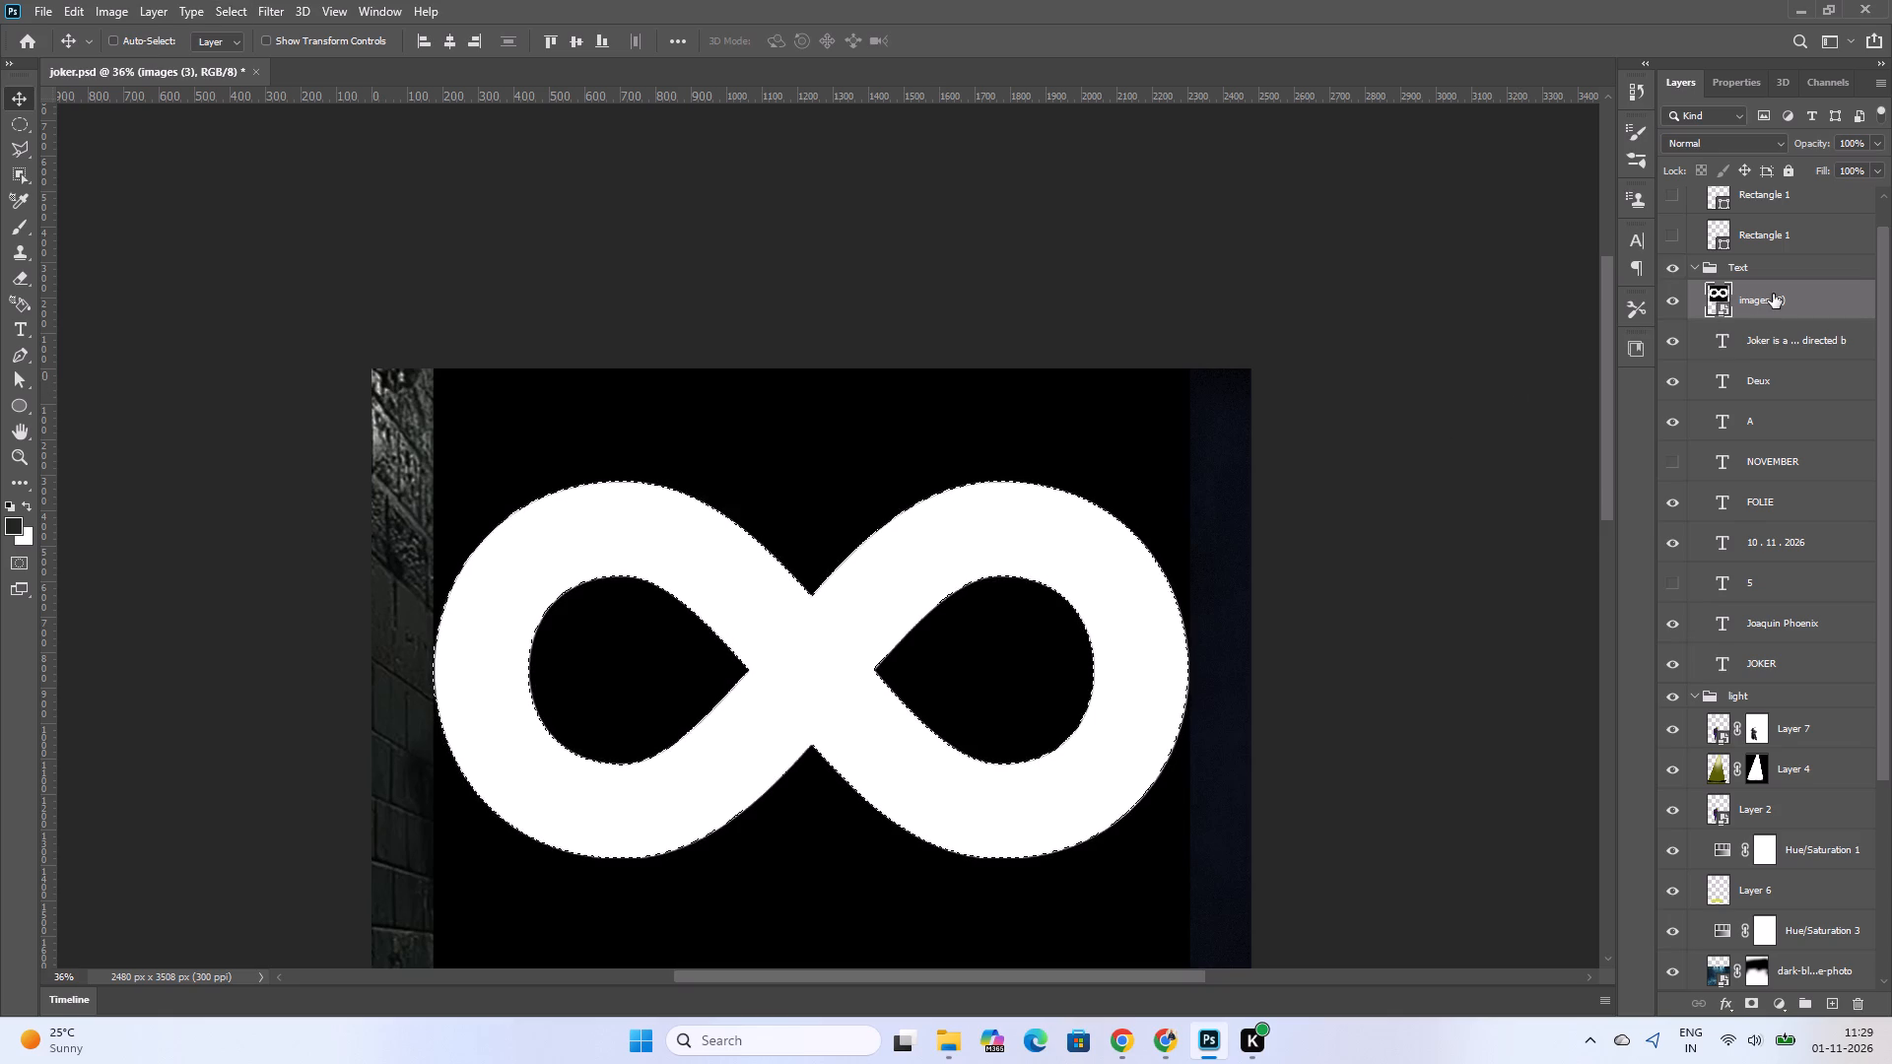
drag(1770, 294, 1801, 244)
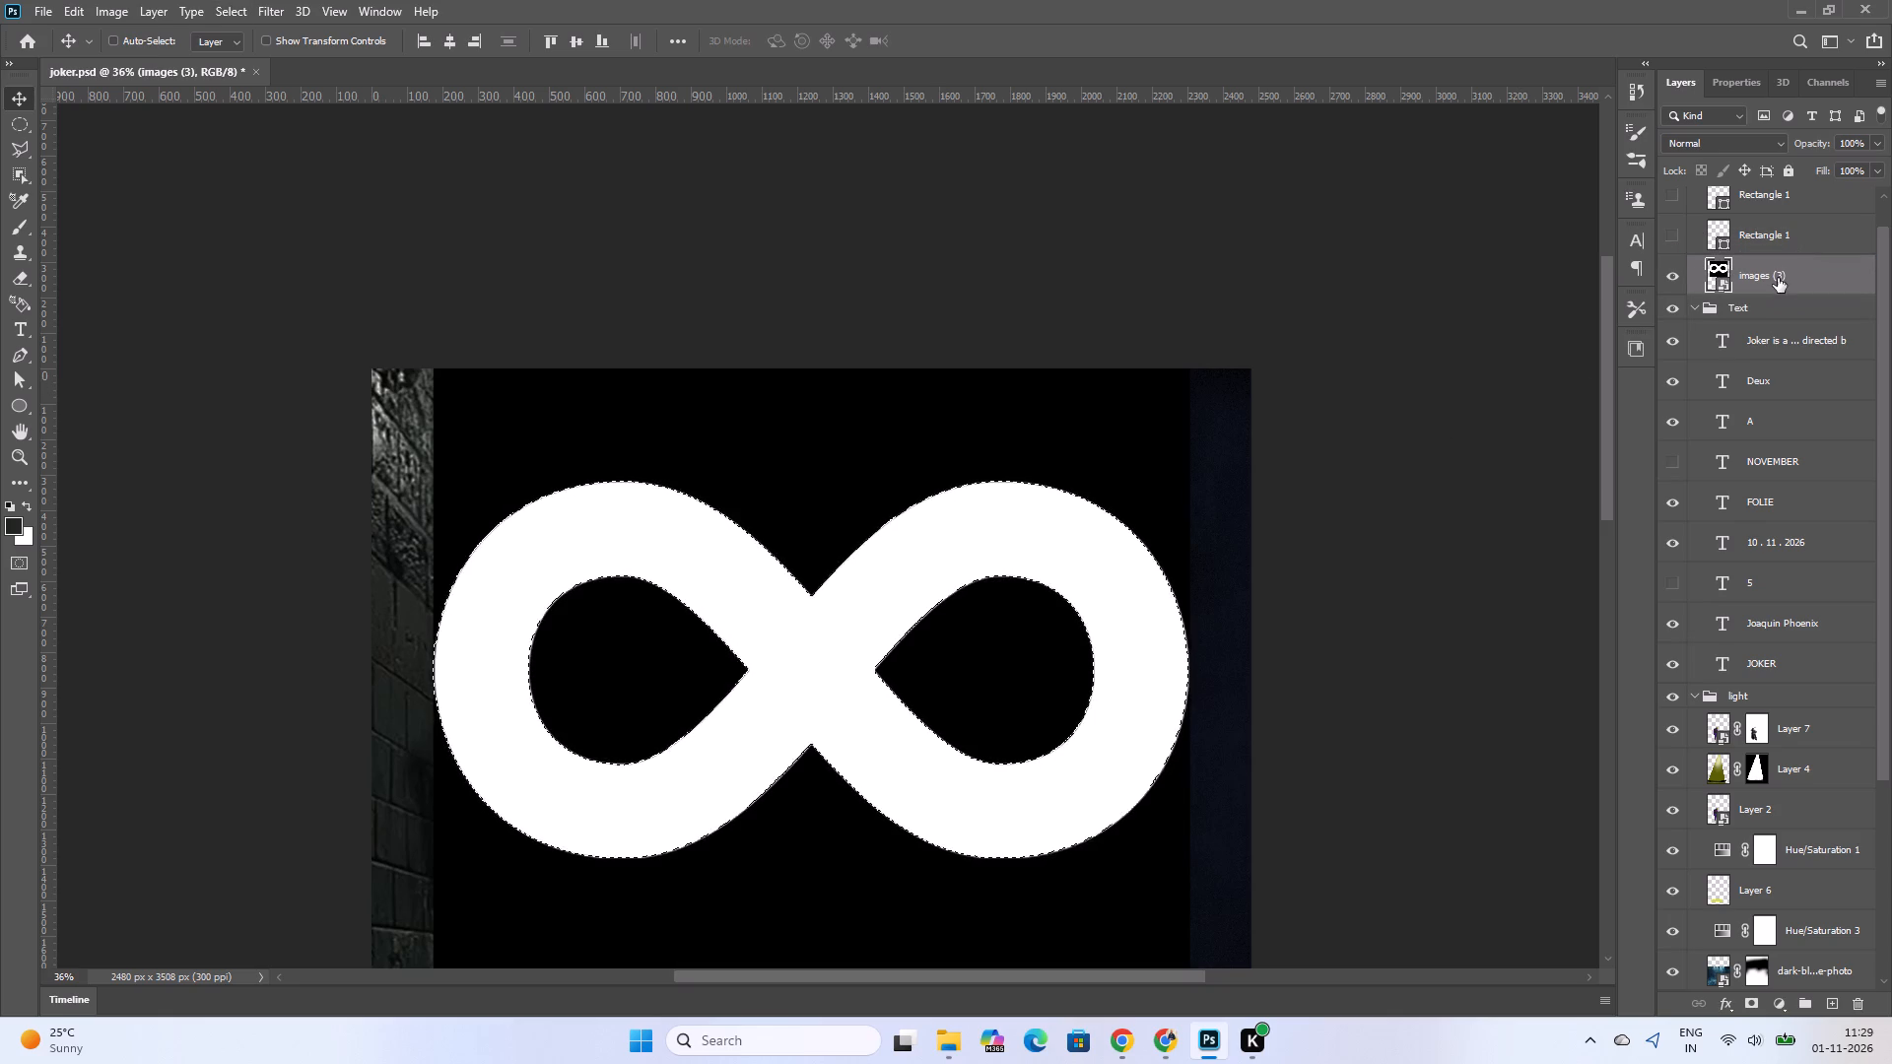
key(ctrl+j)
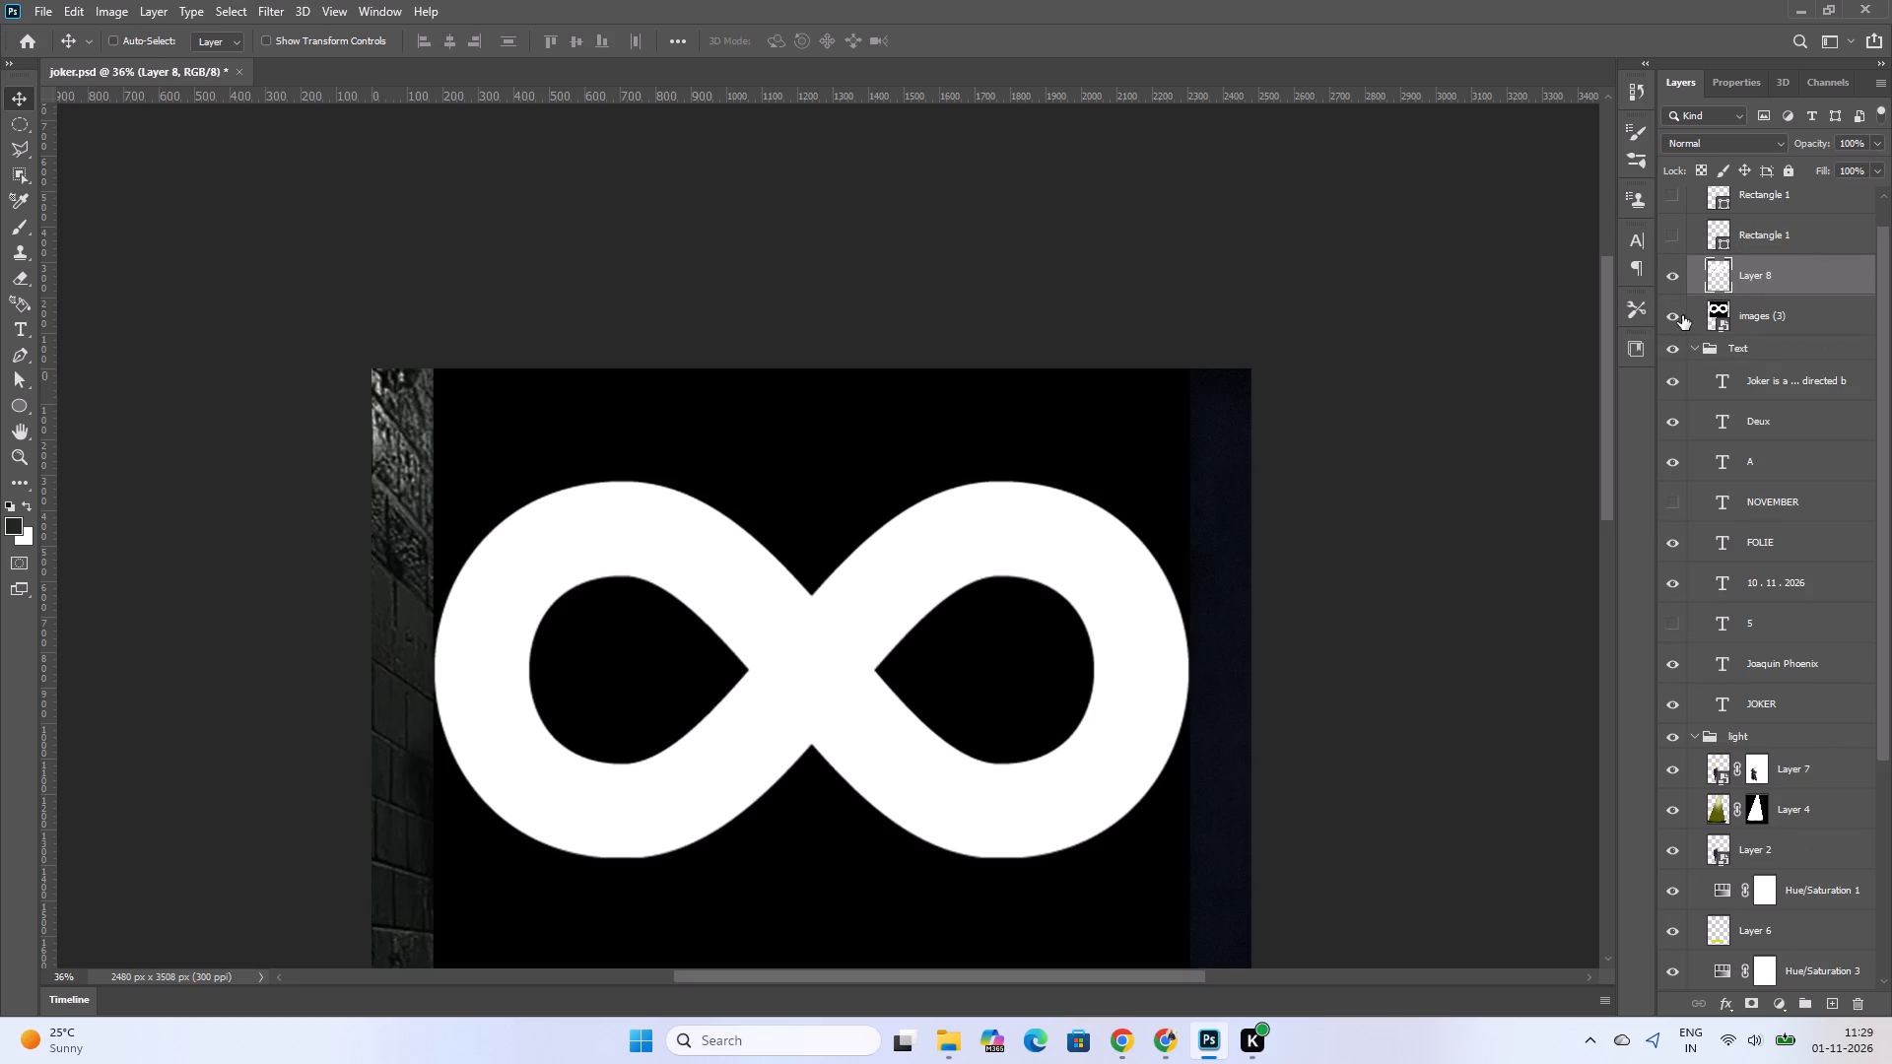
click(1670, 315)
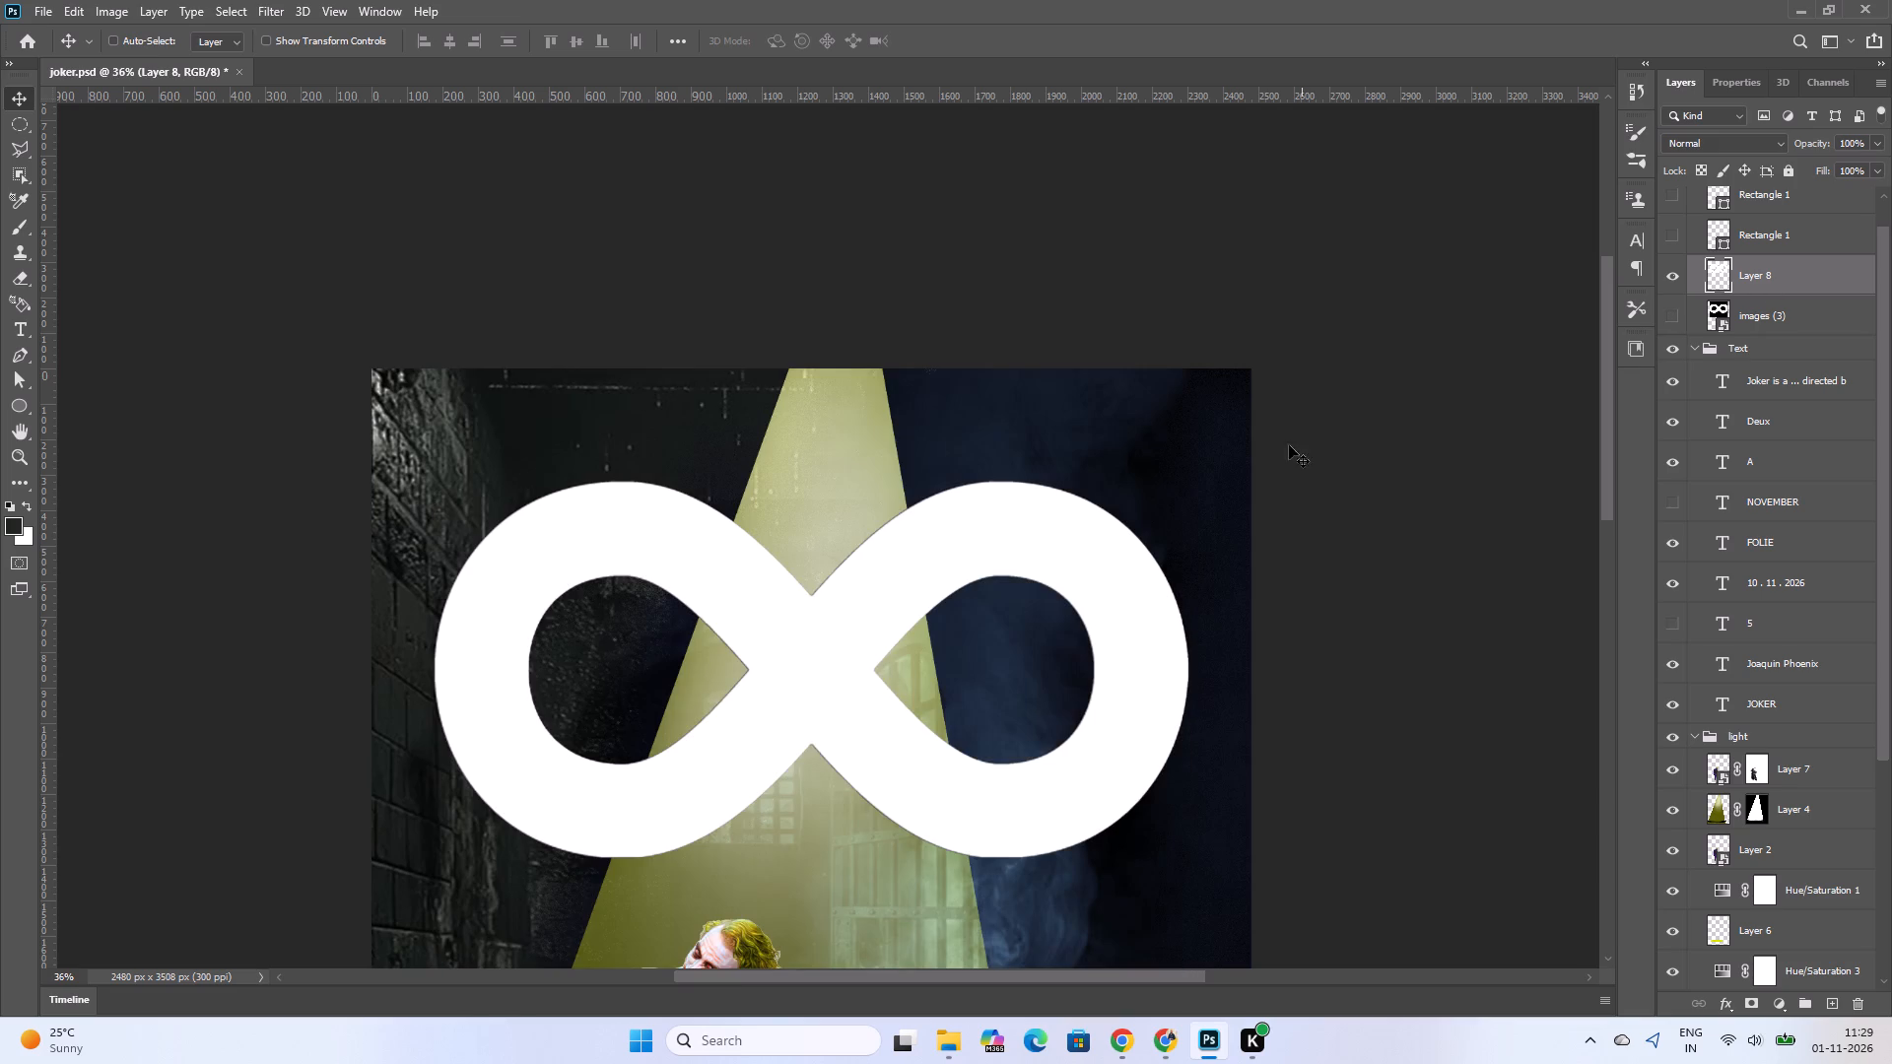
Scale the cut-out infinity symbol down to about 7% and place it in the poster's upper-left corner on the brick wall.
key(ctrl+t)
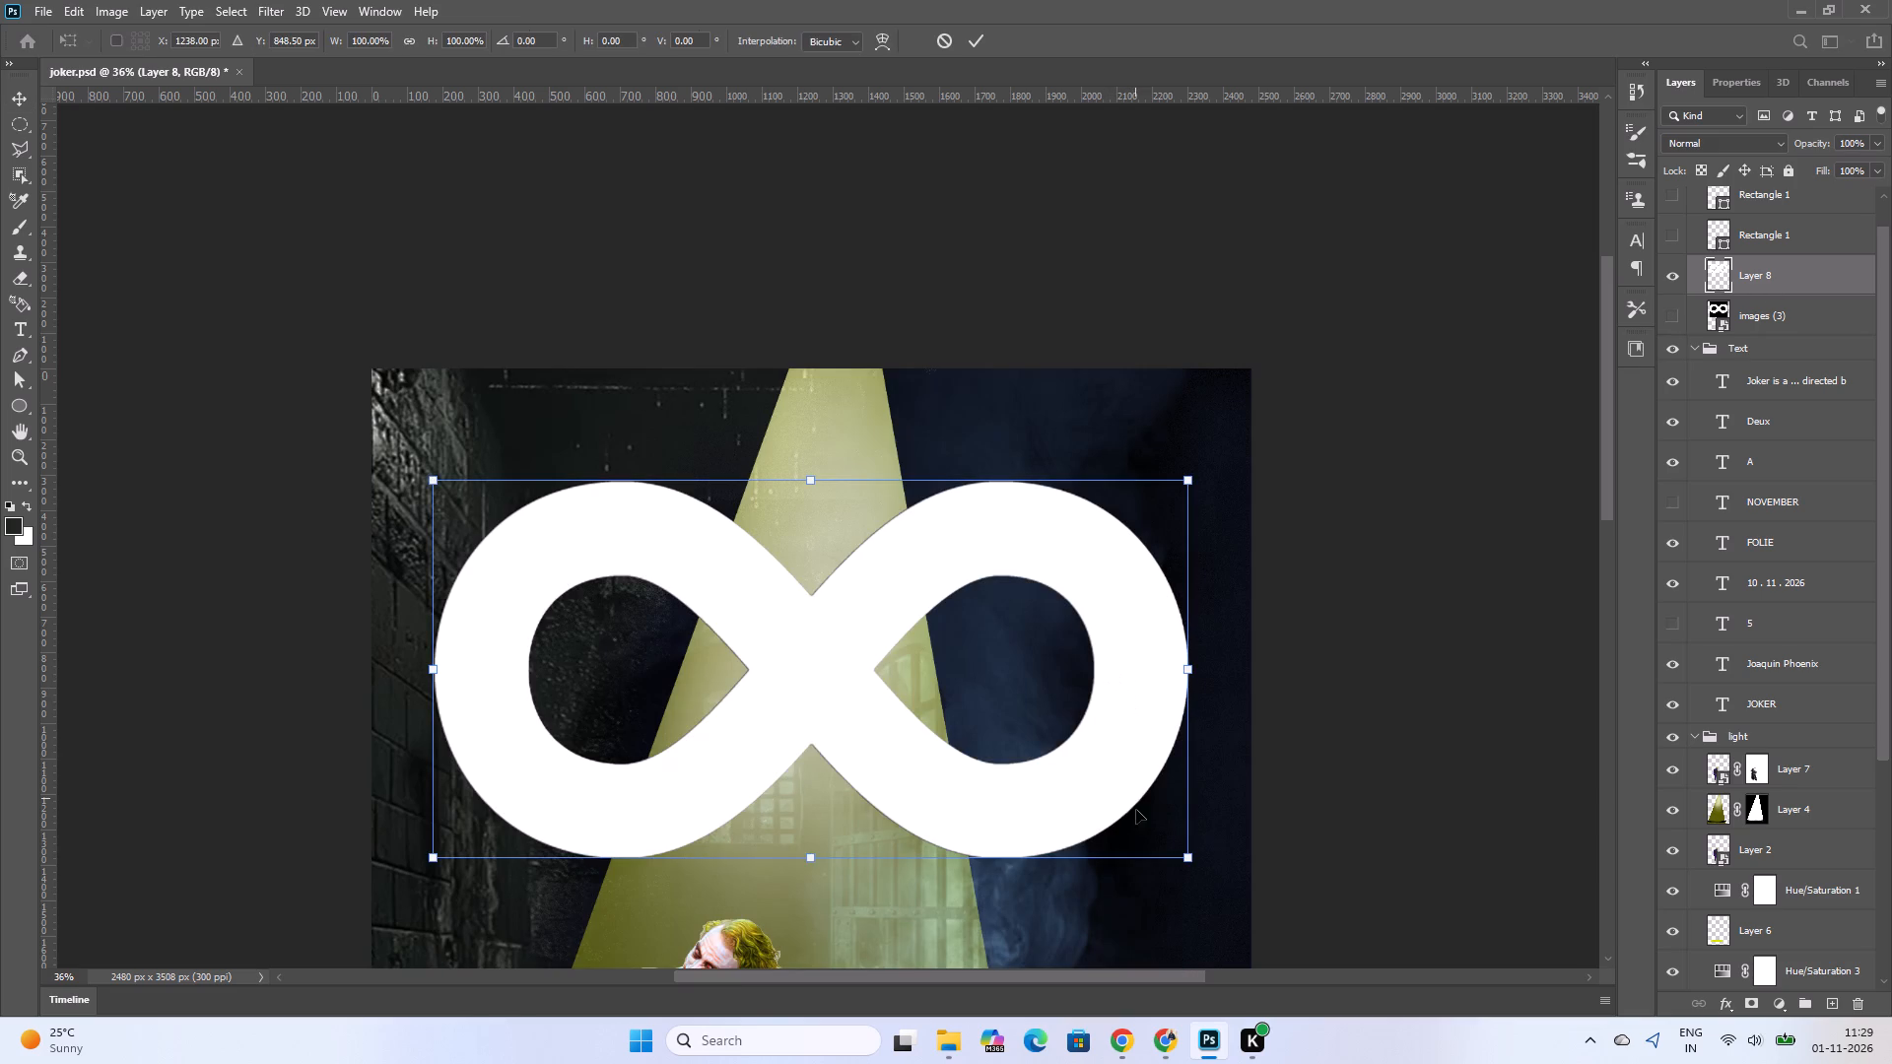
drag(1185, 864, 961, 770)
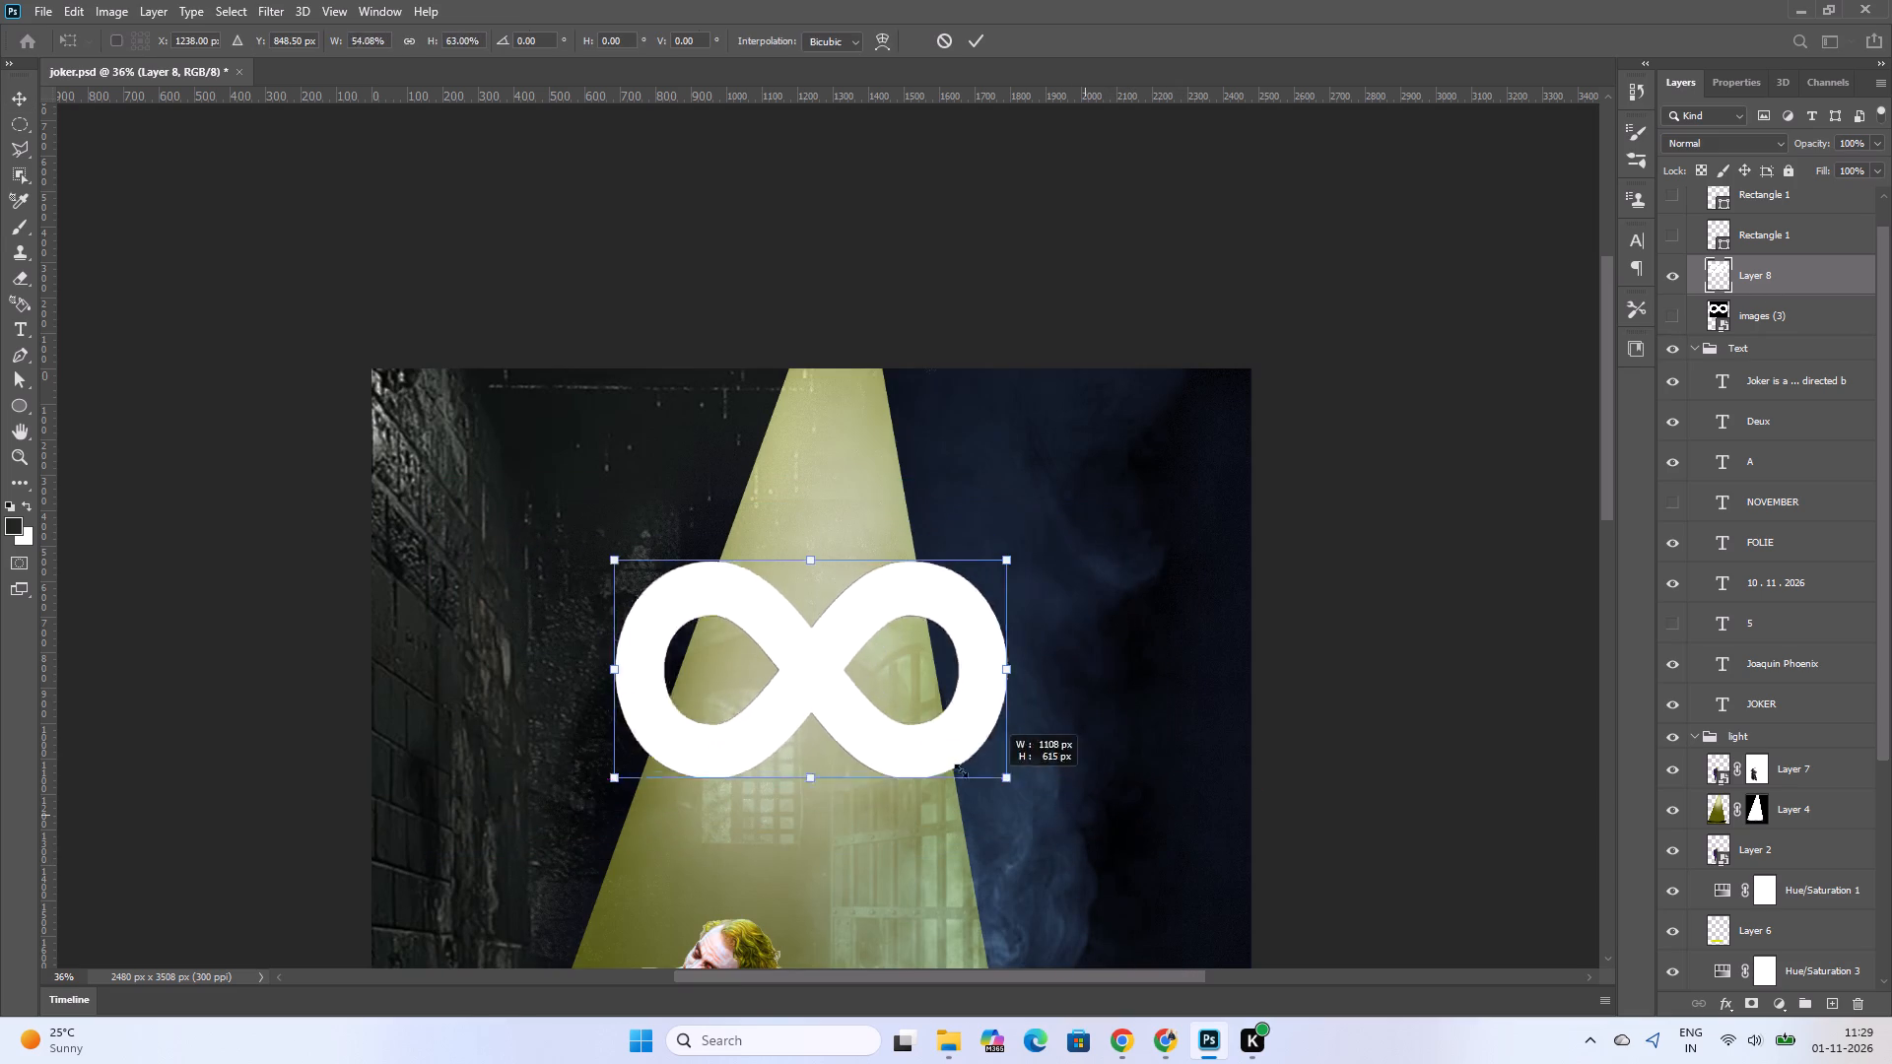
drag(961, 770, 903, 731)
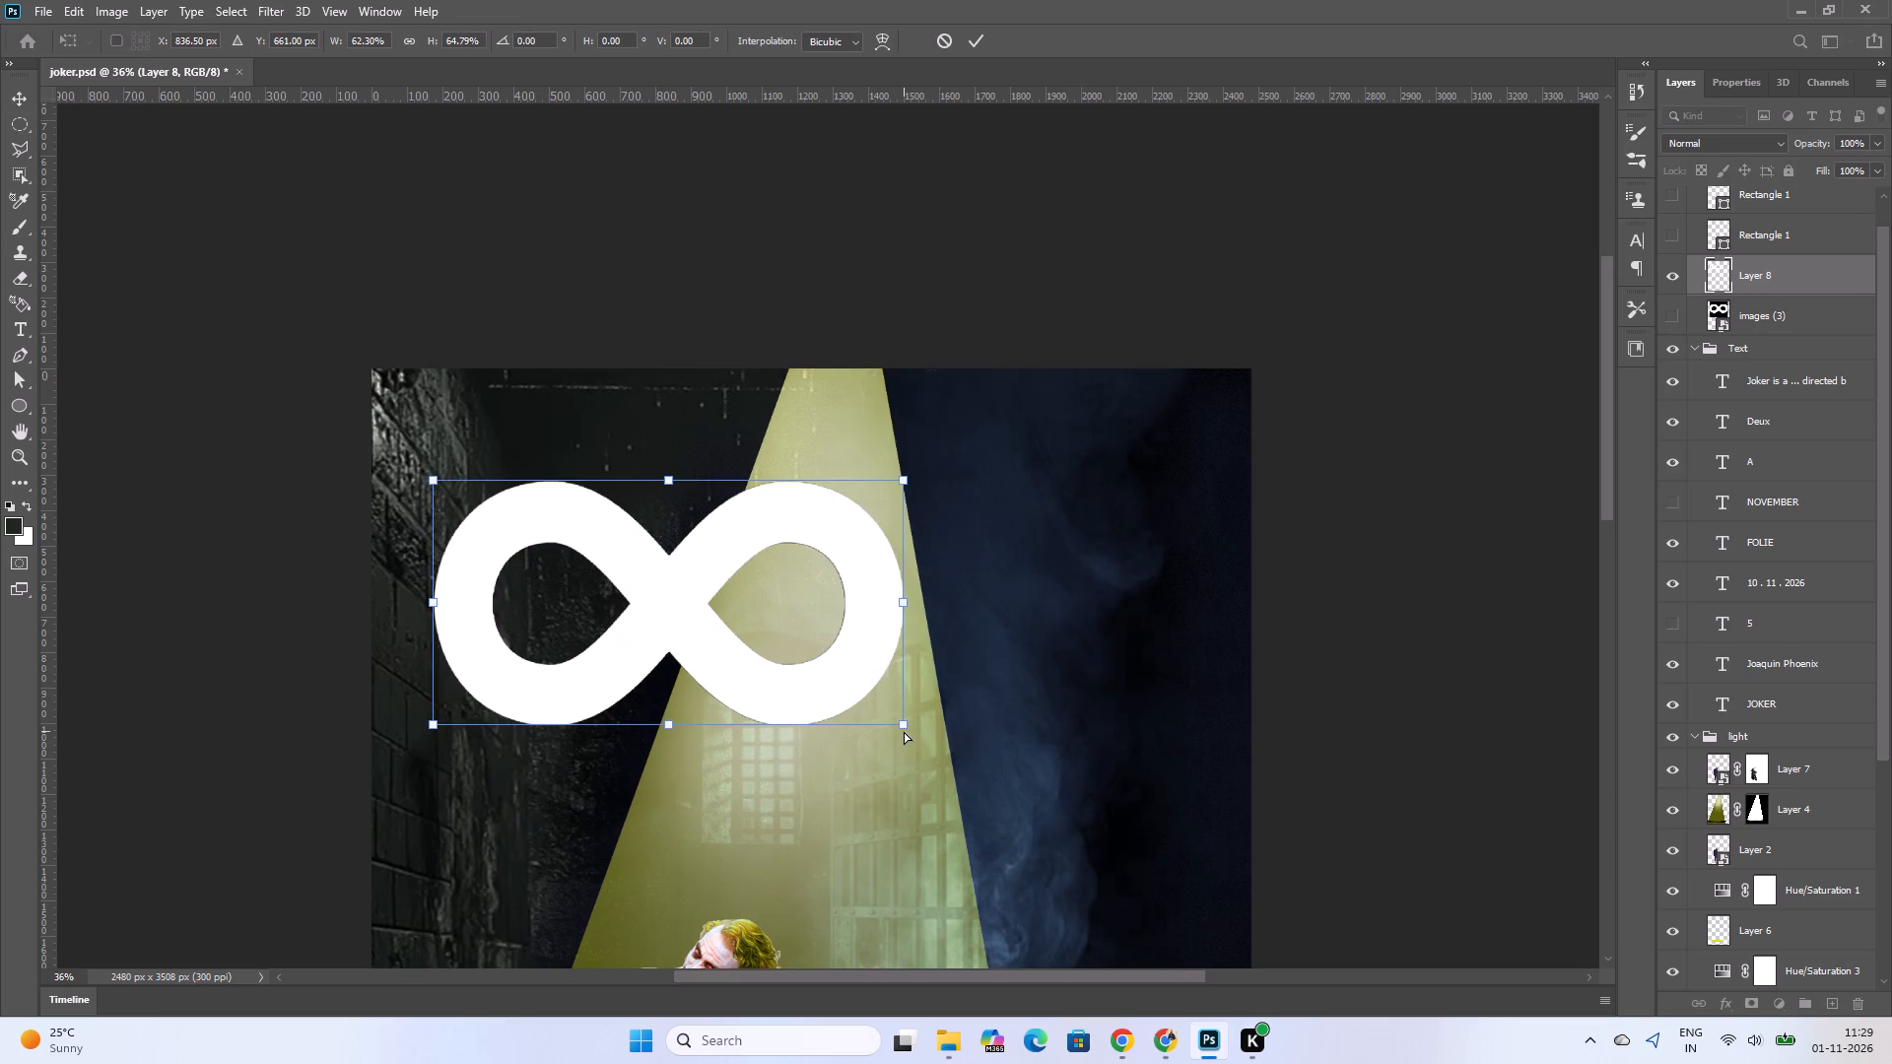
shift+drag(910, 725, 510, 538)
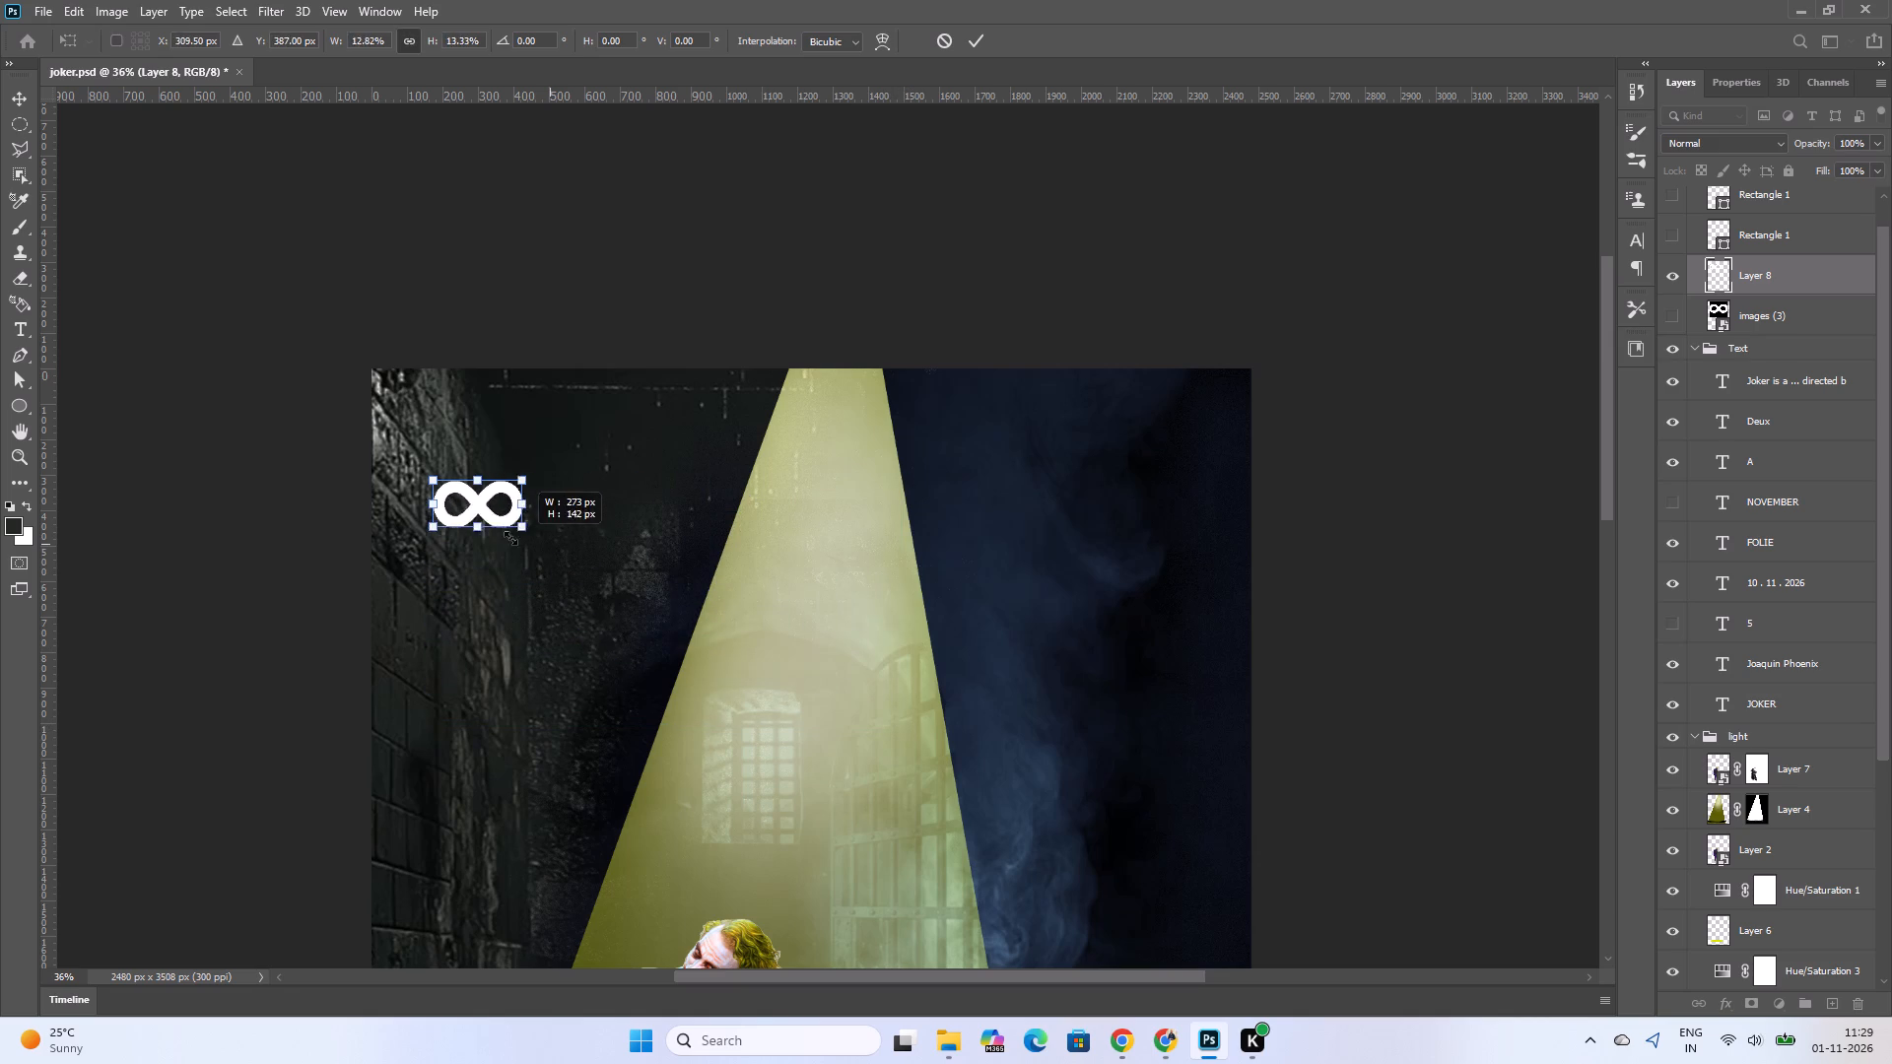
shift+drag(510, 538, 475, 528)
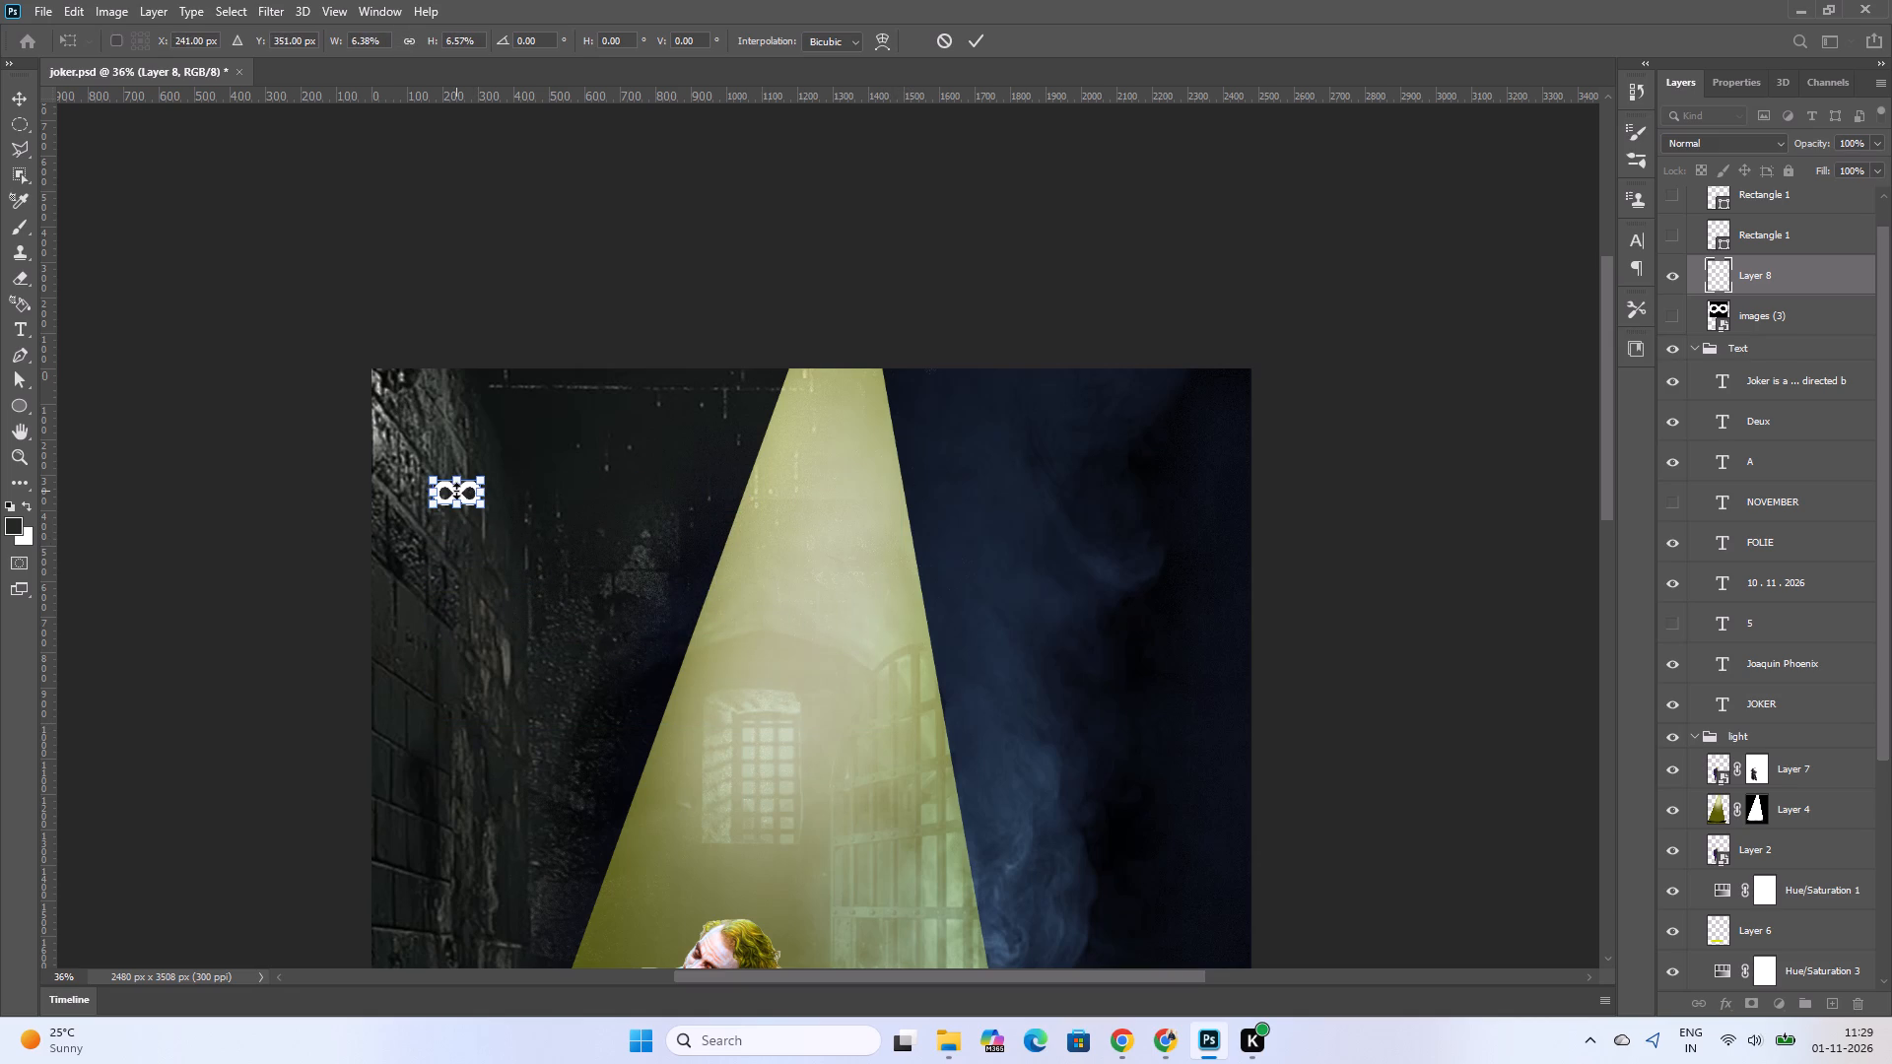
click(456, 491)
shift+click(478, 501)
drag(466, 498, 415, 400)
click(326, 364)
click(973, 42)
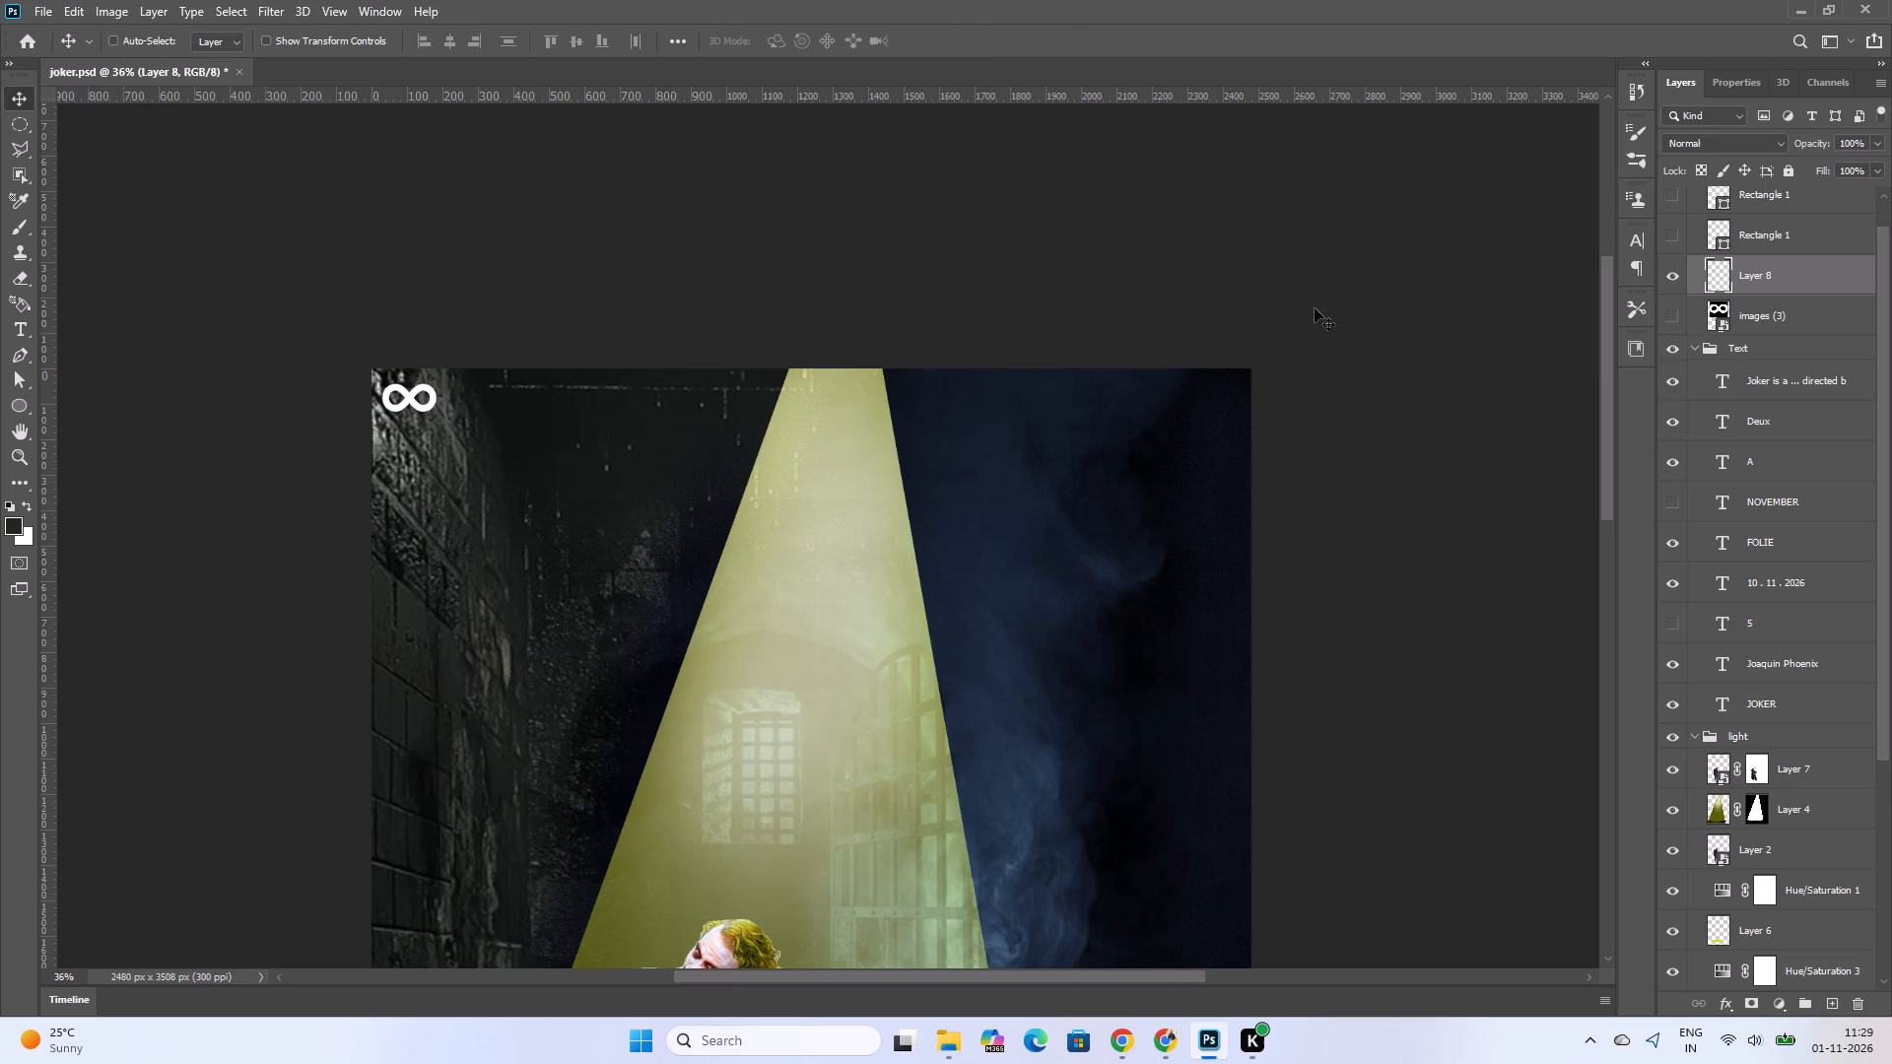
Move the white infinity logo across to the poster's upper-right corner, above the dark blue smoke.
click(1374, 390)
alt+scroll(1373, 390, down, 8)
alt+scroll(1295, 506, up, 1)
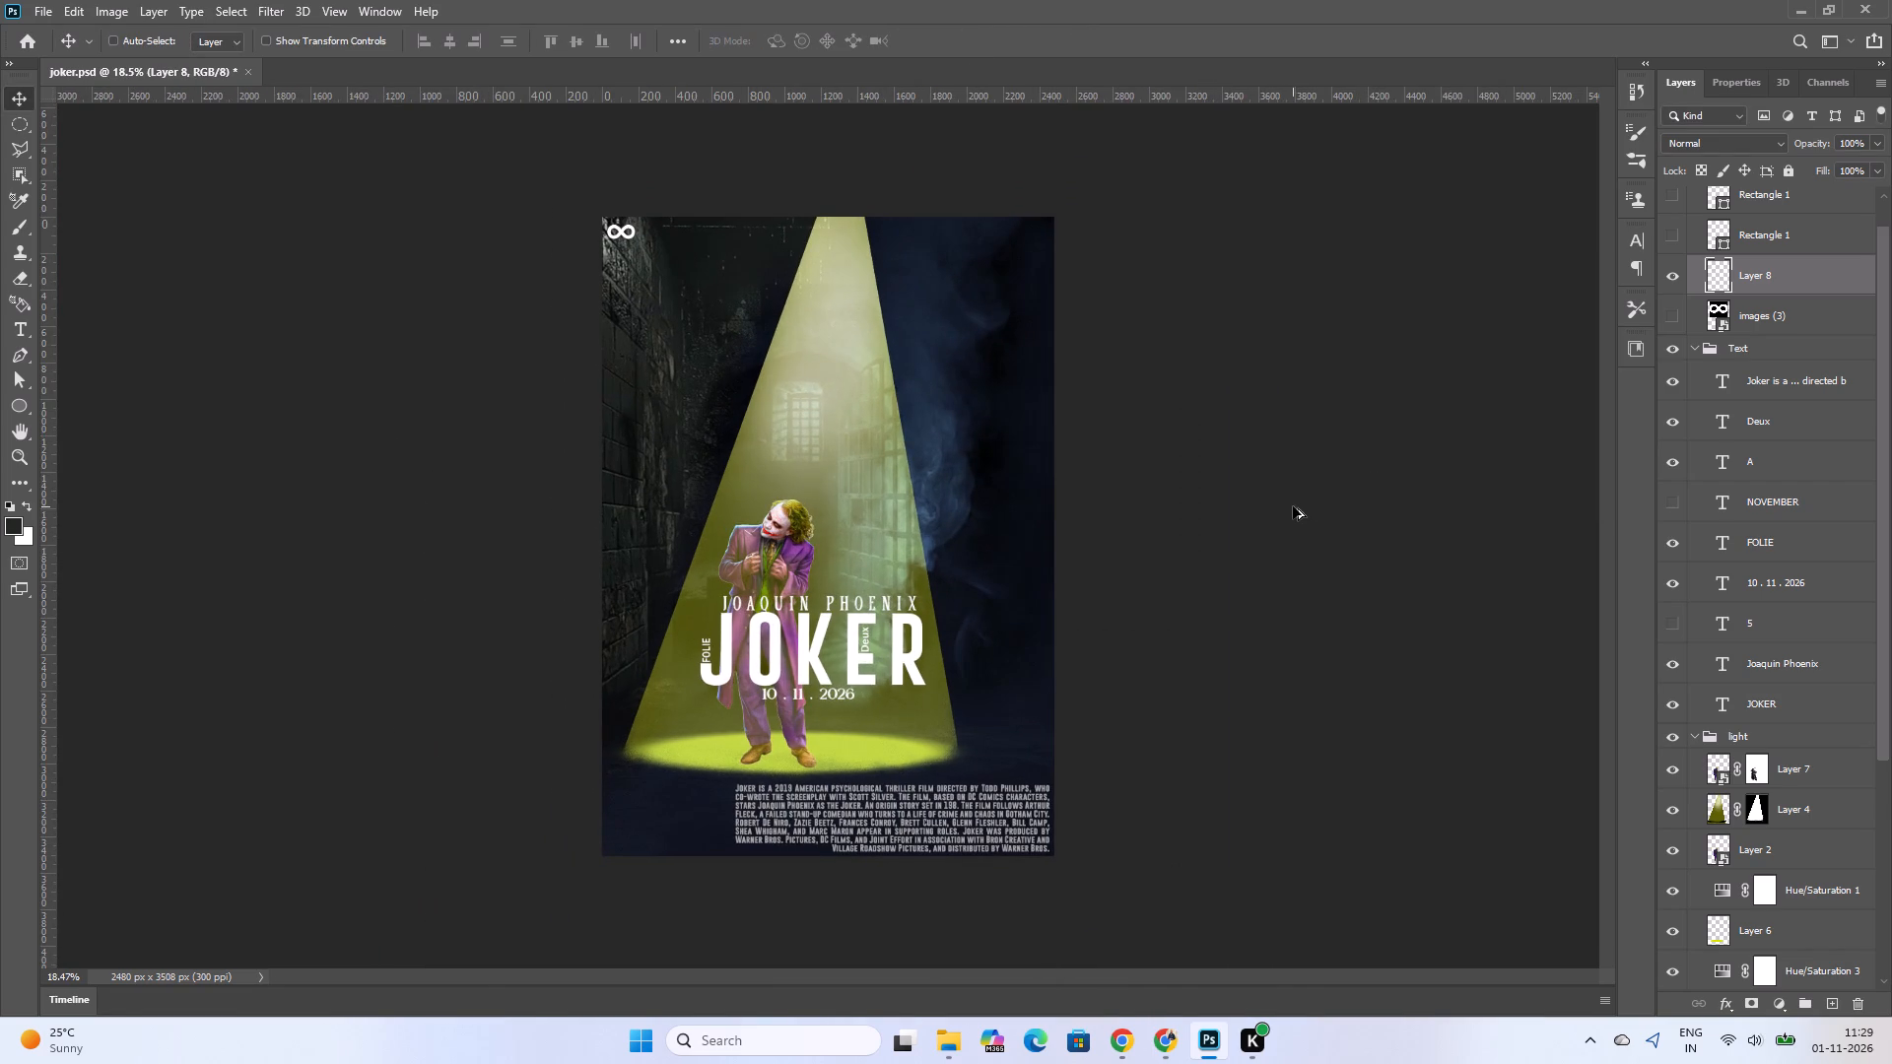
click(617, 232)
drag(626, 234, 1037, 233)
click(1092, 236)
Switch to Chrome and examine the Tallenge Store Joker poster page, including its description and related artwork.
click(1159, 1033)
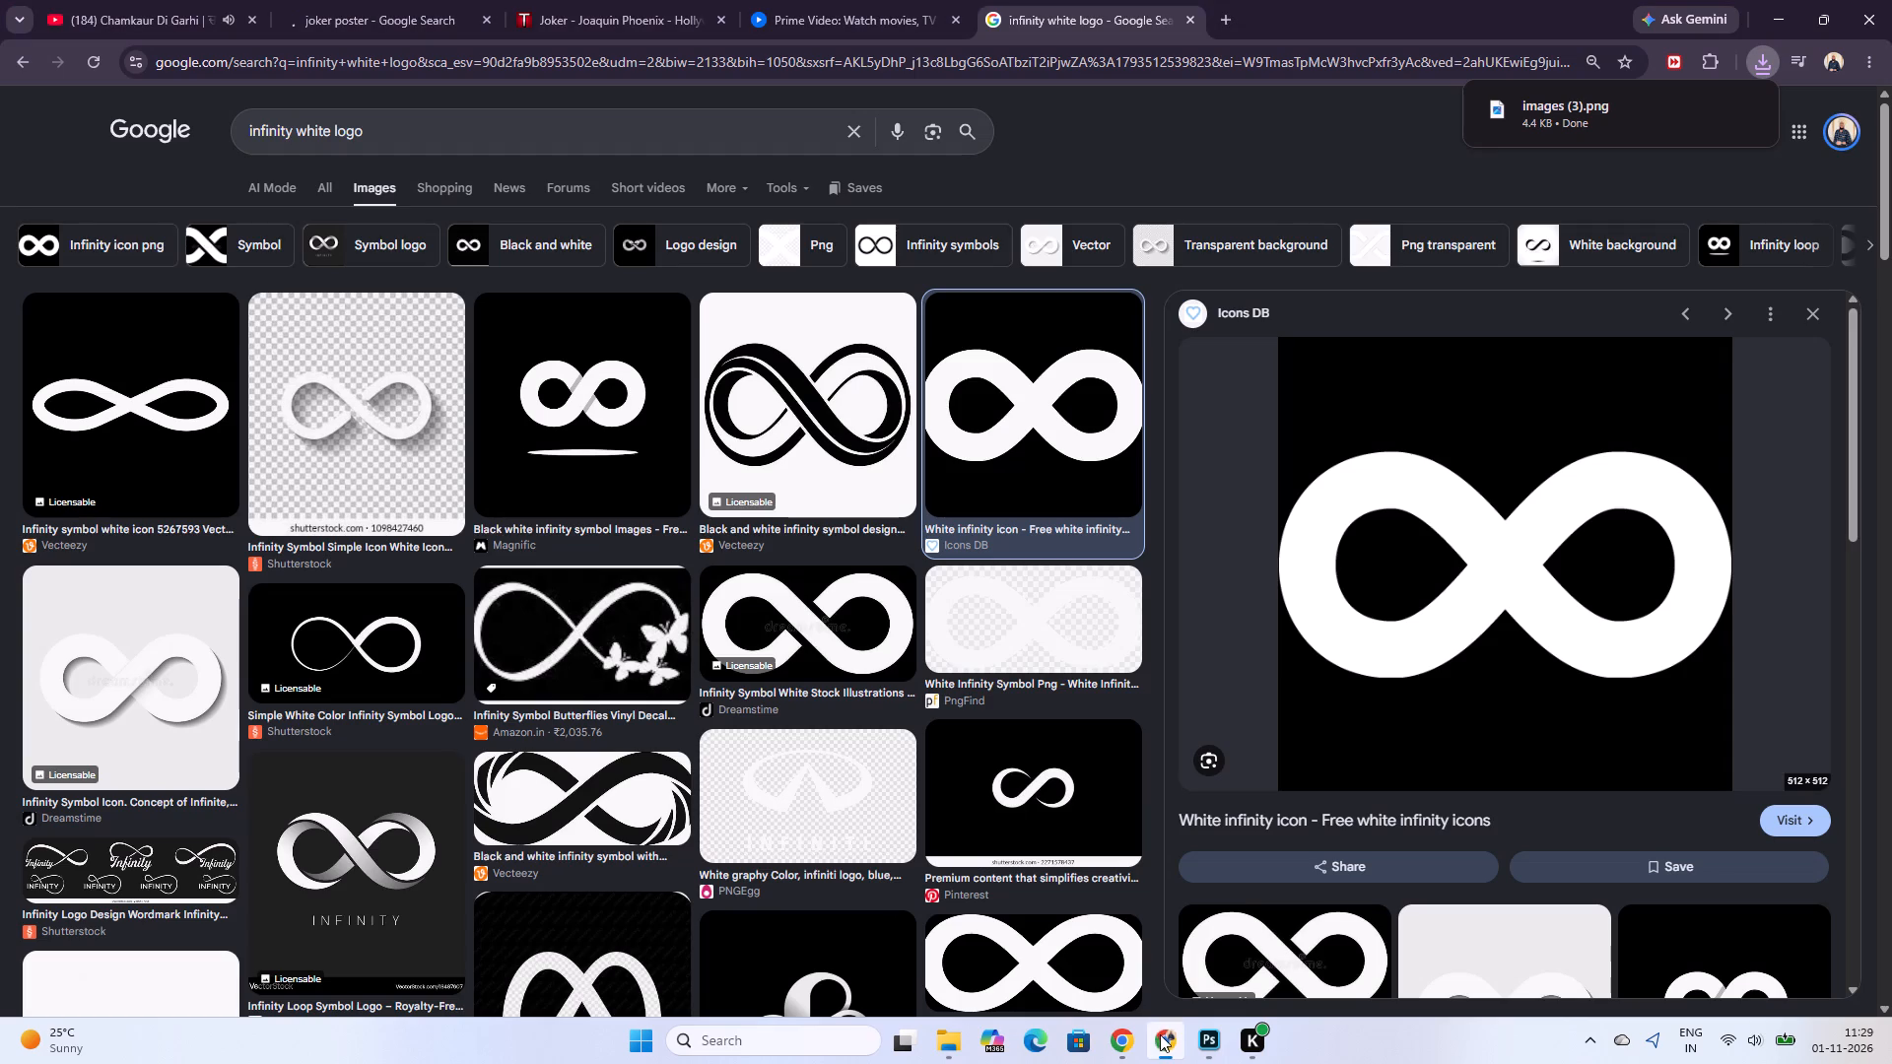
click(24, 57)
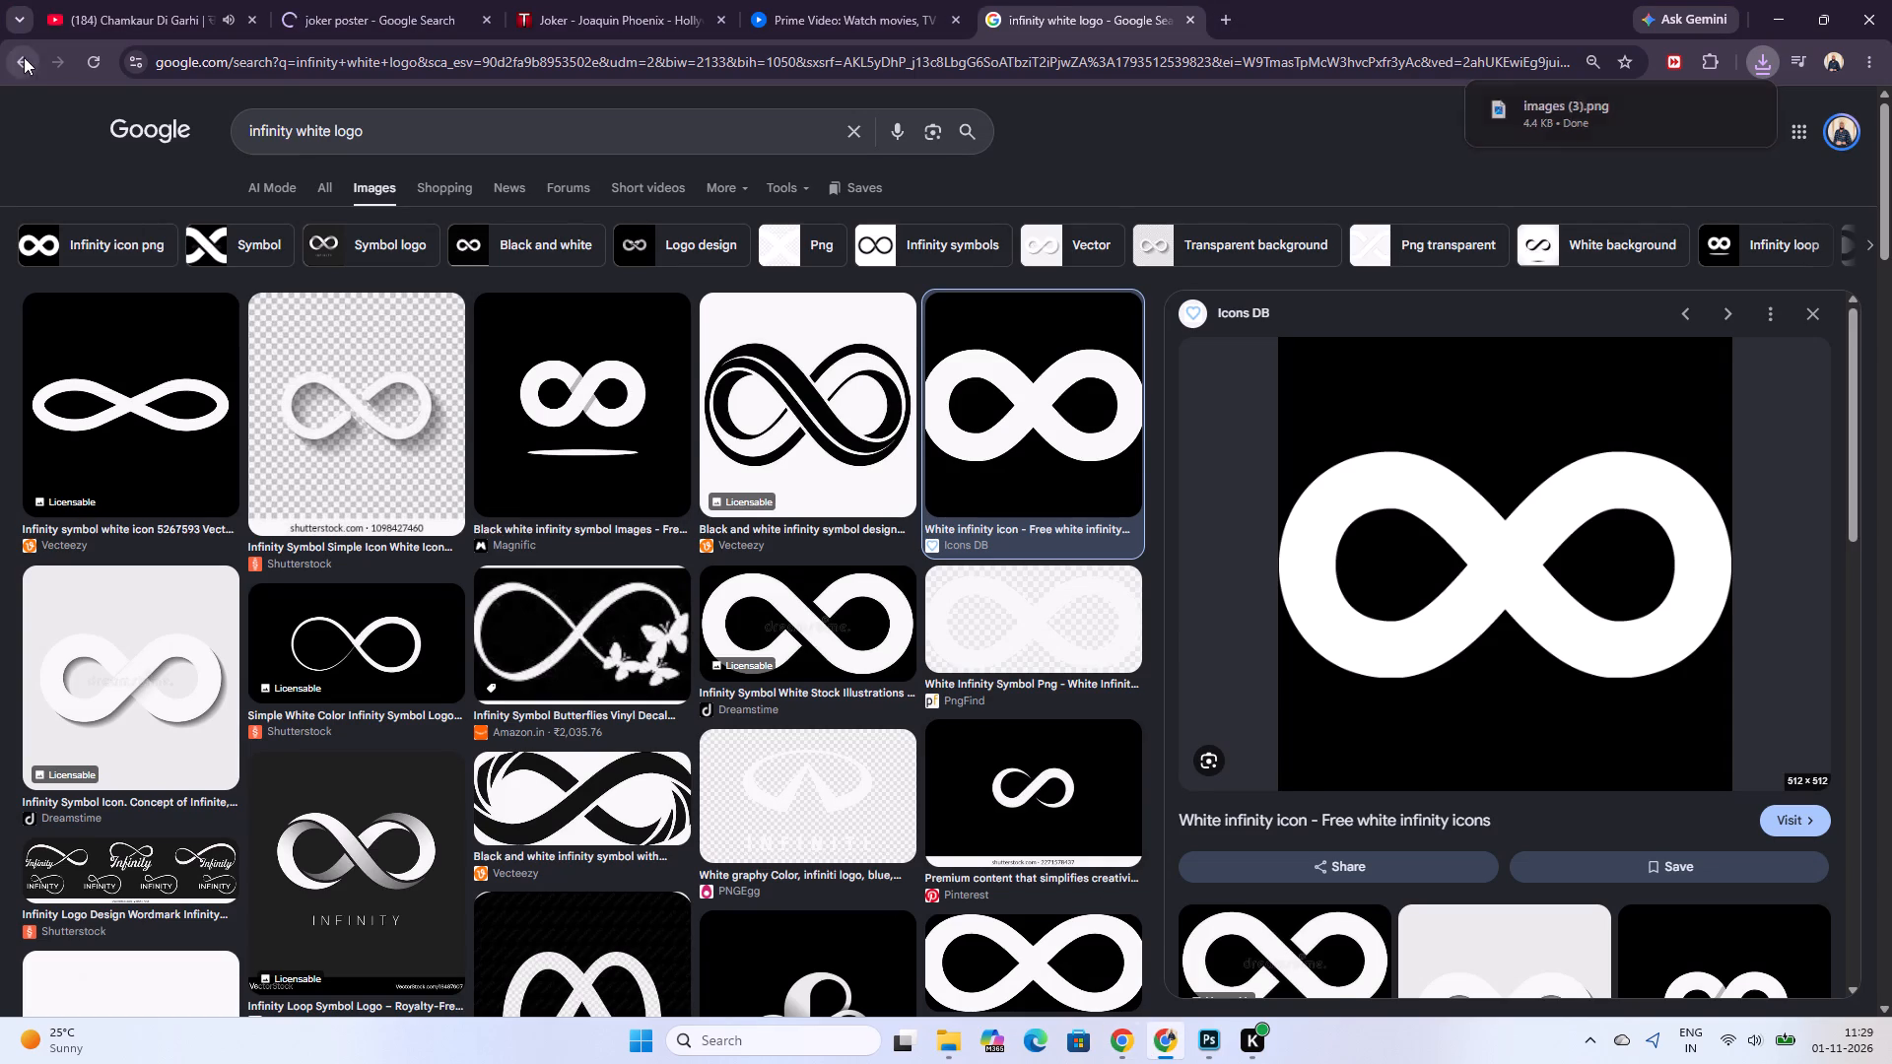
click(662, 0)
scroll(719, 581, up, 4)
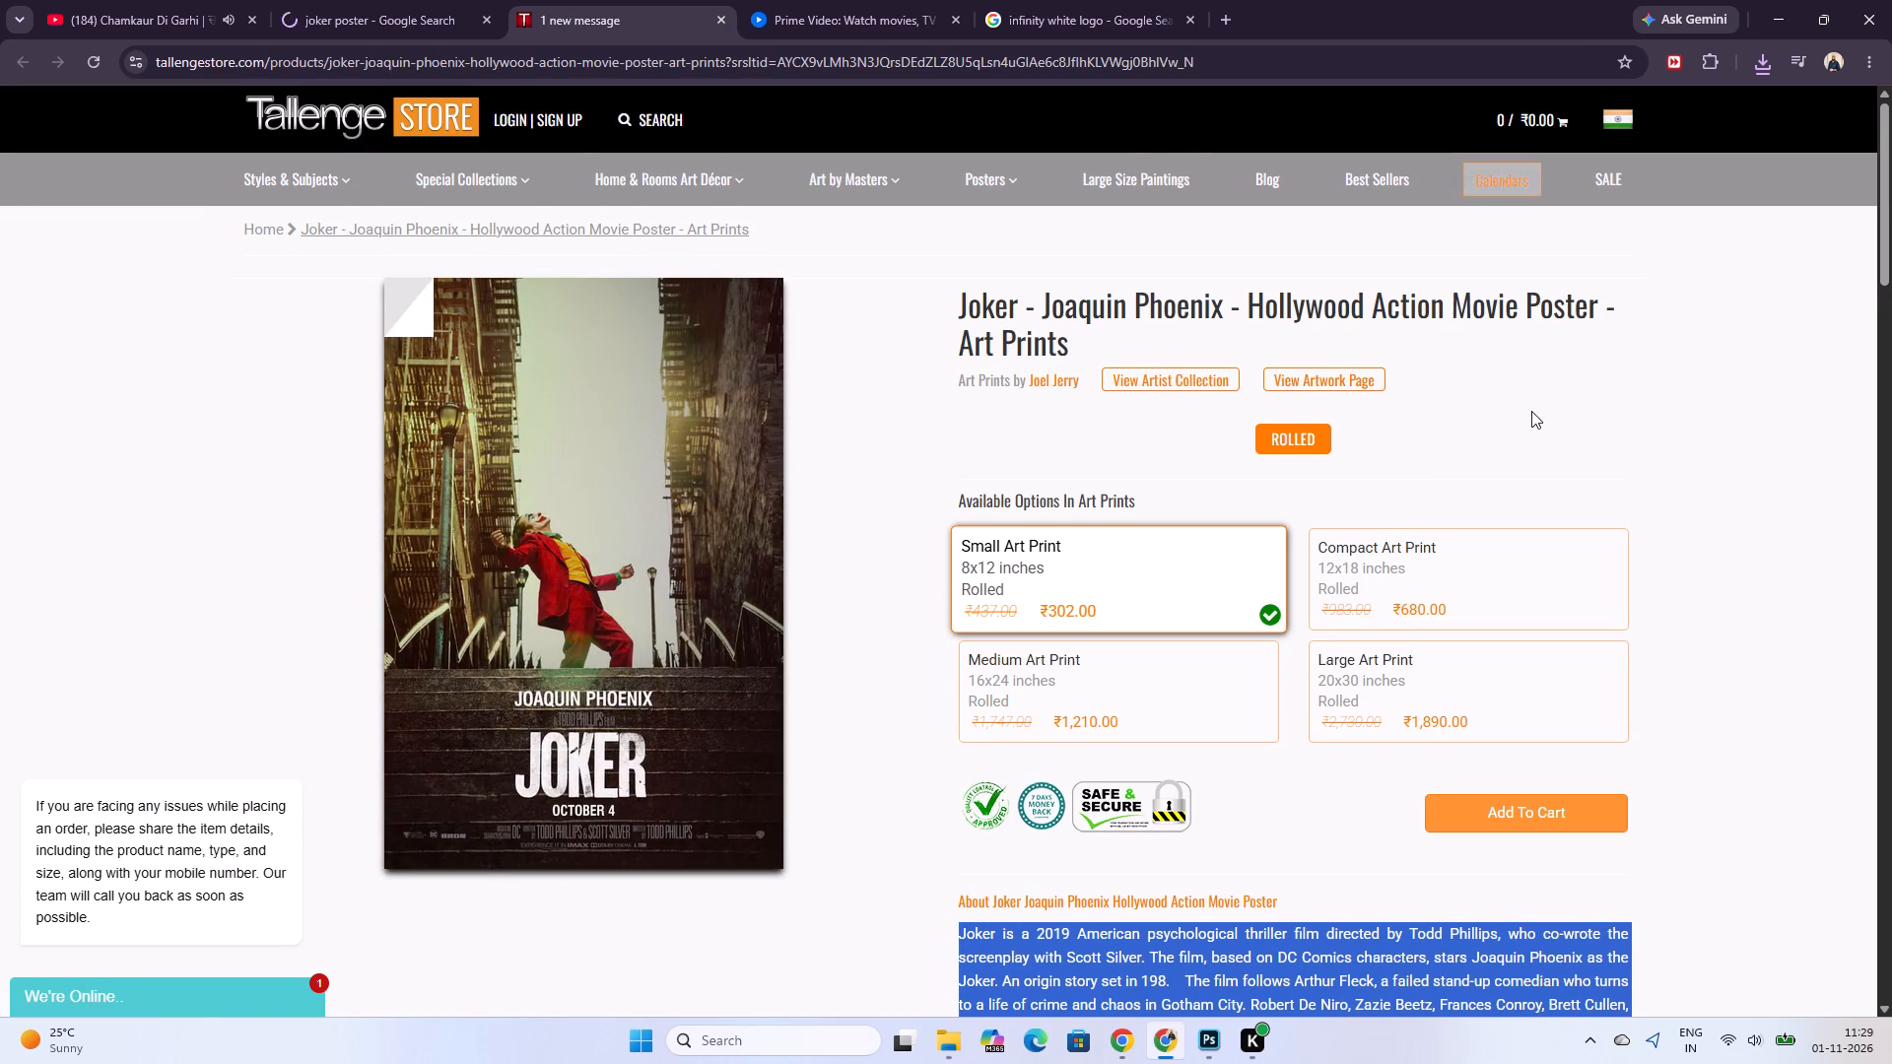
scroll(1483, 414, down, 5)
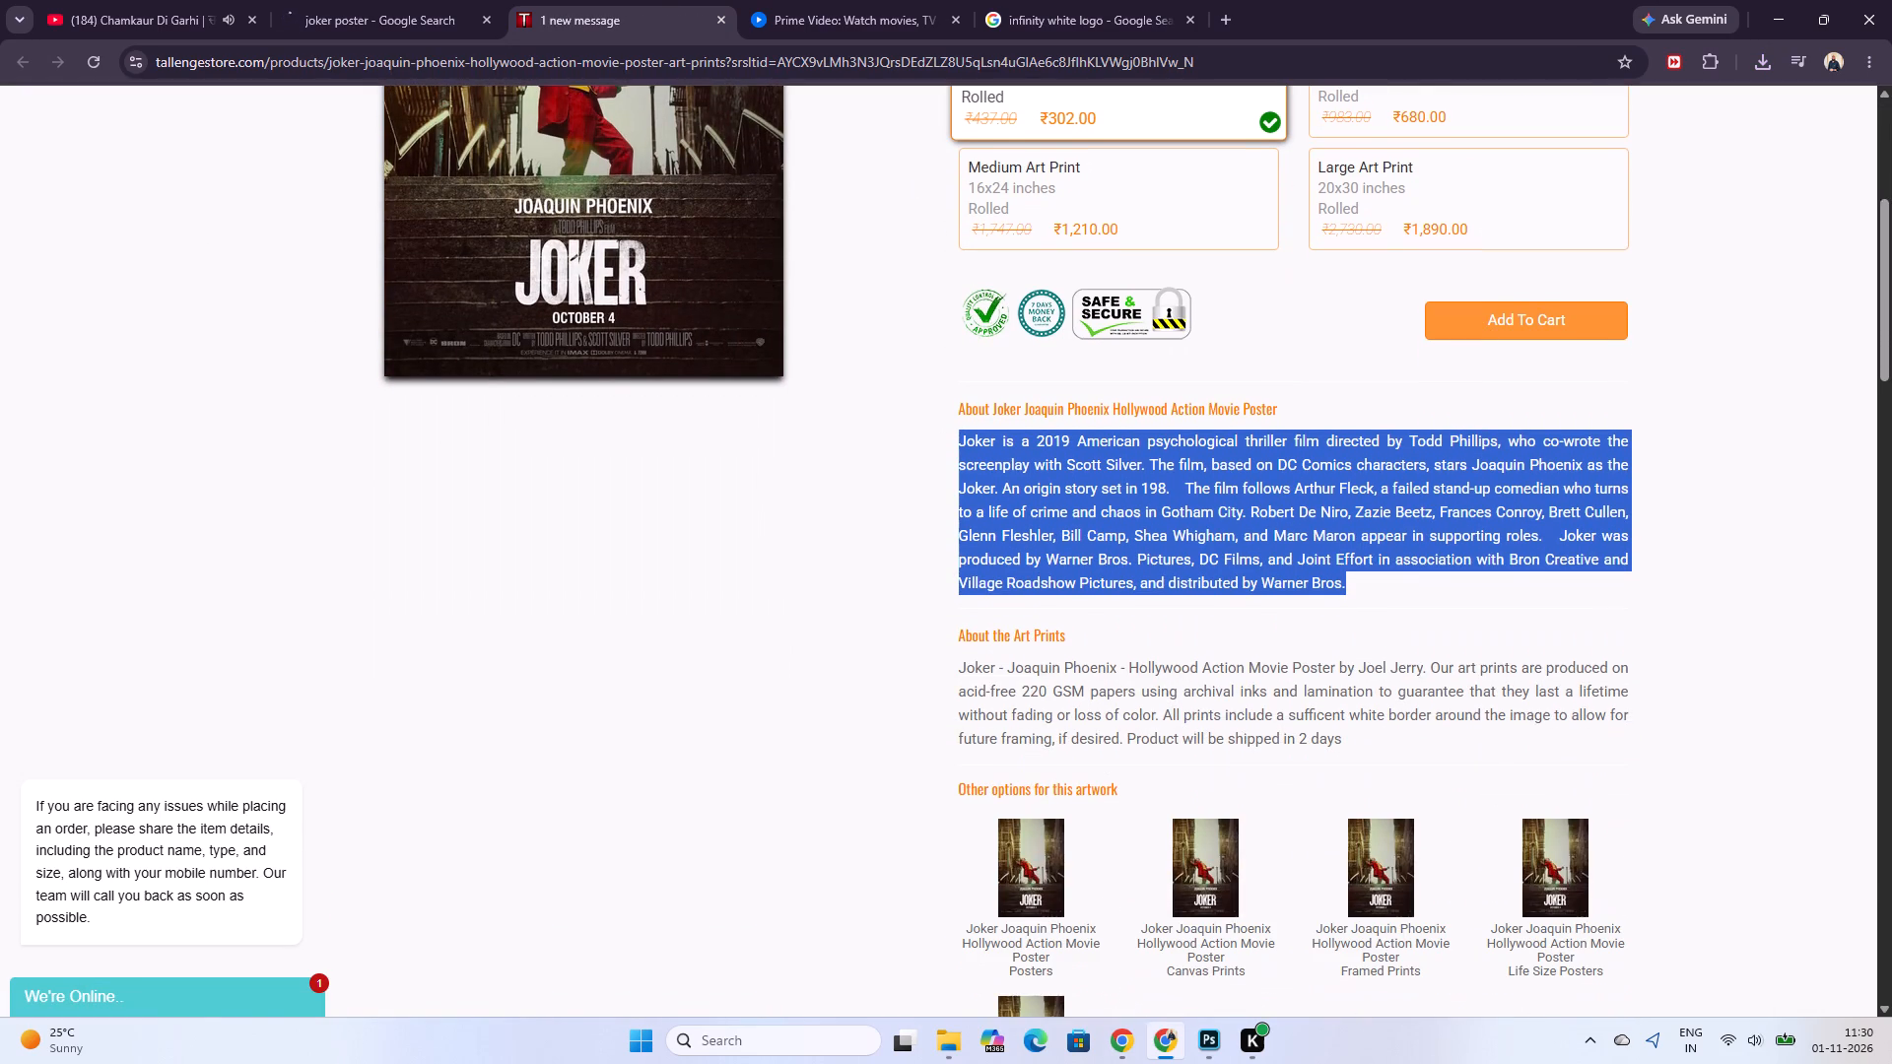
scroll(1204, 479, down, 4)
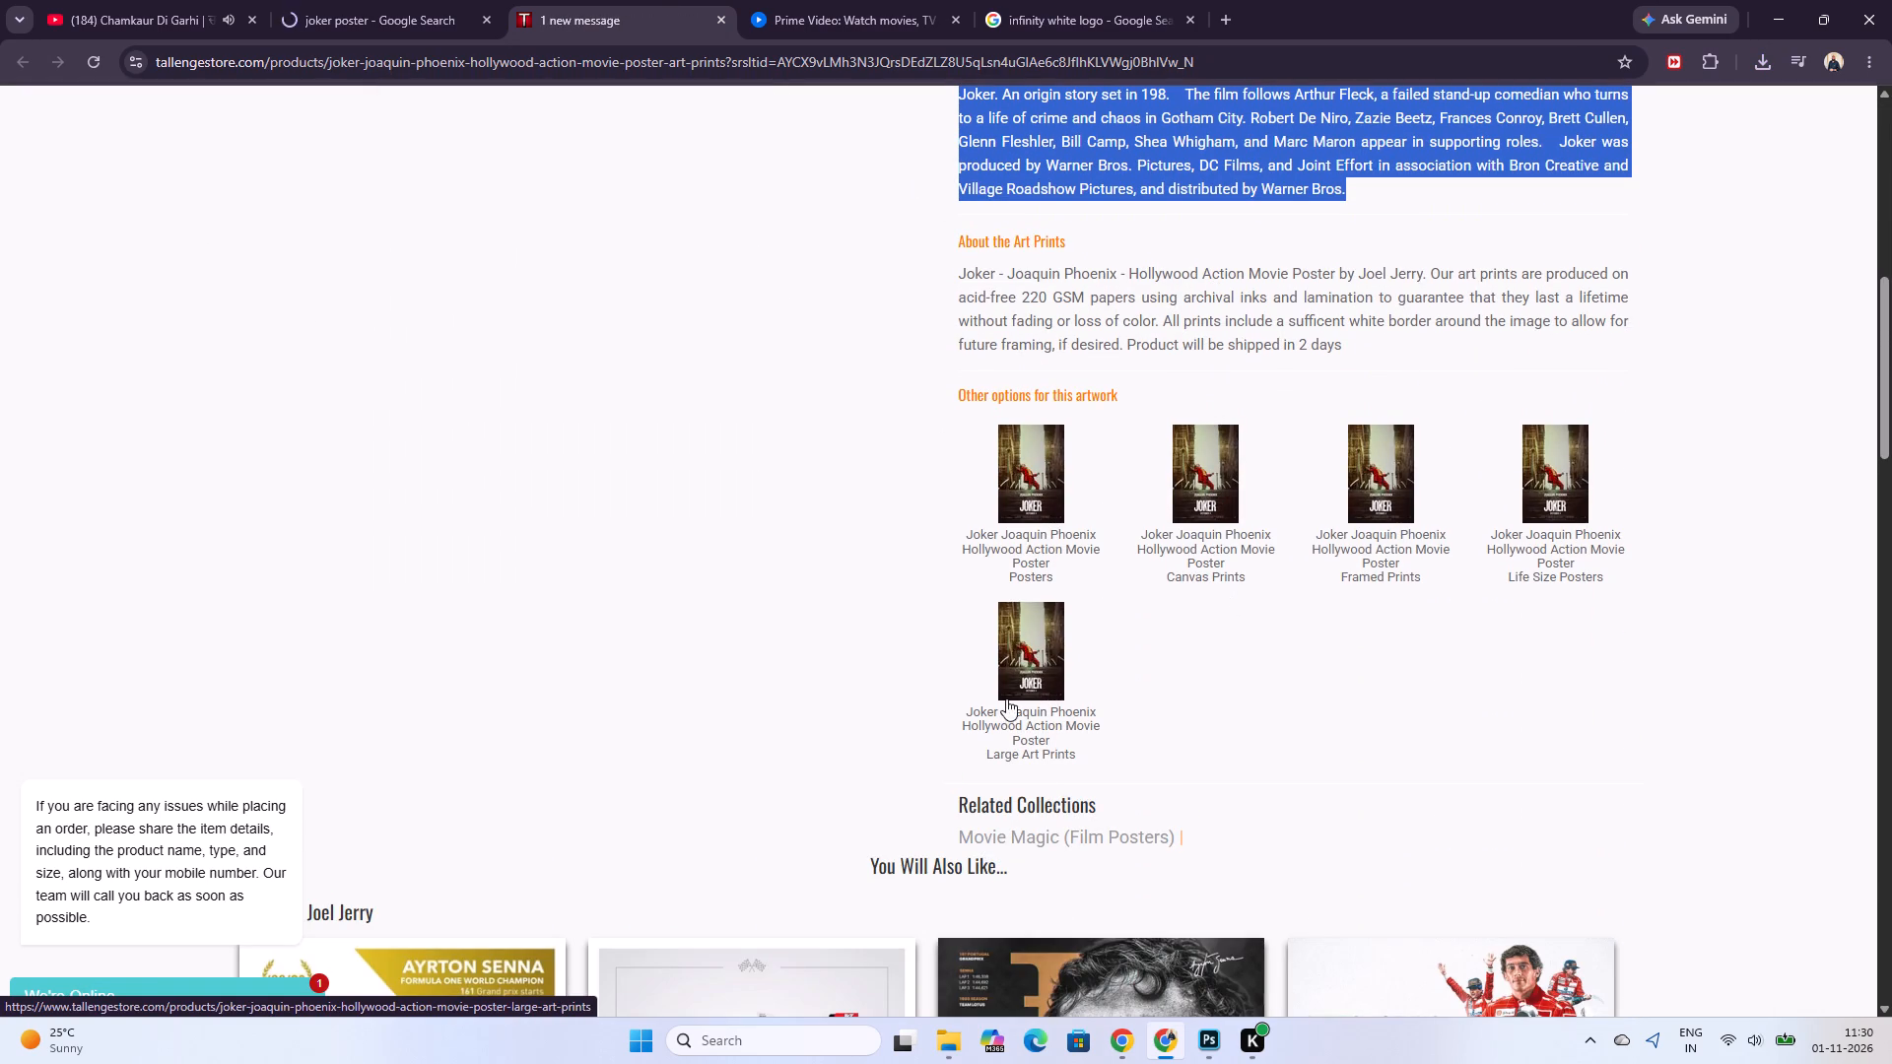
scroll(1084, 737, down, 7)
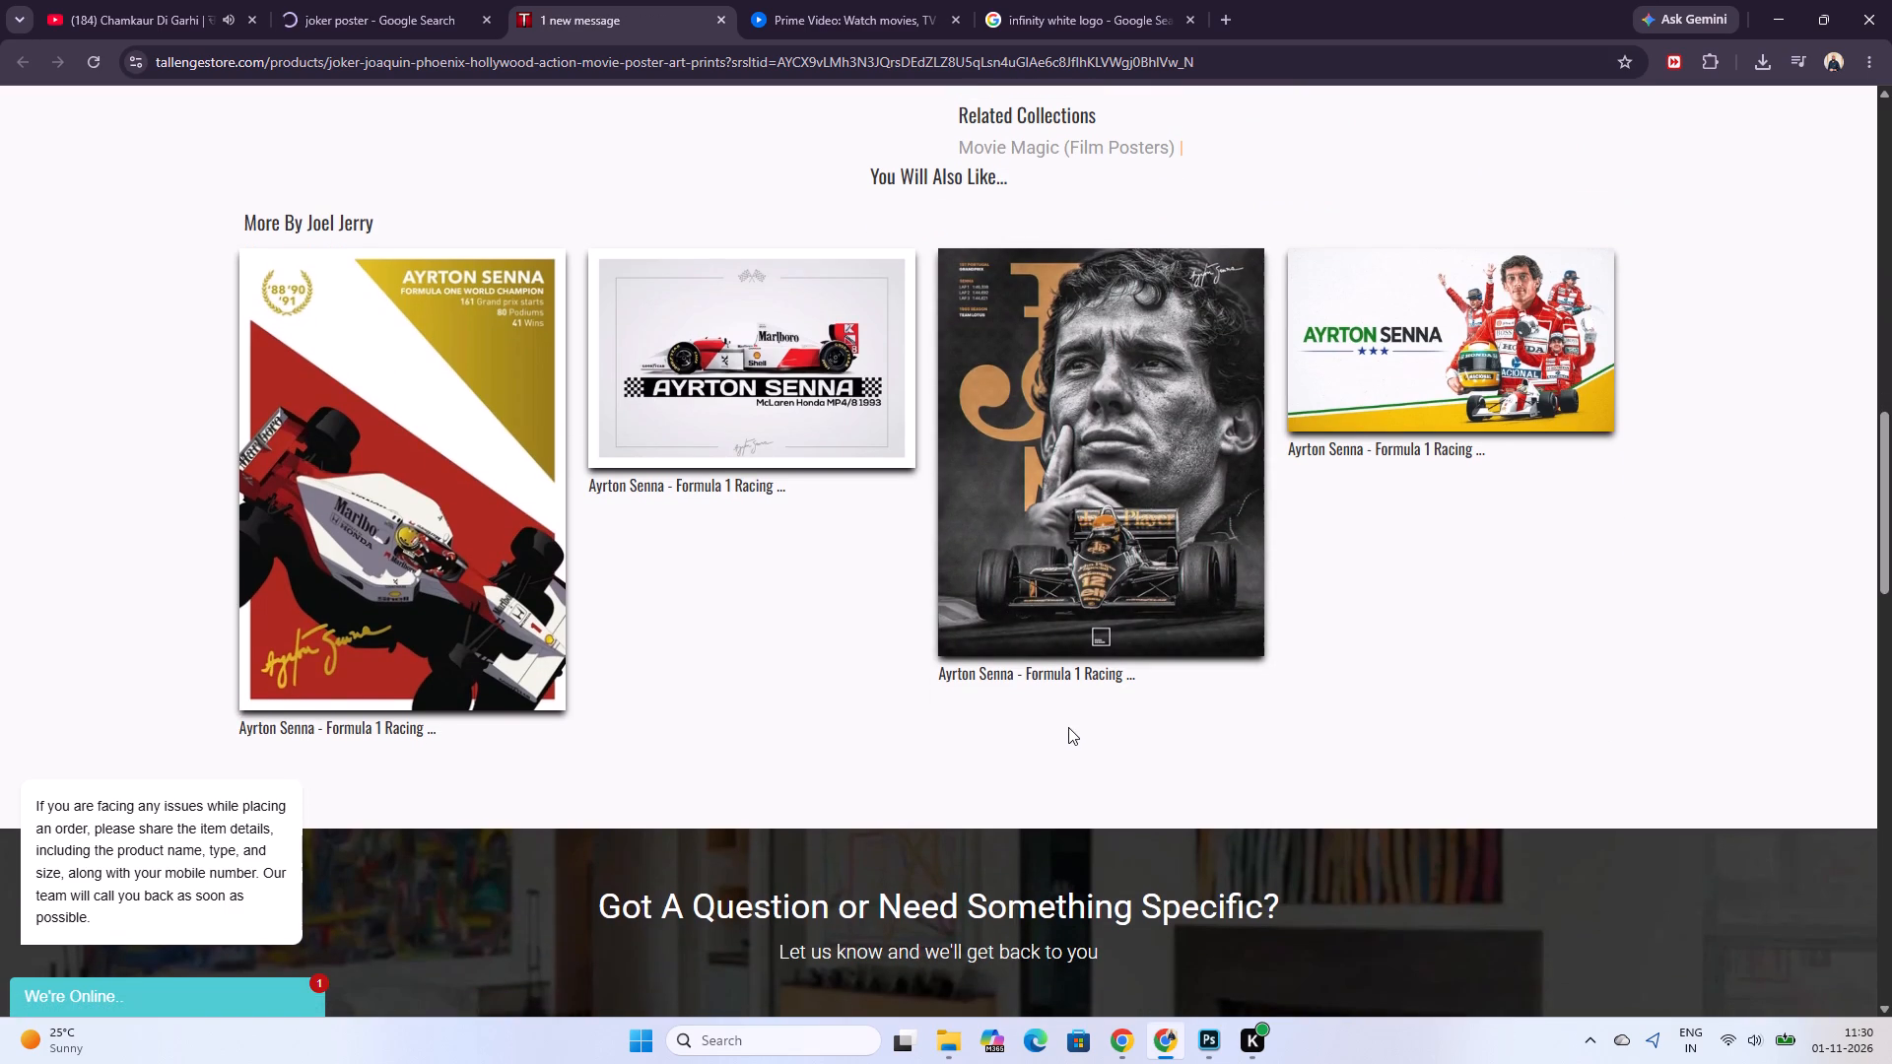
scroll(1068, 726, down, 1)
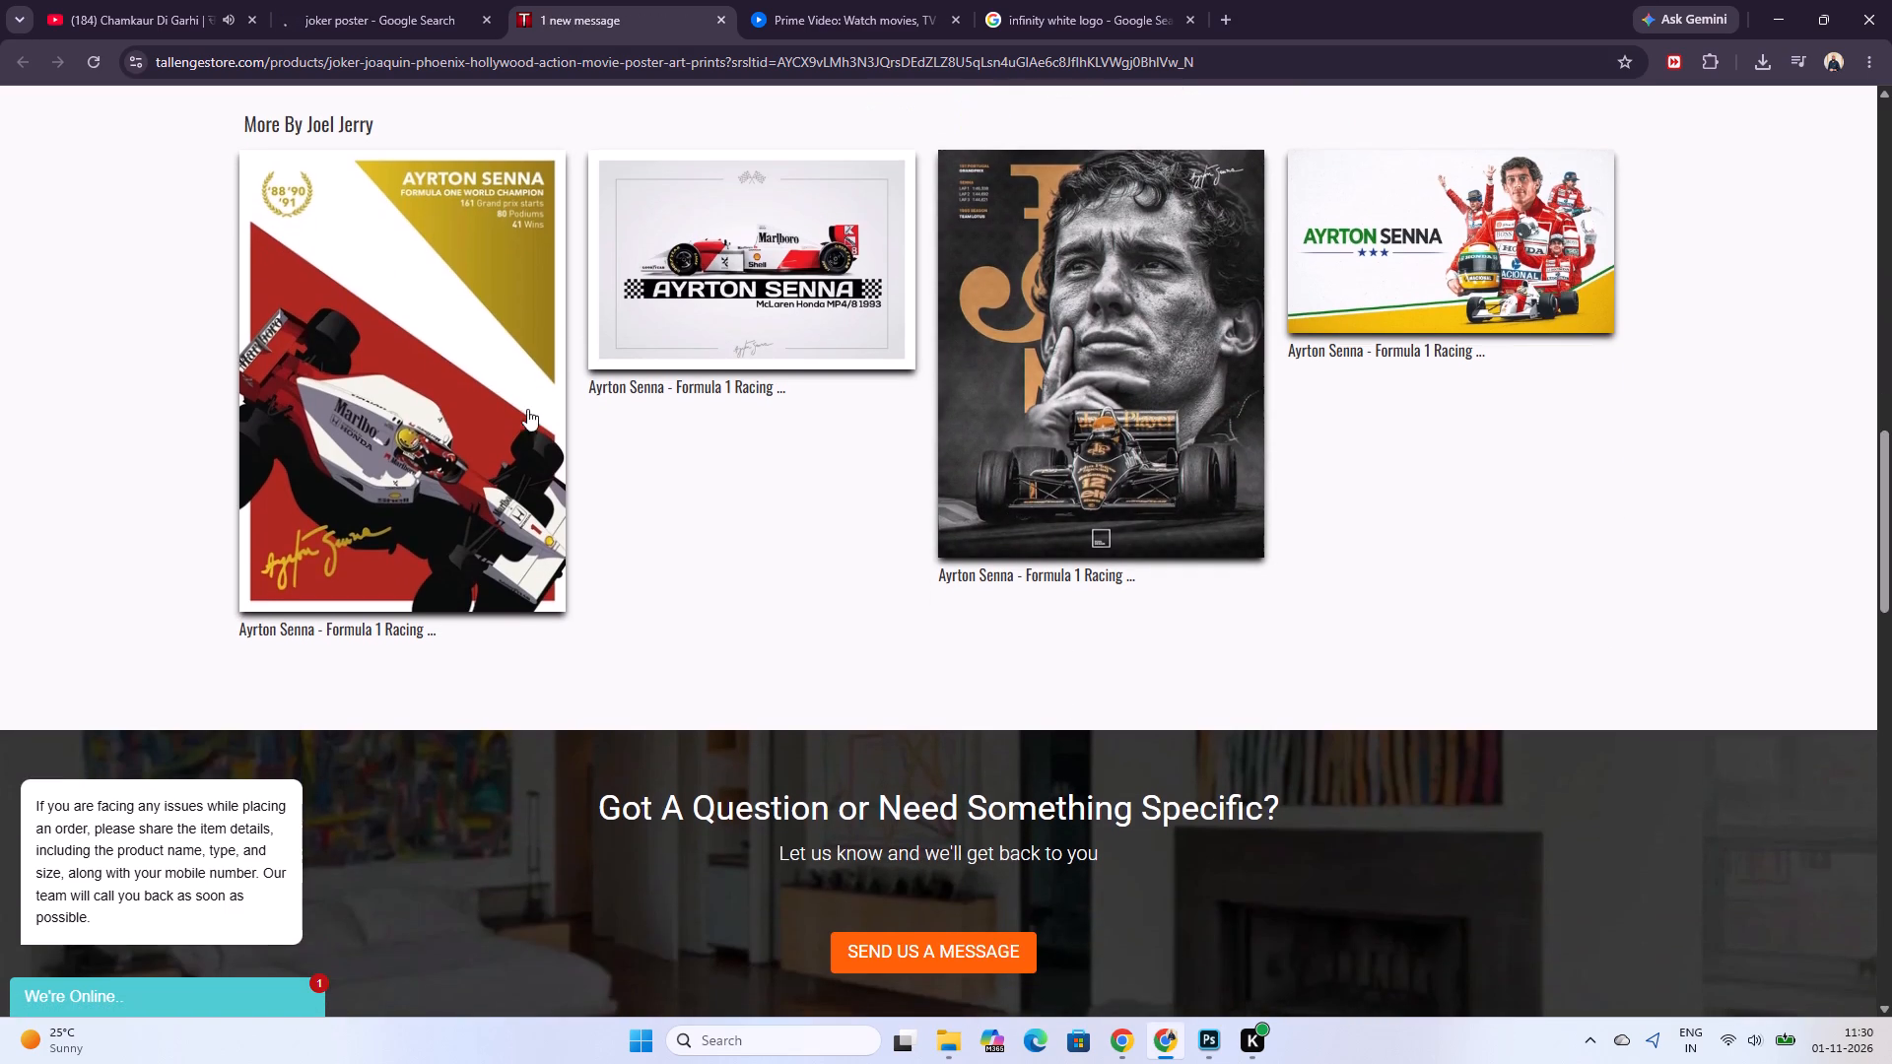
Look through the "joker poster" image results and preview the Forbes Joker poster for its layout.
click(409, 9)
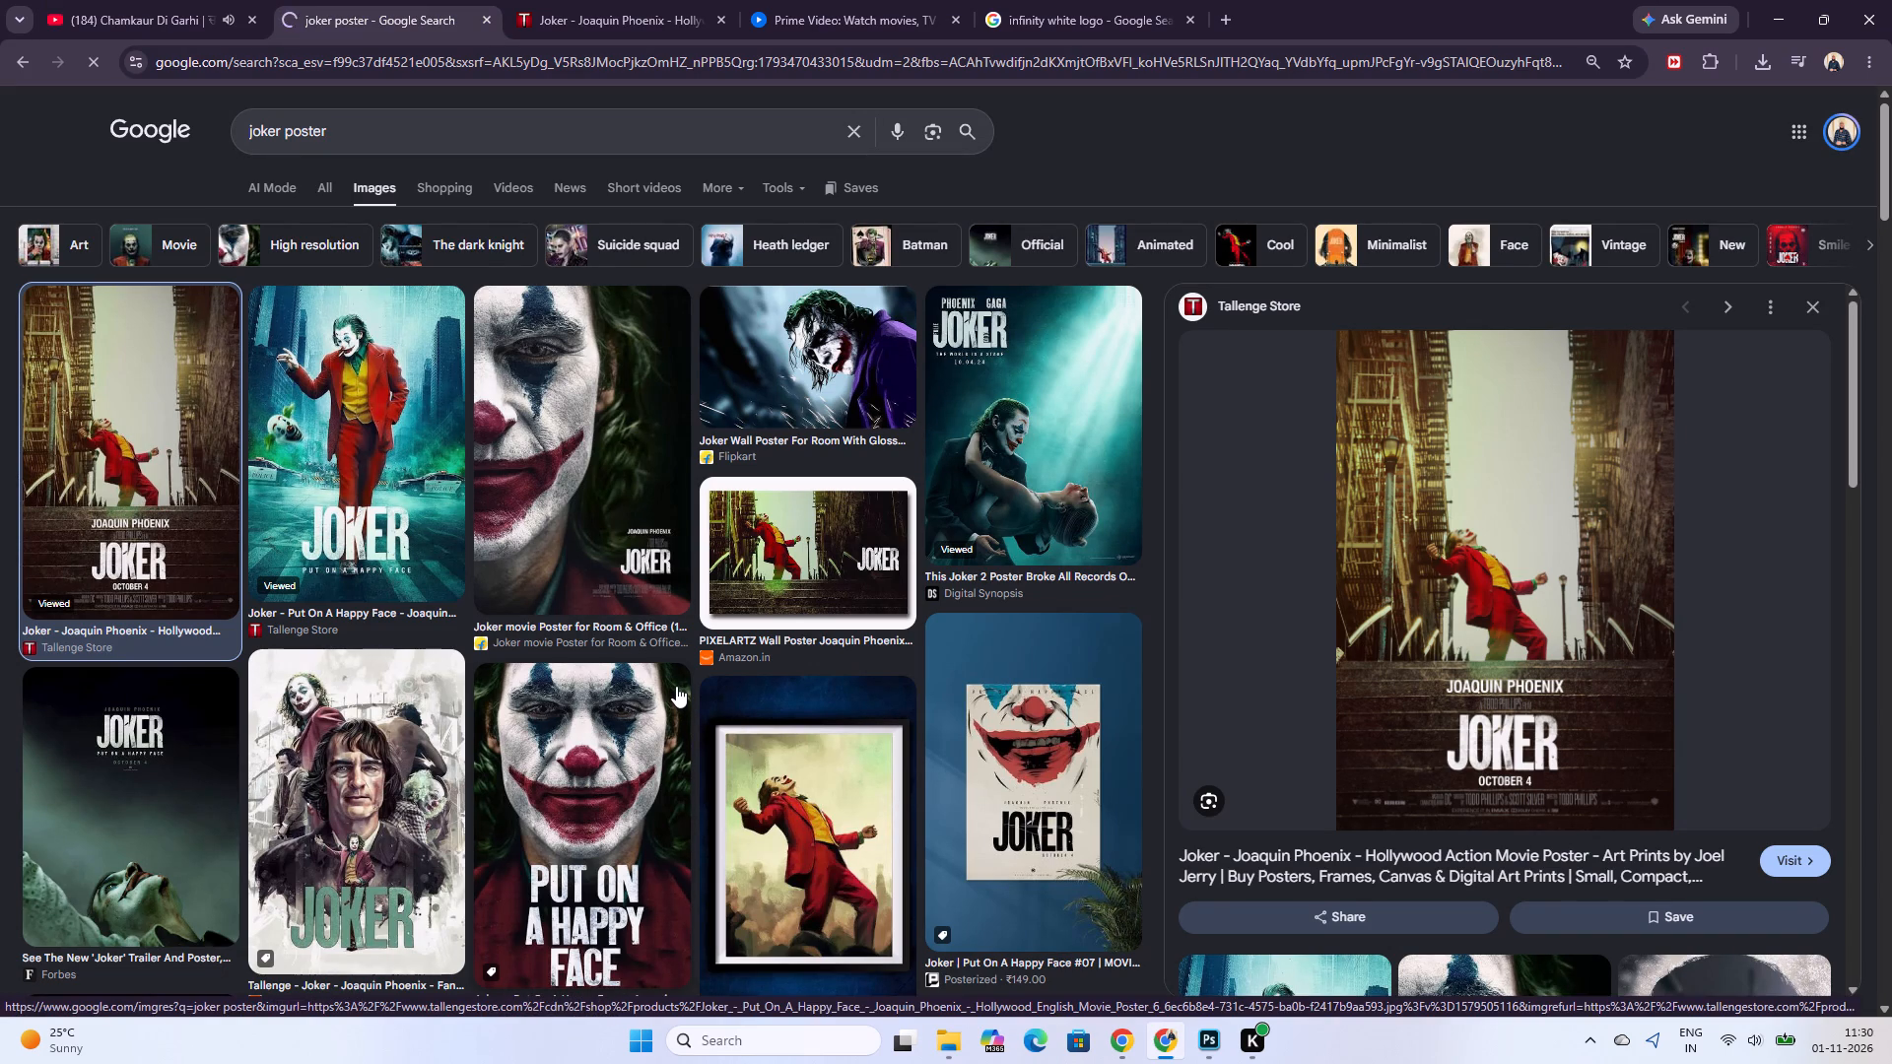
scroll(676, 686, down, 4)
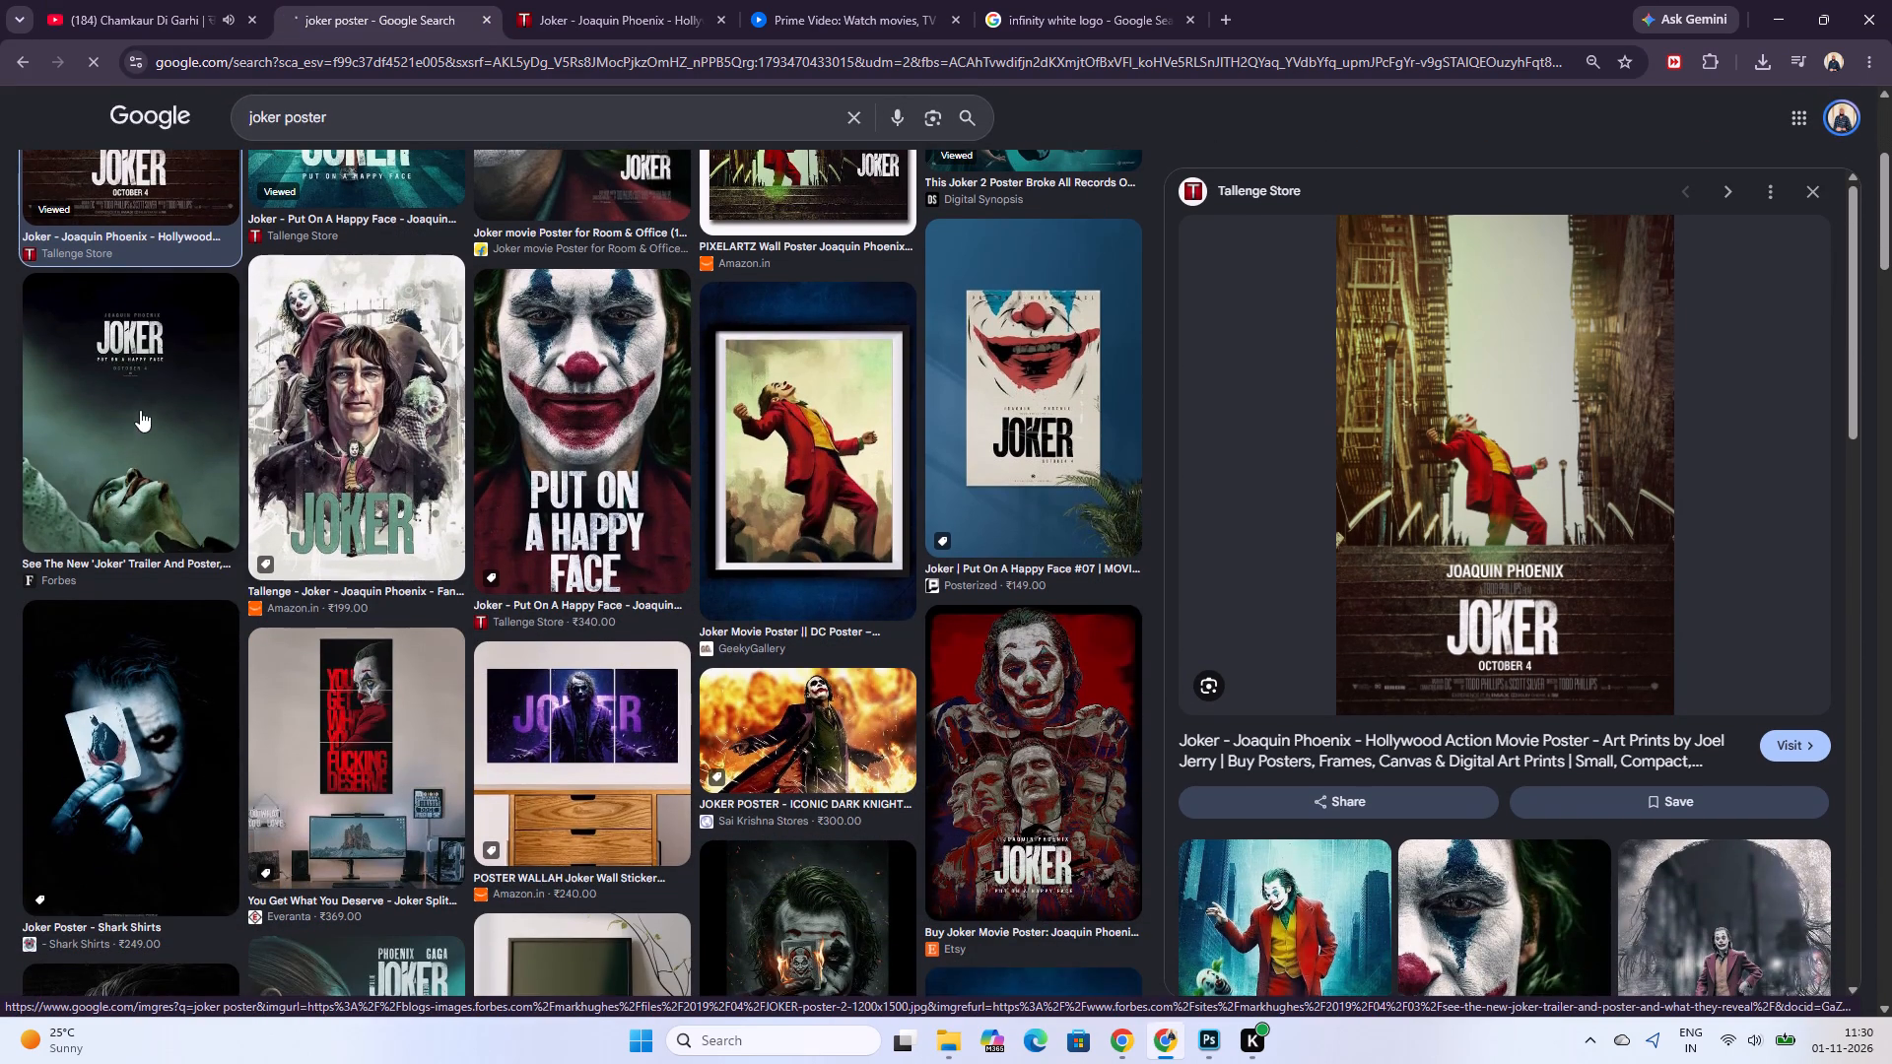
drag(142, 410, 148, 420)
click(148, 420)
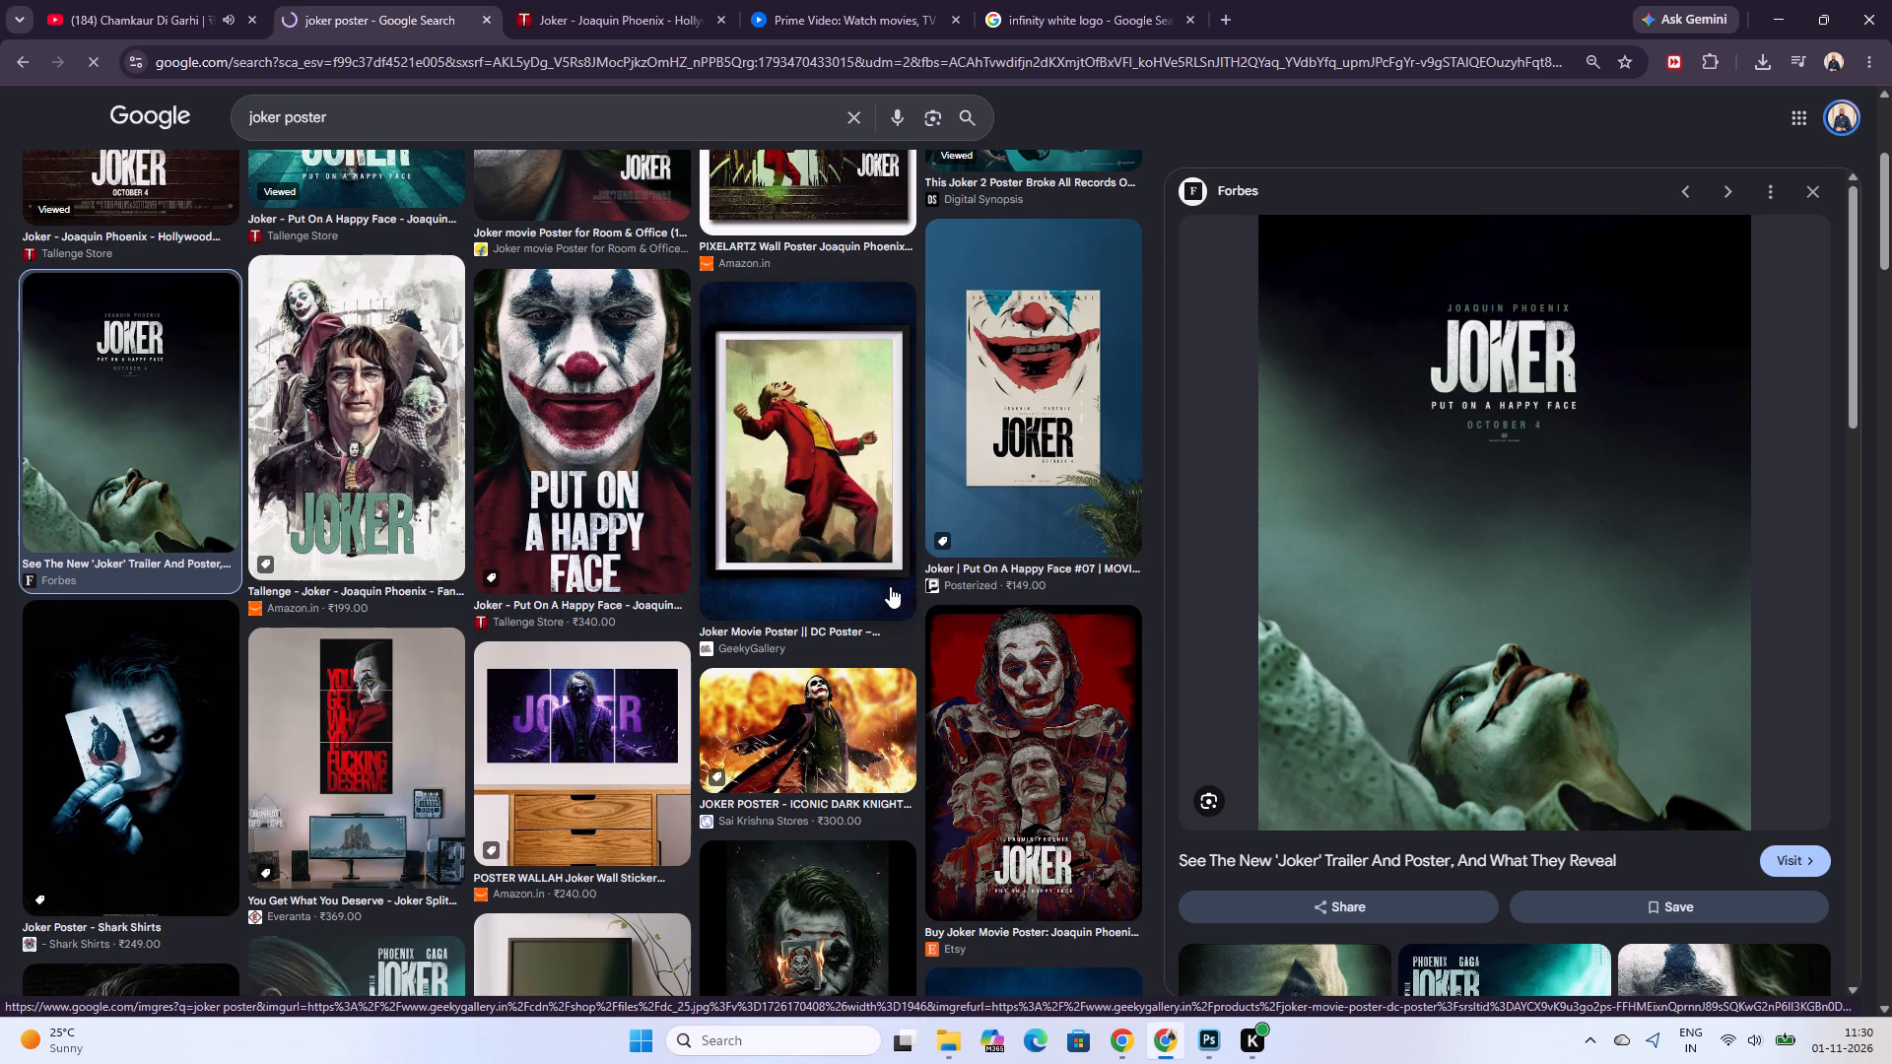
click(13, 58)
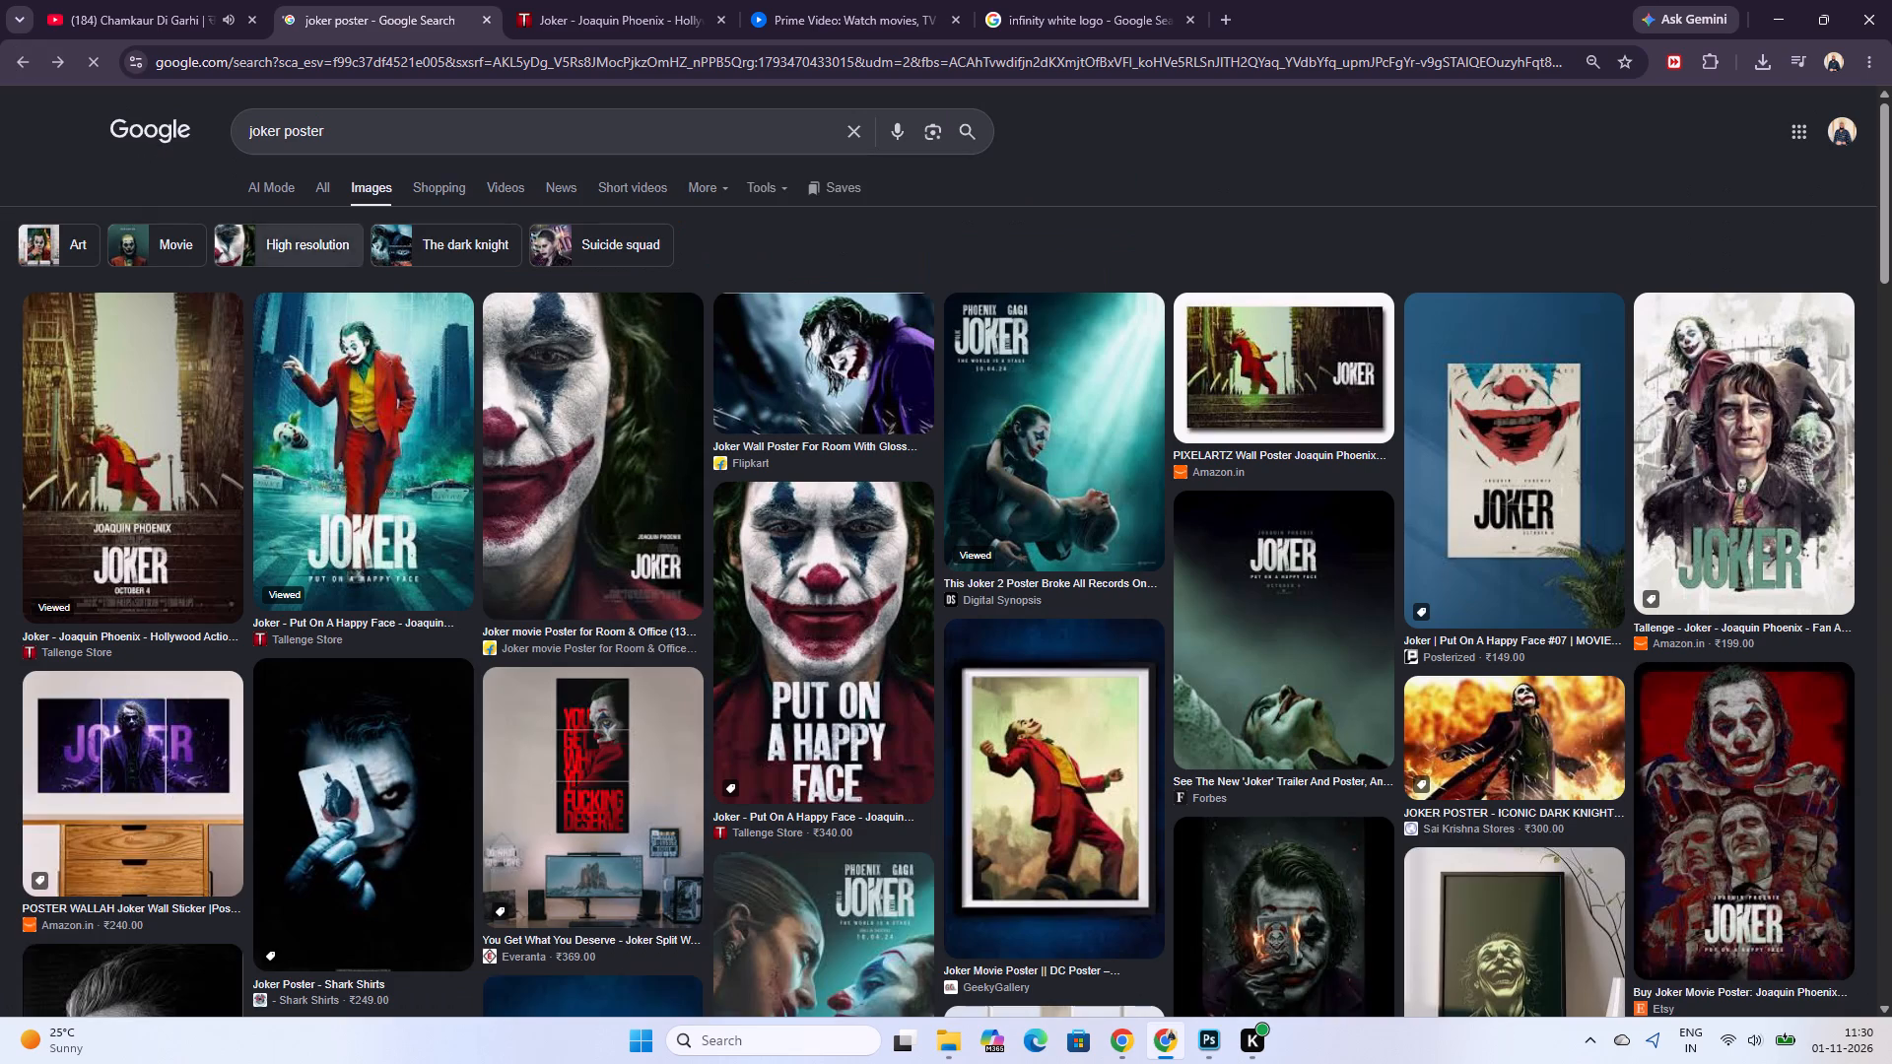
Search images for "joker poster dc", open the Behance Joker Movie Poster Design source page, and return to the Tallenge Store page.
click(536, 115)
key(space)
text(dc)
key(Return)
key(Return)
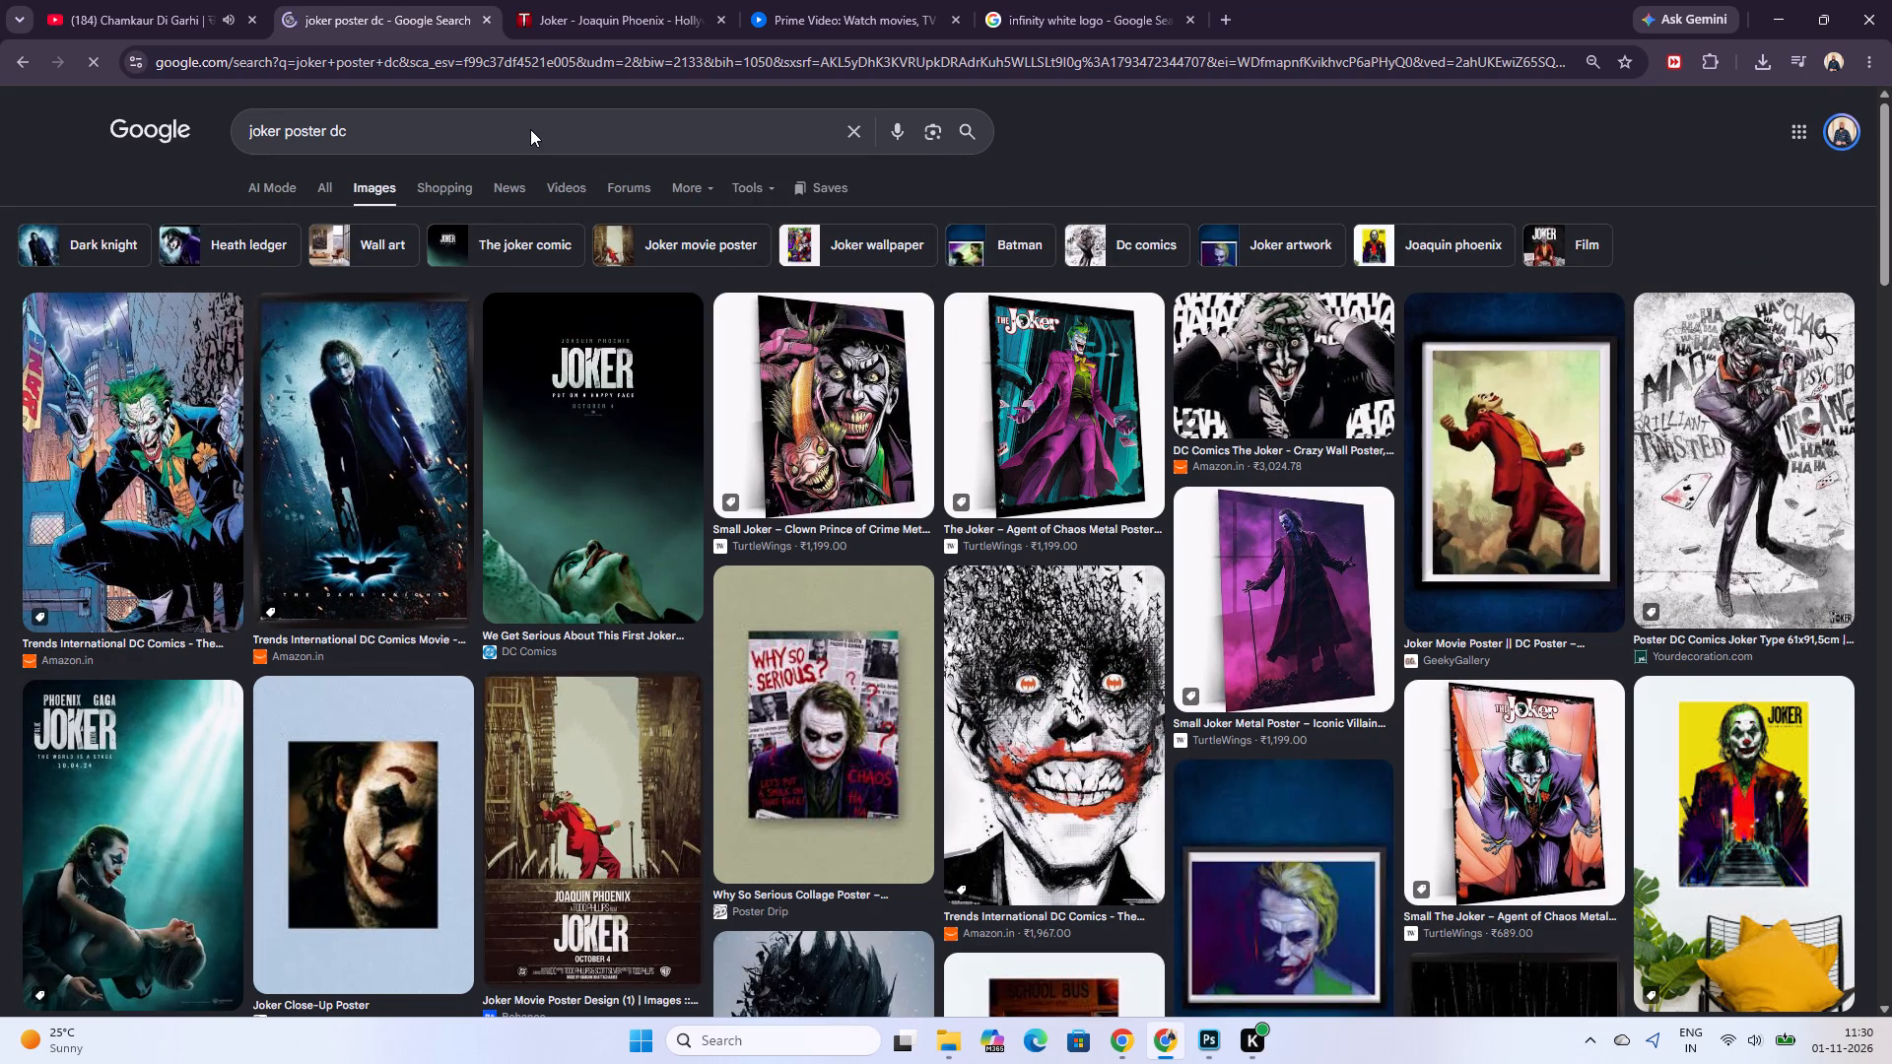
click(599, 830)
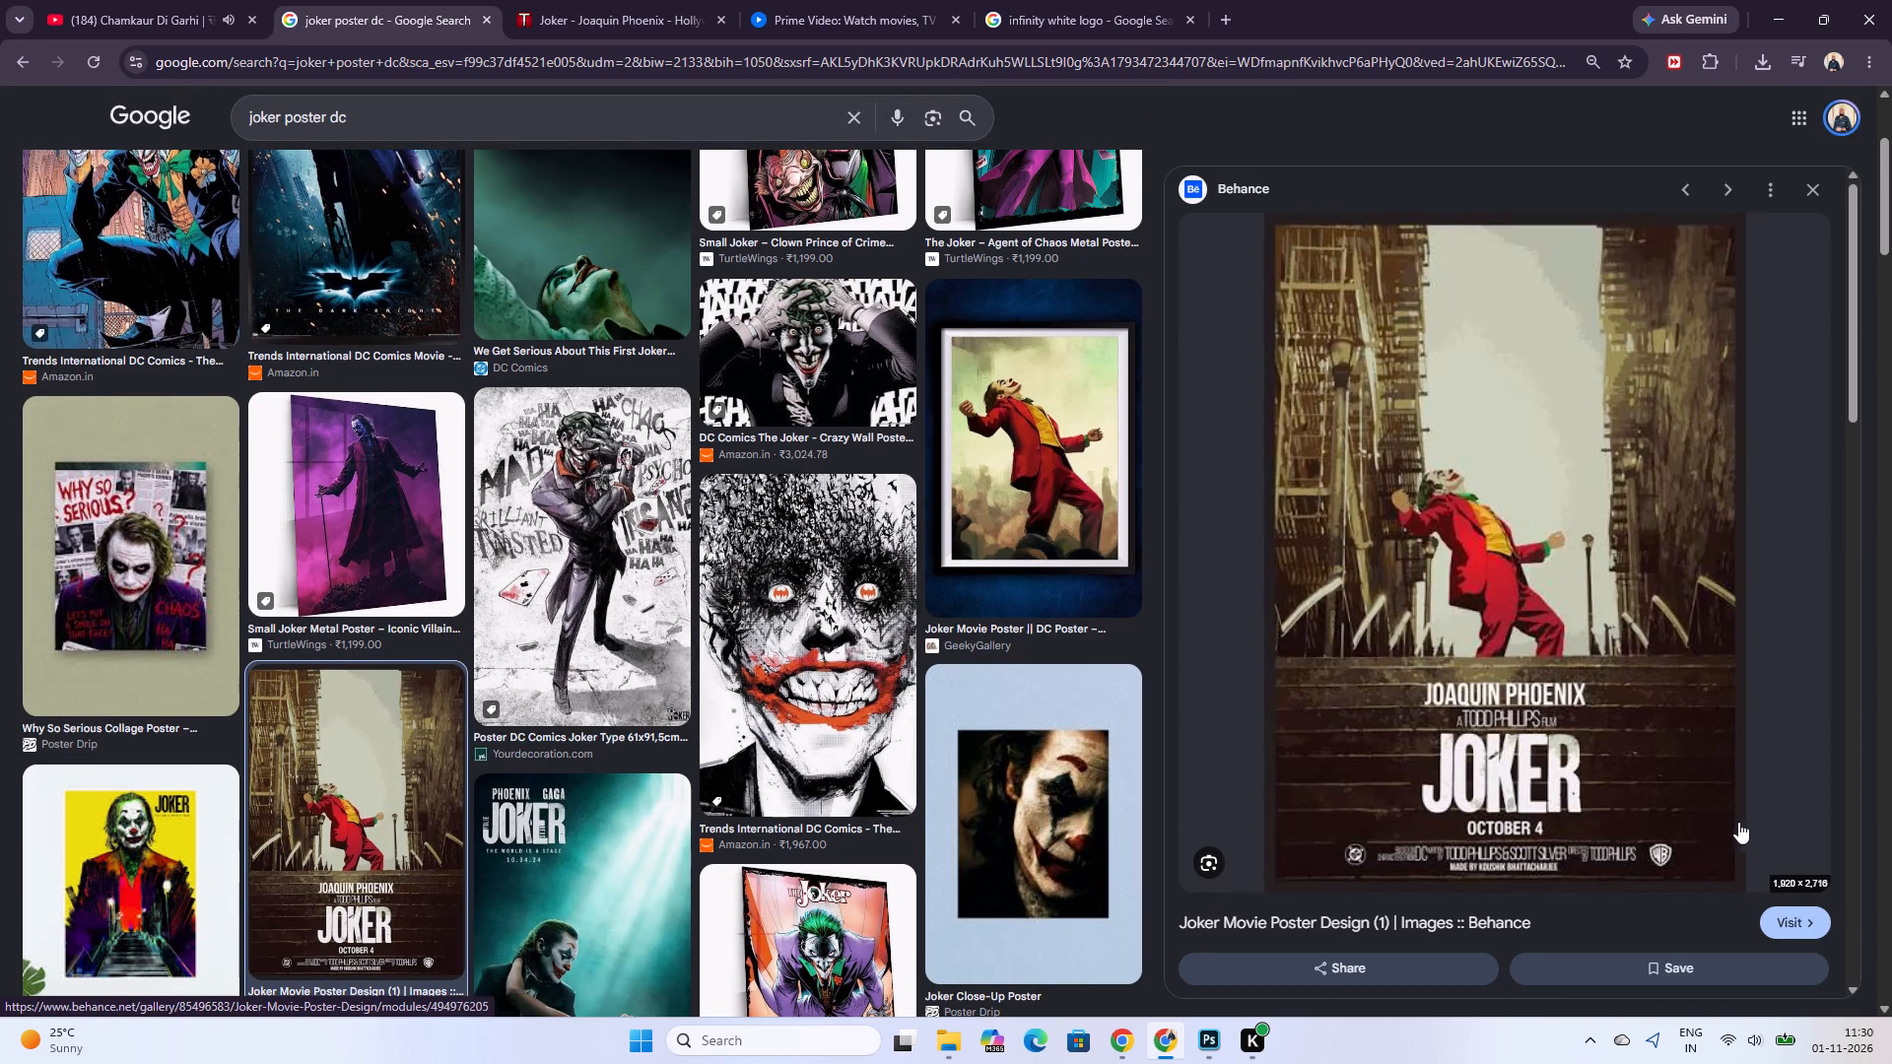
click(1792, 919)
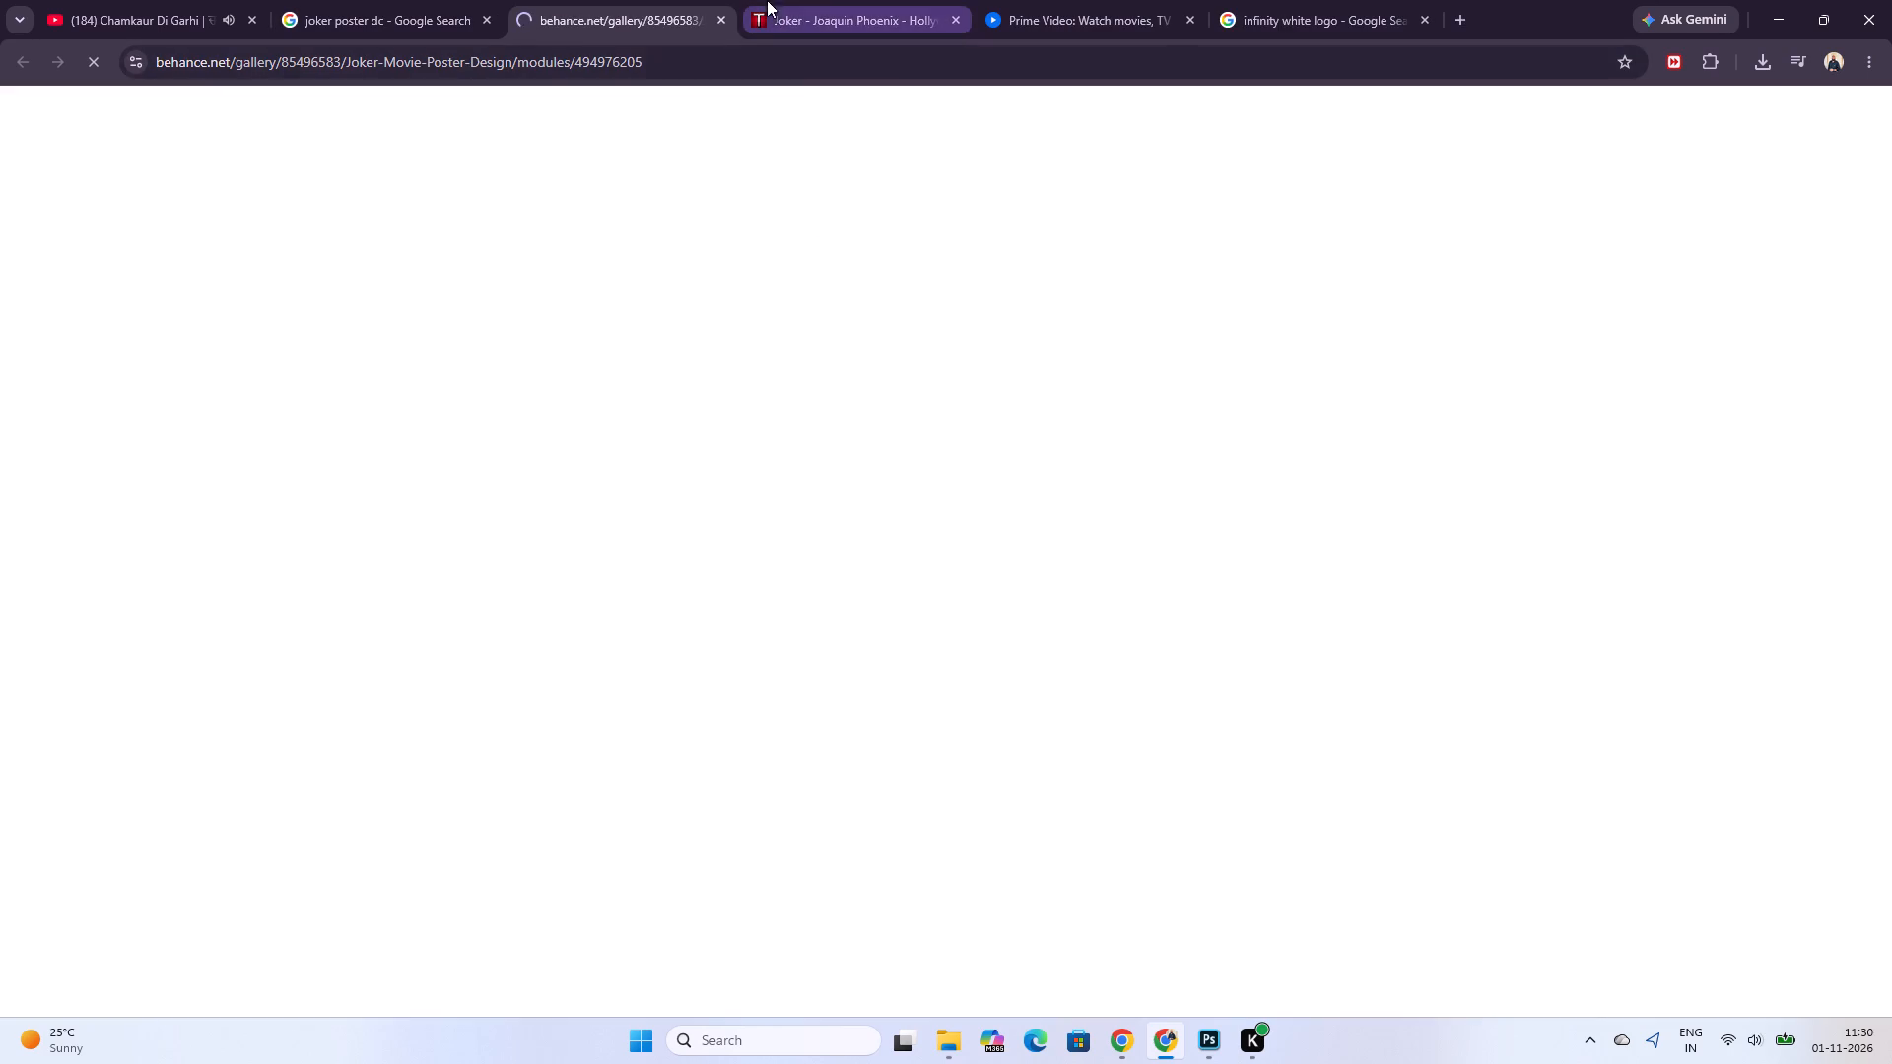
click(827, 0)
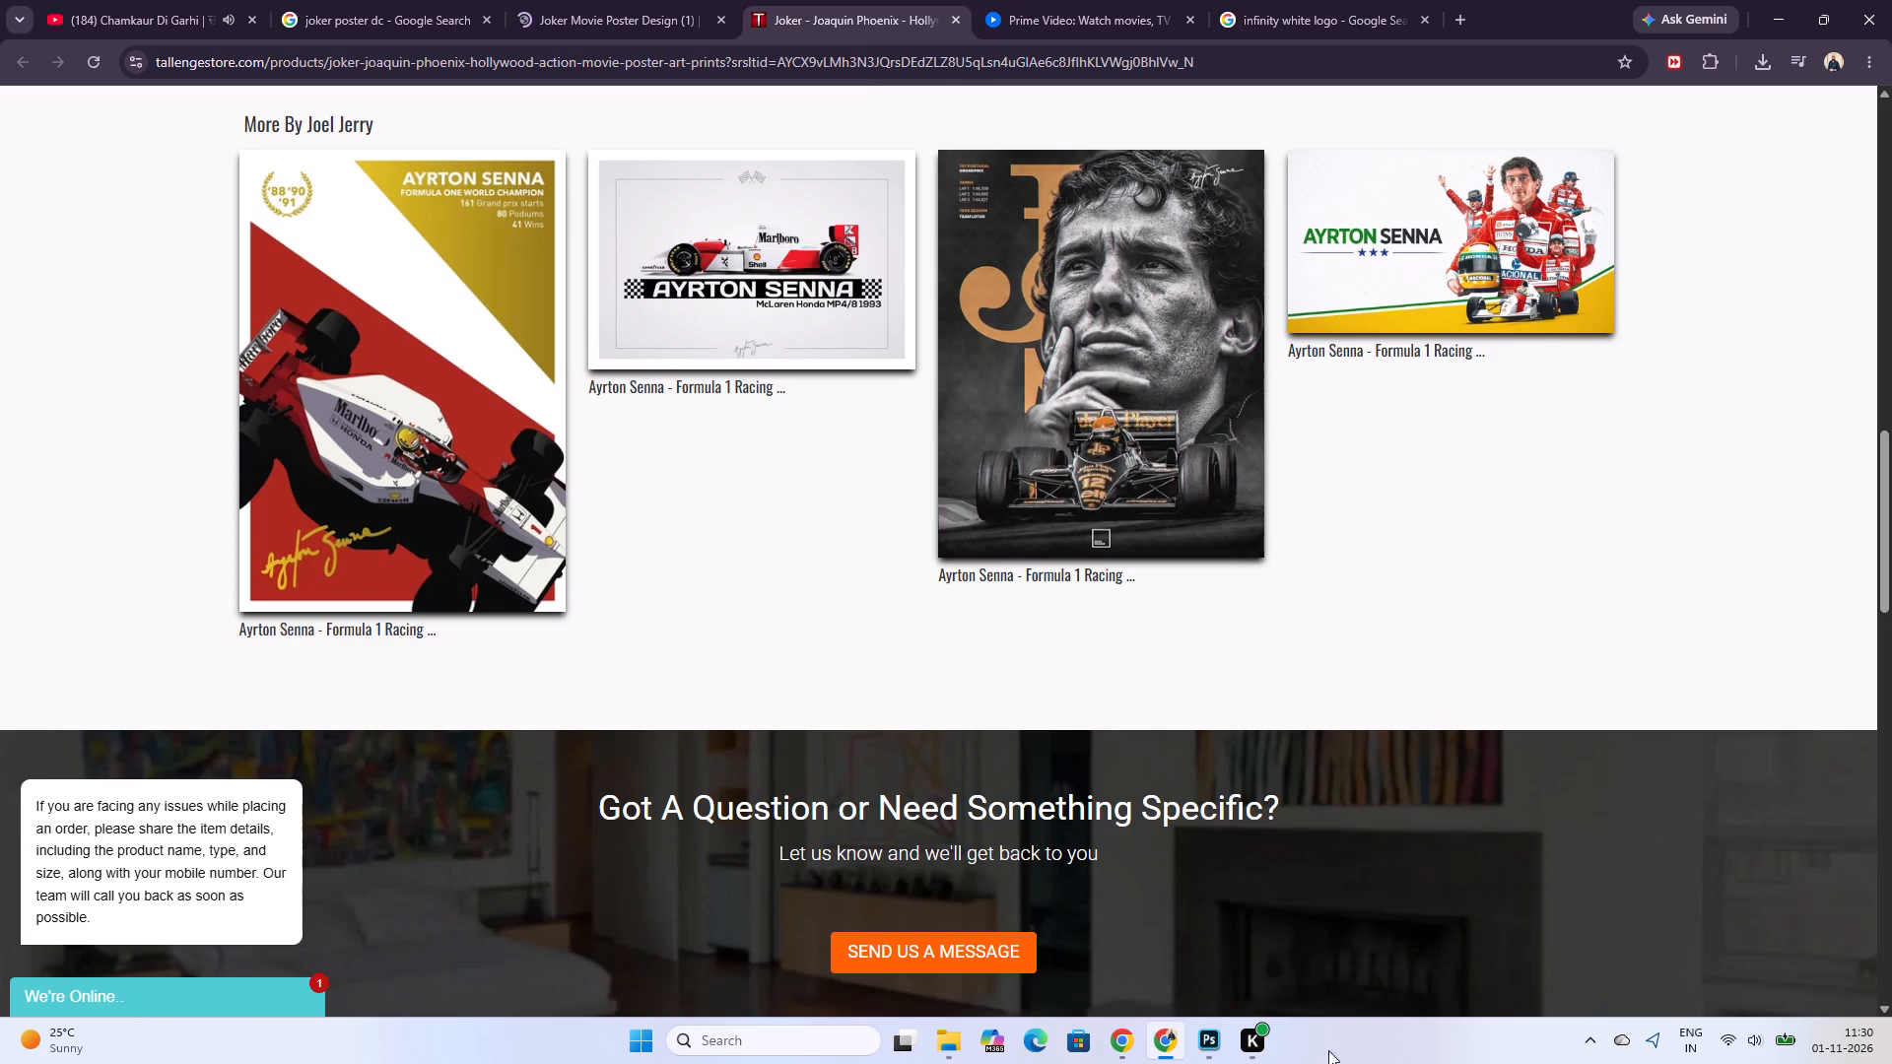
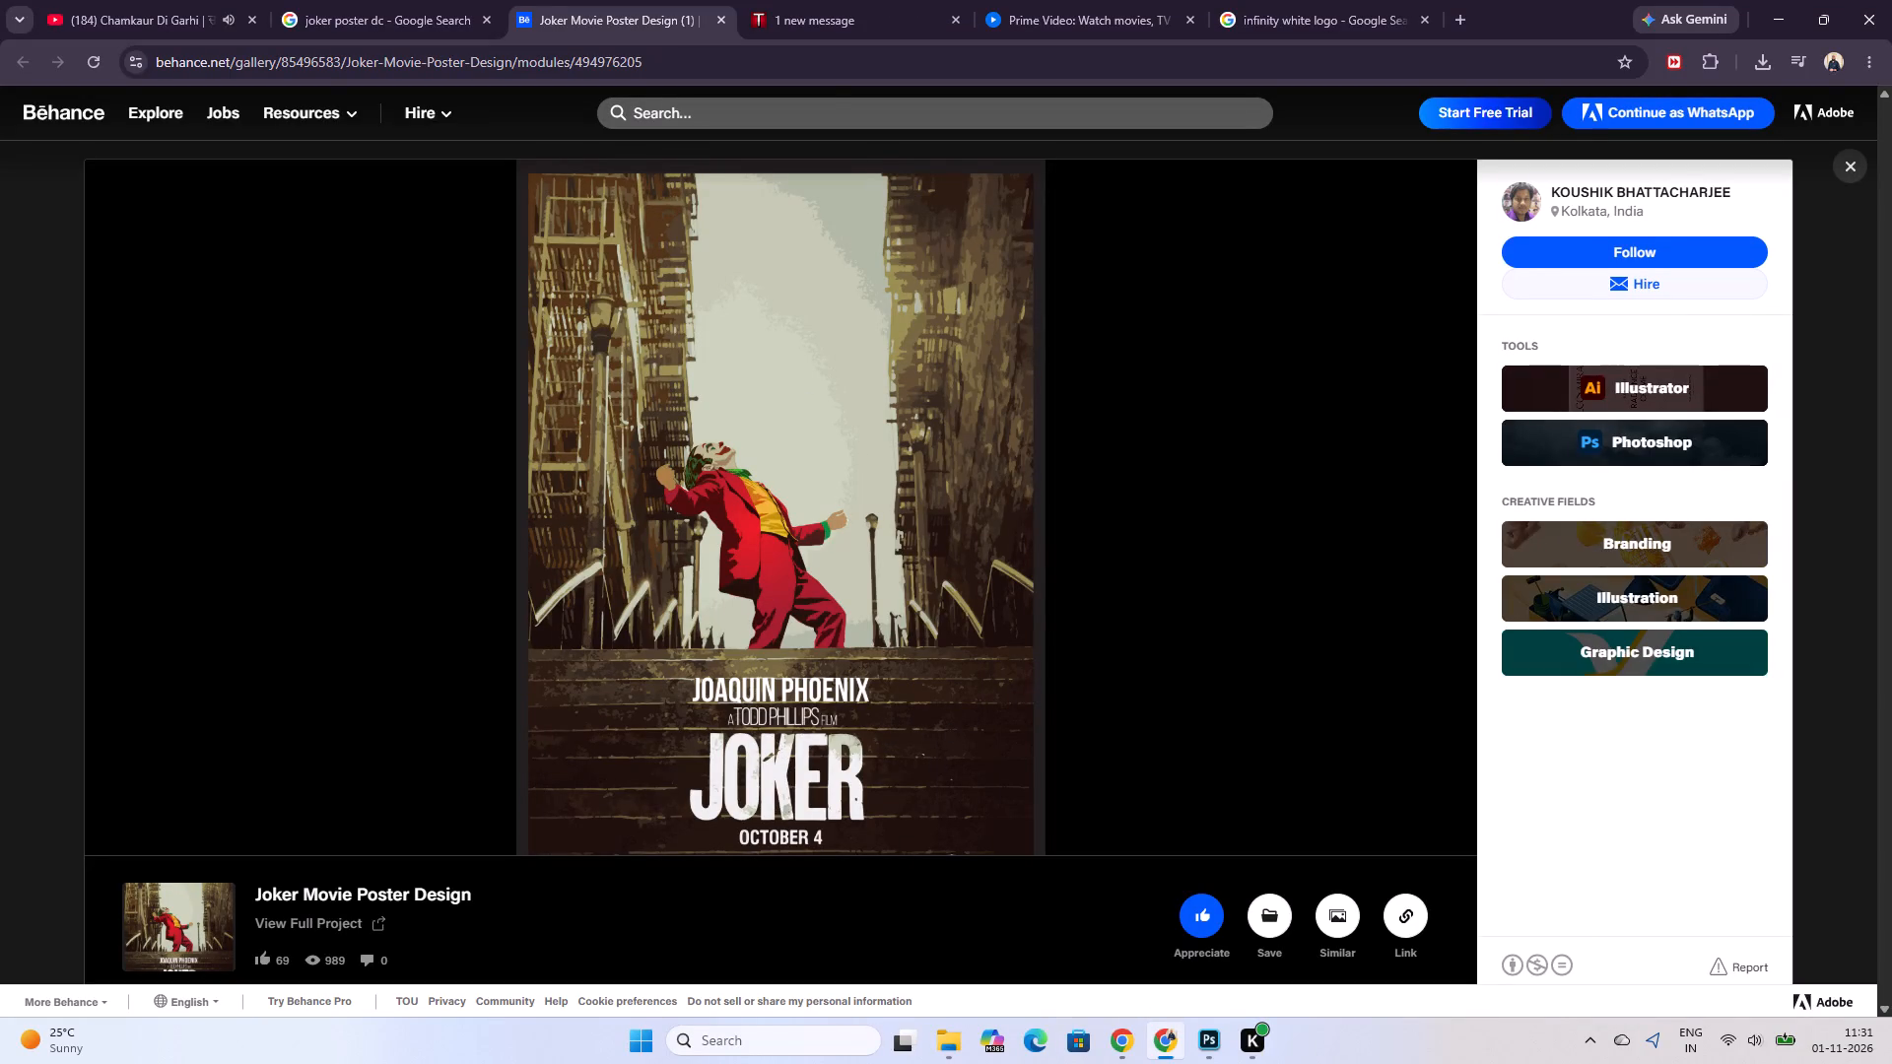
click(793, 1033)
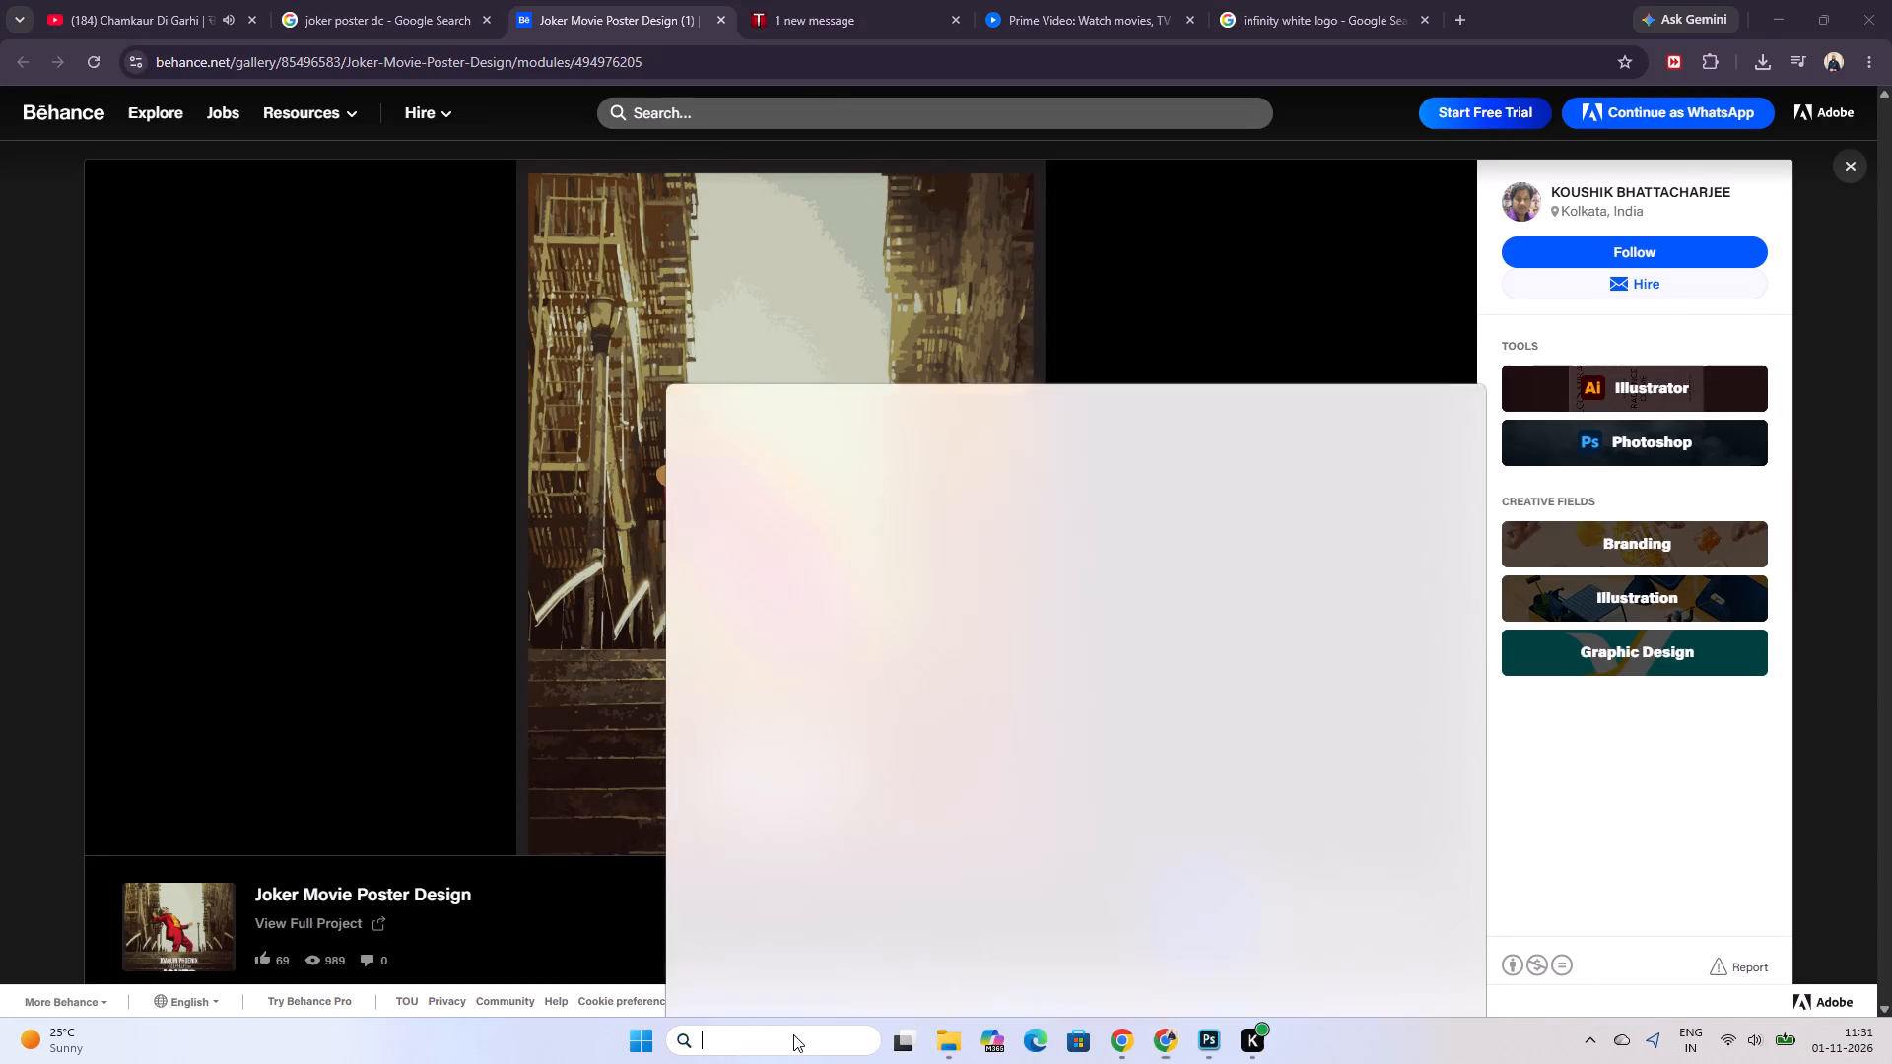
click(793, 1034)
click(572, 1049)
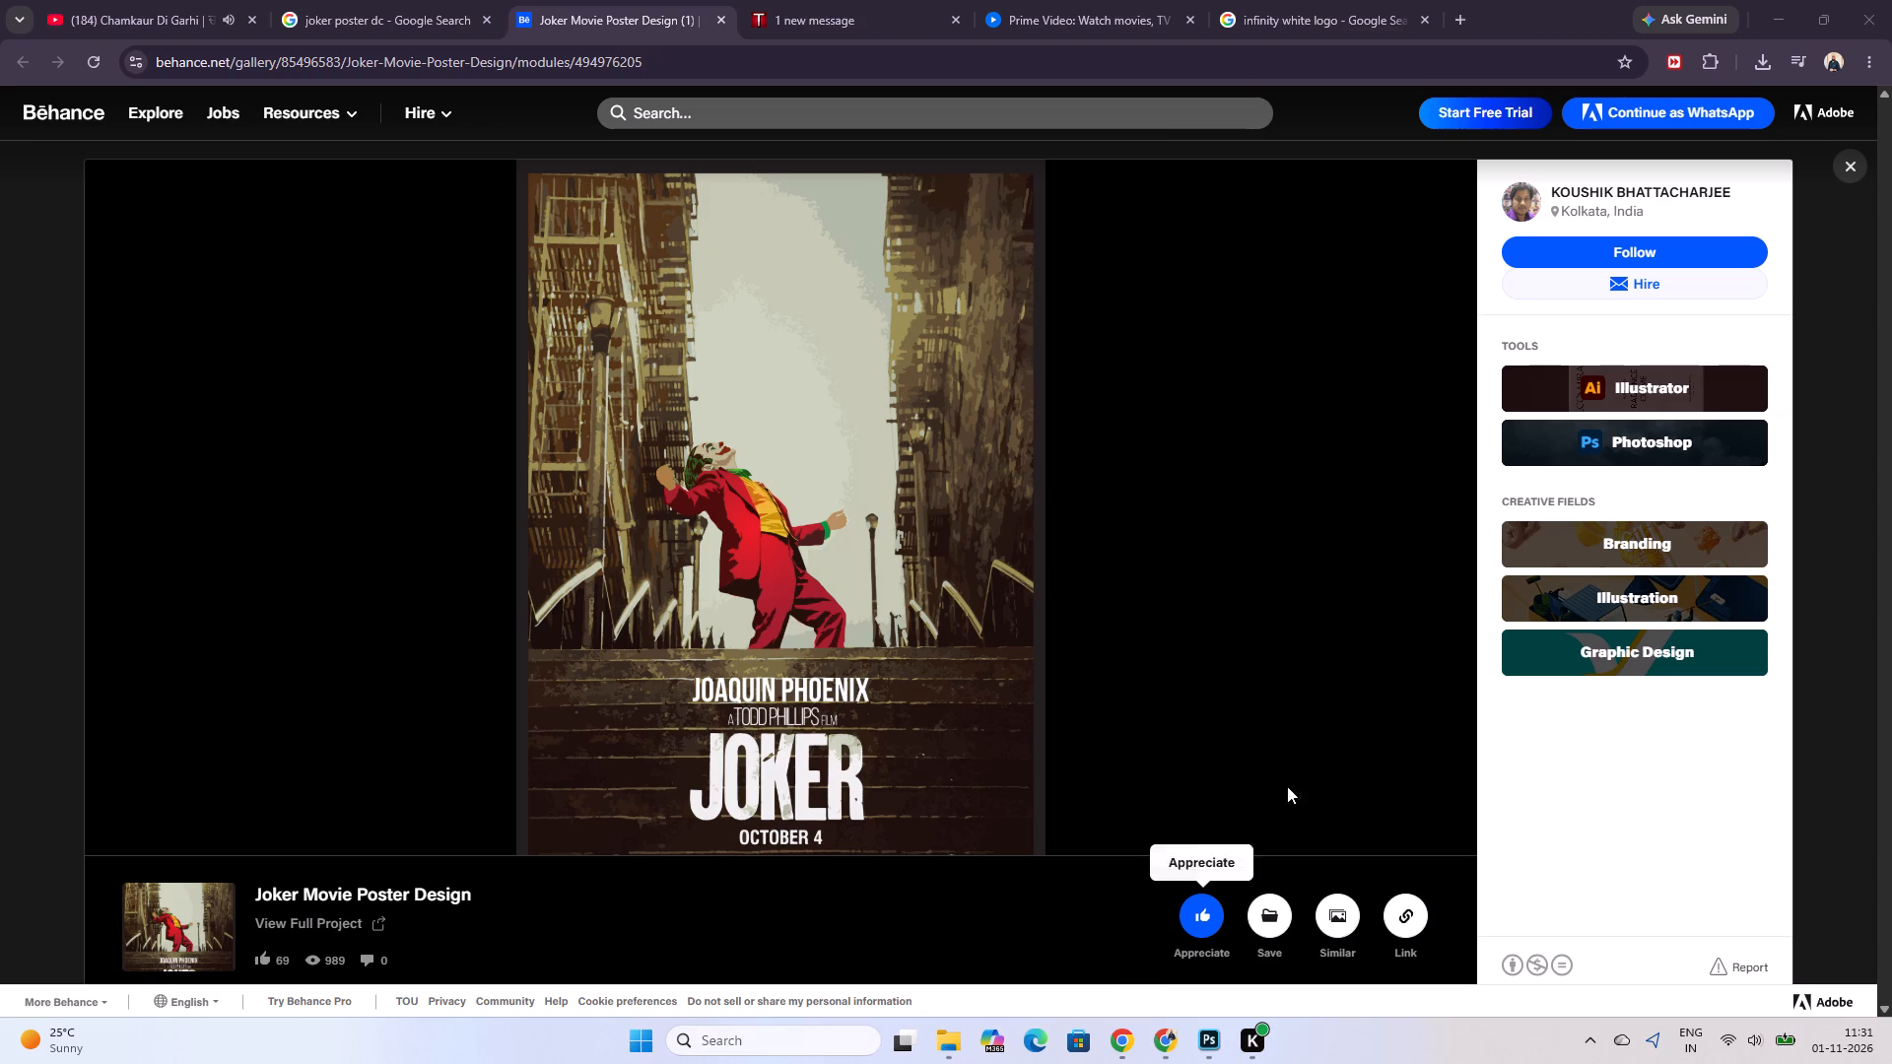
Draft the credit line "A TODDPHLLIPS FILM" in the Windows Run box, cut it to the clipboard, and dismiss the box.
key(super+r)
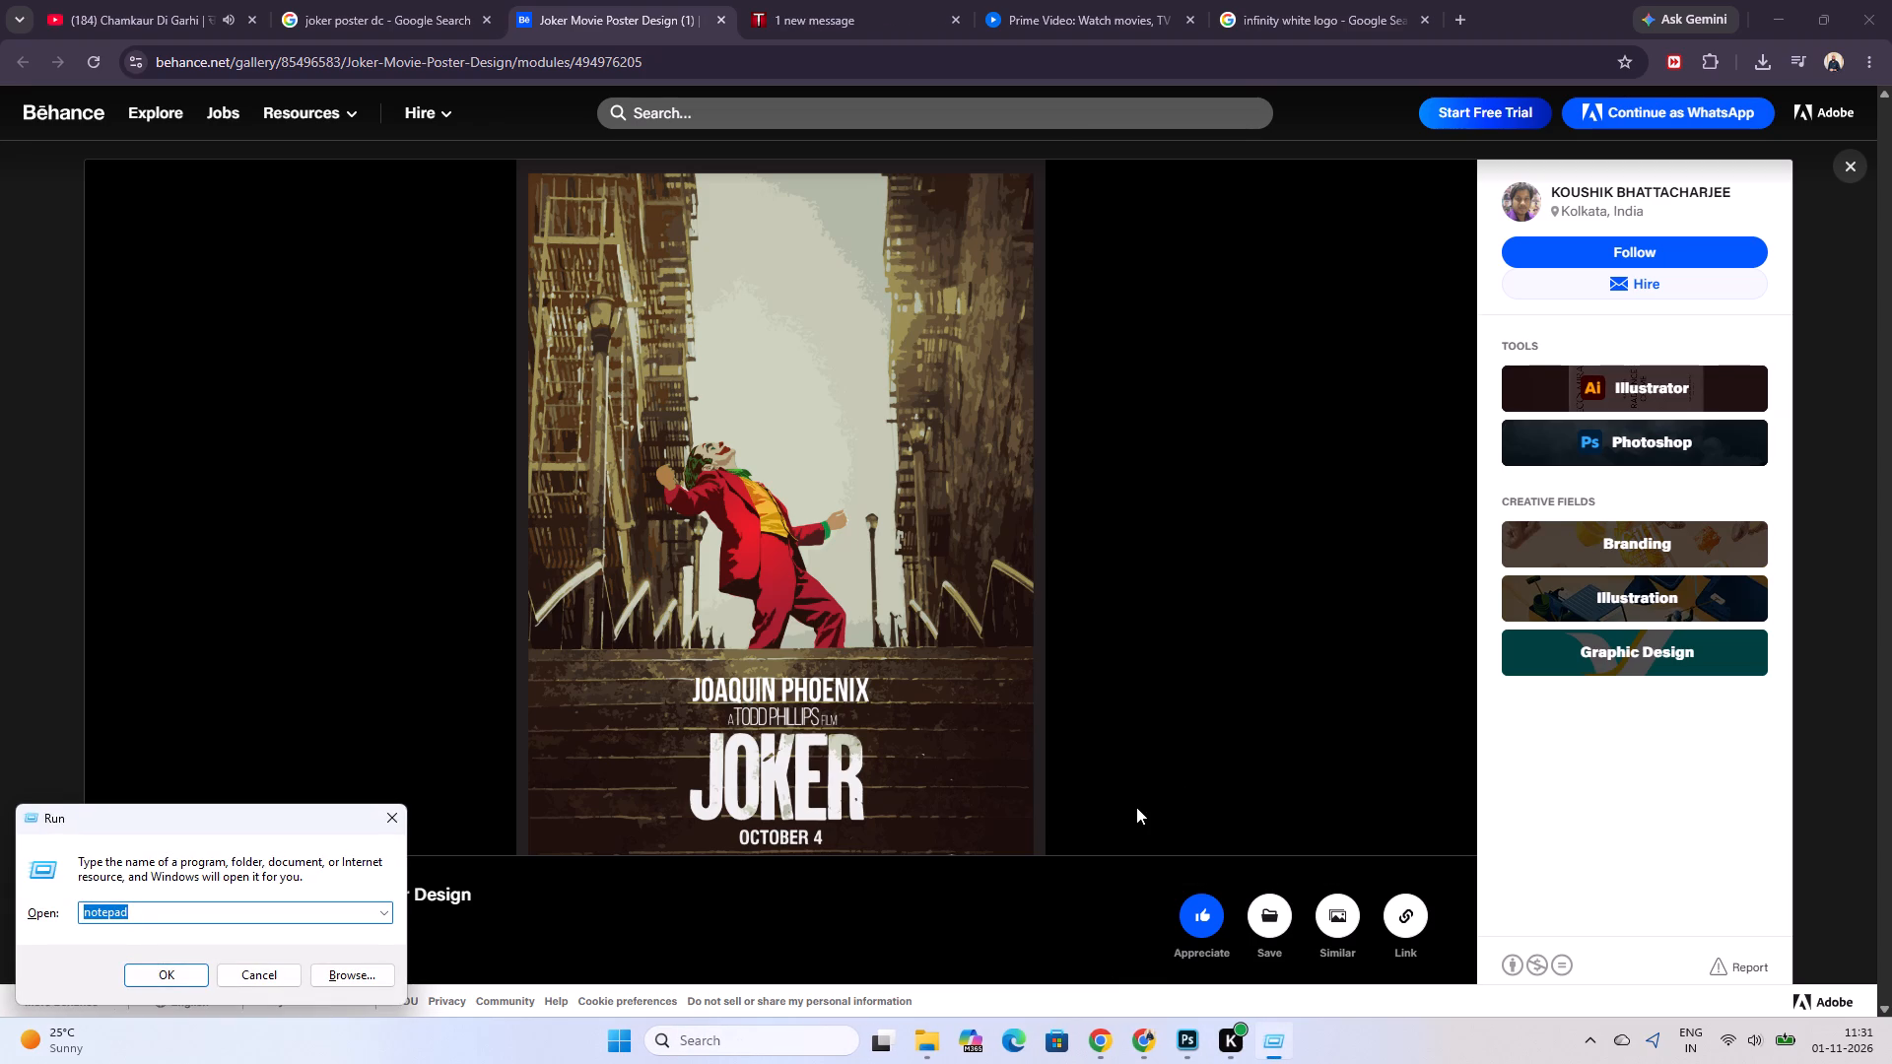
key(a)
key(space)
text(too)
key(BackSpace)
text(dd)
key(BackSpace)
key(BackSpace)
key(BackSpace)
key(BackSpace)
key(BackSpace)
key(BackSpace)
key(BackSpace)
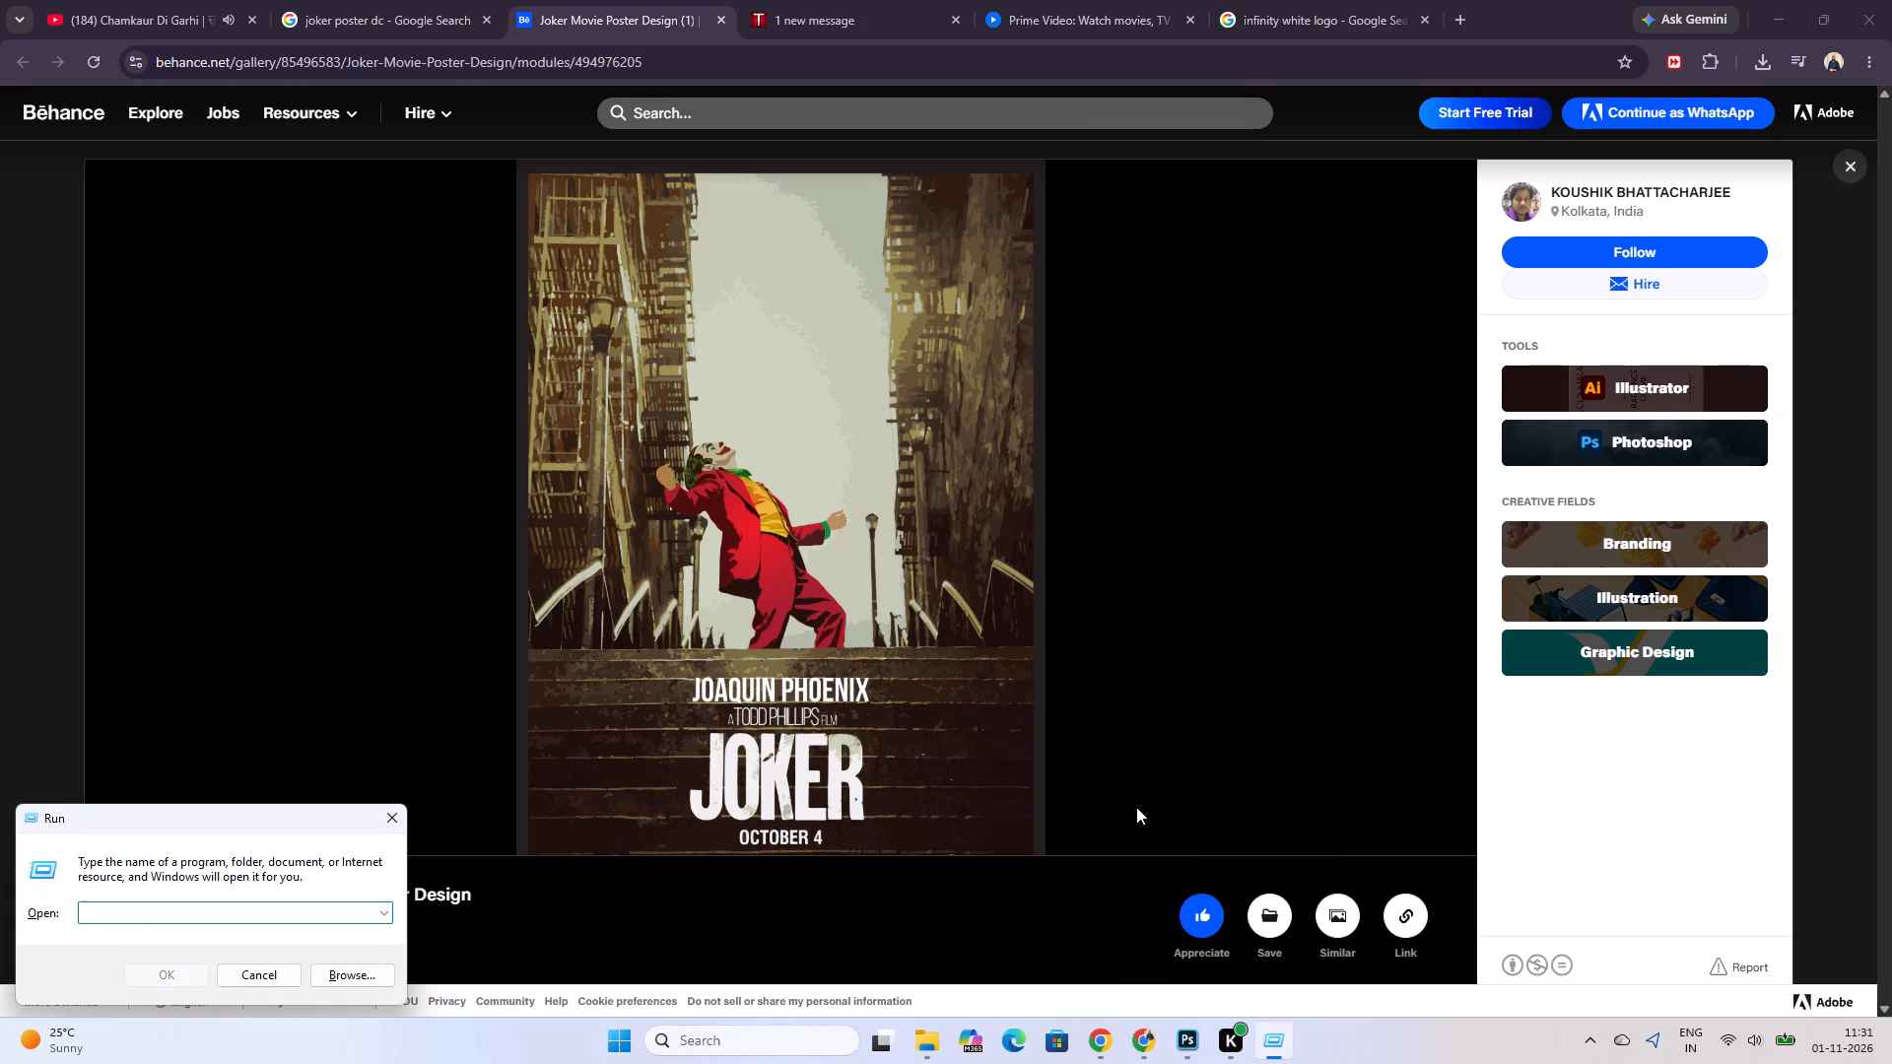
text(A too)
key(BackSpace)
key(BackSpace)
key(BackSpace)
key(shift+t)
key(o)
key(BackSpace)
text(DDPHI)
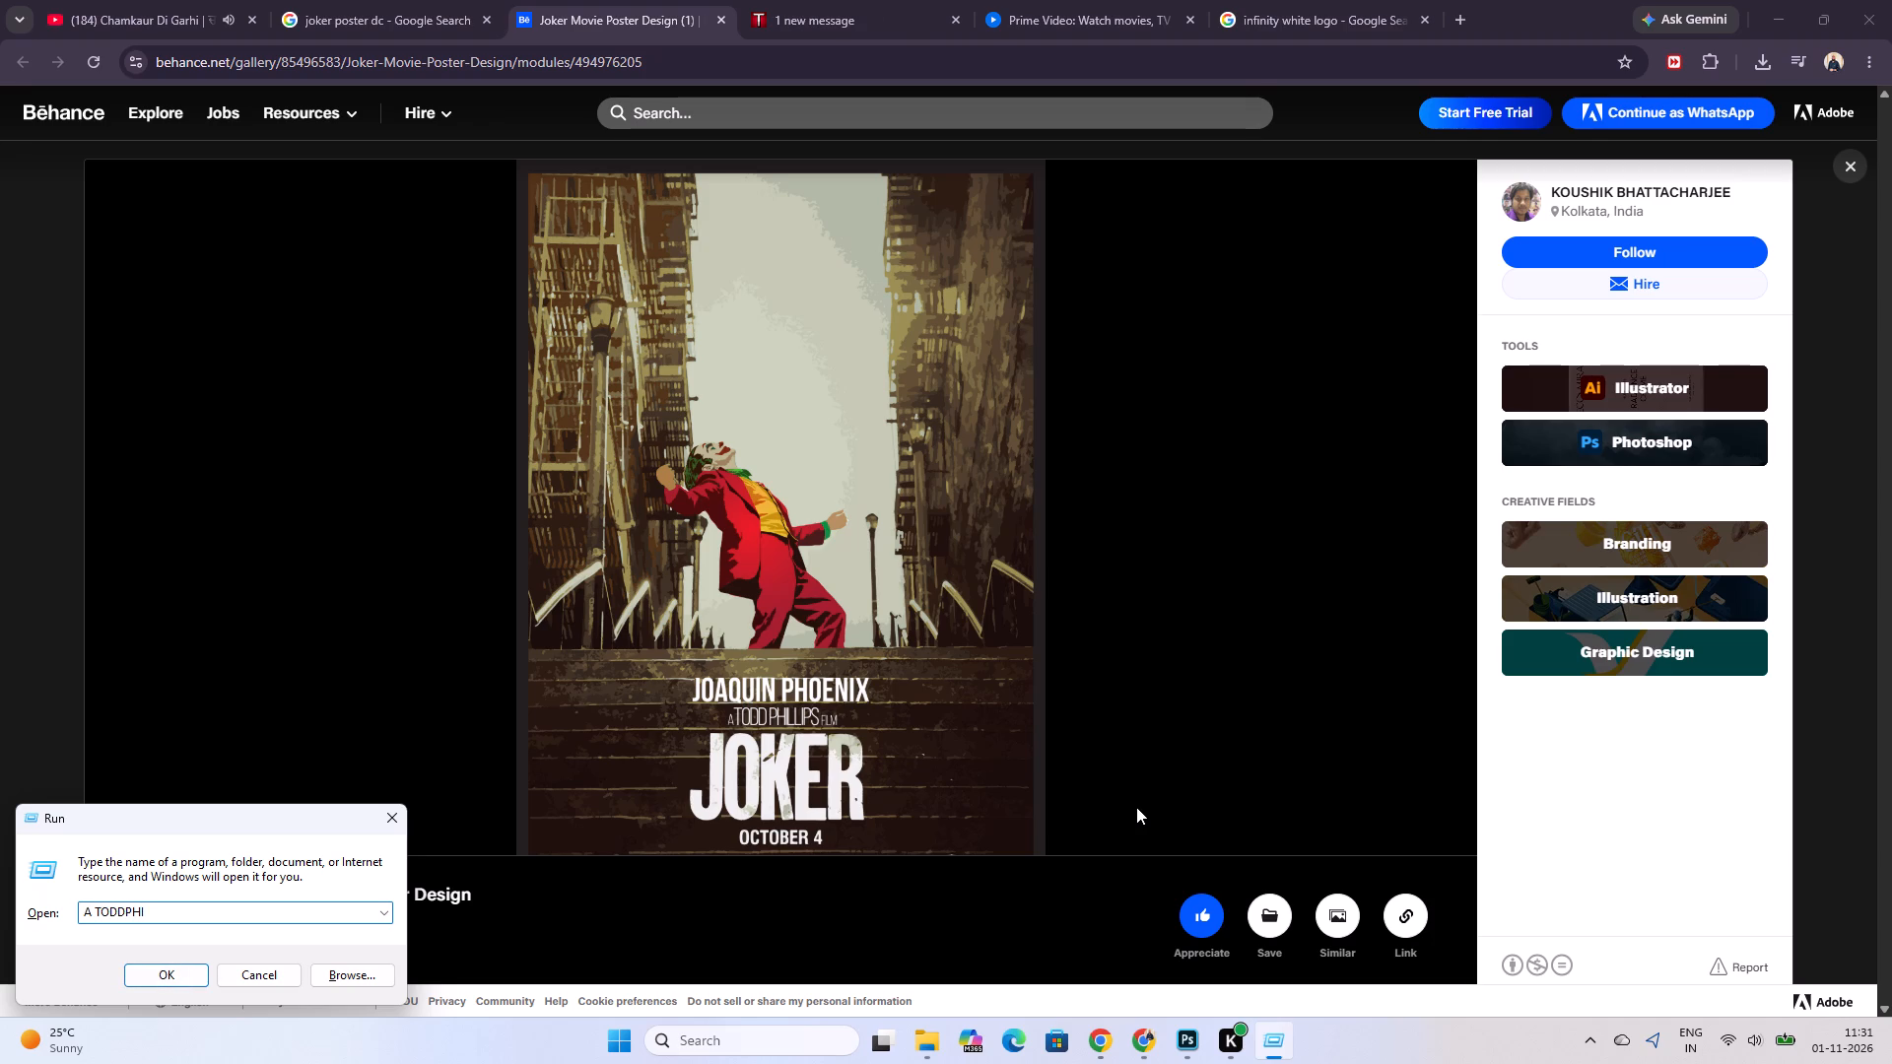
text(LL)
key(BackSpace)
key(BackSpace)
key(BackSpace)
text(LII)
key(BackSpace)
key(BackSpace)
key(semicolon)
key(BackSpace)
key(l)
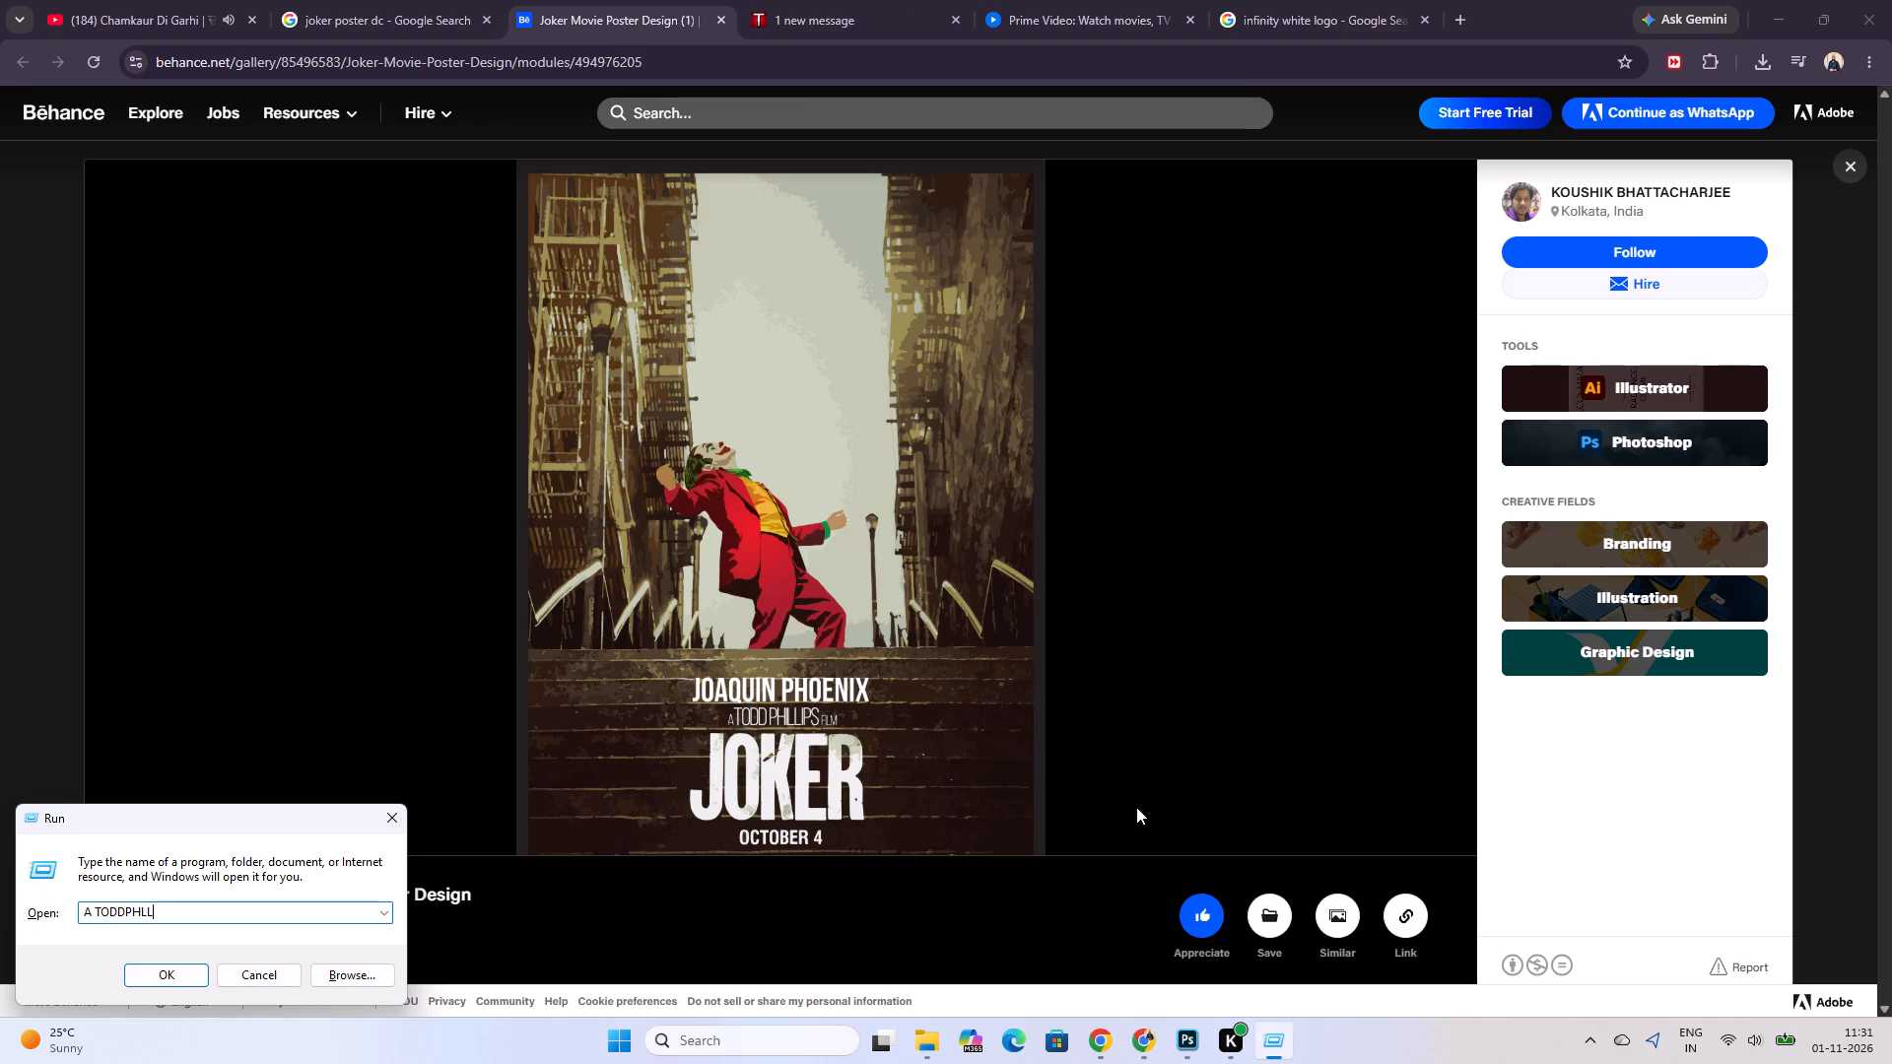
key(o)
key(BackSpace)
text(IPS)
key(space)
text(FL,)
key(BackSpace)
key(BackSpace)
key(BackSpace)
text(O;)
key(BackSpace)
key(BackSpace)
text(FILM)
key(ctrl+a)
key(ctrl+x)
key(ctrl+x)
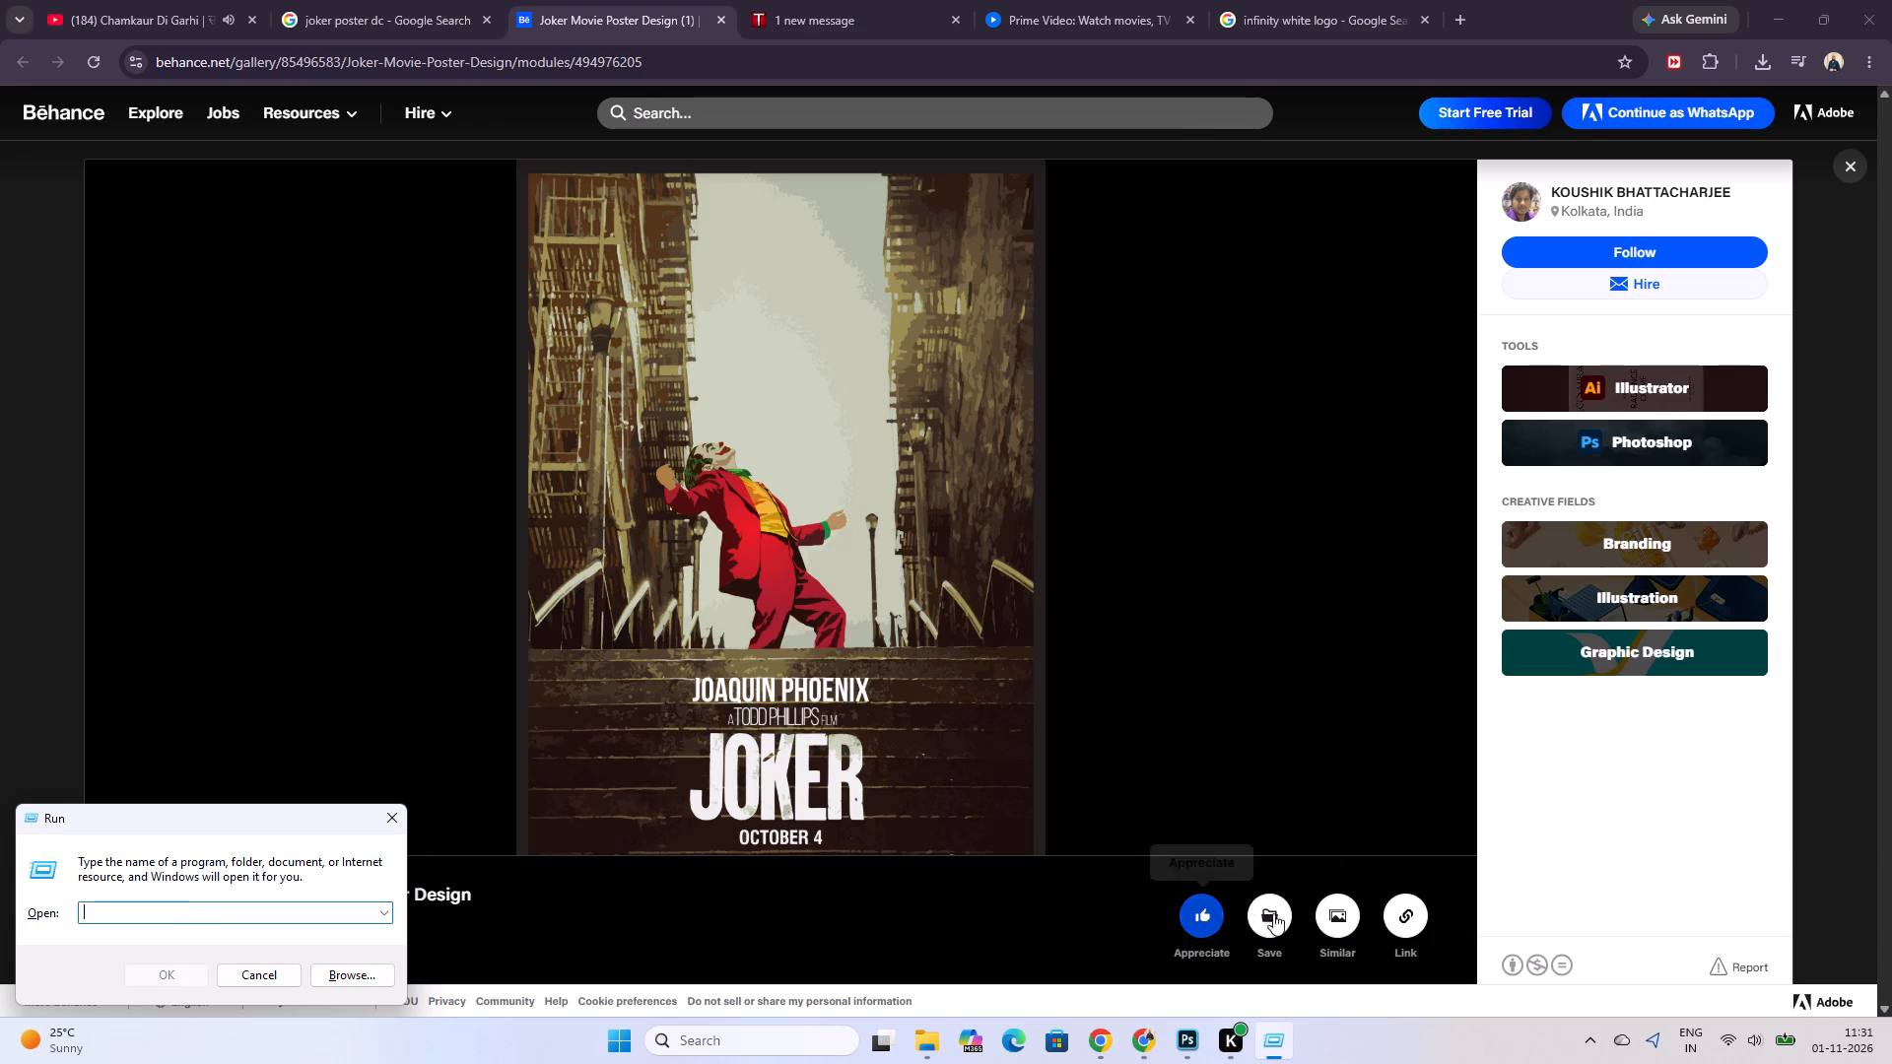
click(253, 983)
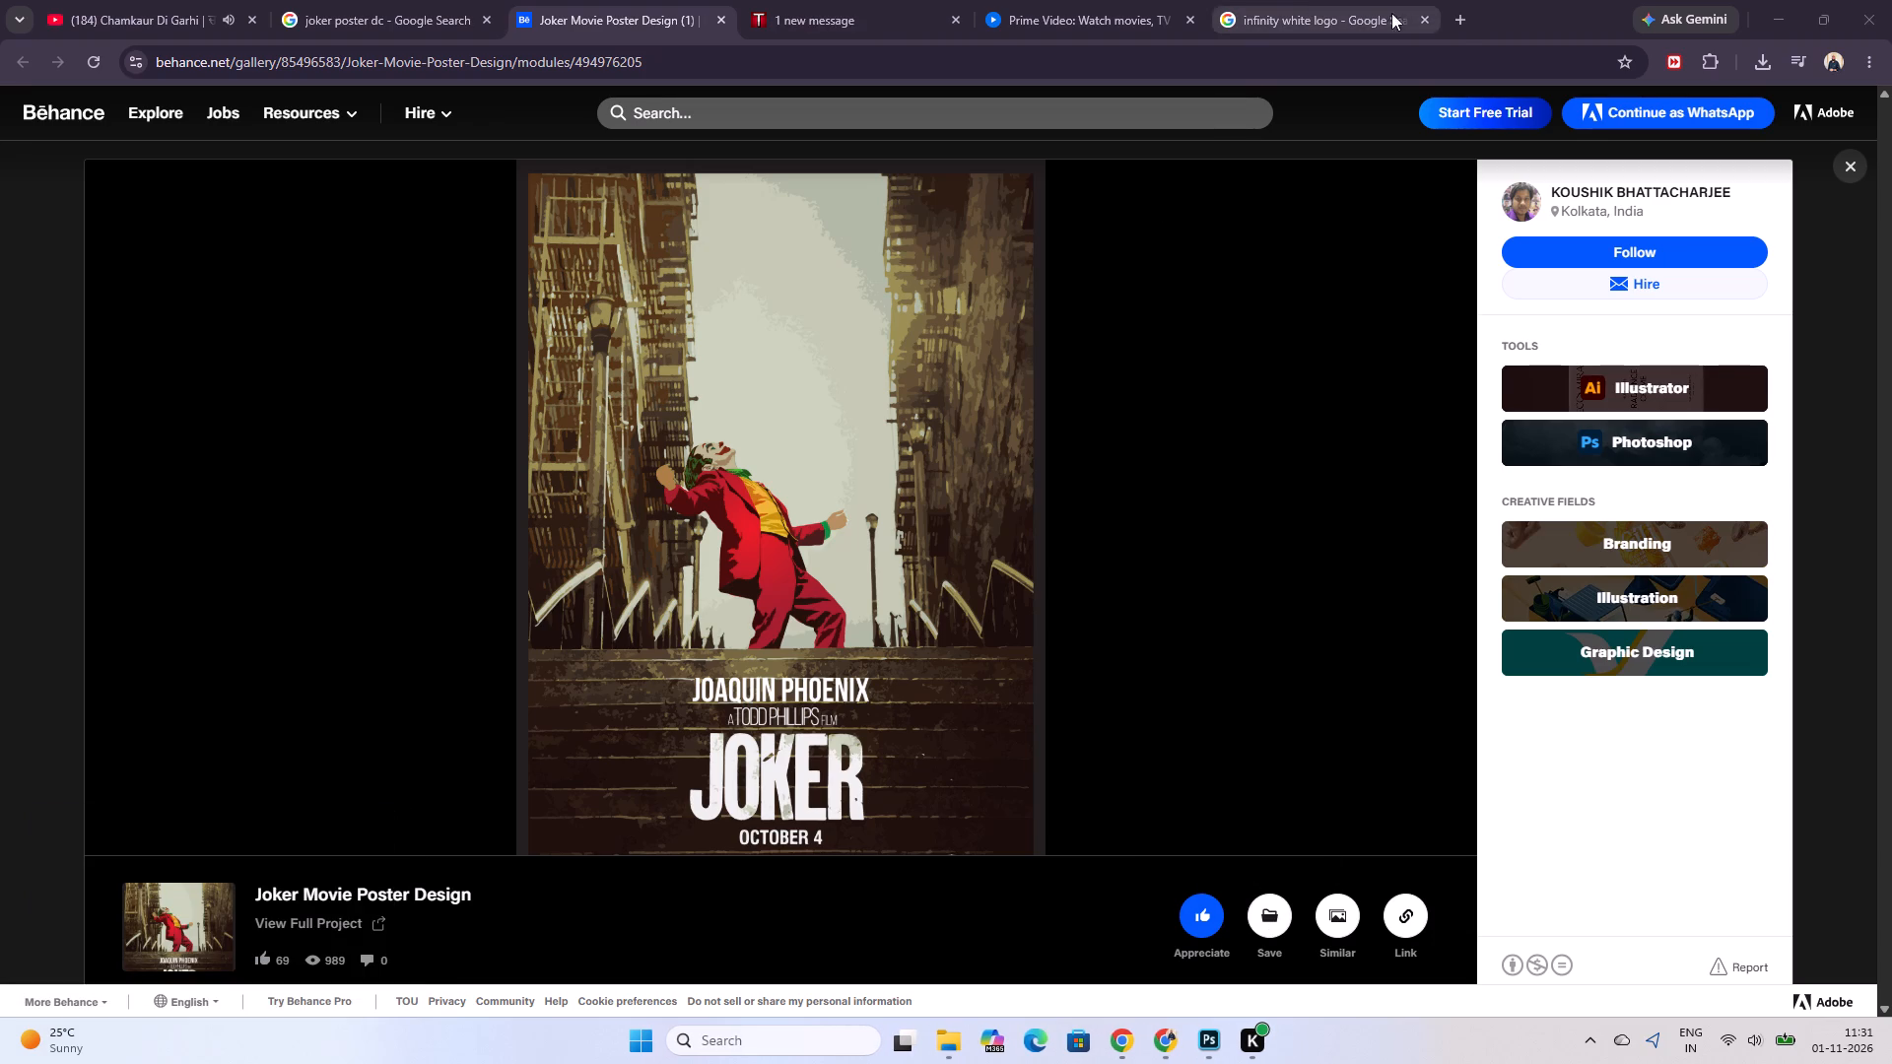
Search Google for "A TODDPHLLIPS FILM" in a new tab and open the suggested "A TO PHILLIPS FILM" results.
click(1459, 20)
key(ctrl+v)
key(Return)
key(Return)
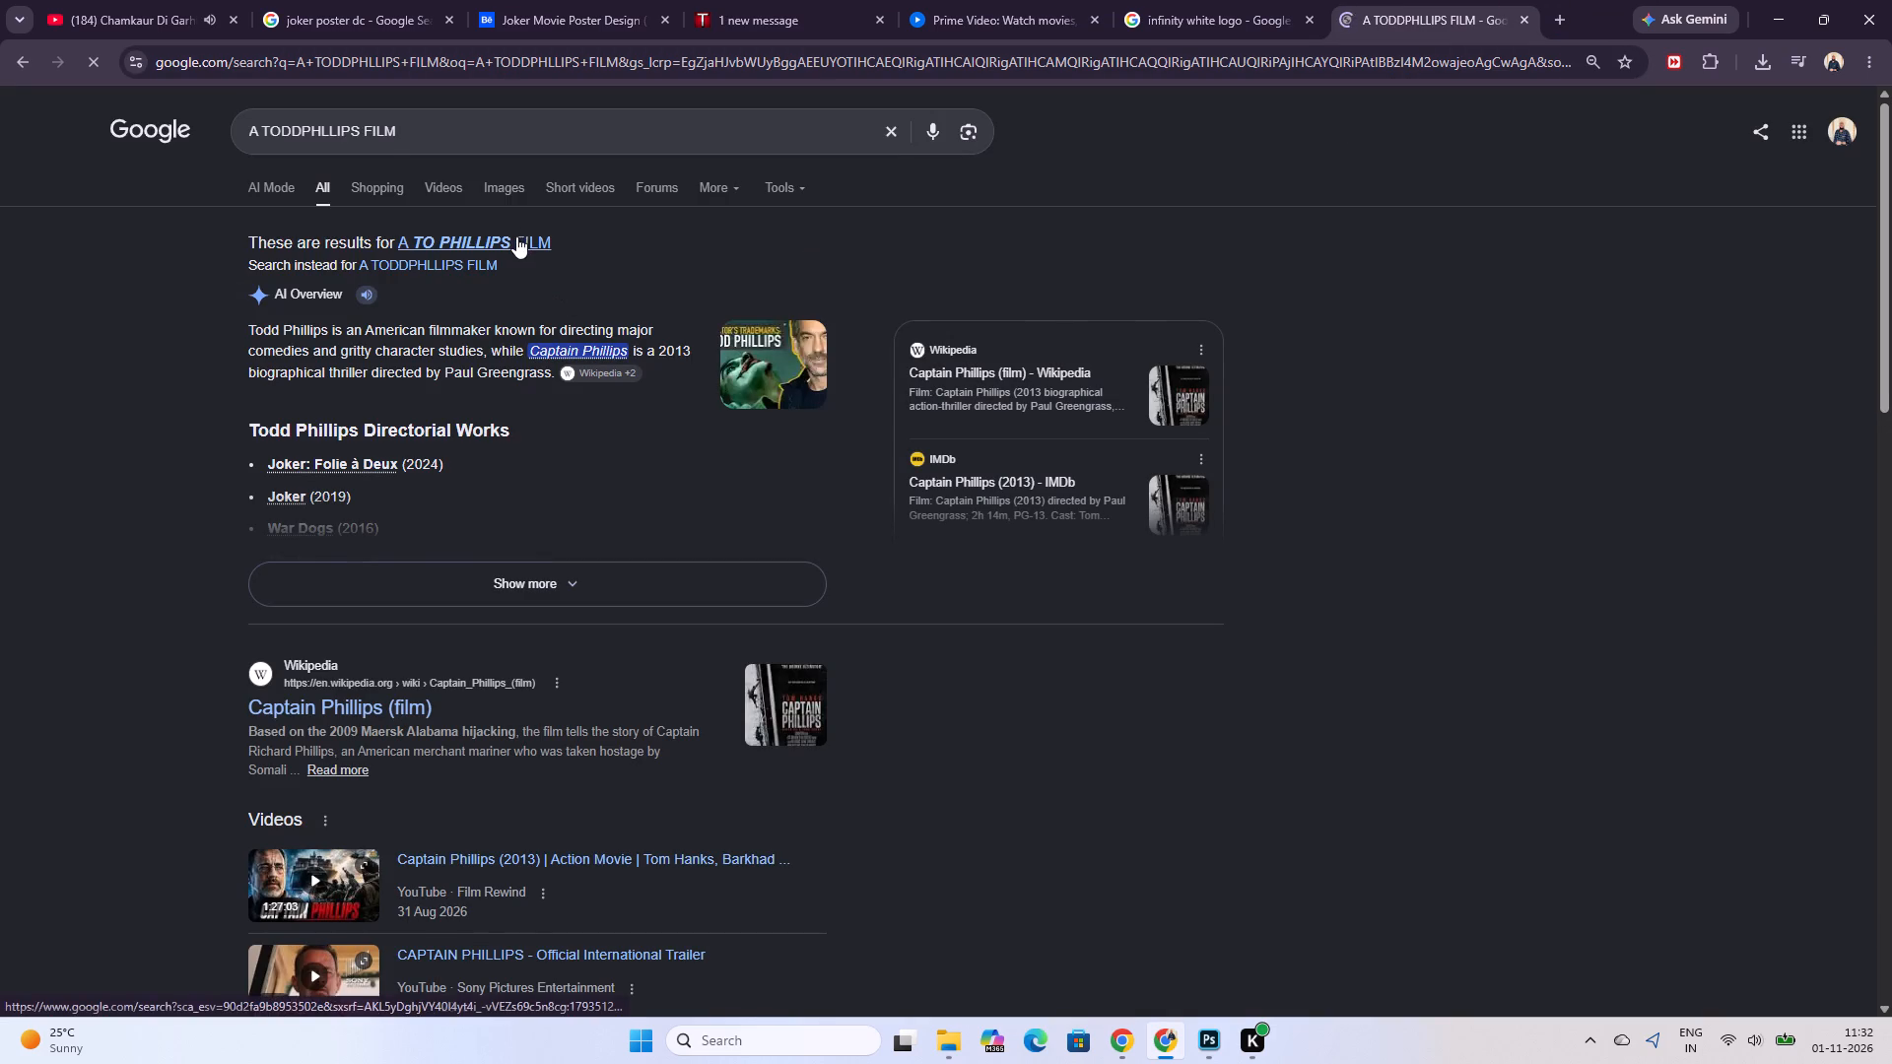
click(516, 236)
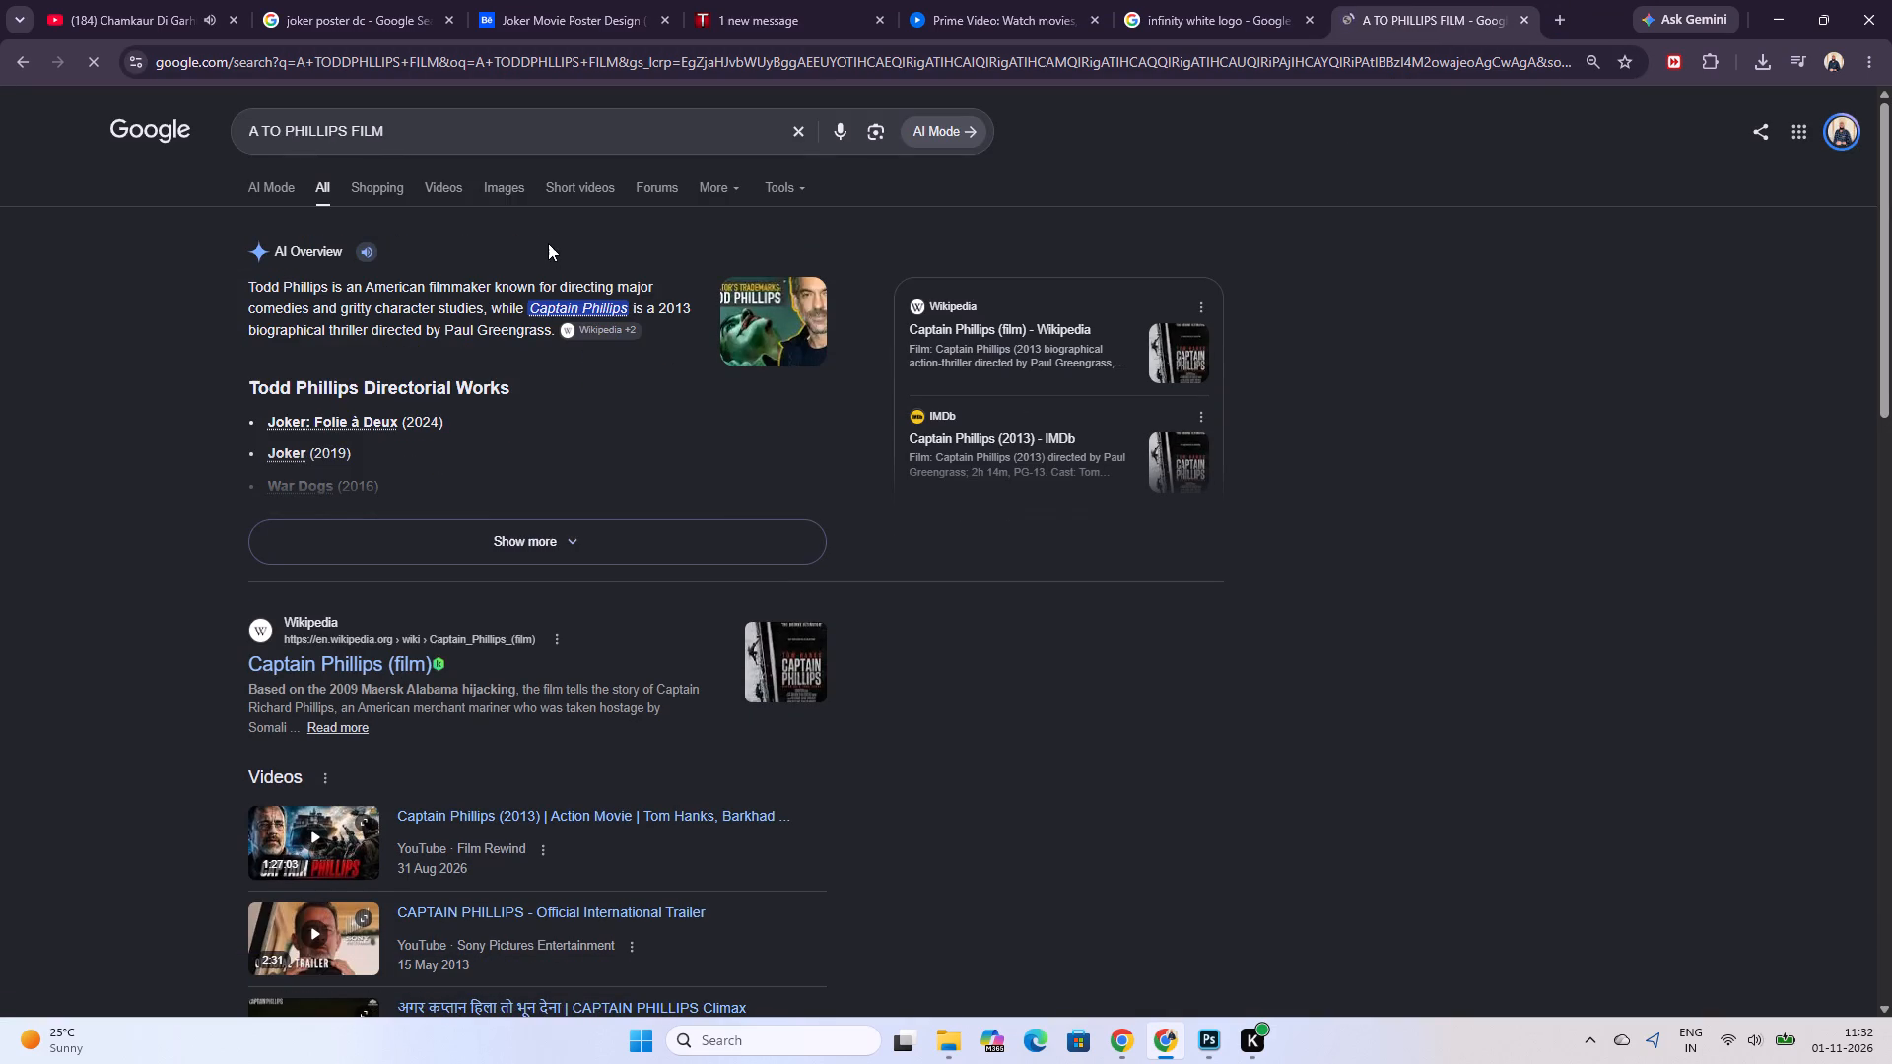
Copy the director's name "Todd Phillips" from the AI Overview text.
drag(251, 283, 327, 293)
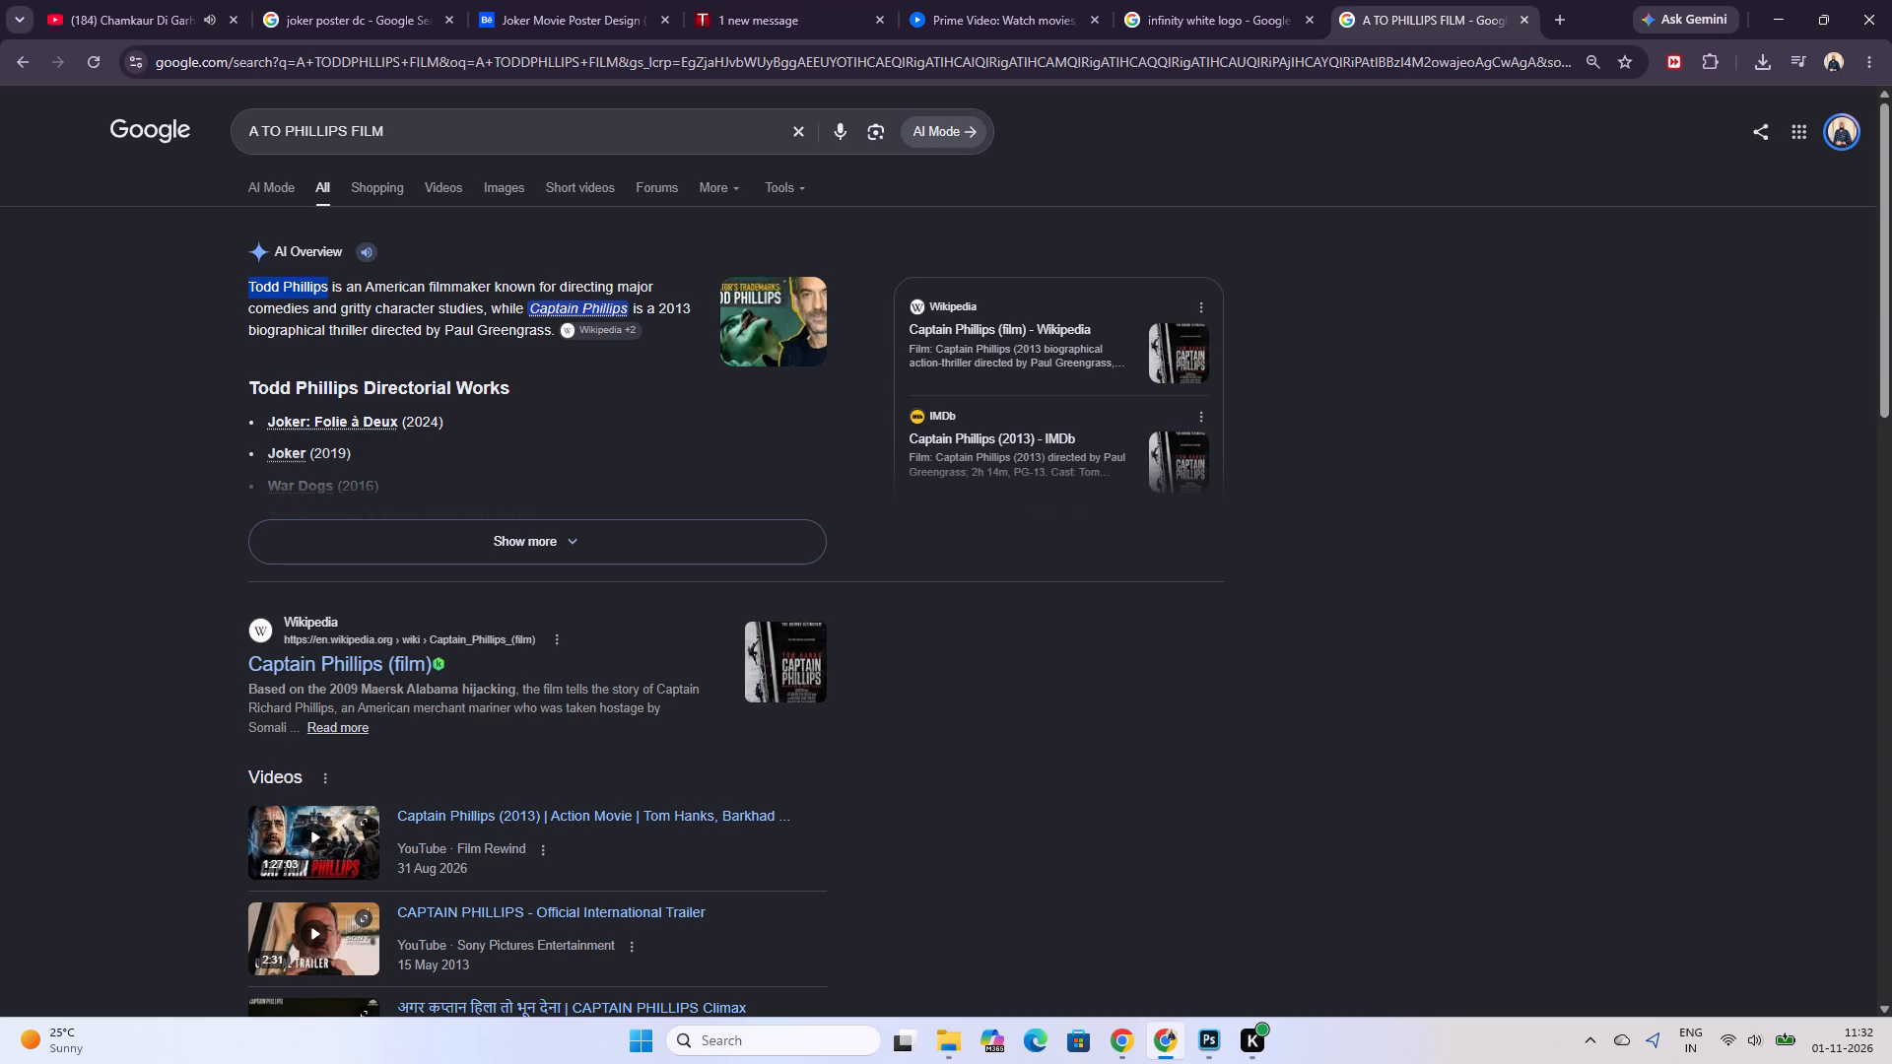
key(ctrl+c)
key(ctrl+c)
key(ctrl+c)
key(ctrl+c)
key(ctrl+c)
key(ctrl+c)
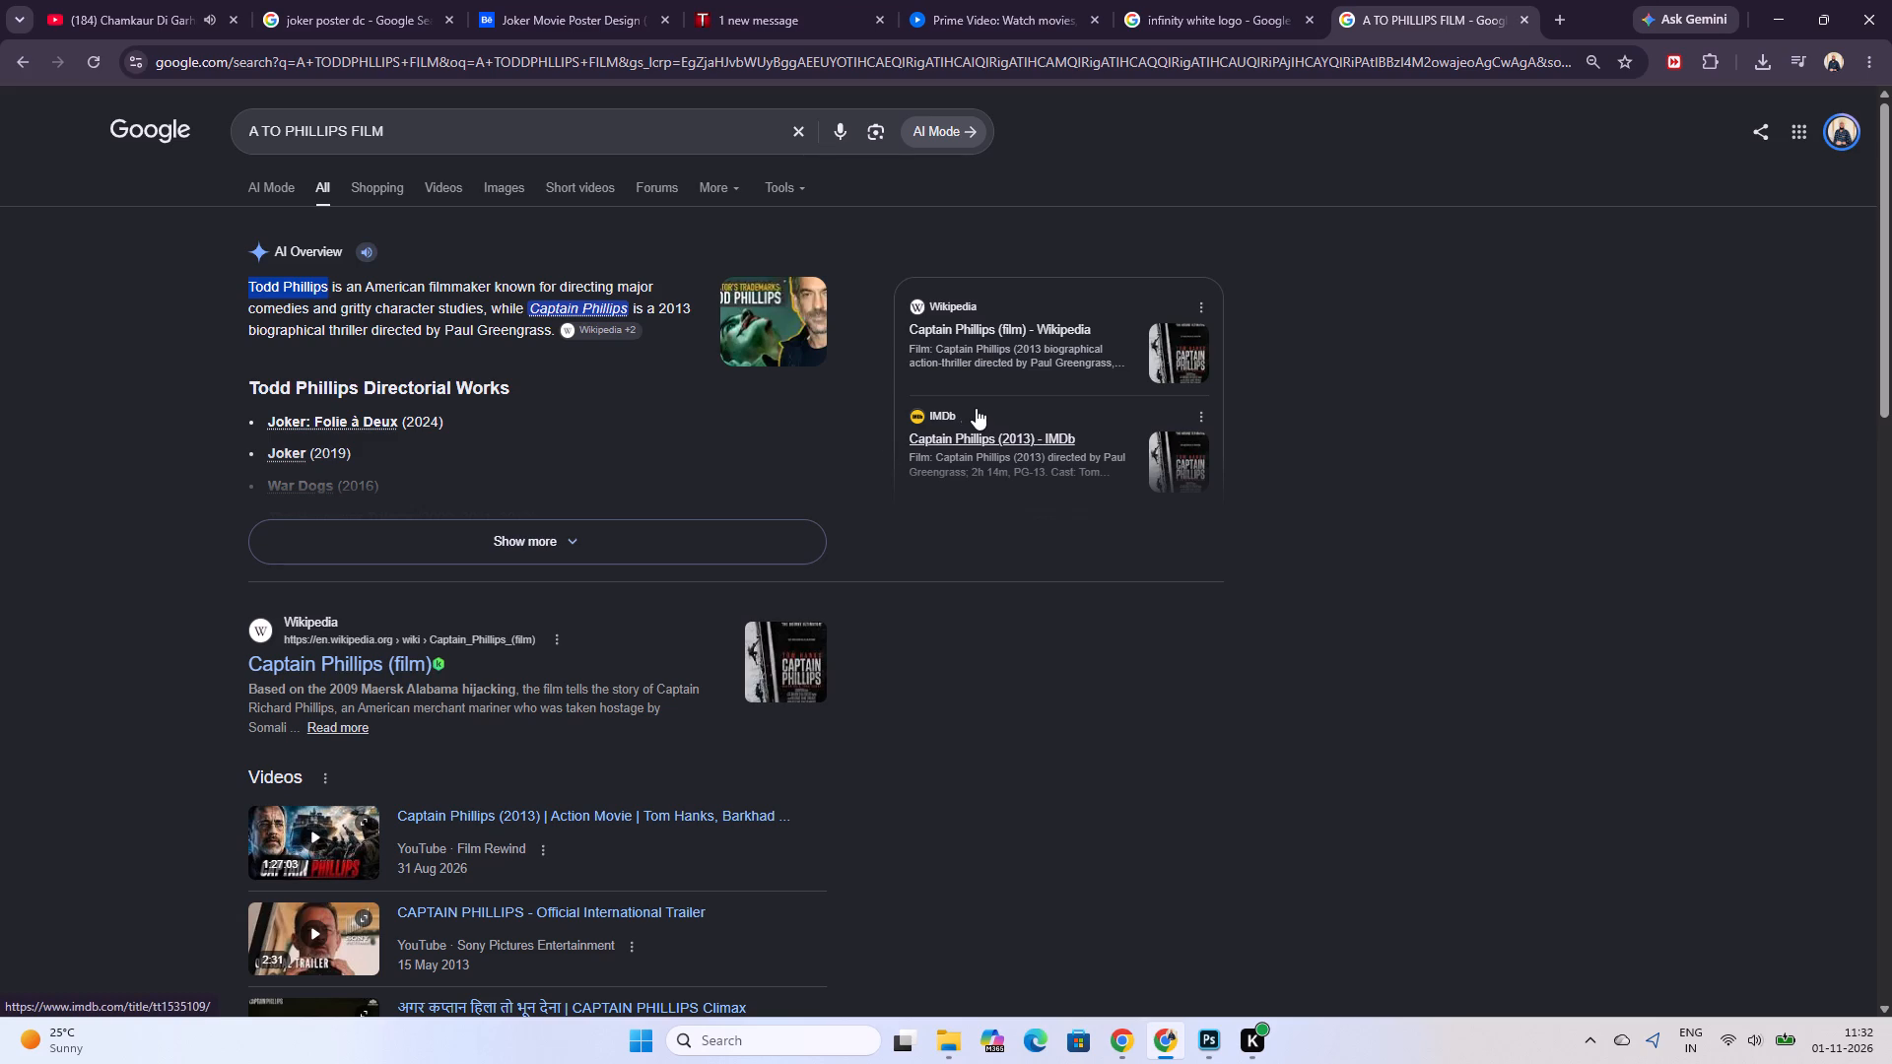
key(ctrl+c)
key(ctrl+c)
key(ctrl+c)
key(ctrl+c)
key(ctrl+c)
key(ctrl+c)
key(ctrl+c)
key(ctrl+c)
key(ctrl+c)
key(ctrl+c)
key(ctrl+c)
key(ctrl+v)
key(ctrl+c)
key(ctrl+c)
key(ctrl+c)
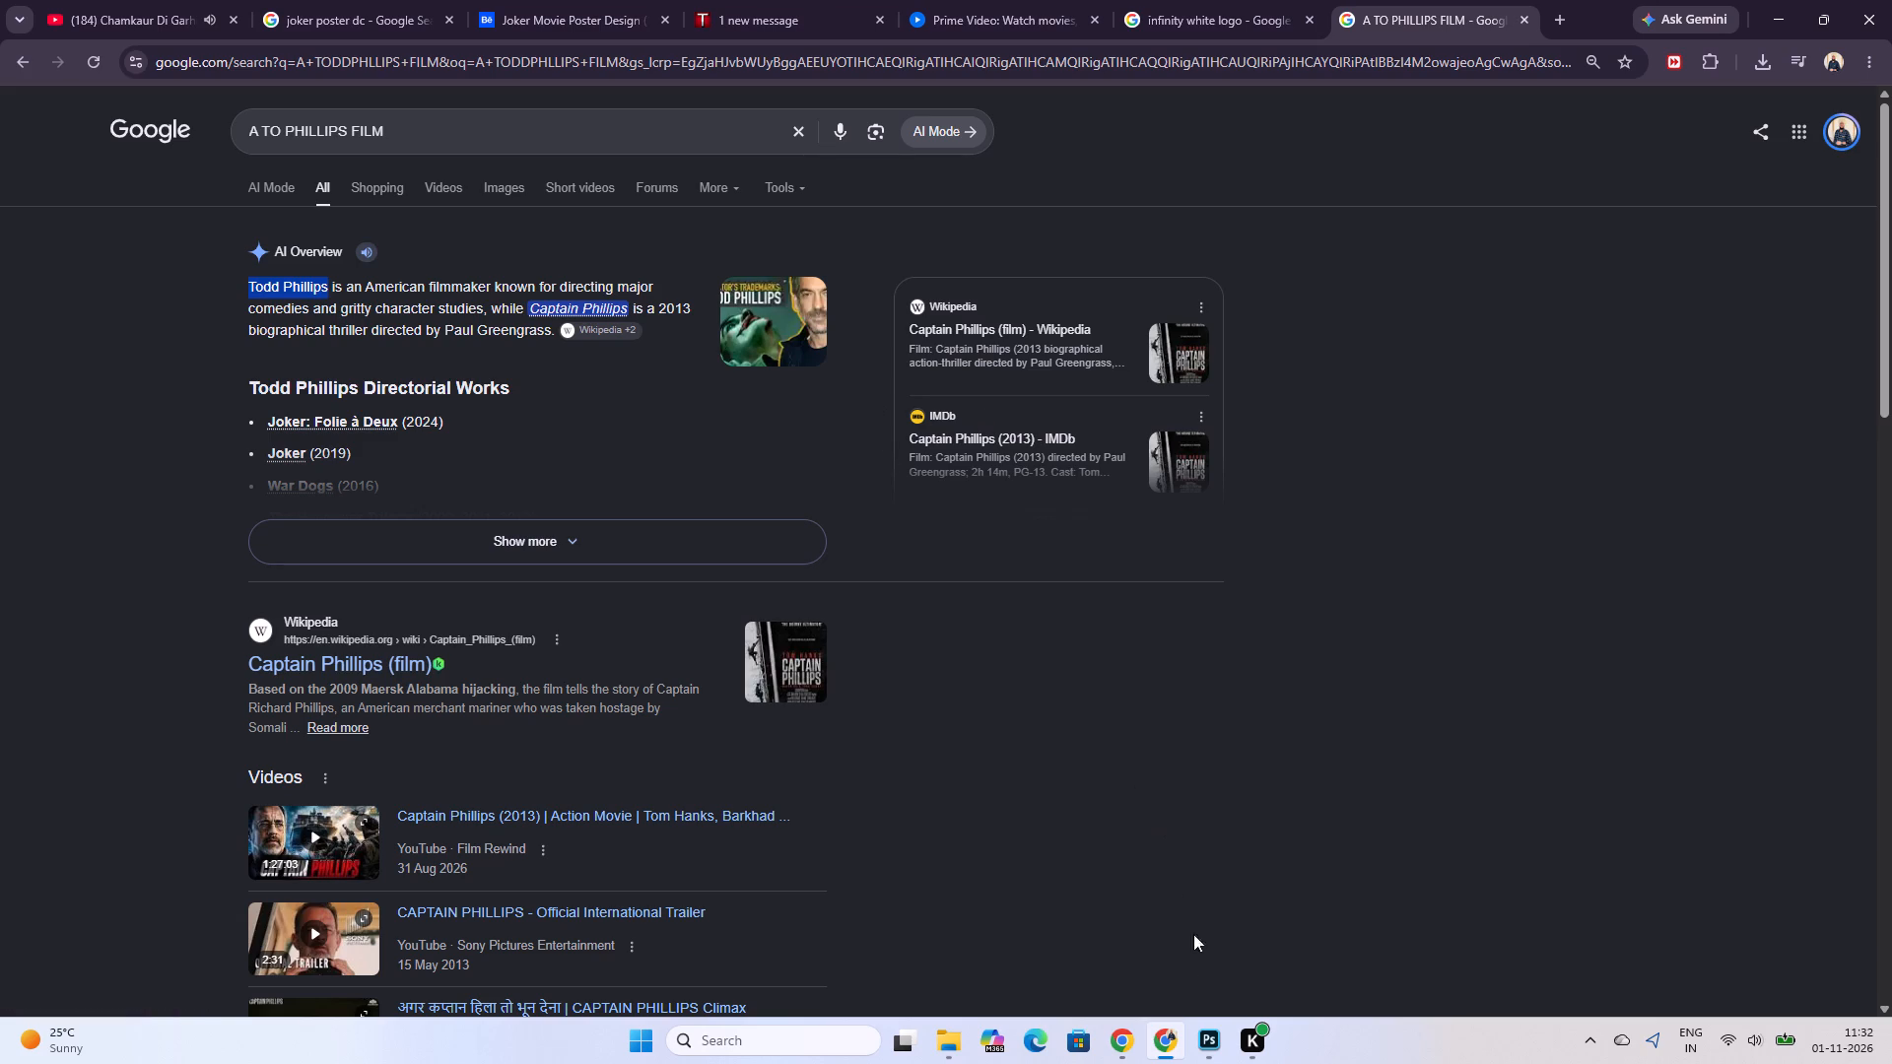
key(ctrl+c)
key(ctrl+c)
key(ctrl+c)
key(ctrl+c)
Switch to Photoshop, paste "Todd Phillips" into a new text box about 1411 × 205 px across the upper-left of the poster, and save.
ctrl+click(1209, 1063)
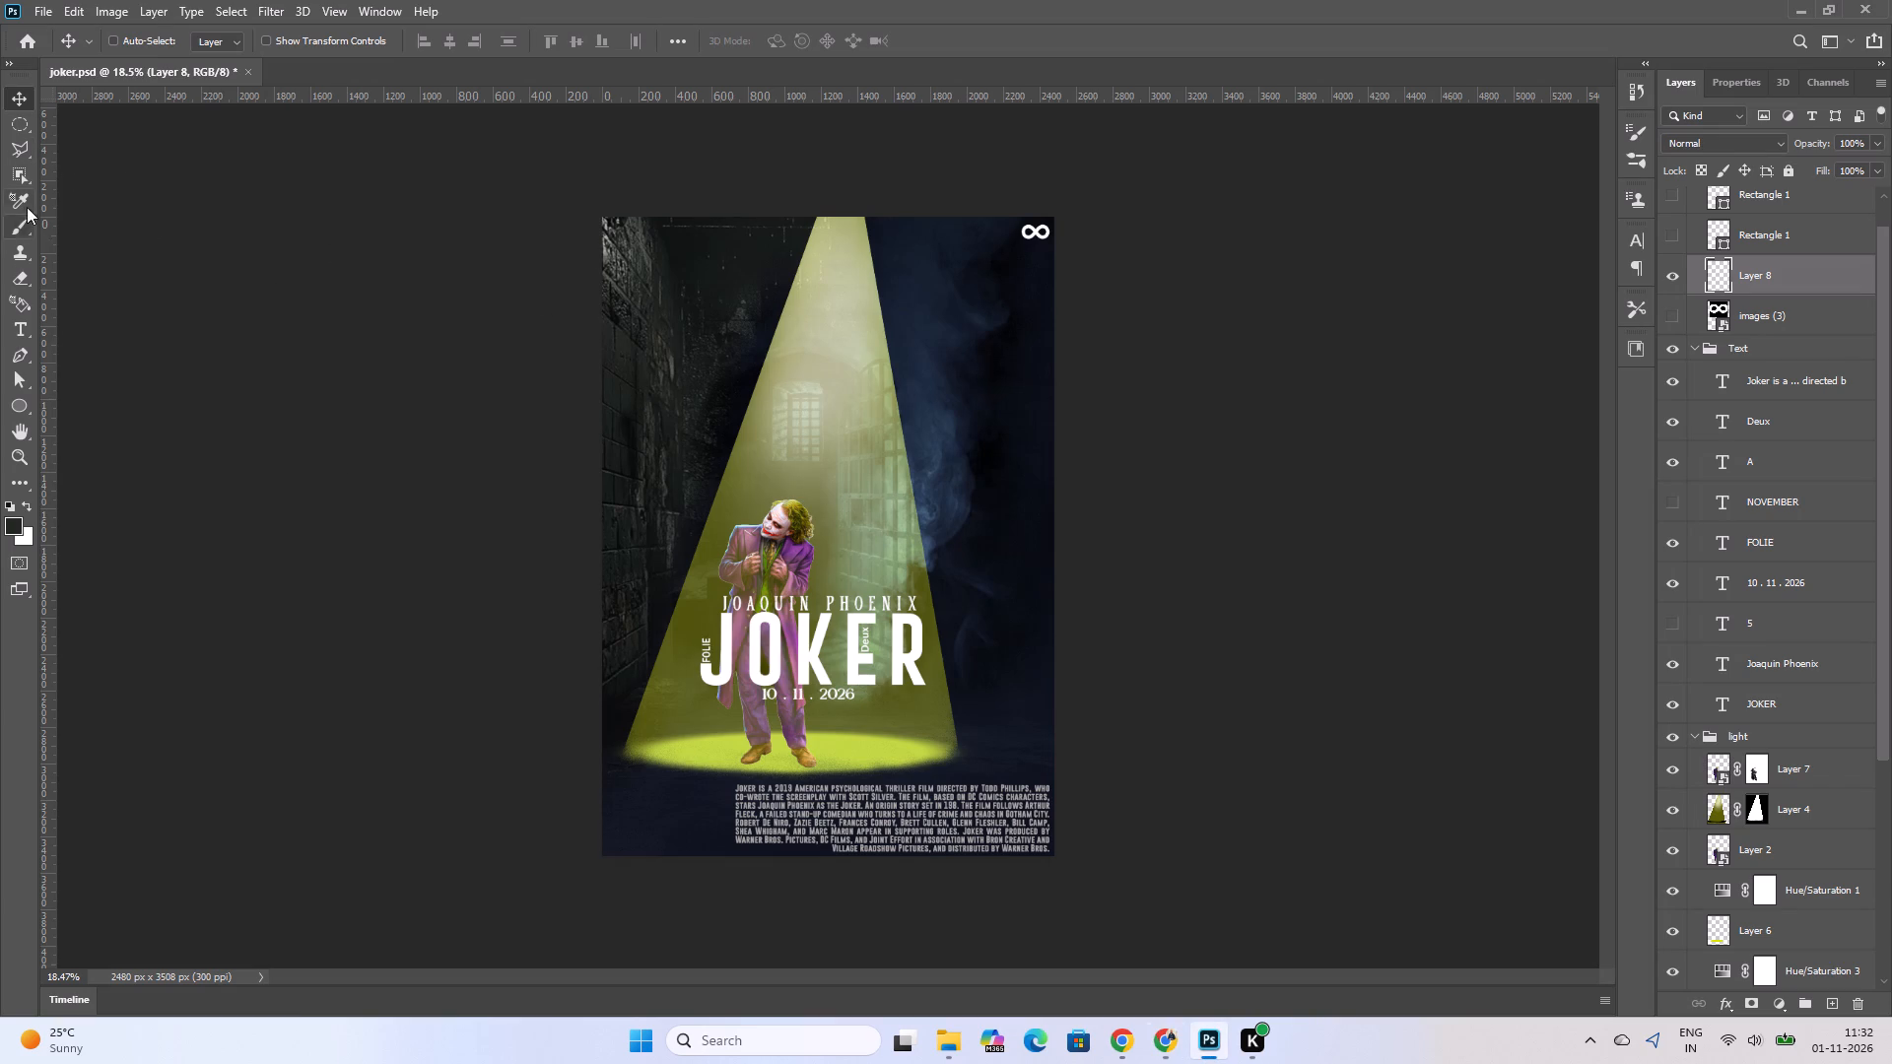
click(19, 337)
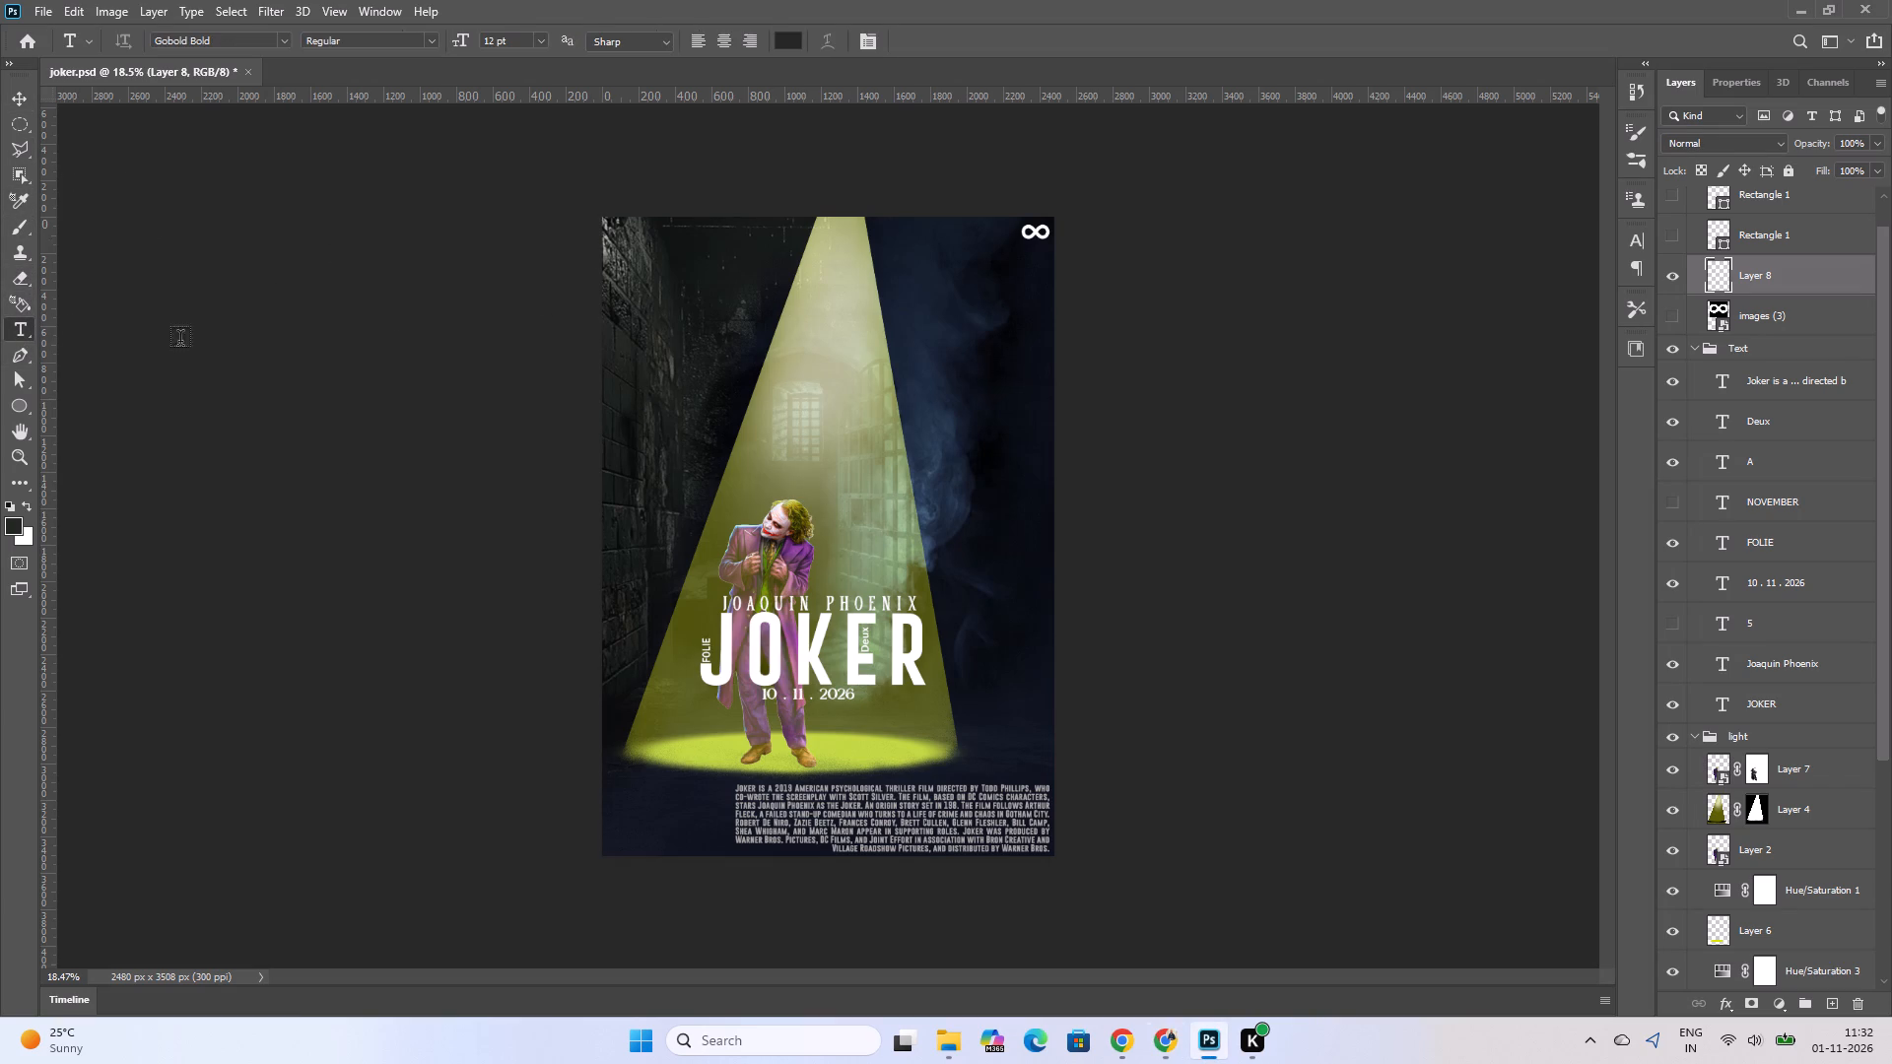
drag(611, 299, 867, 336)
key(ctrl+v)
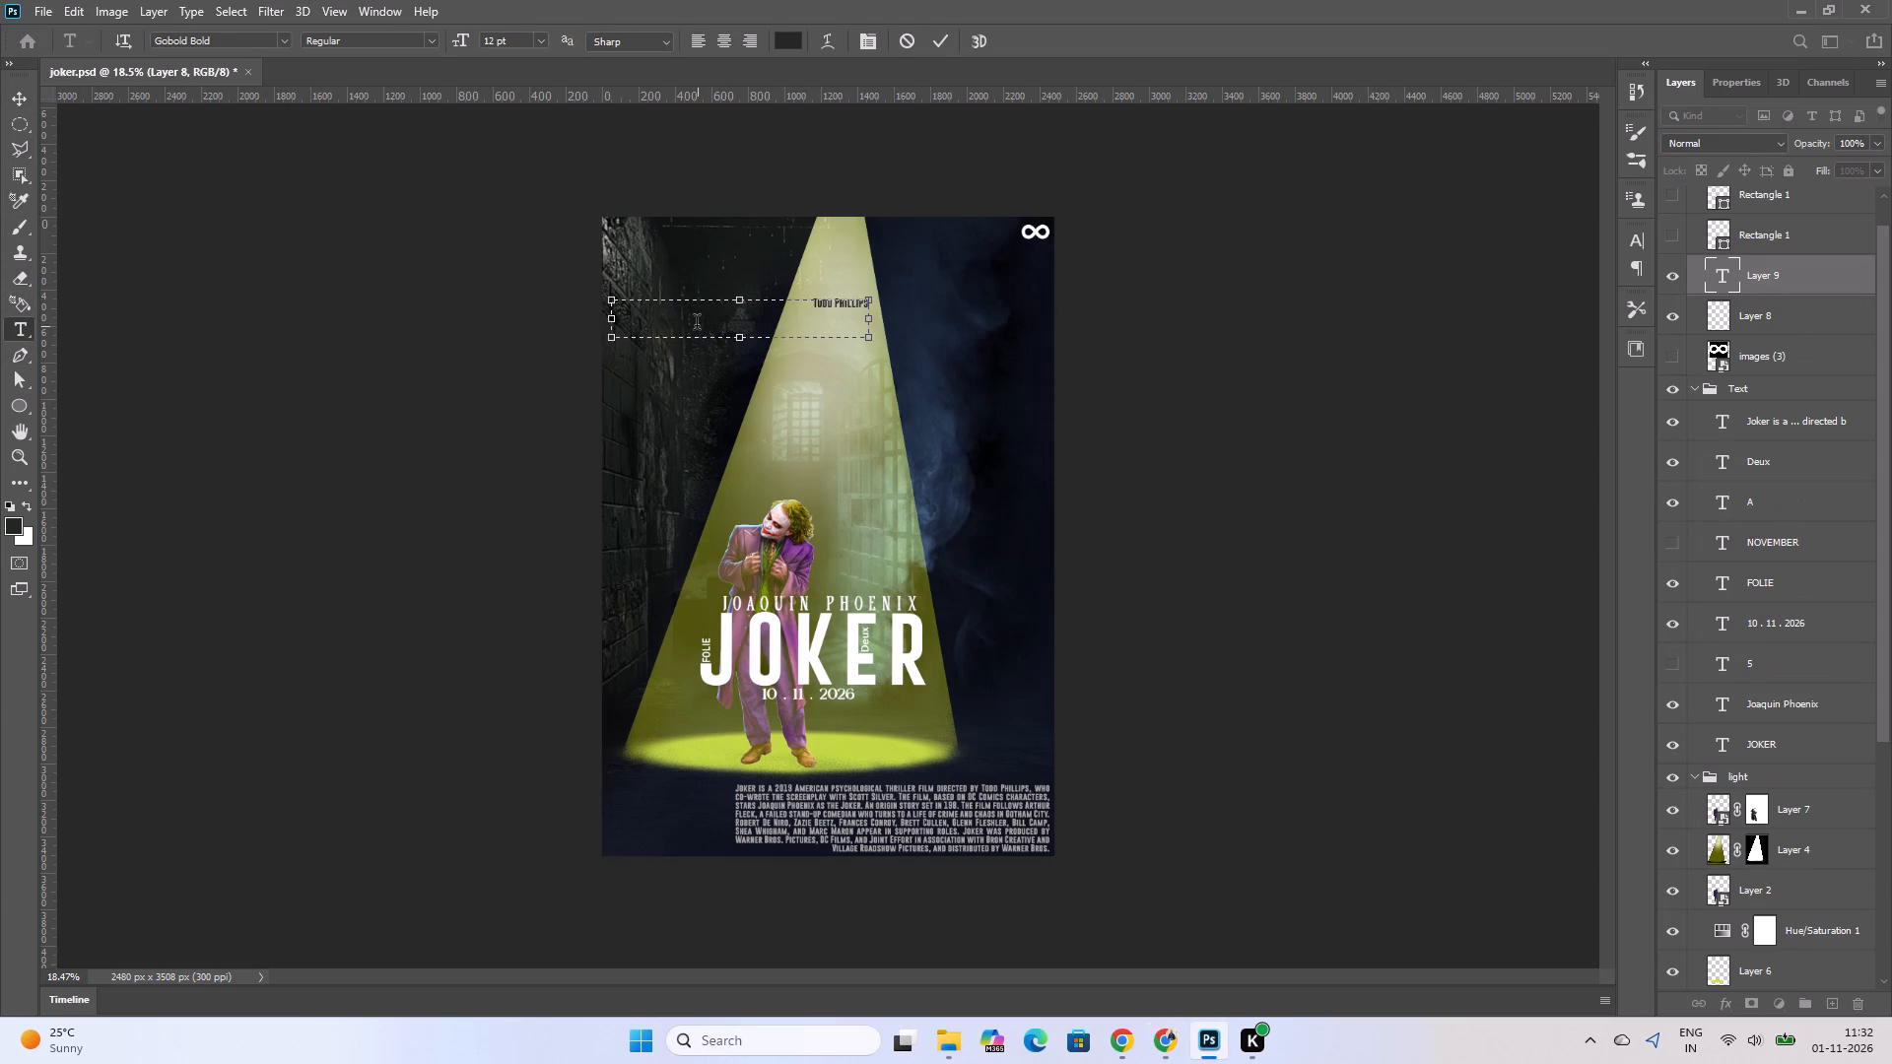
key(ctrl+s)
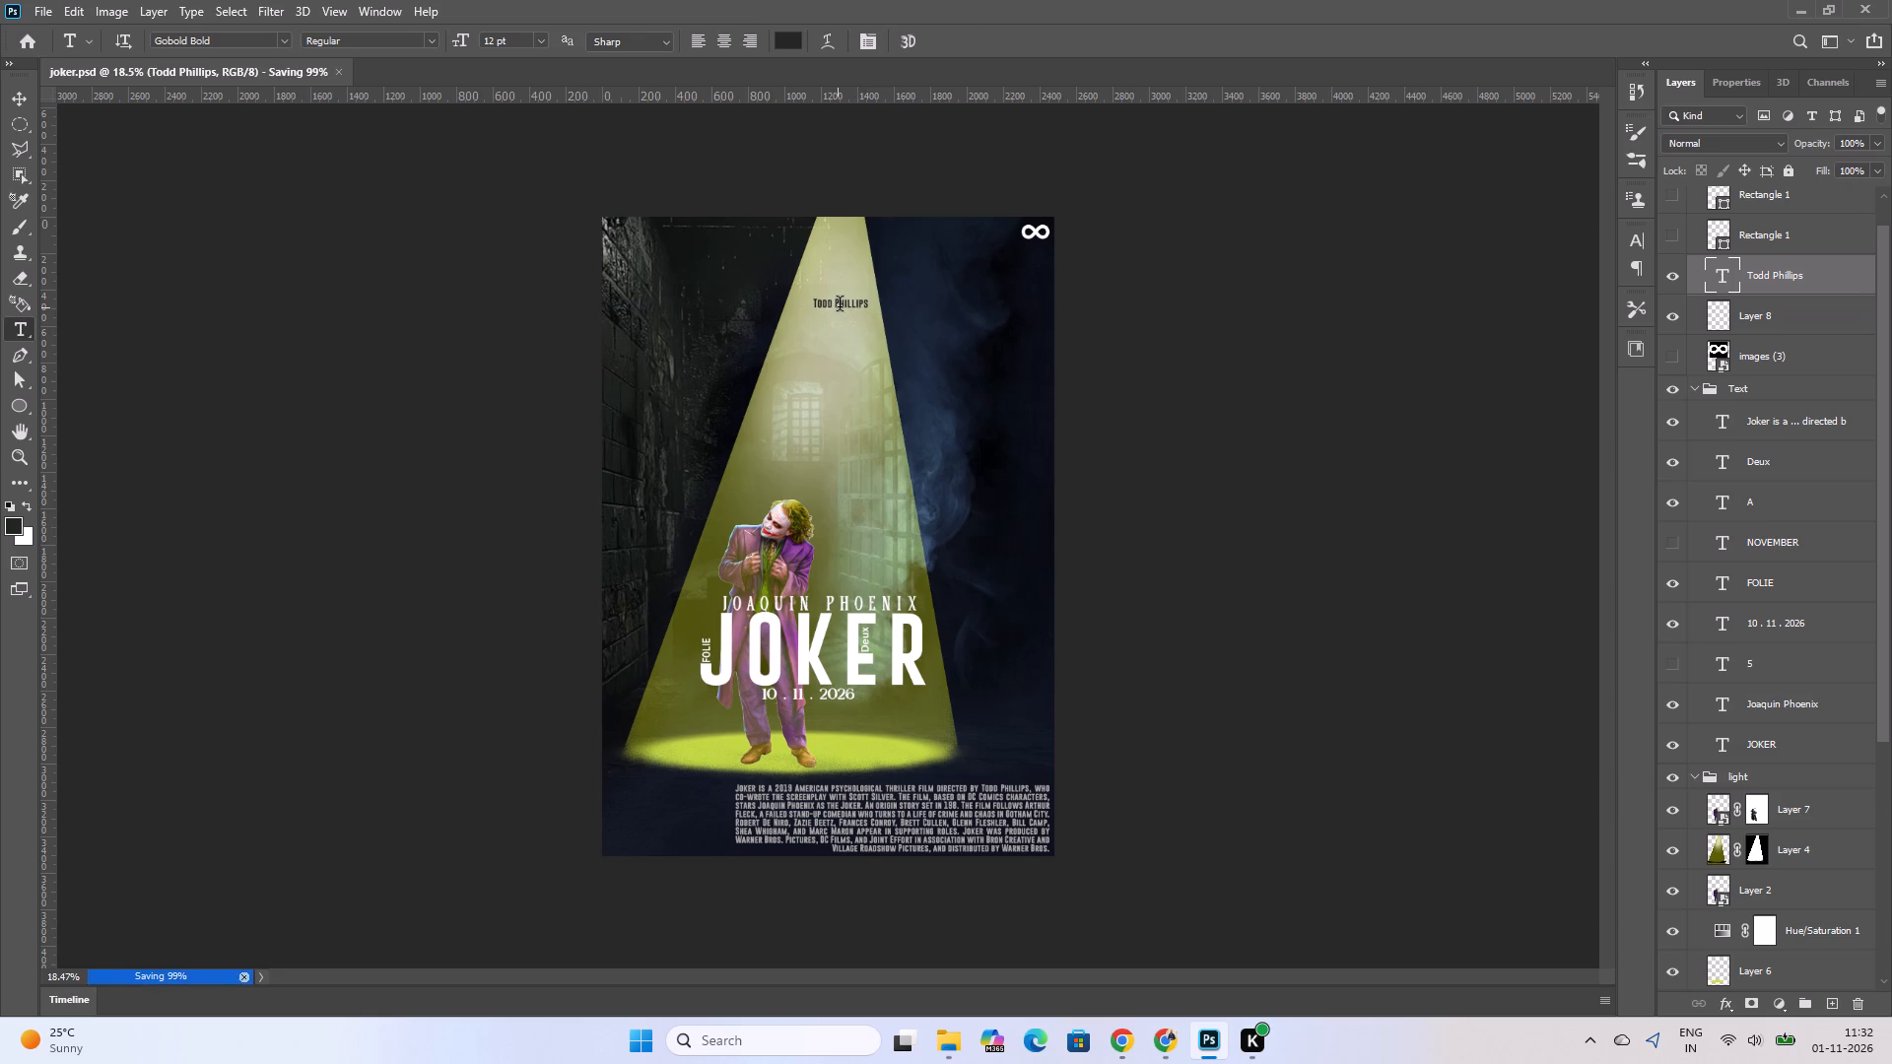
Format the "Todd Phillips" text with centre alignment, an 18 pt size and white (ffffff) colour.
click(18, 99)
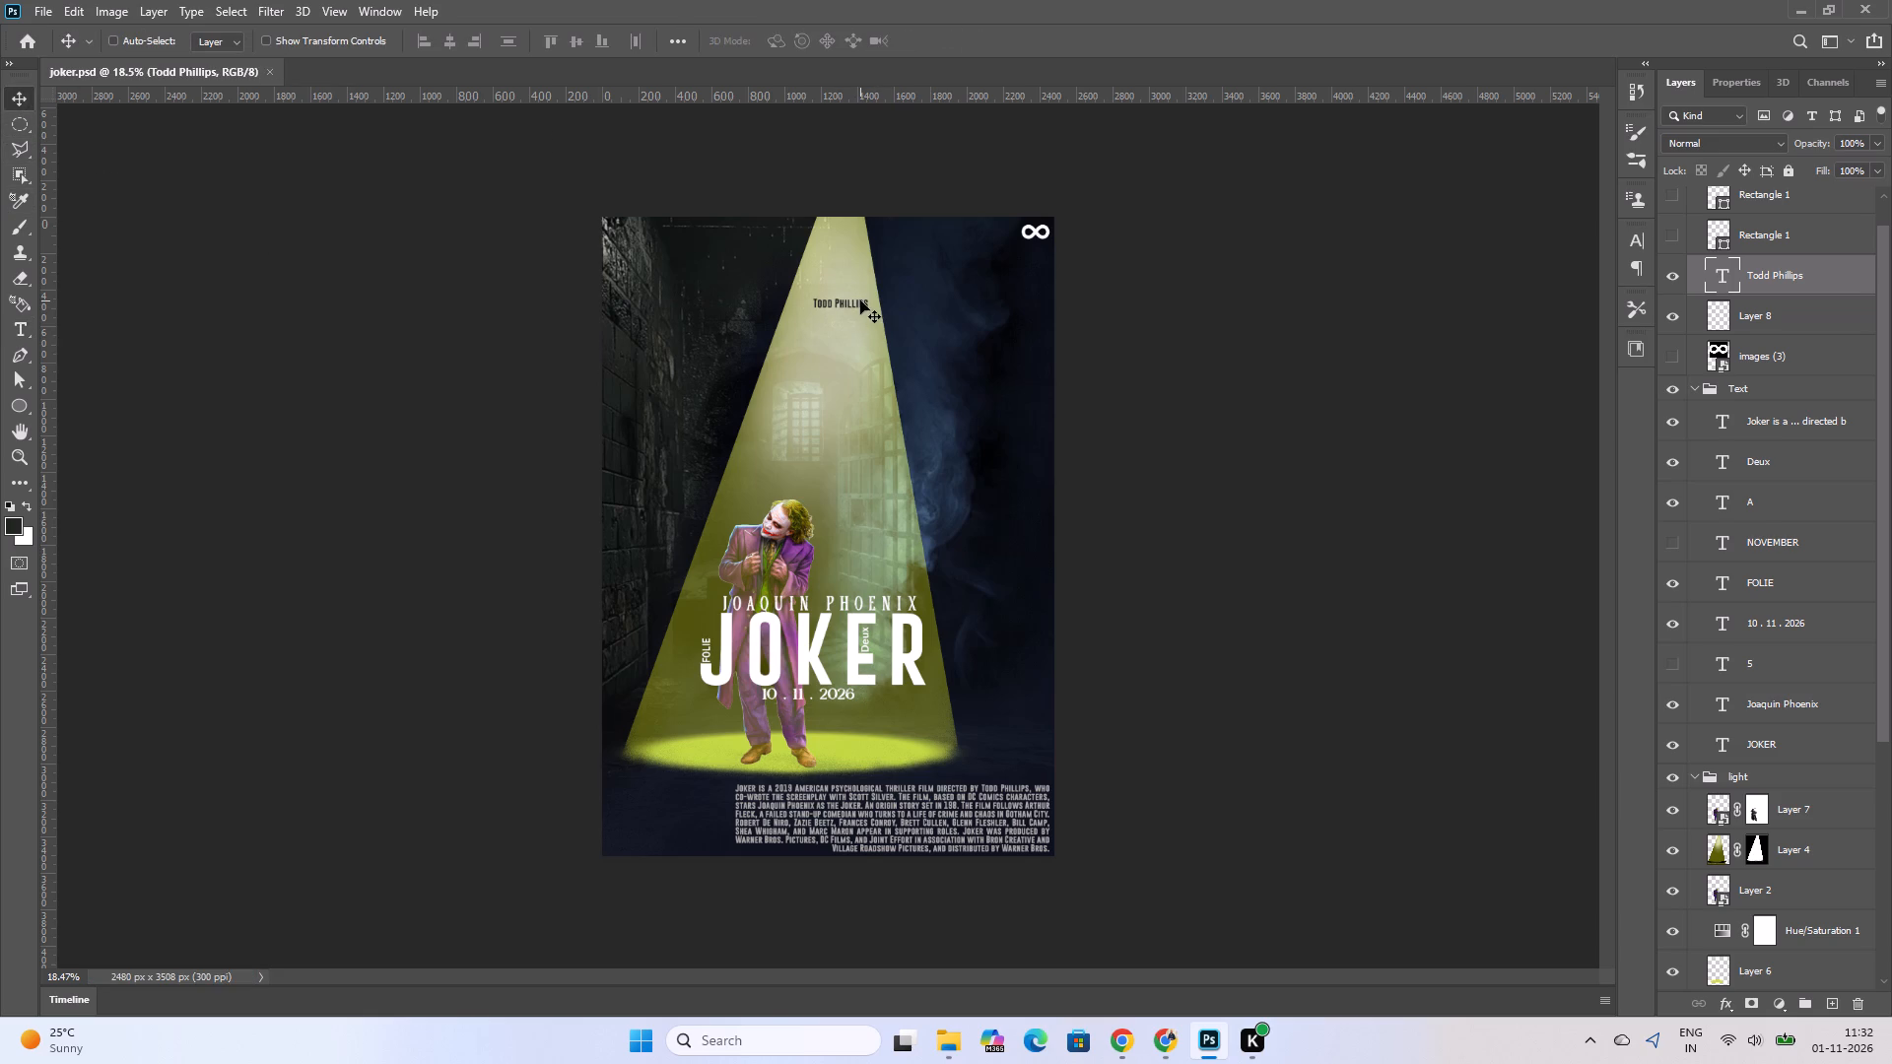
triple_click(860, 300)
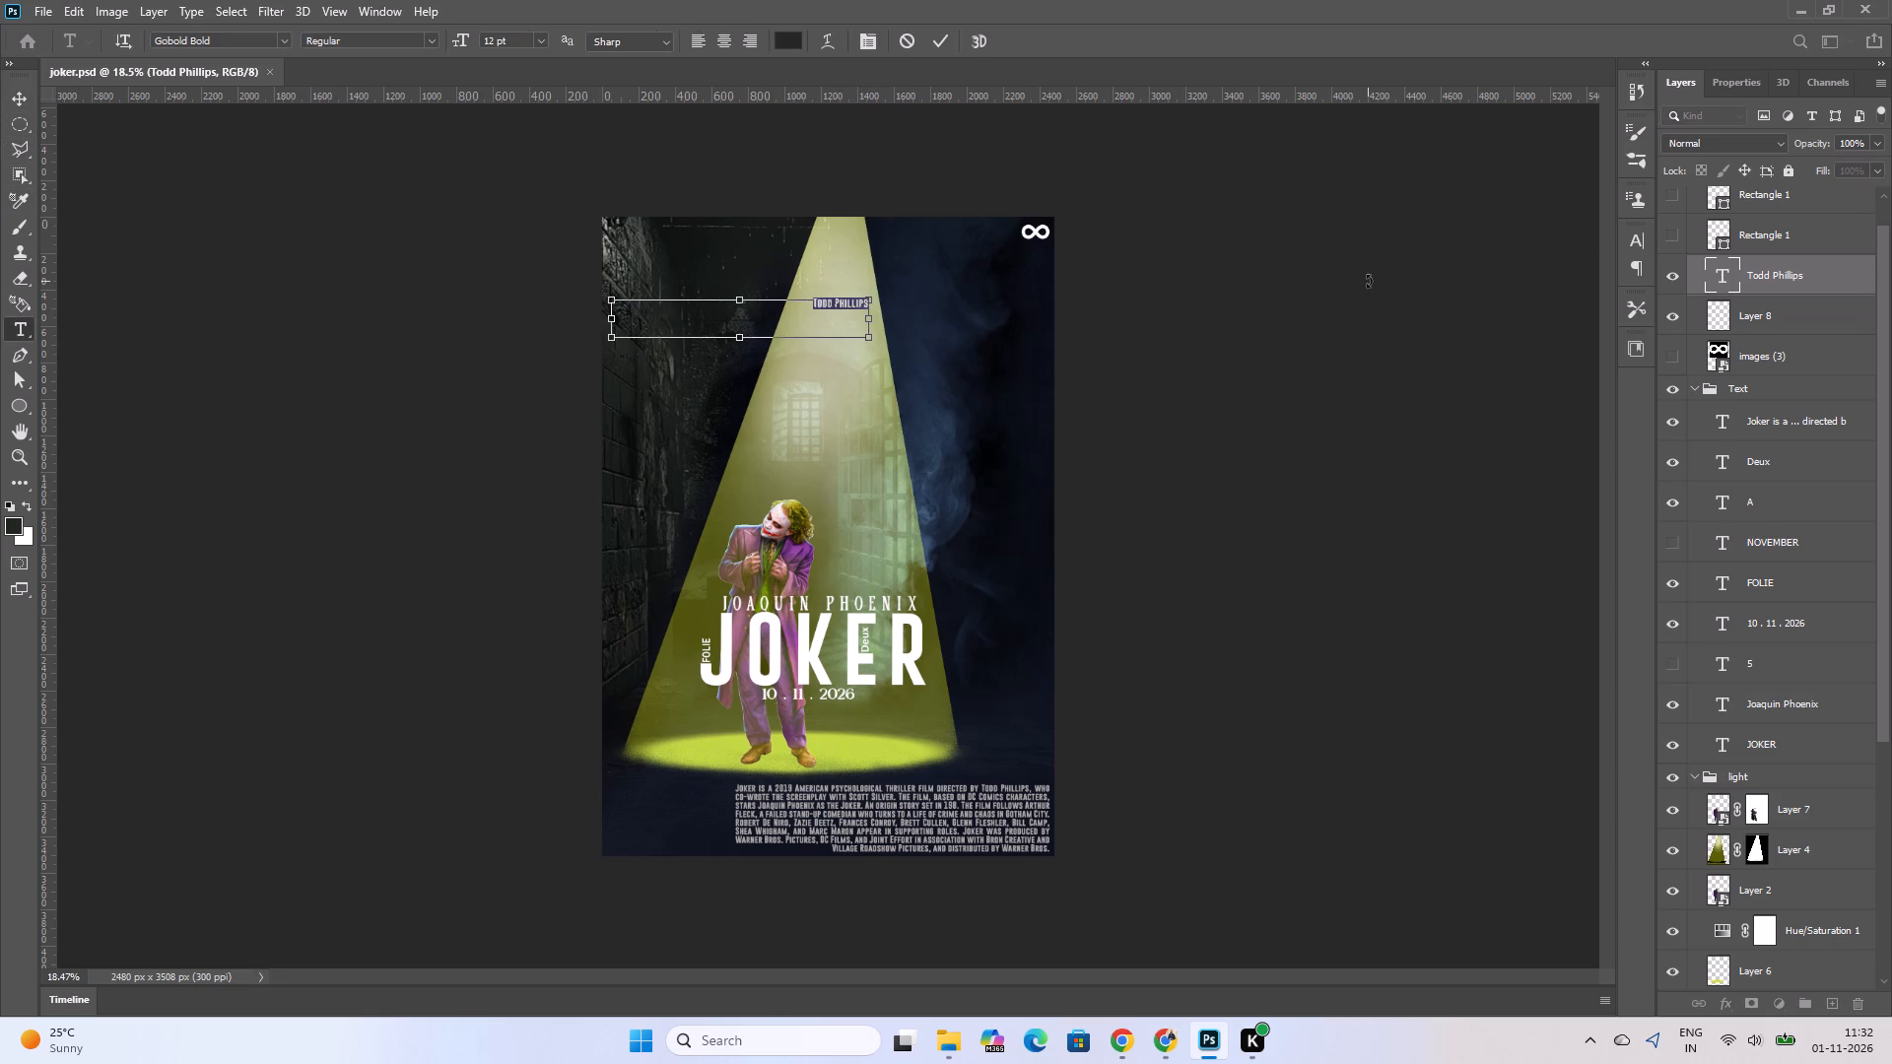
click(1723, 92)
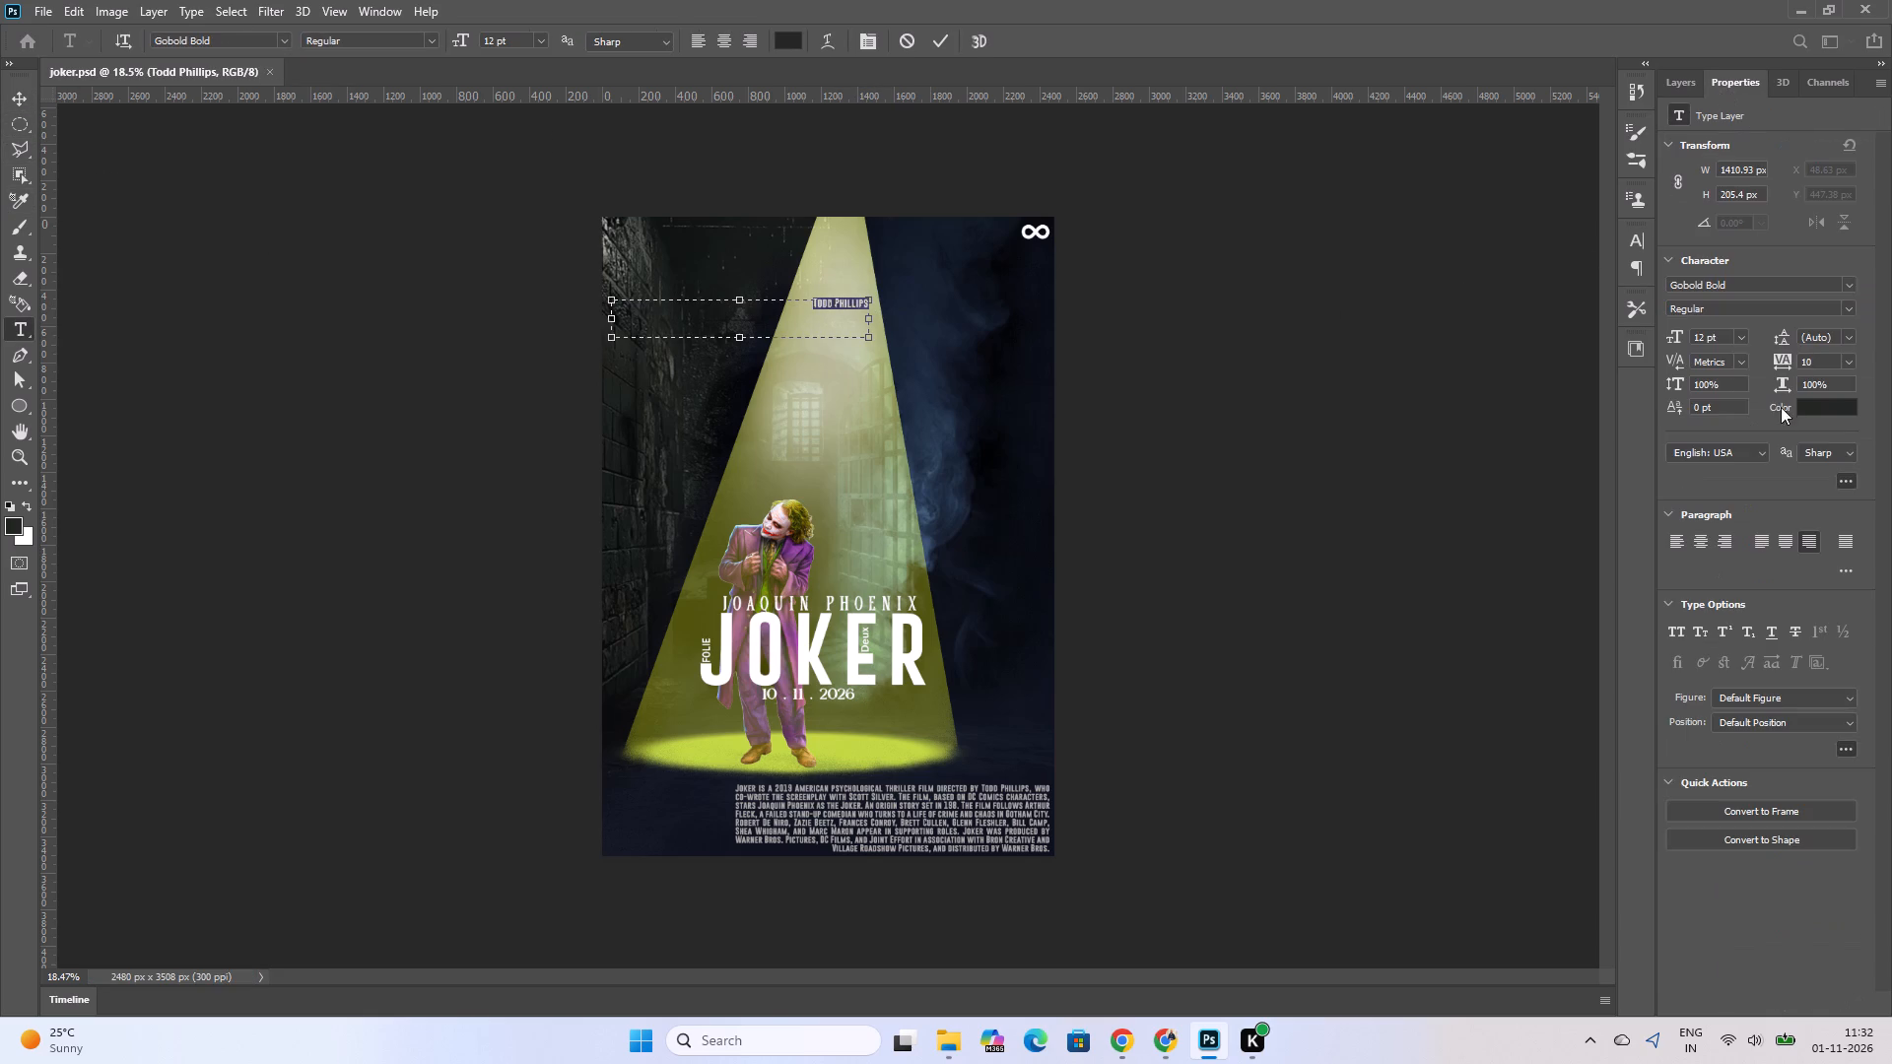
click(1704, 537)
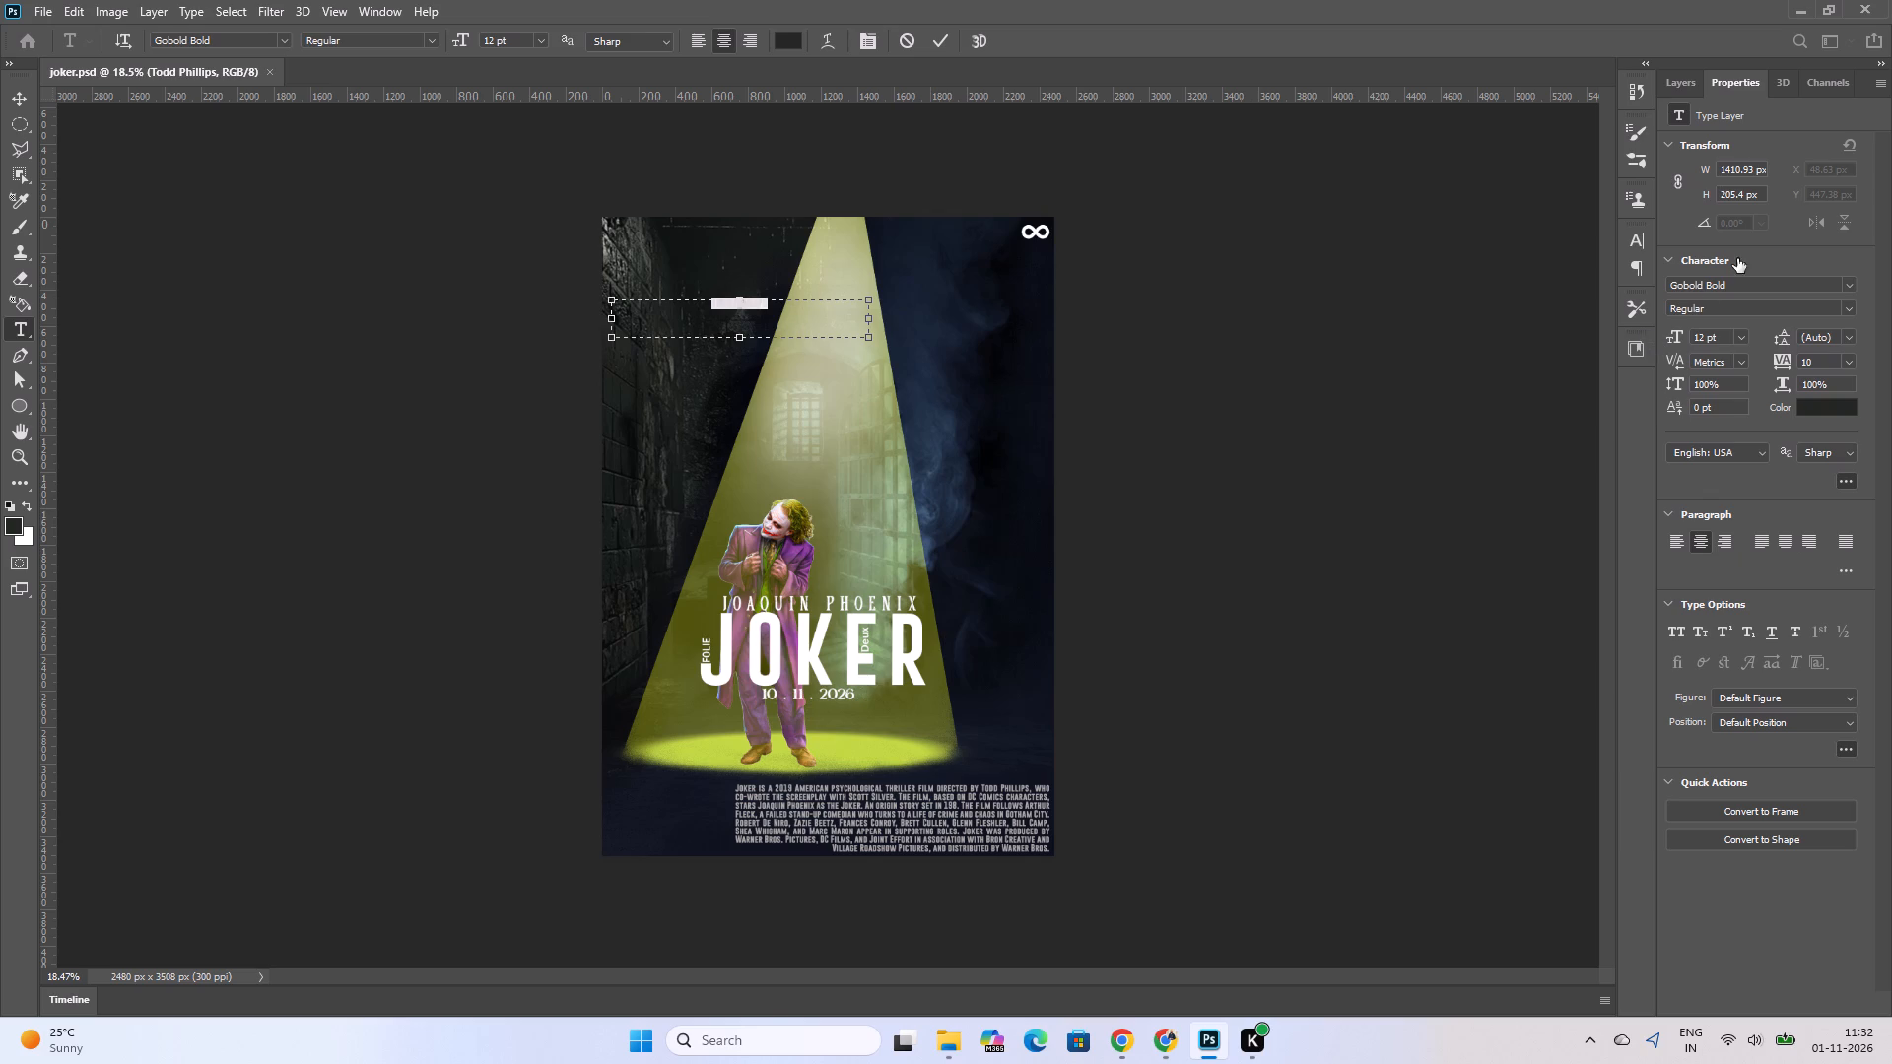
click(1744, 334)
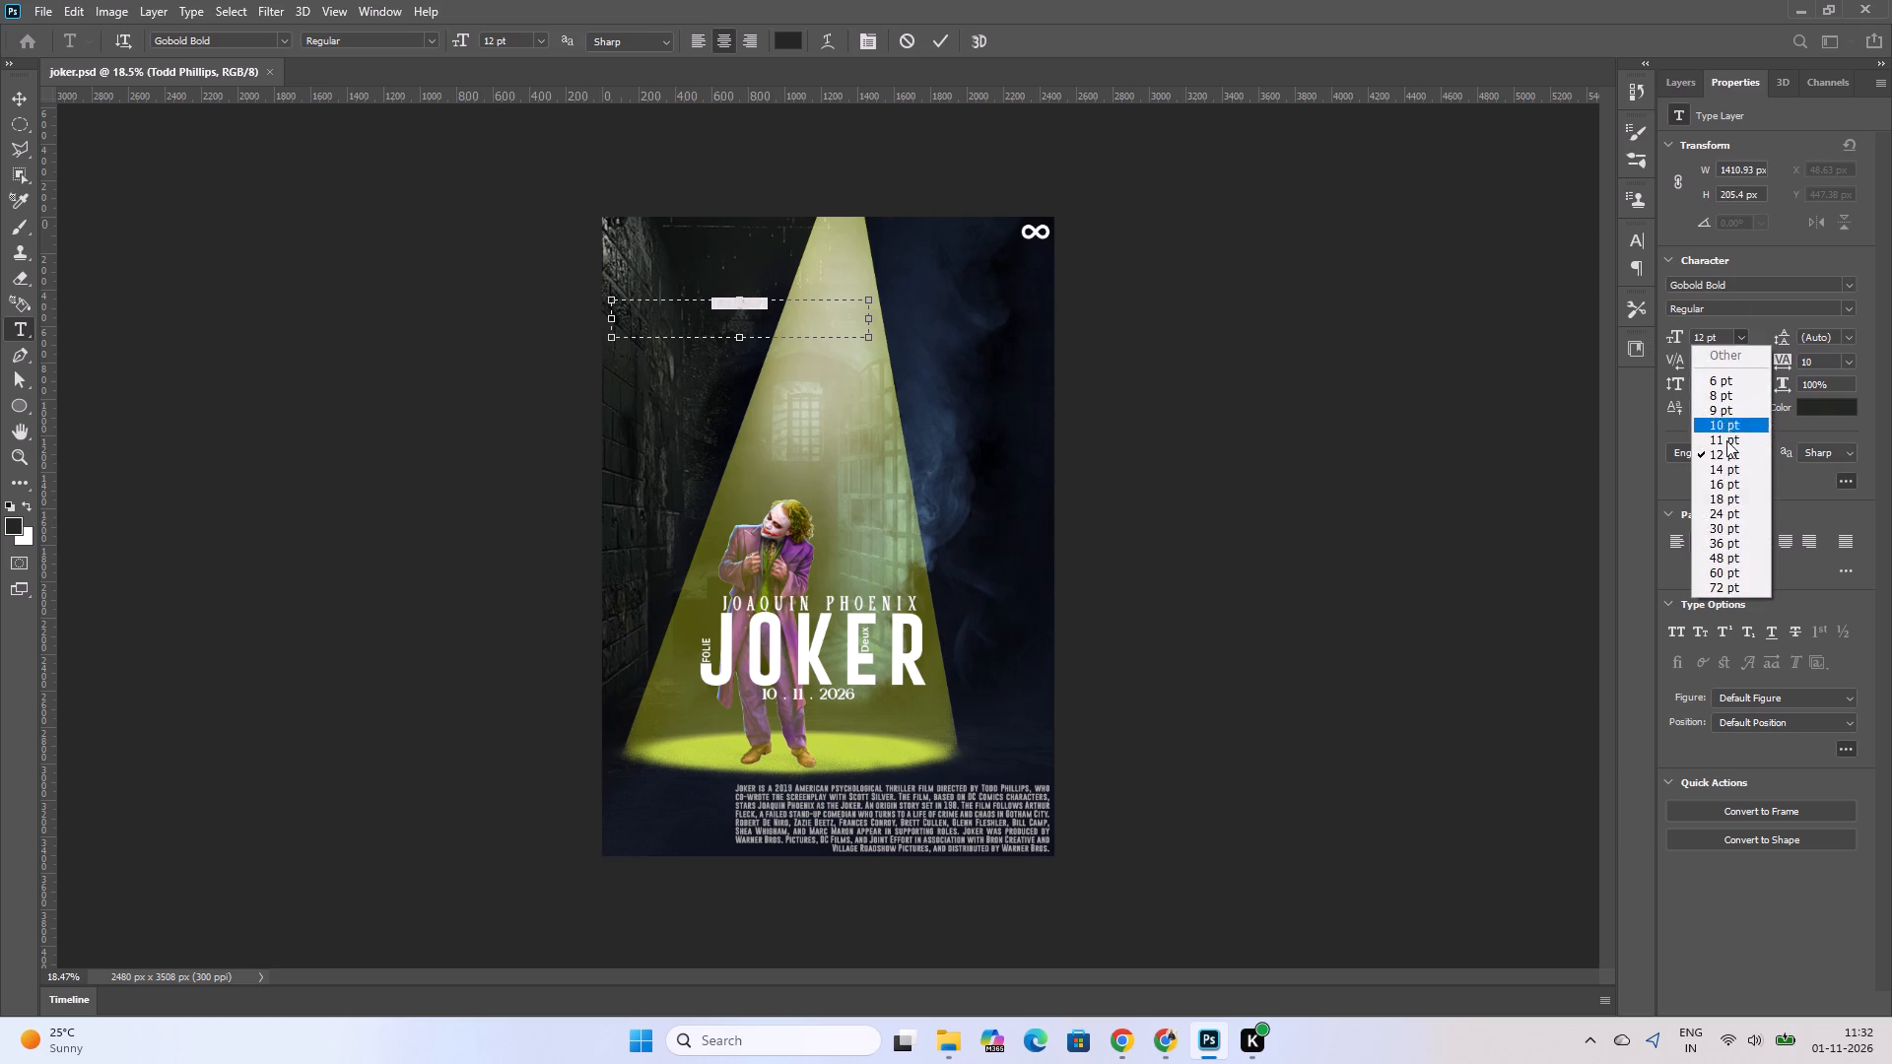
click(1717, 493)
click(1822, 404)
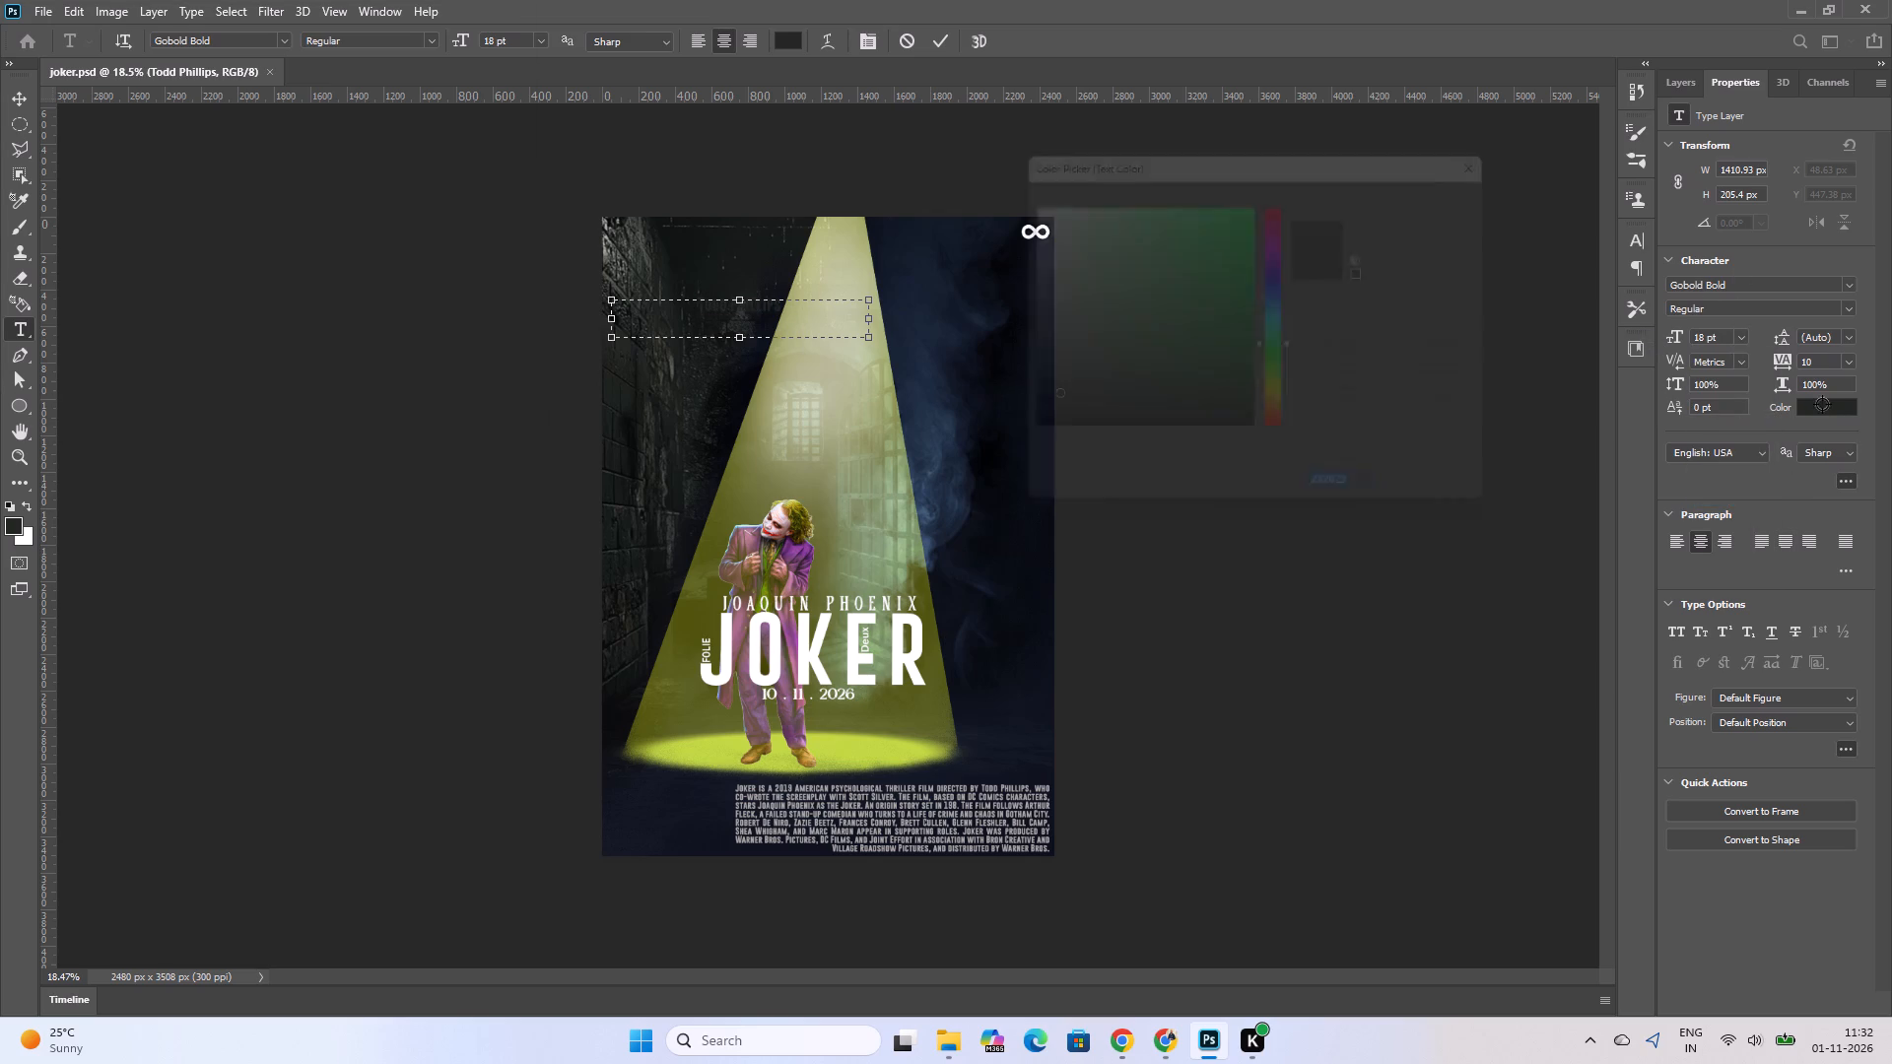
drag(1103, 298, 966, 177)
click(1430, 181)
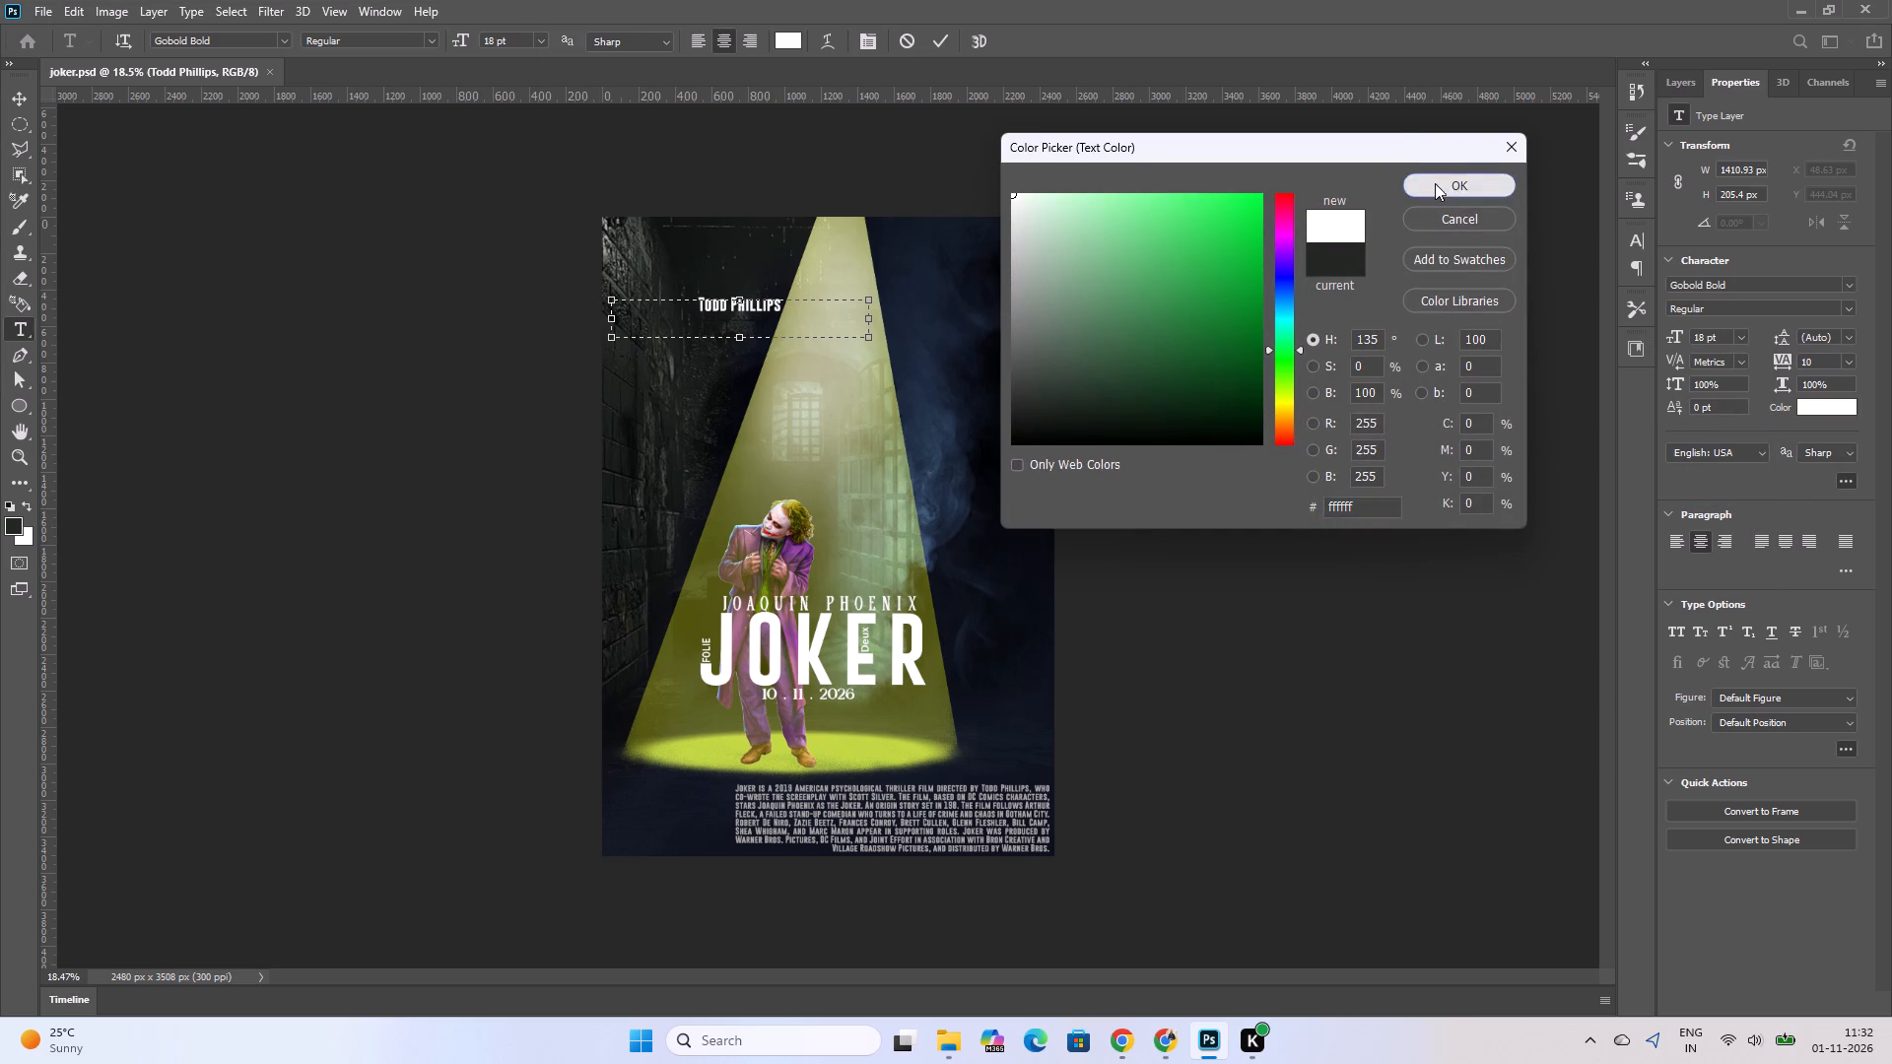
Remove the space between "Todd" and "Phillips" in the director credit.
click(713, 318)
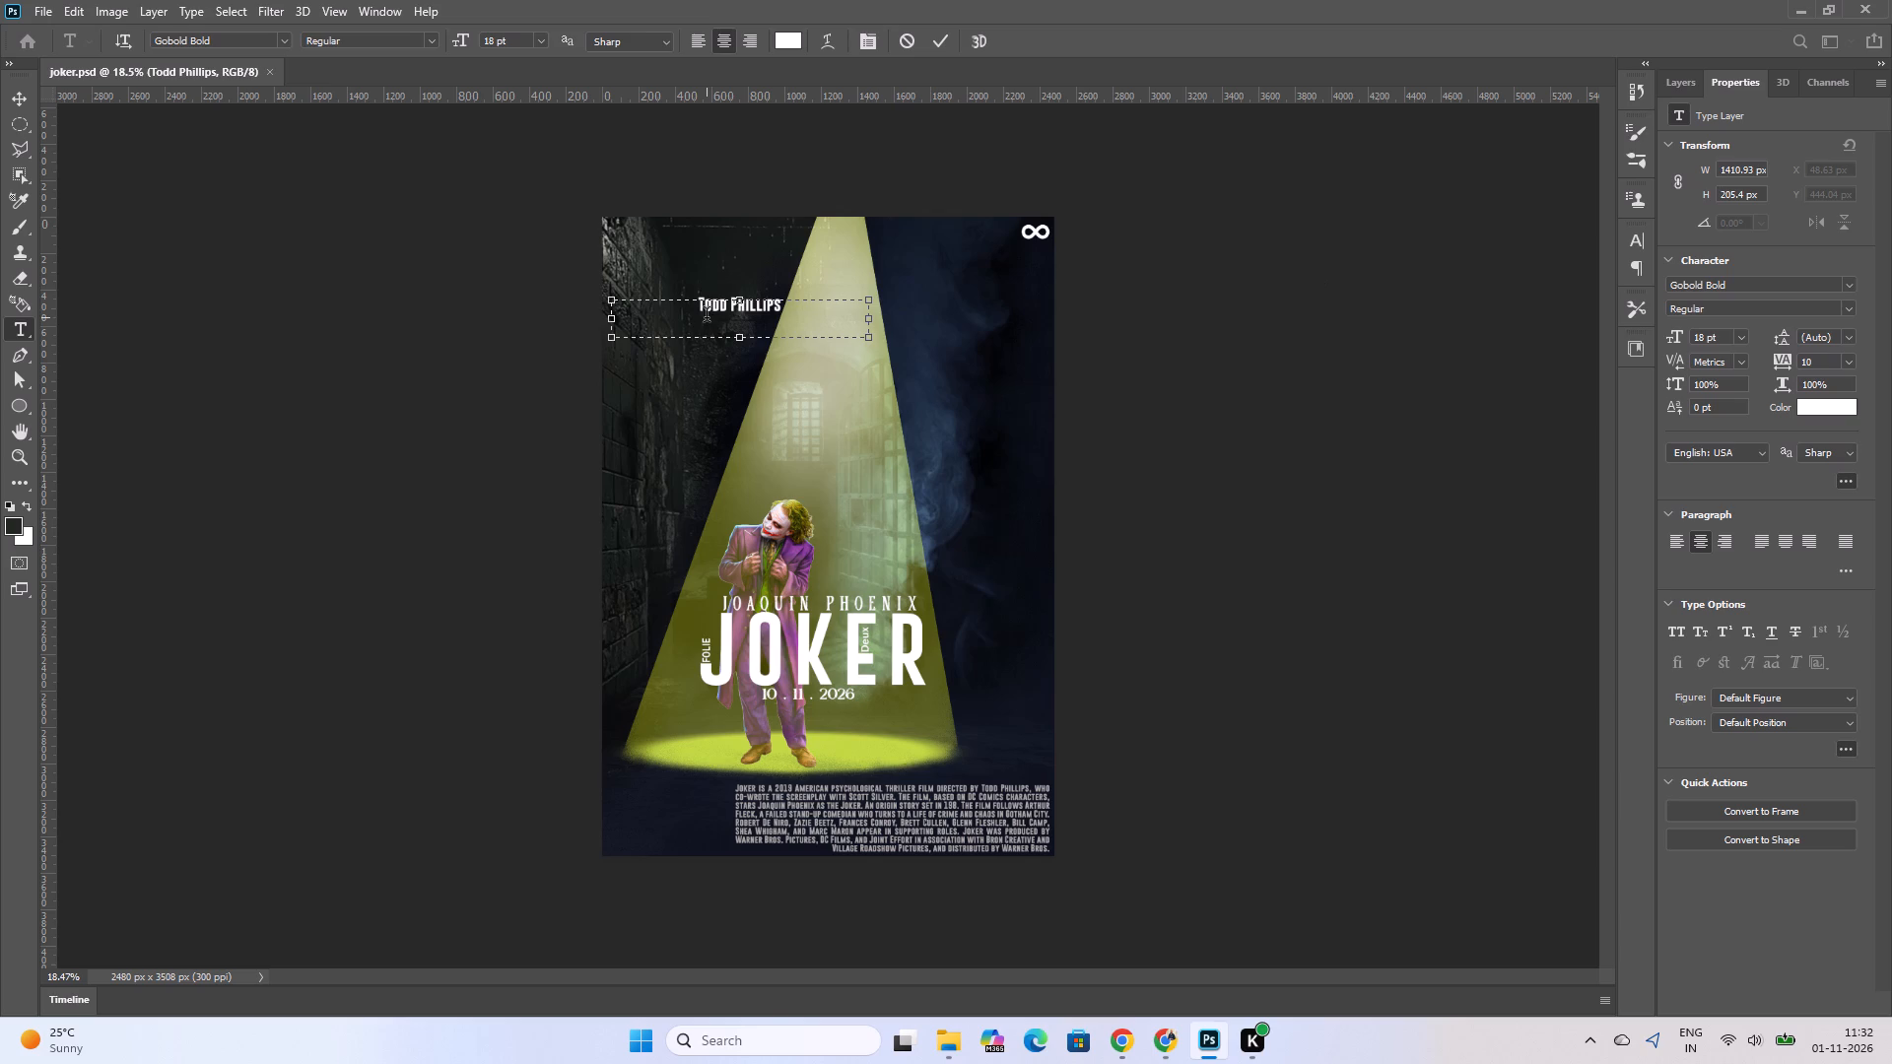
click(703, 313)
click(696, 314)
click(735, 305)
key(Right)
key(Right)
key(Right)
key(Right)
key(Right)
key(BackSpace)
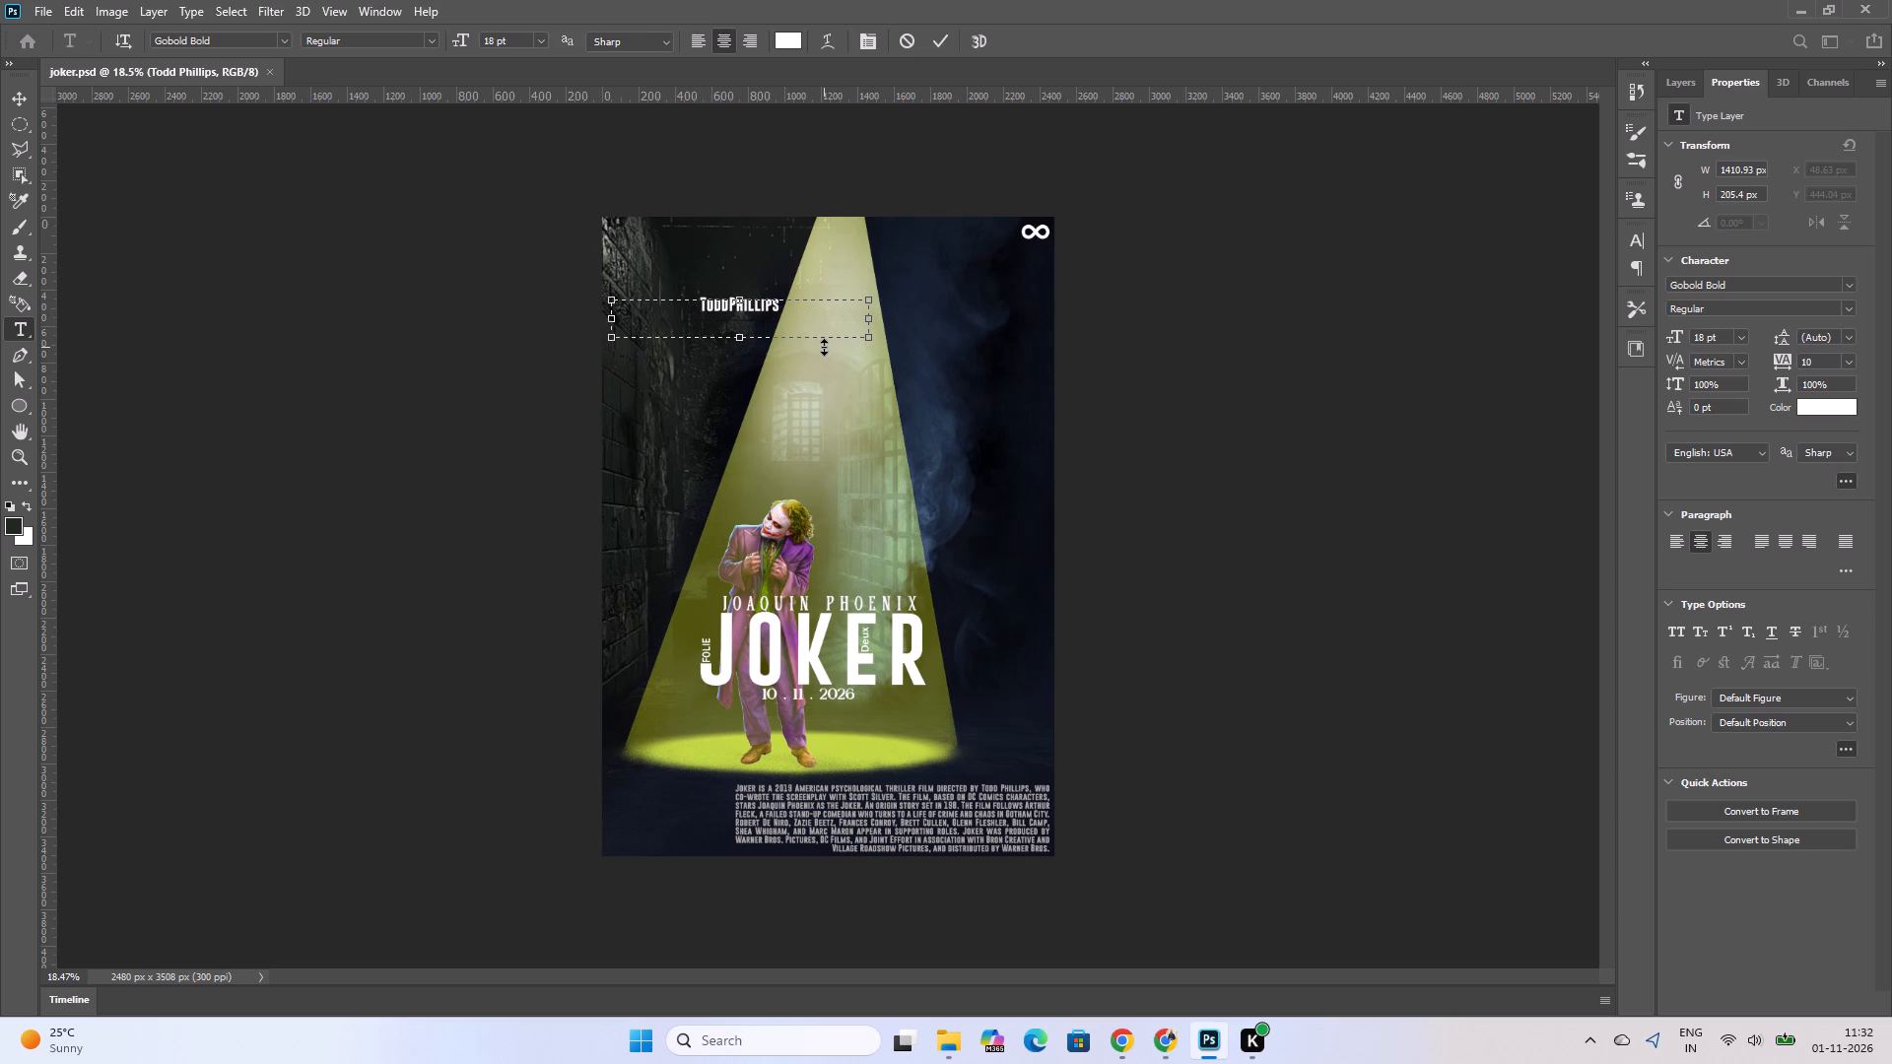
Apply All Caps to the whole "ToddPhillips" text.
key(Right)
key(Right)
key(Right)
key(Right)
key(ctrl+a)
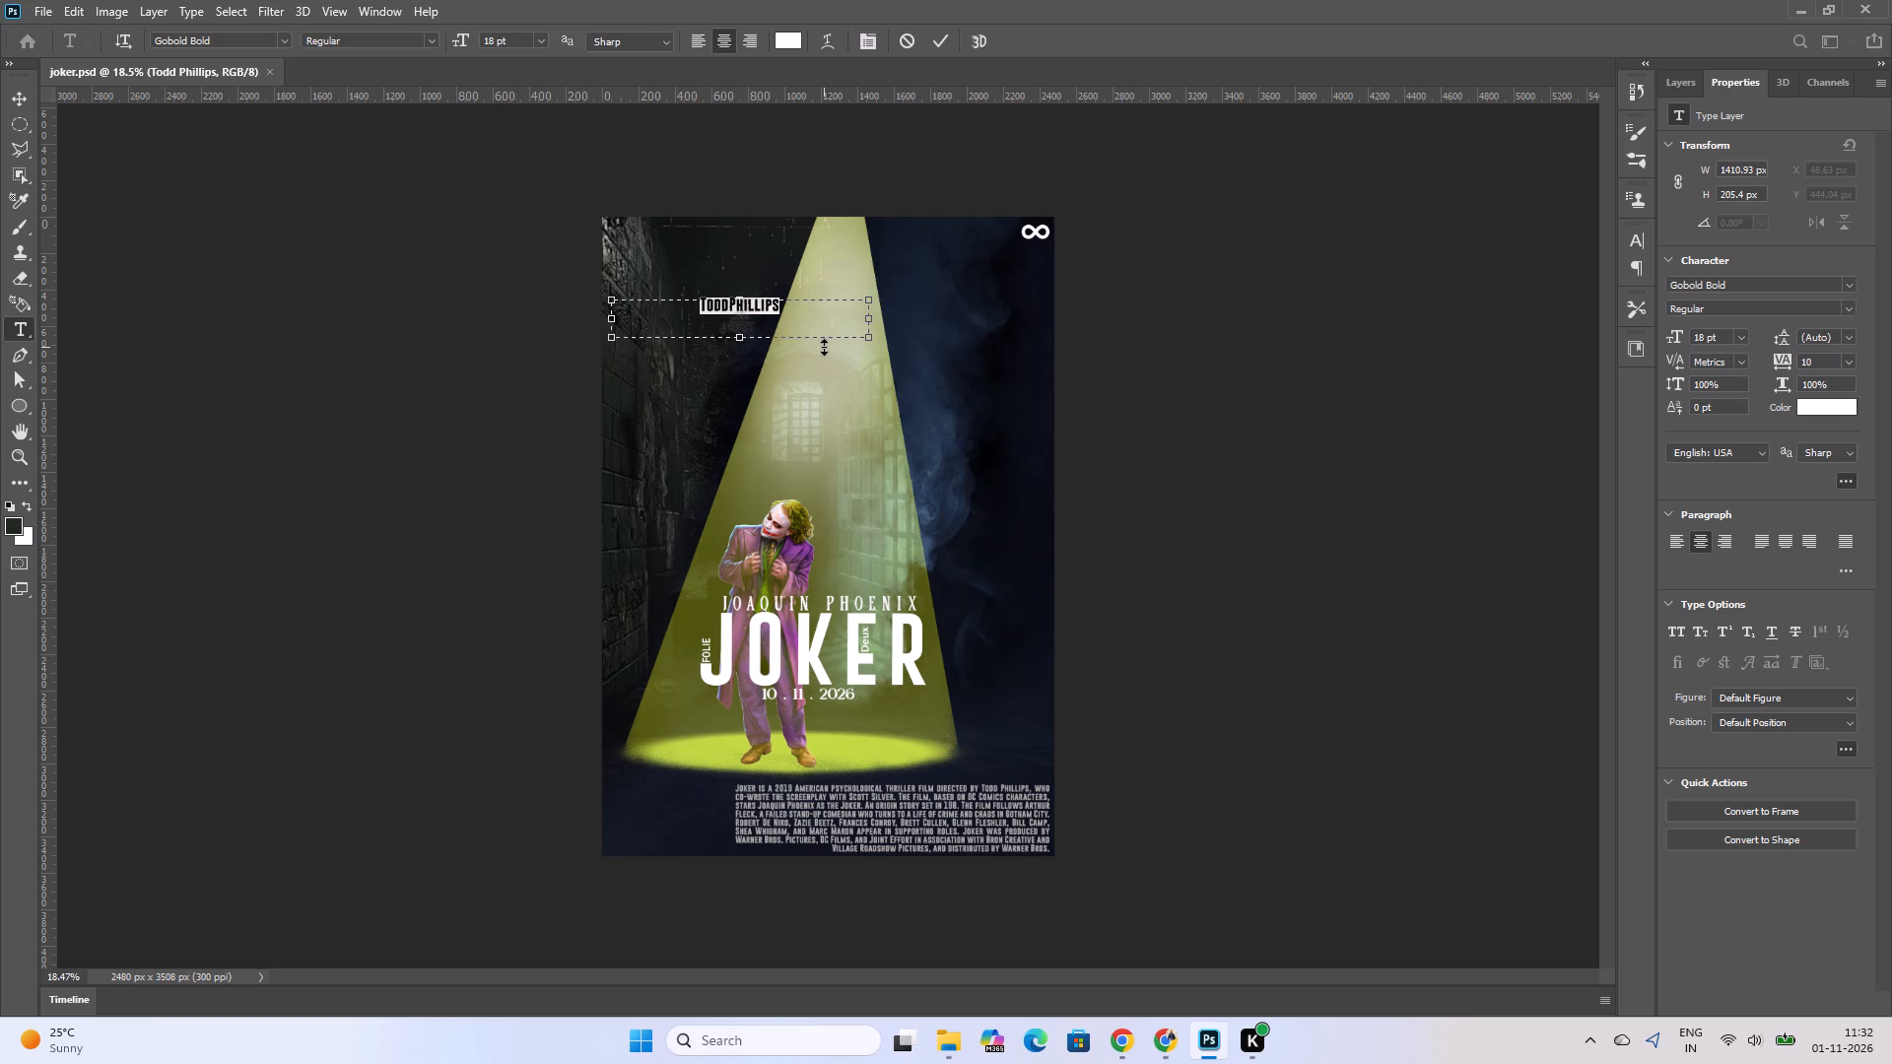
click(1677, 631)
click(800, 288)
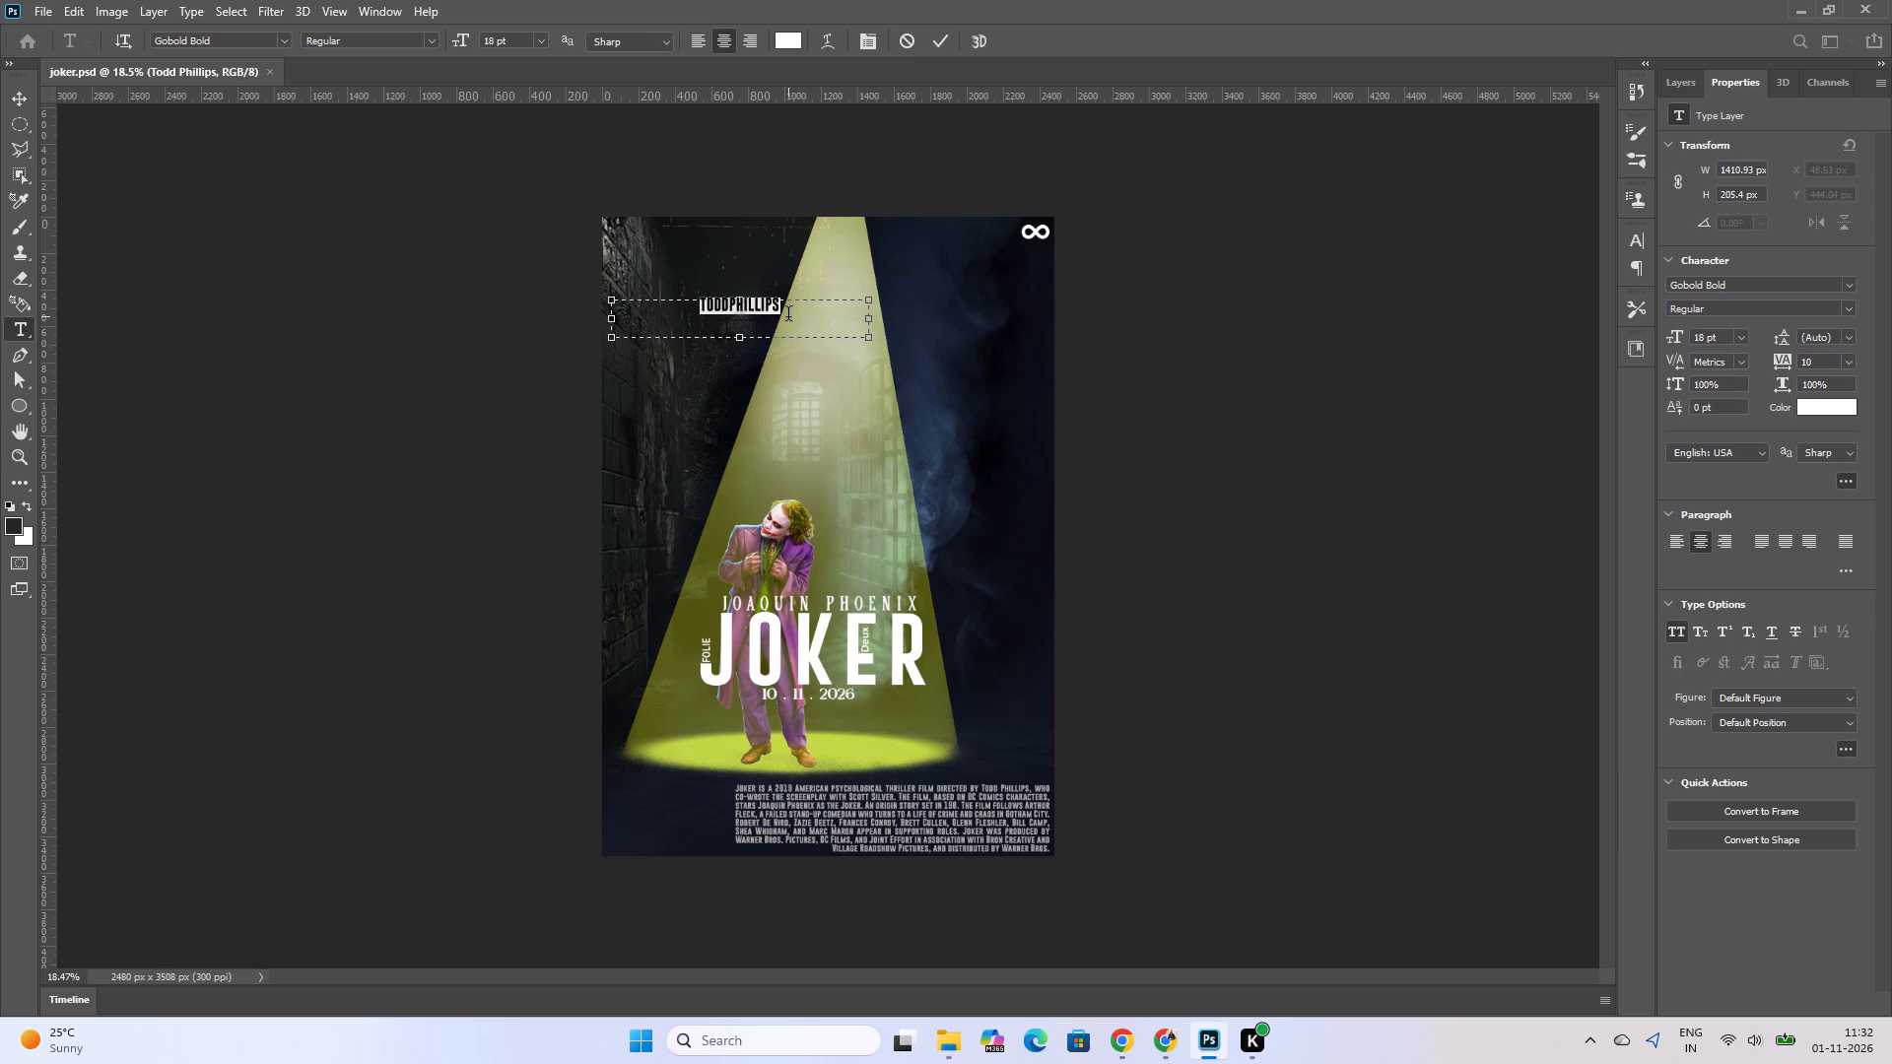
click(788, 316)
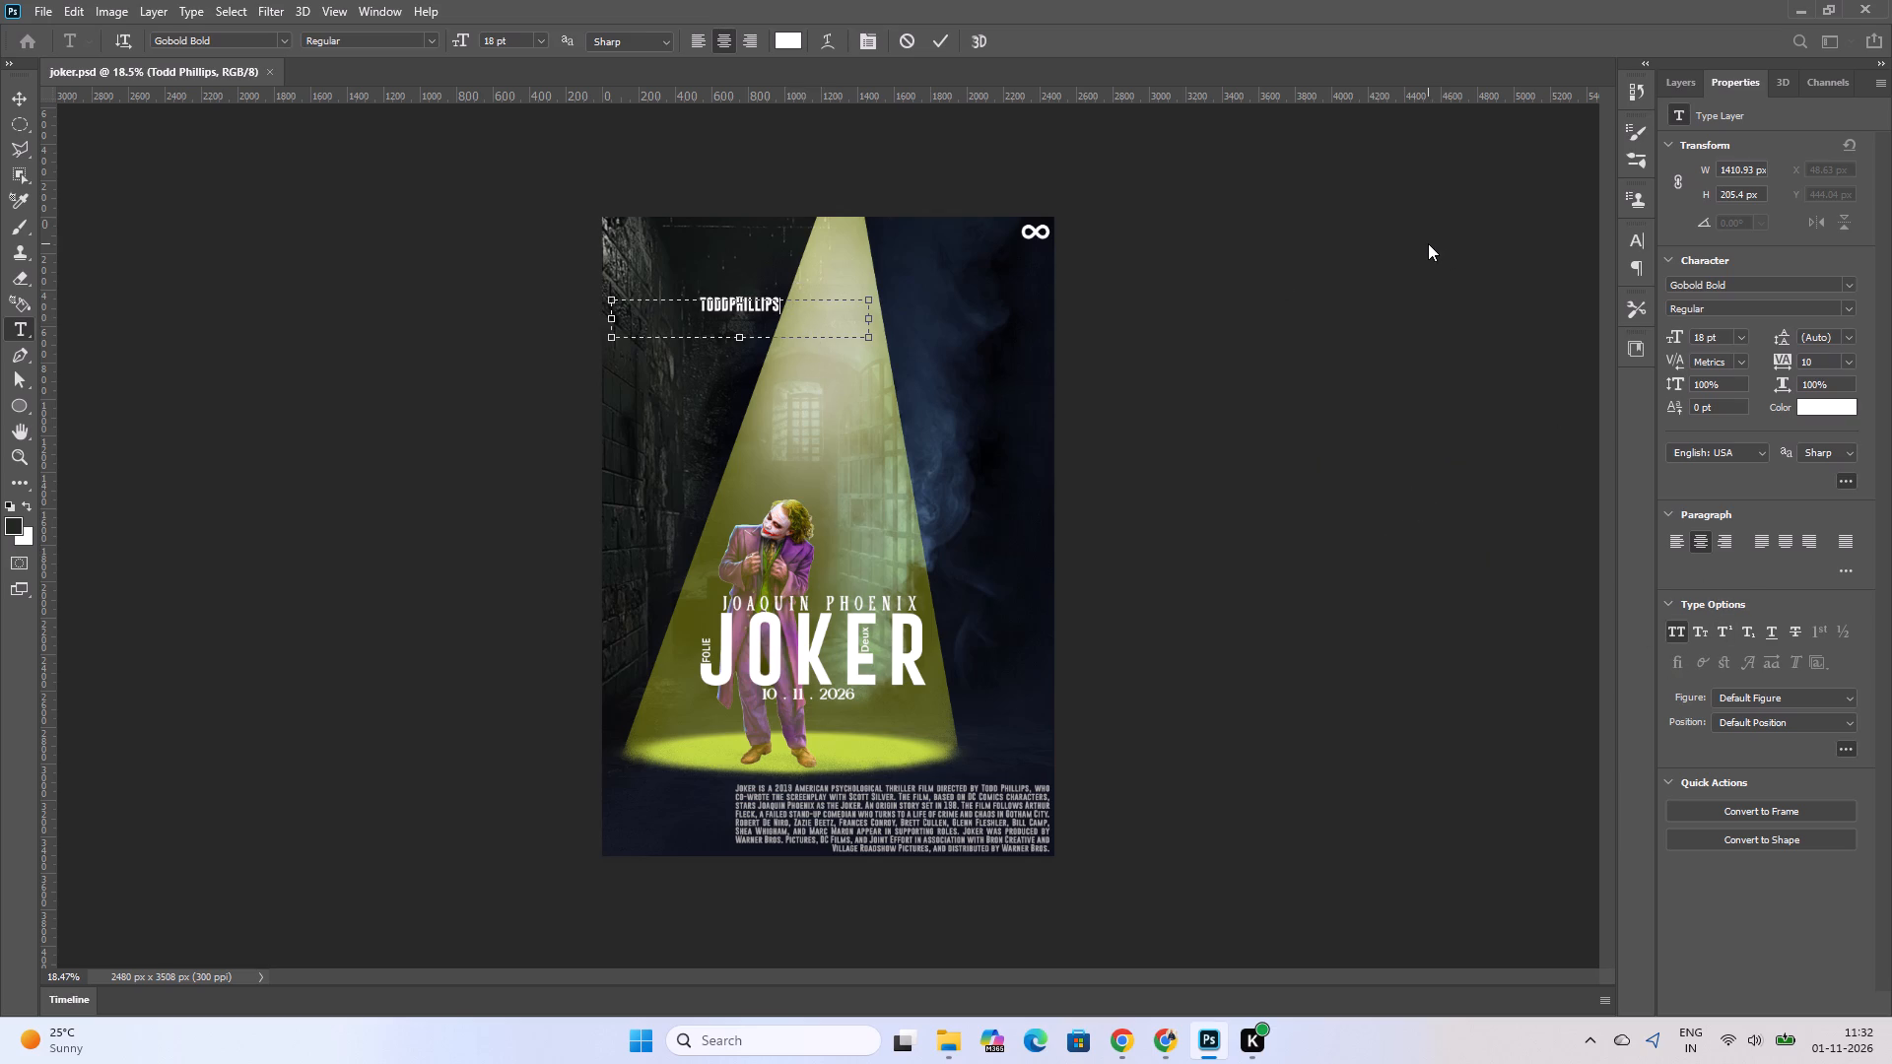
Try Arial on the TODDPHILLIPS text, and set its font to Gobold Extra1.
click(1848, 282)
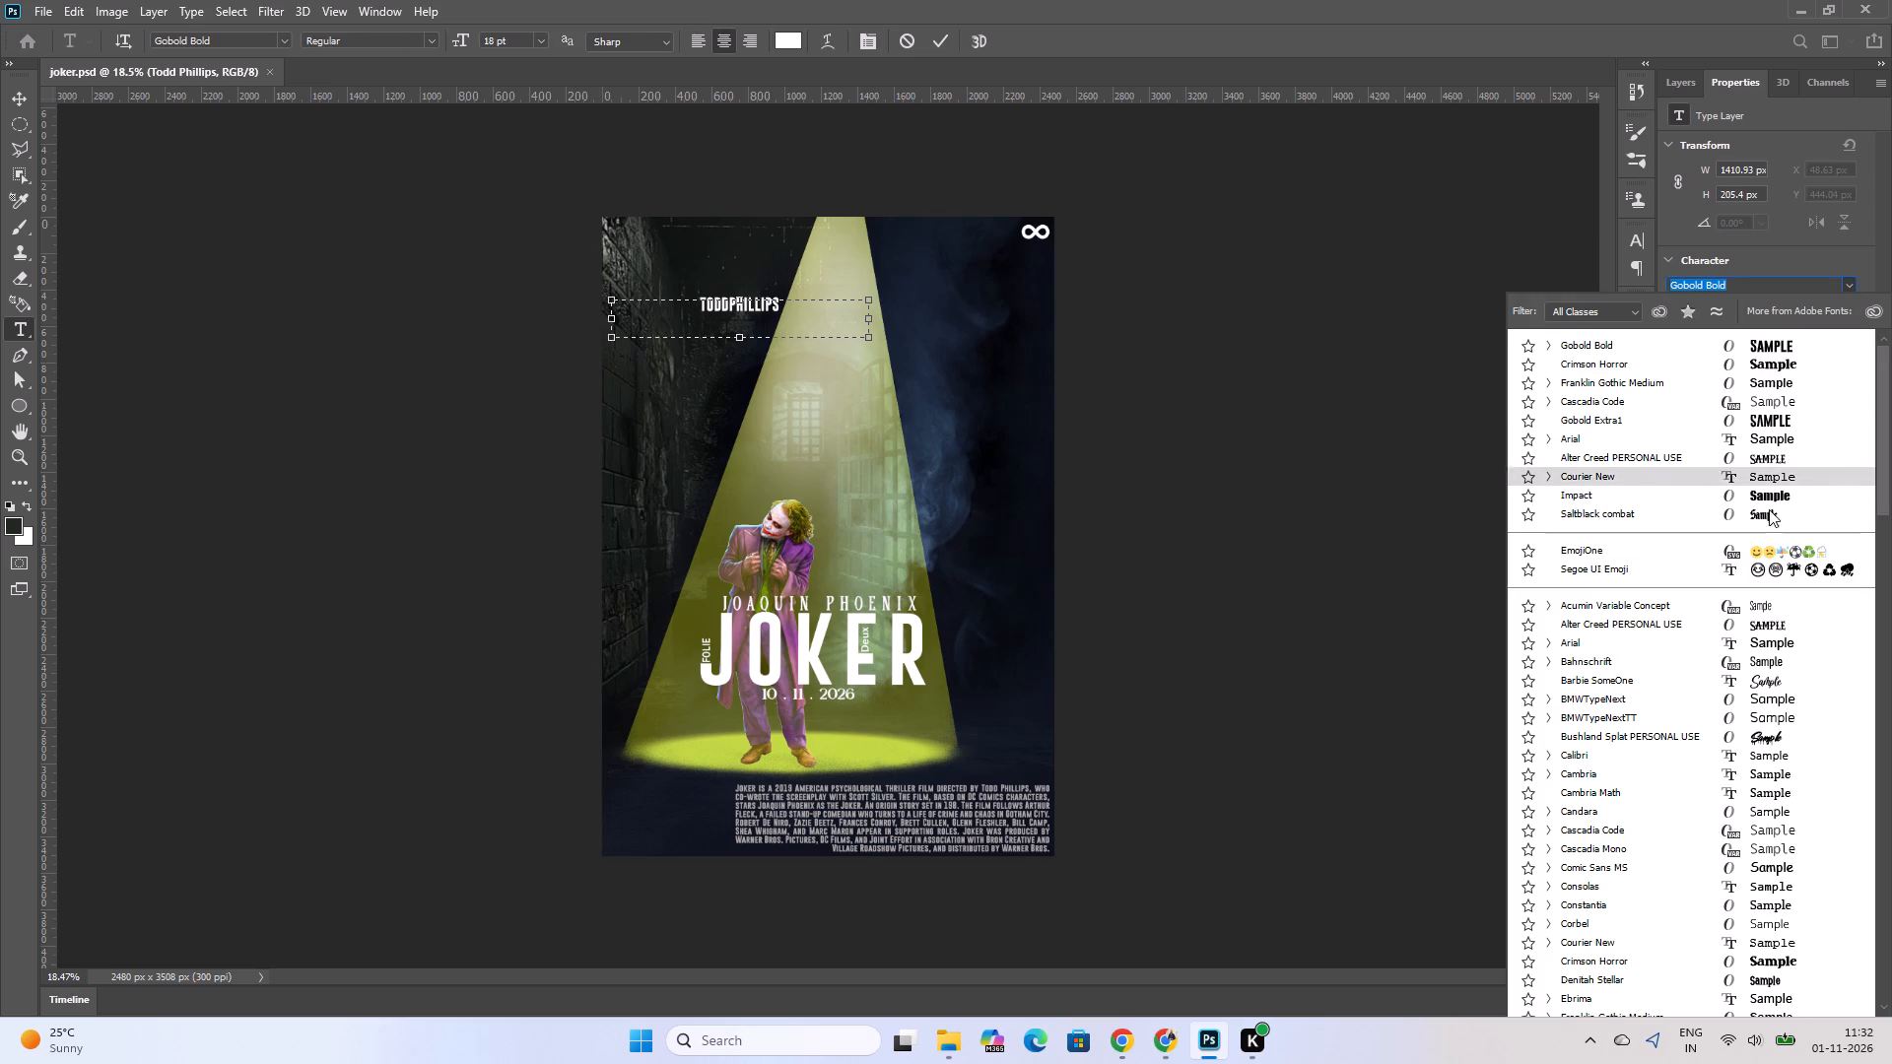
triple_click(762, 317)
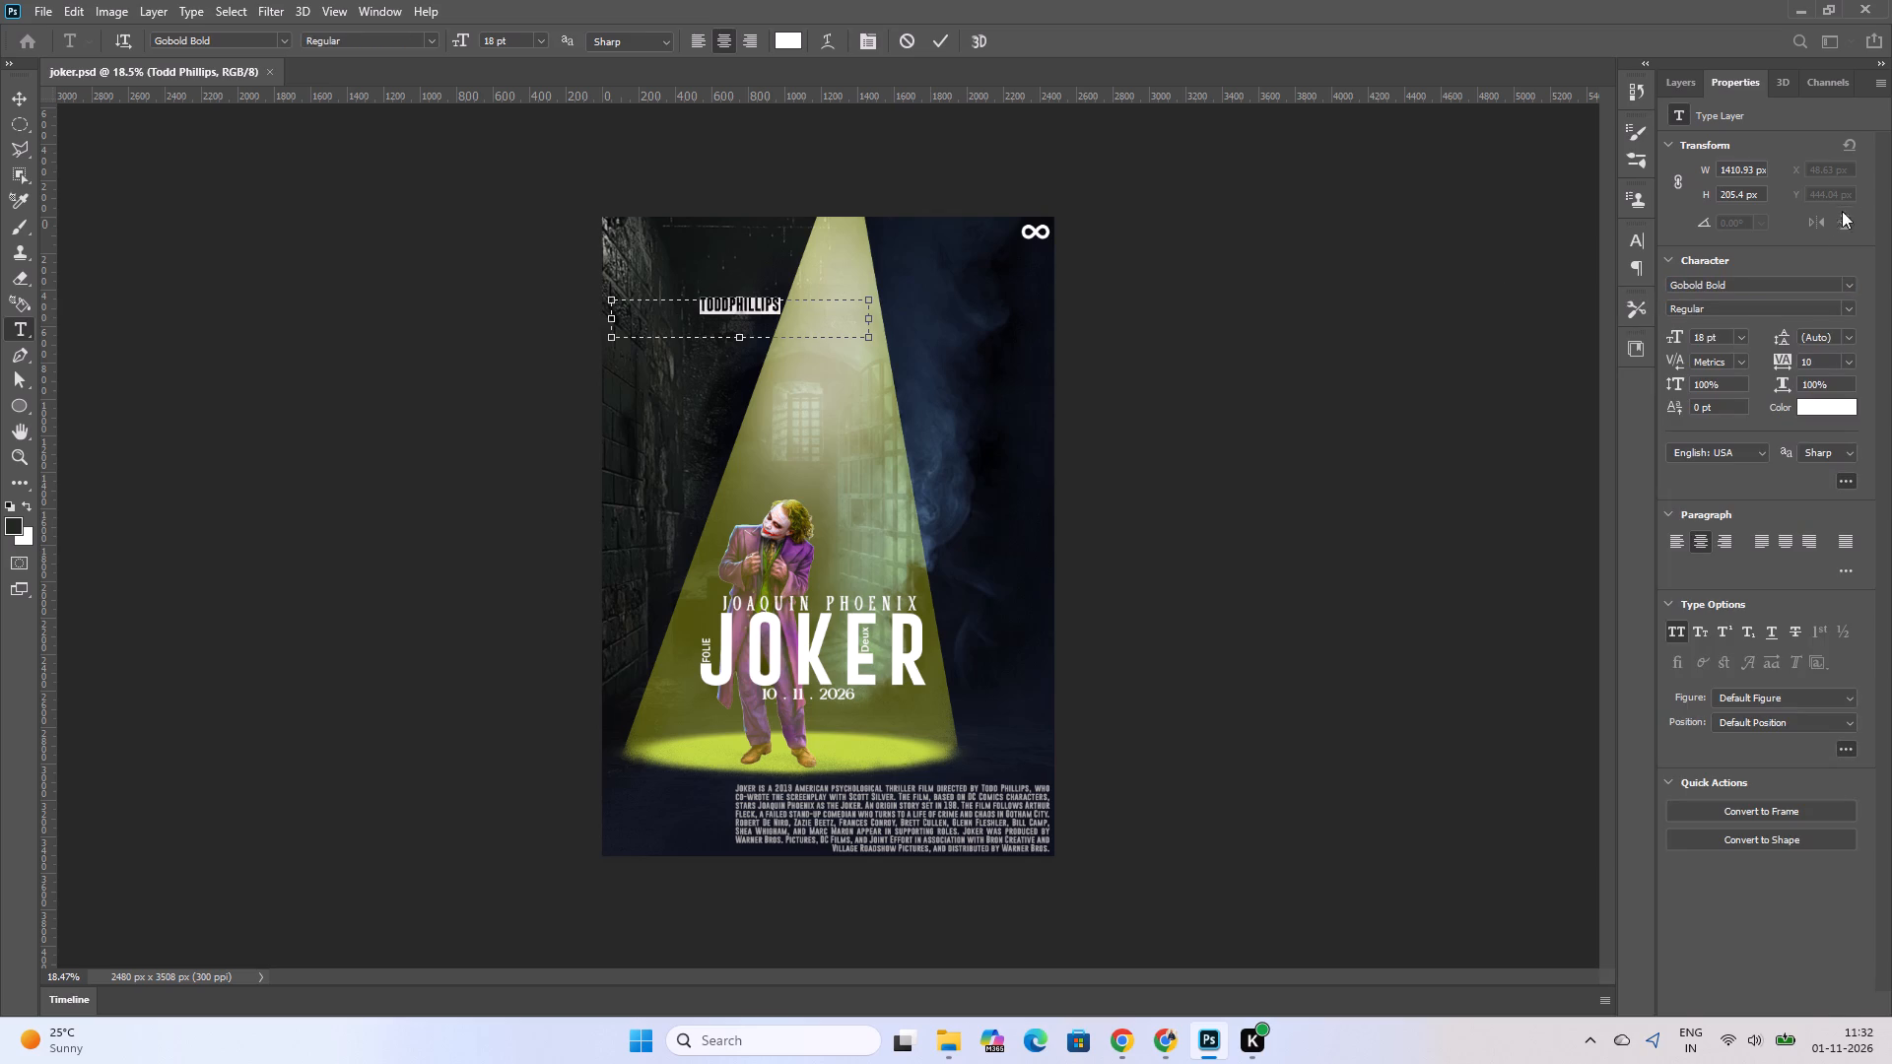
click(1847, 288)
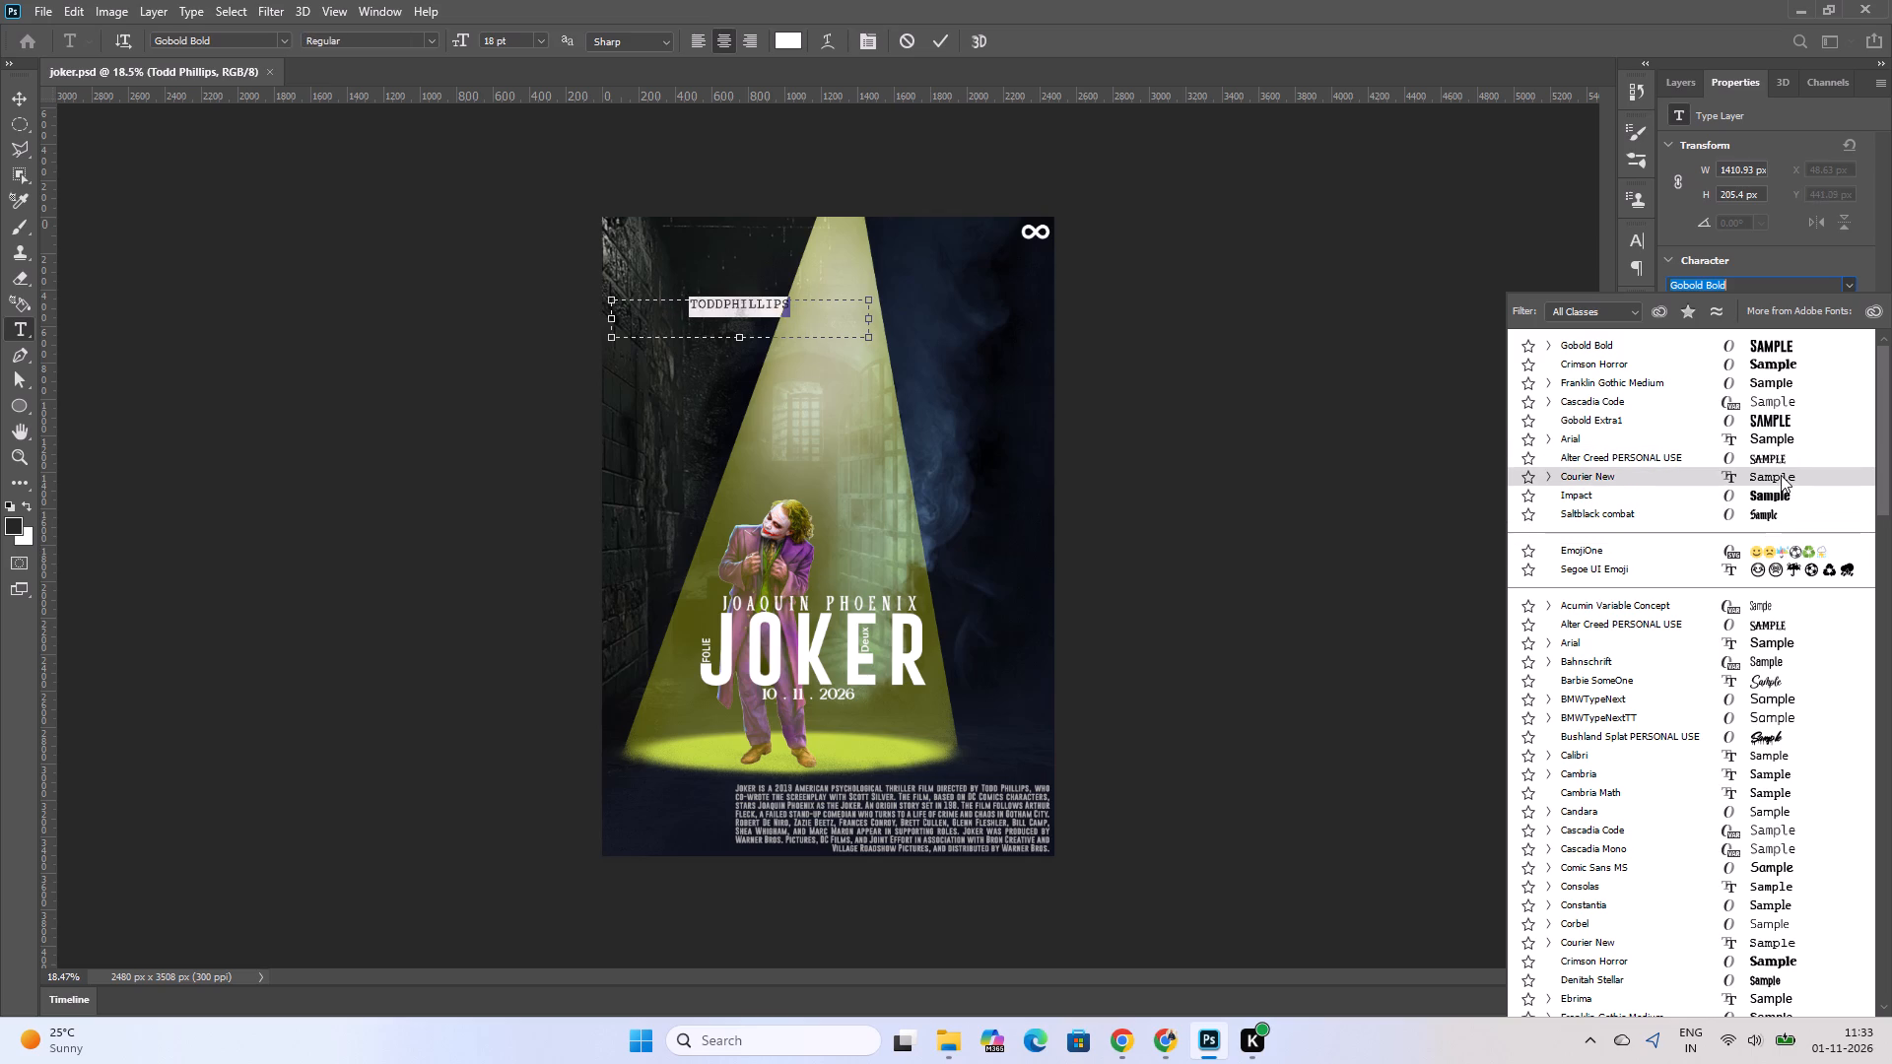
drag(1781, 439, 1784, 471)
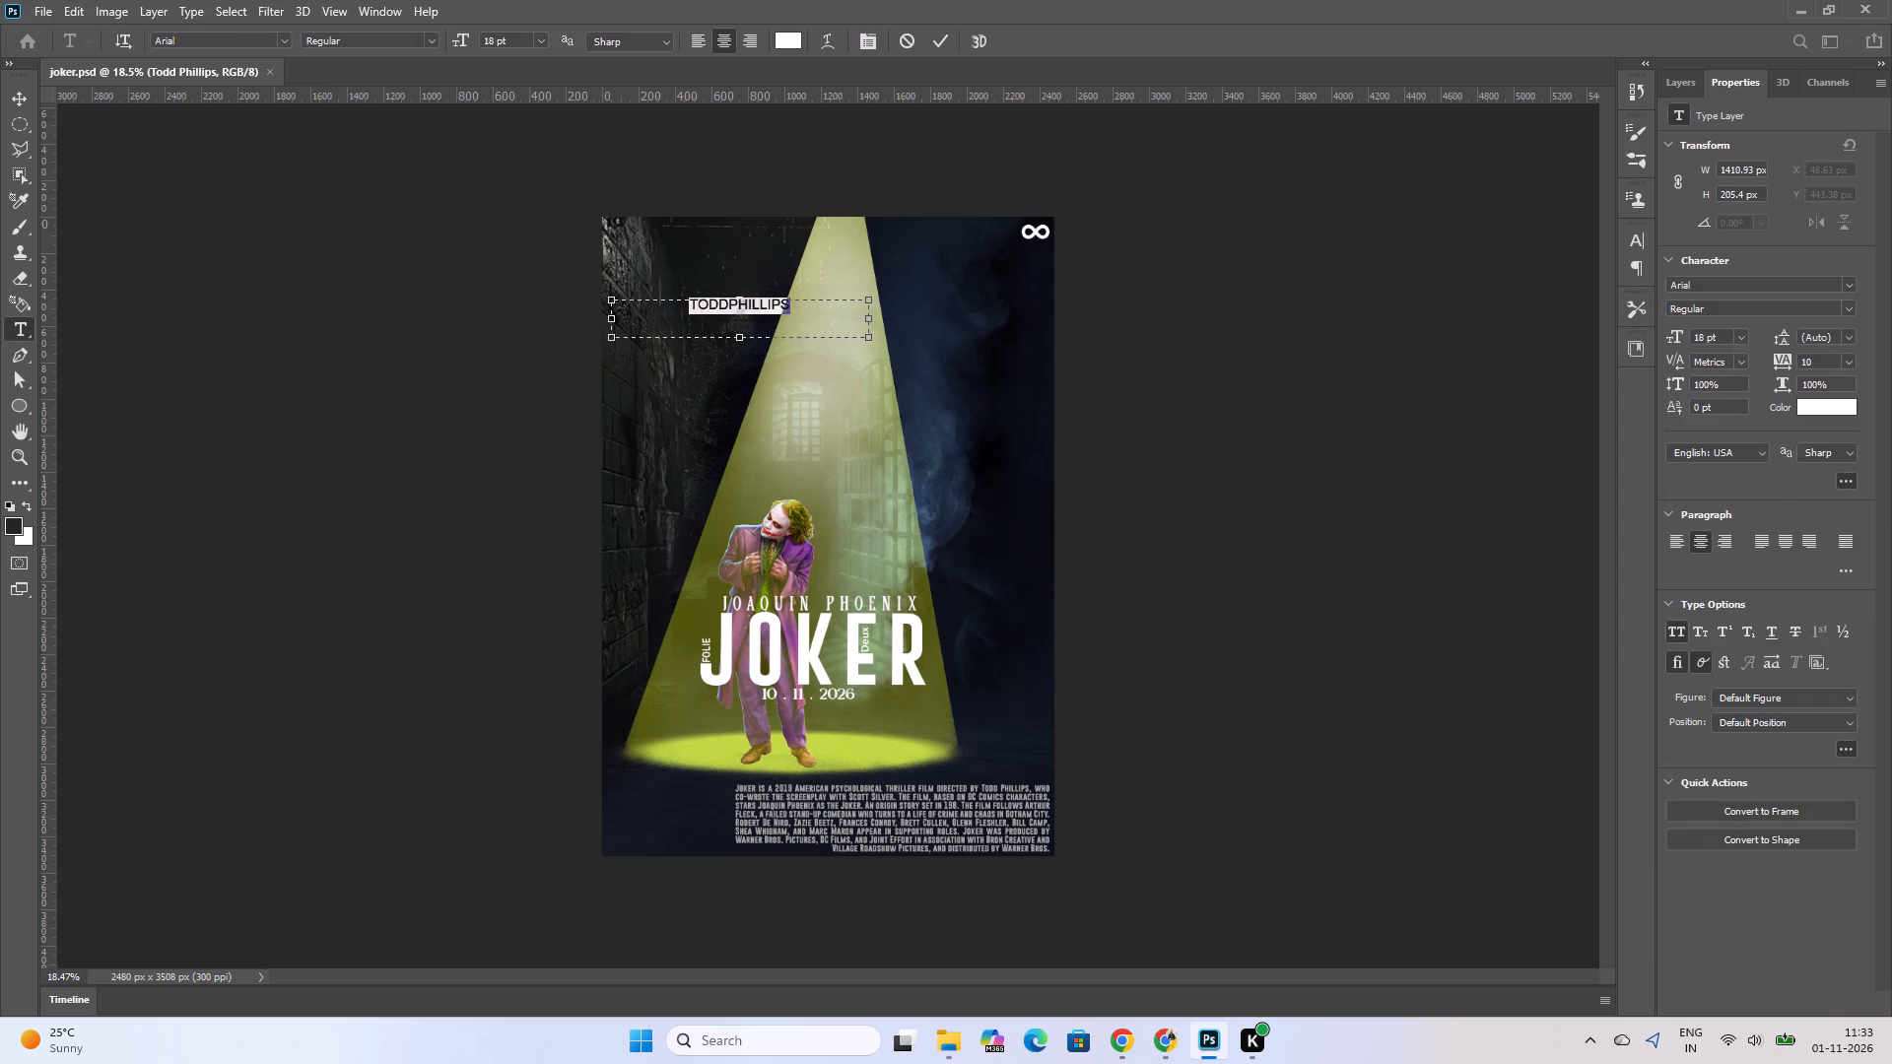
click(1851, 286)
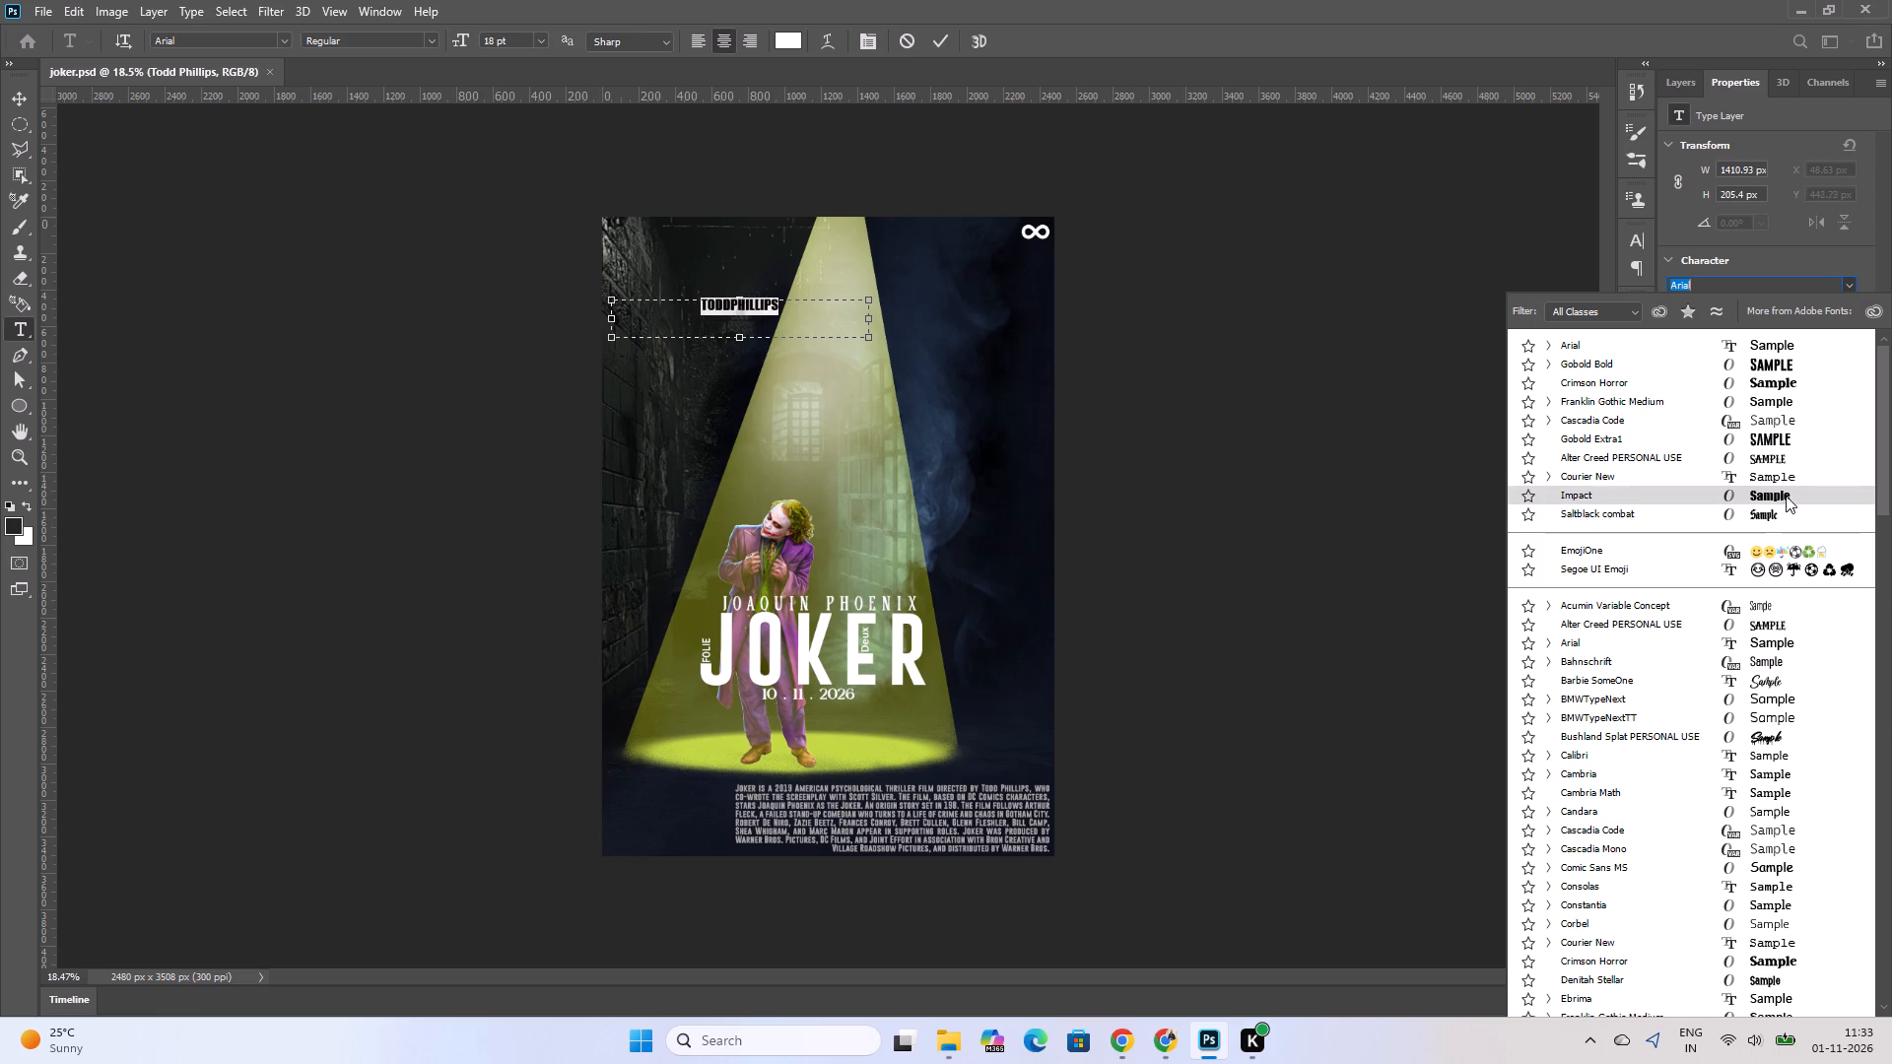
click(1782, 446)
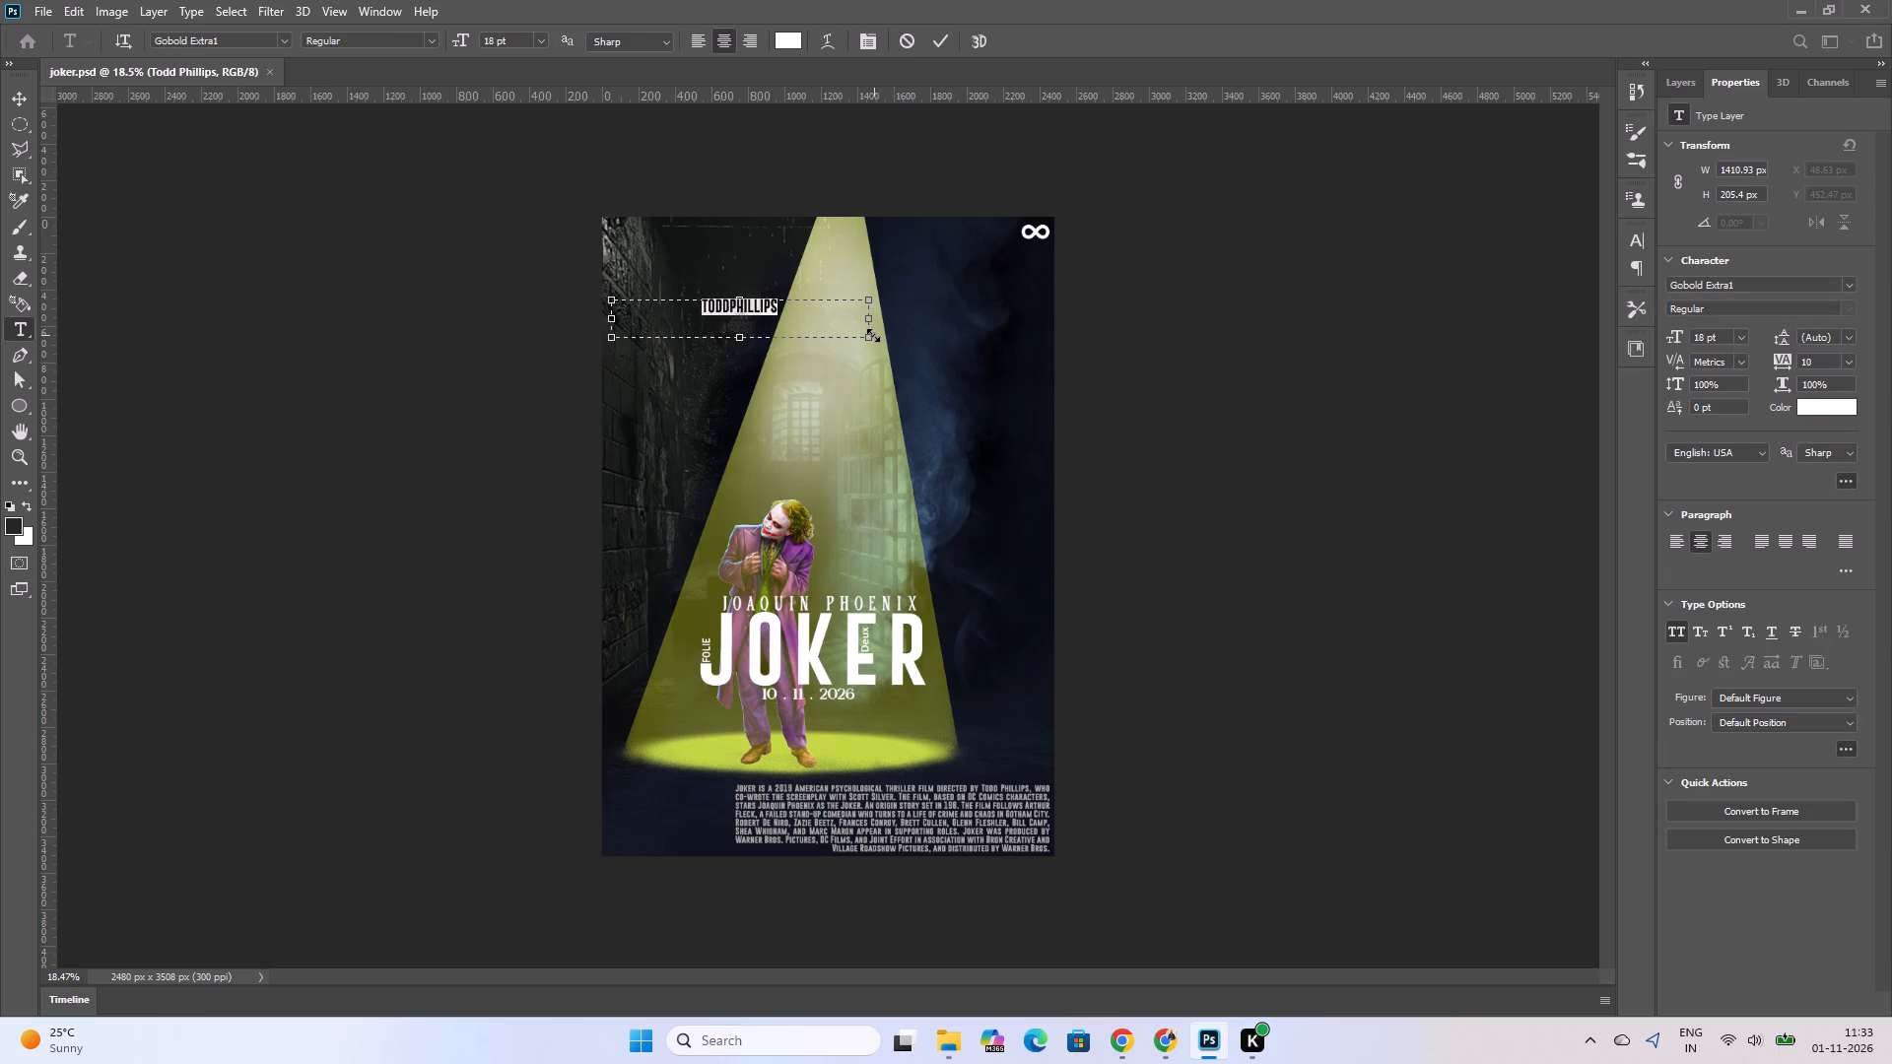
Format the TODDPHILLIPS text left-aligned at 24 pt in a text box enlarged to about 303 px tall.
drag(870, 338, 869, 356)
click(1678, 545)
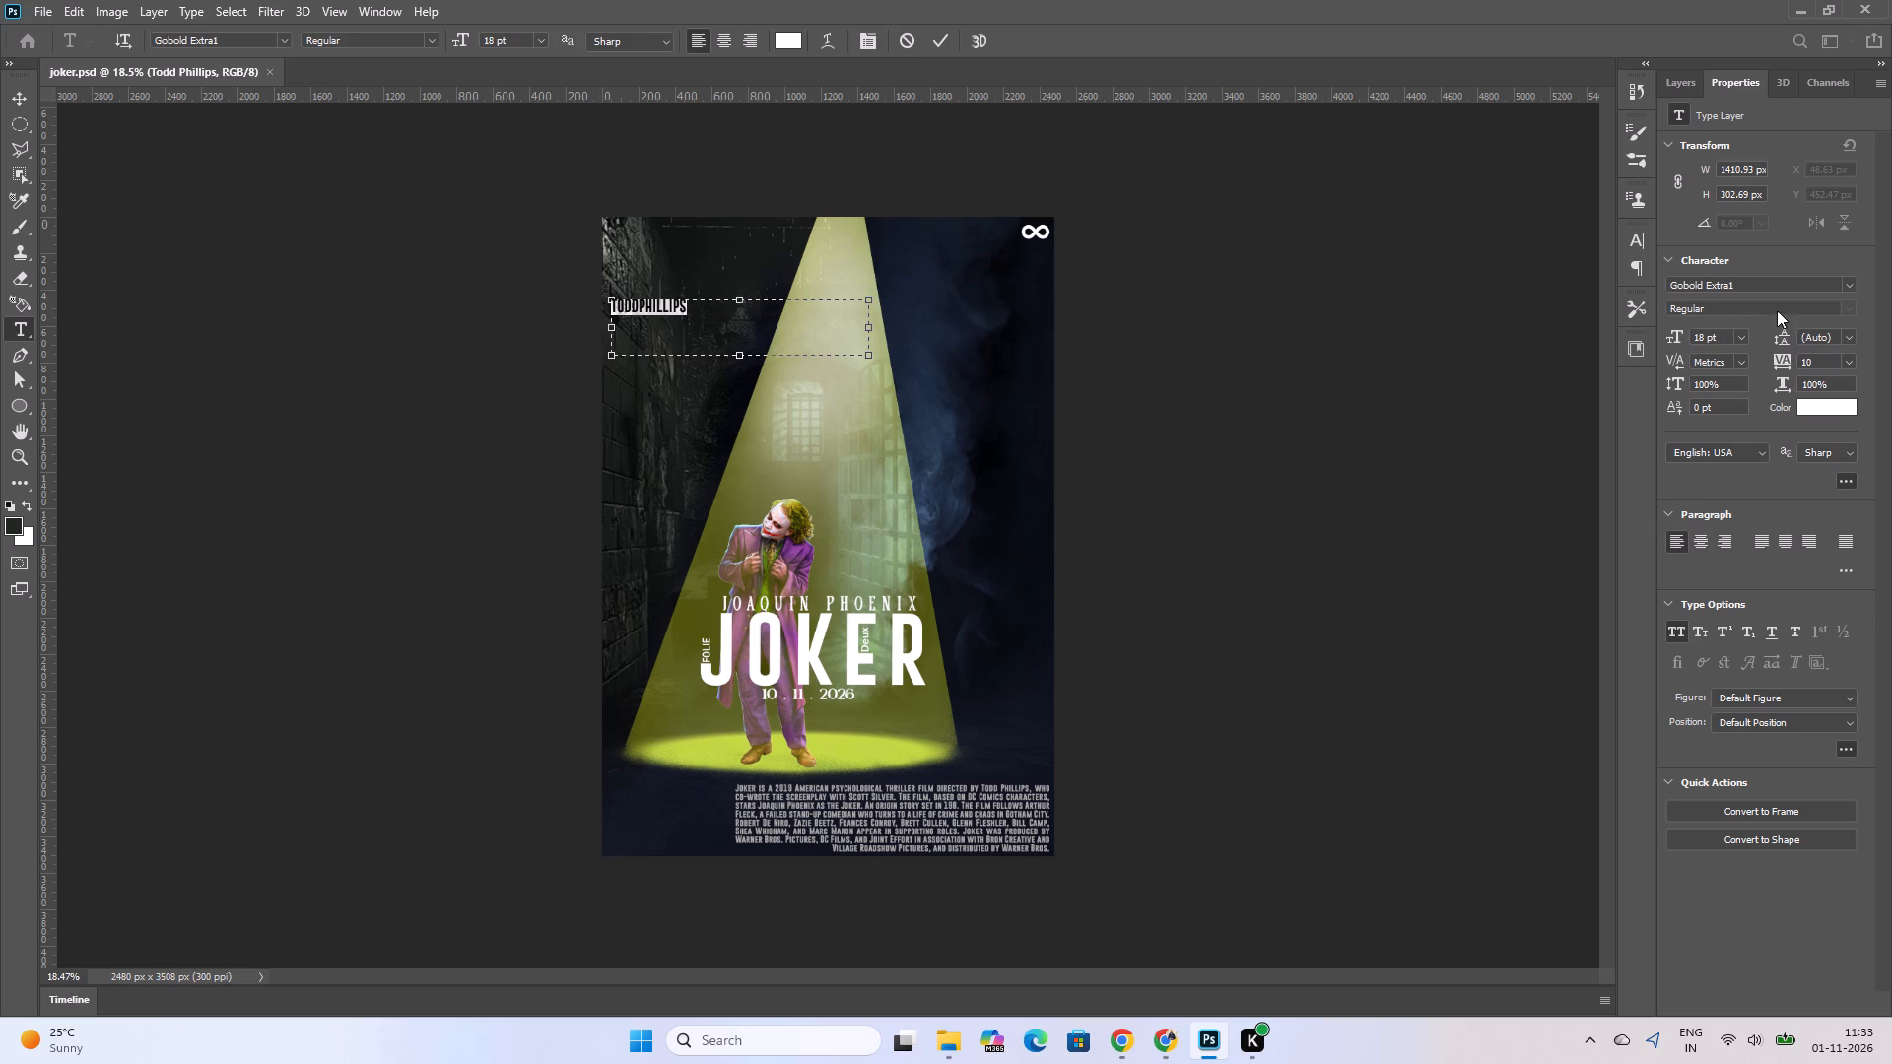
click(1740, 340)
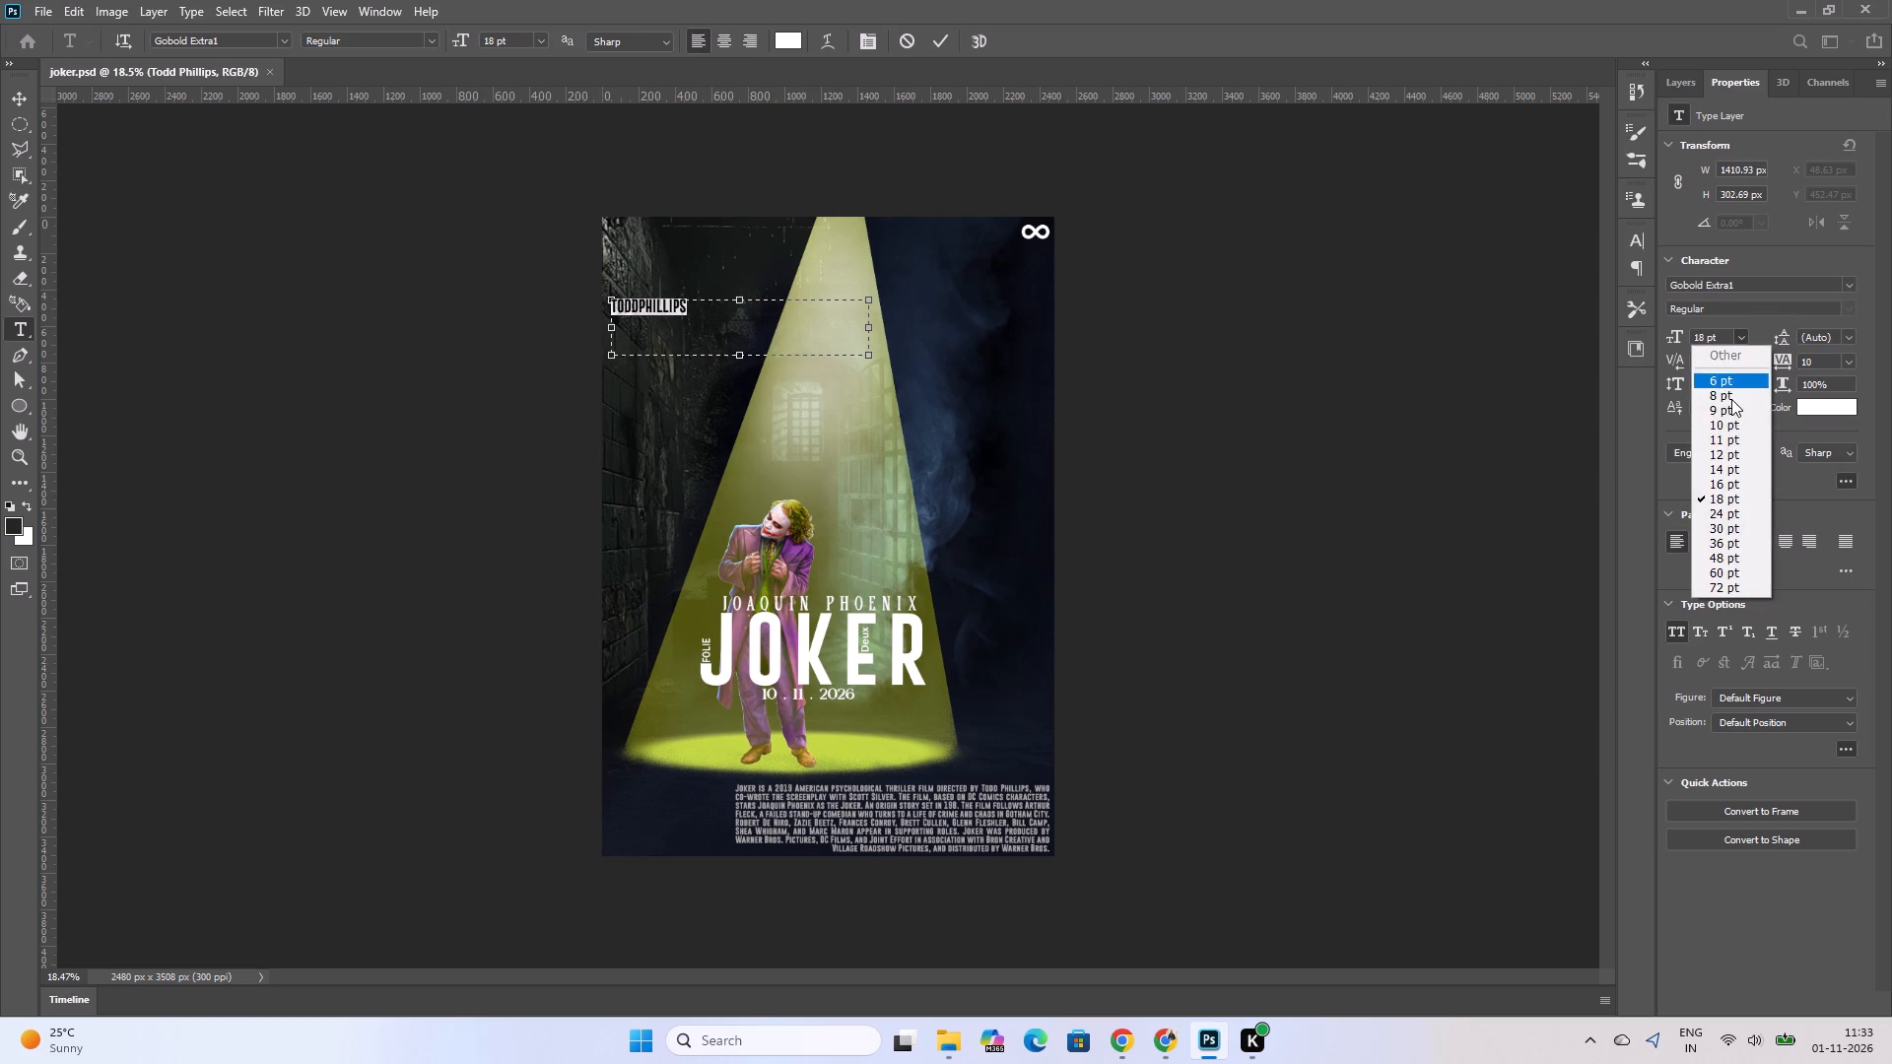
click(1717, 508)
click(1208, 502)
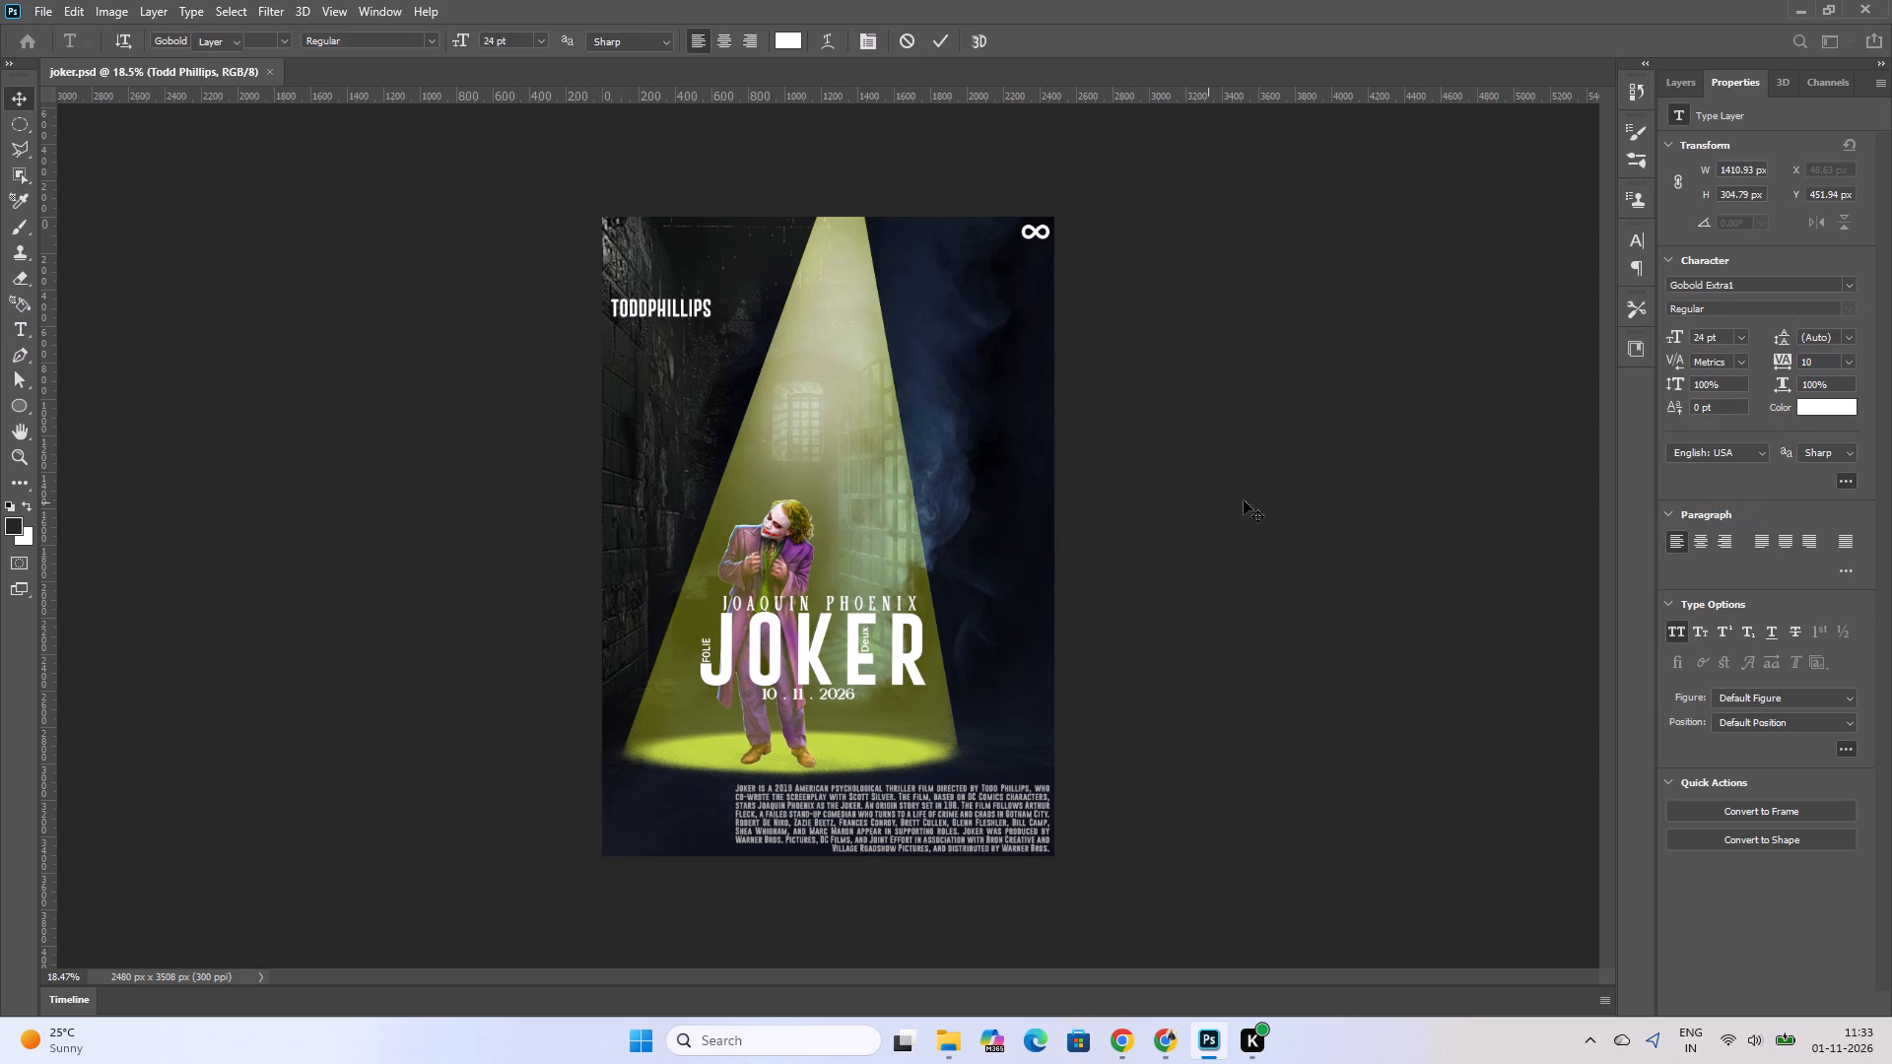
Move the TODDPHILLIPS text up into the poster's upper-left corner, slightly in from the edges.
drag(687, 312, 702, 253)
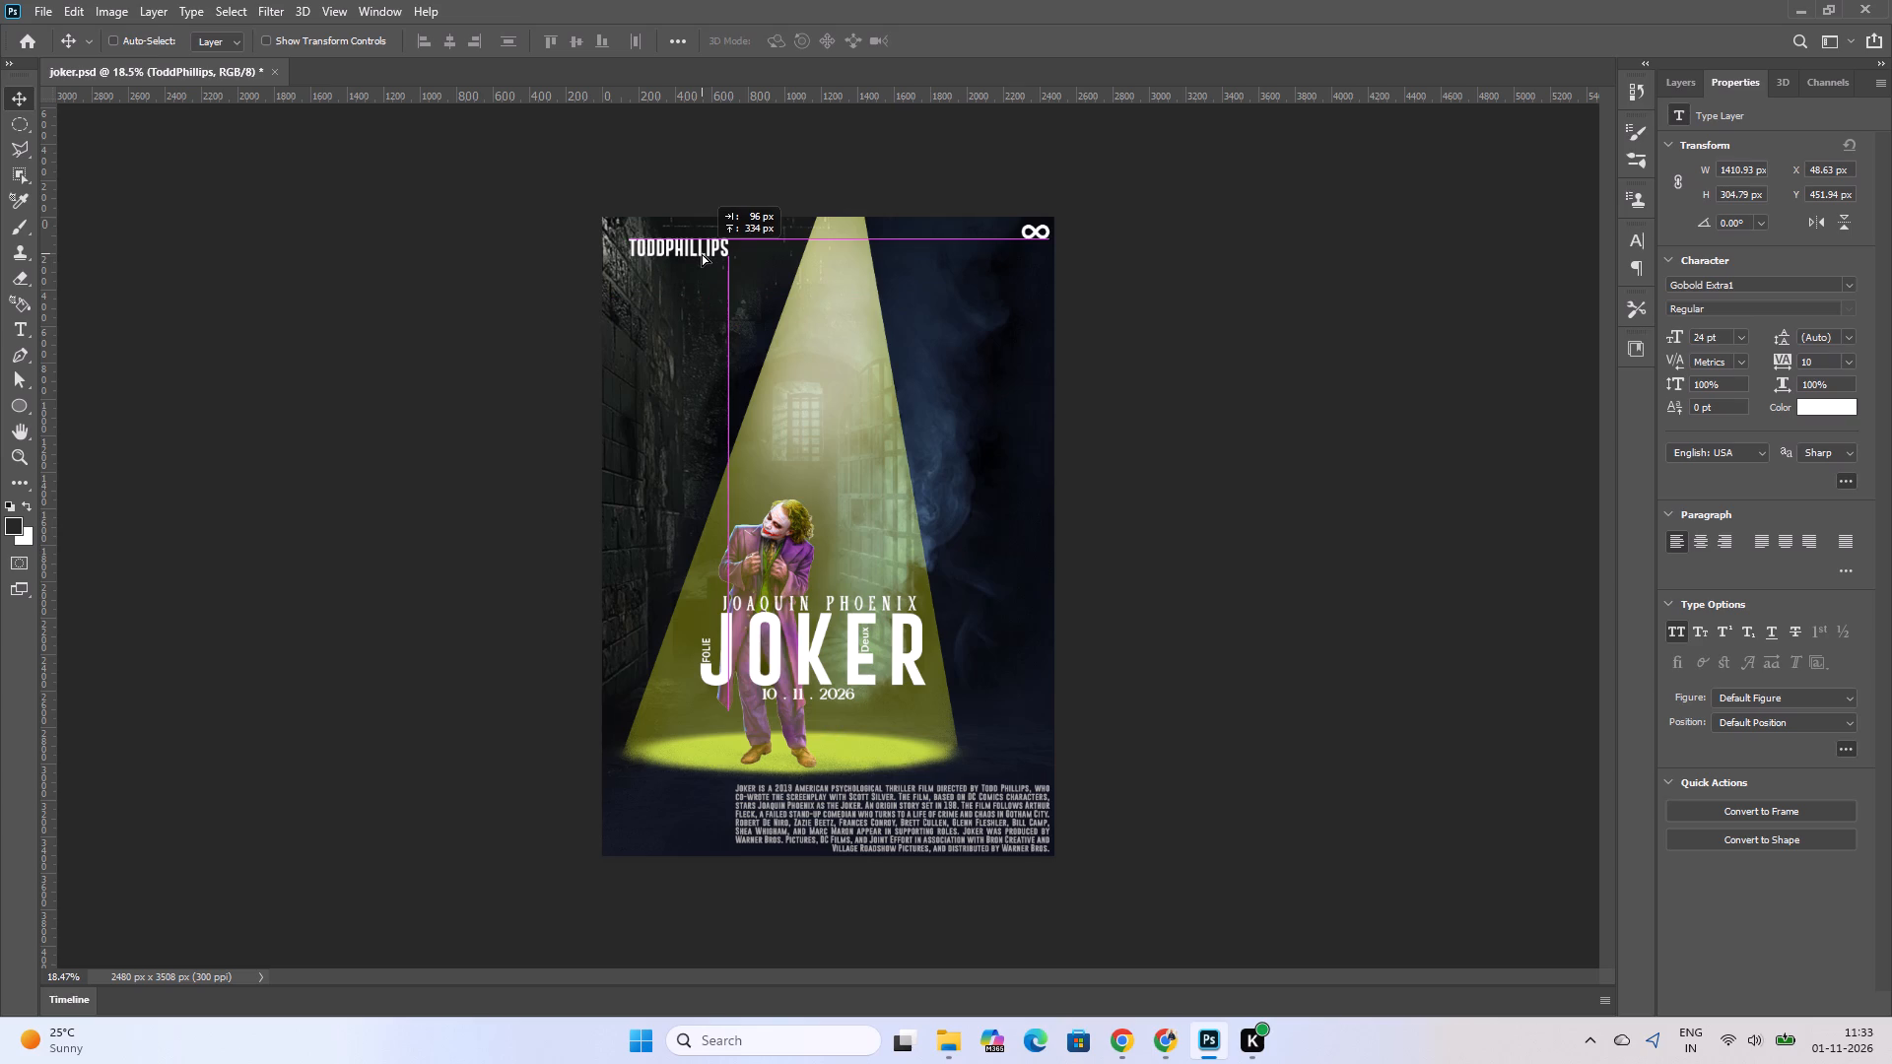
drag(702, 253, 705, 245)
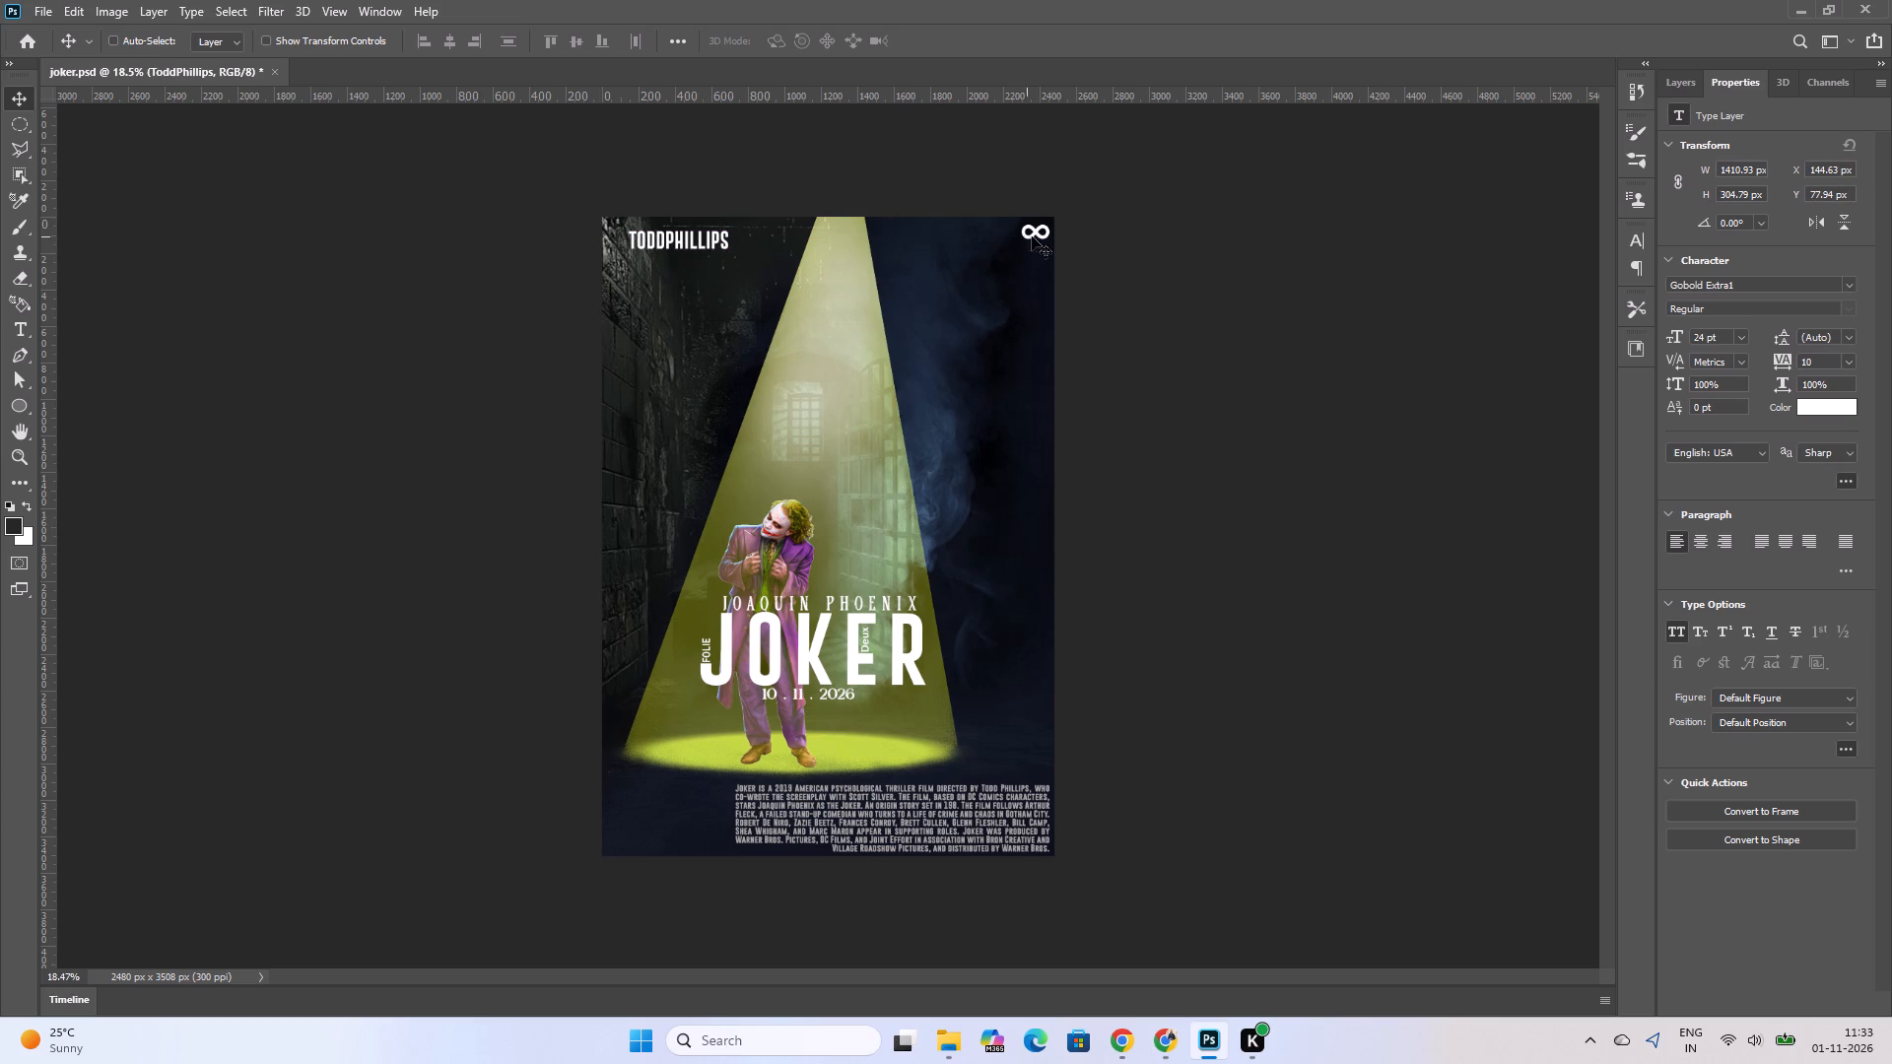
click(1040, 236)
drag(1042, 232, 1033, 238)
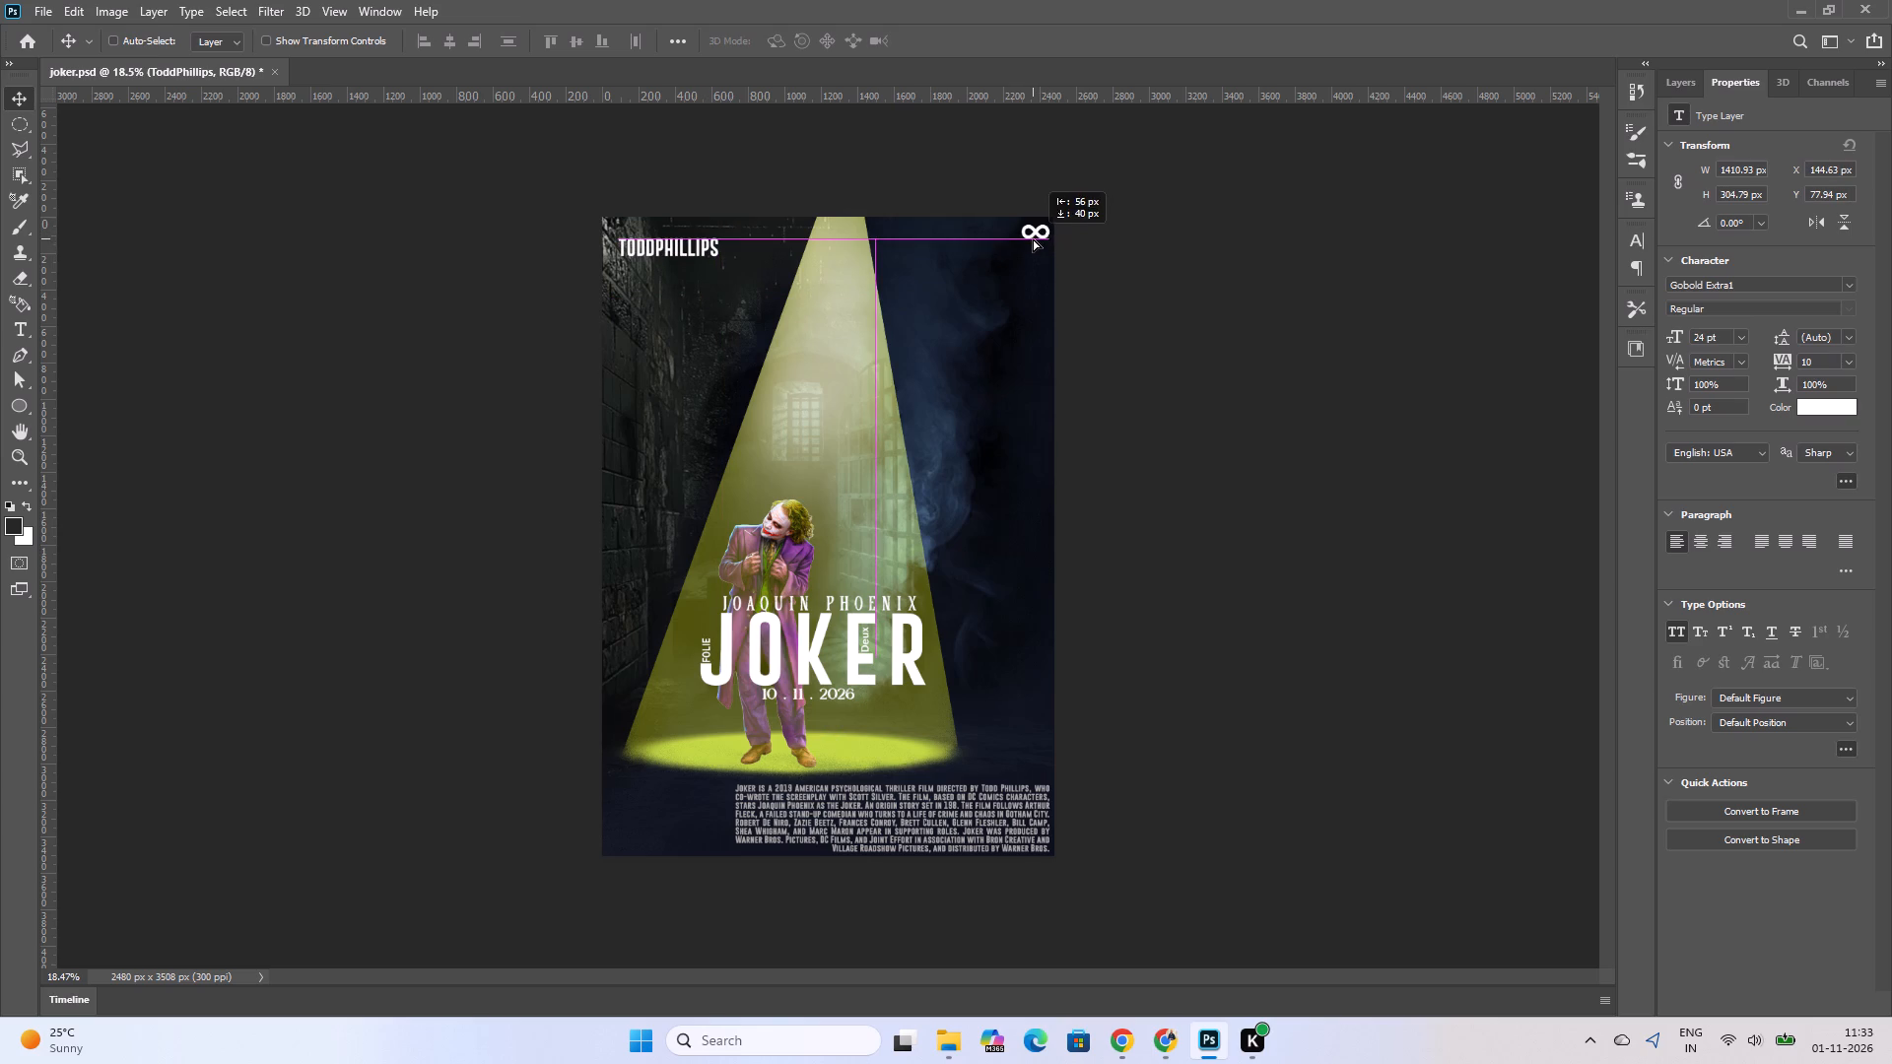
drag(1033, 238, 1033, 236)
Move the infinity logo on Layer 8 down and inward from the poster's upper-right corner, level with the TODDPHILLIPS text.
click(1675, 74)
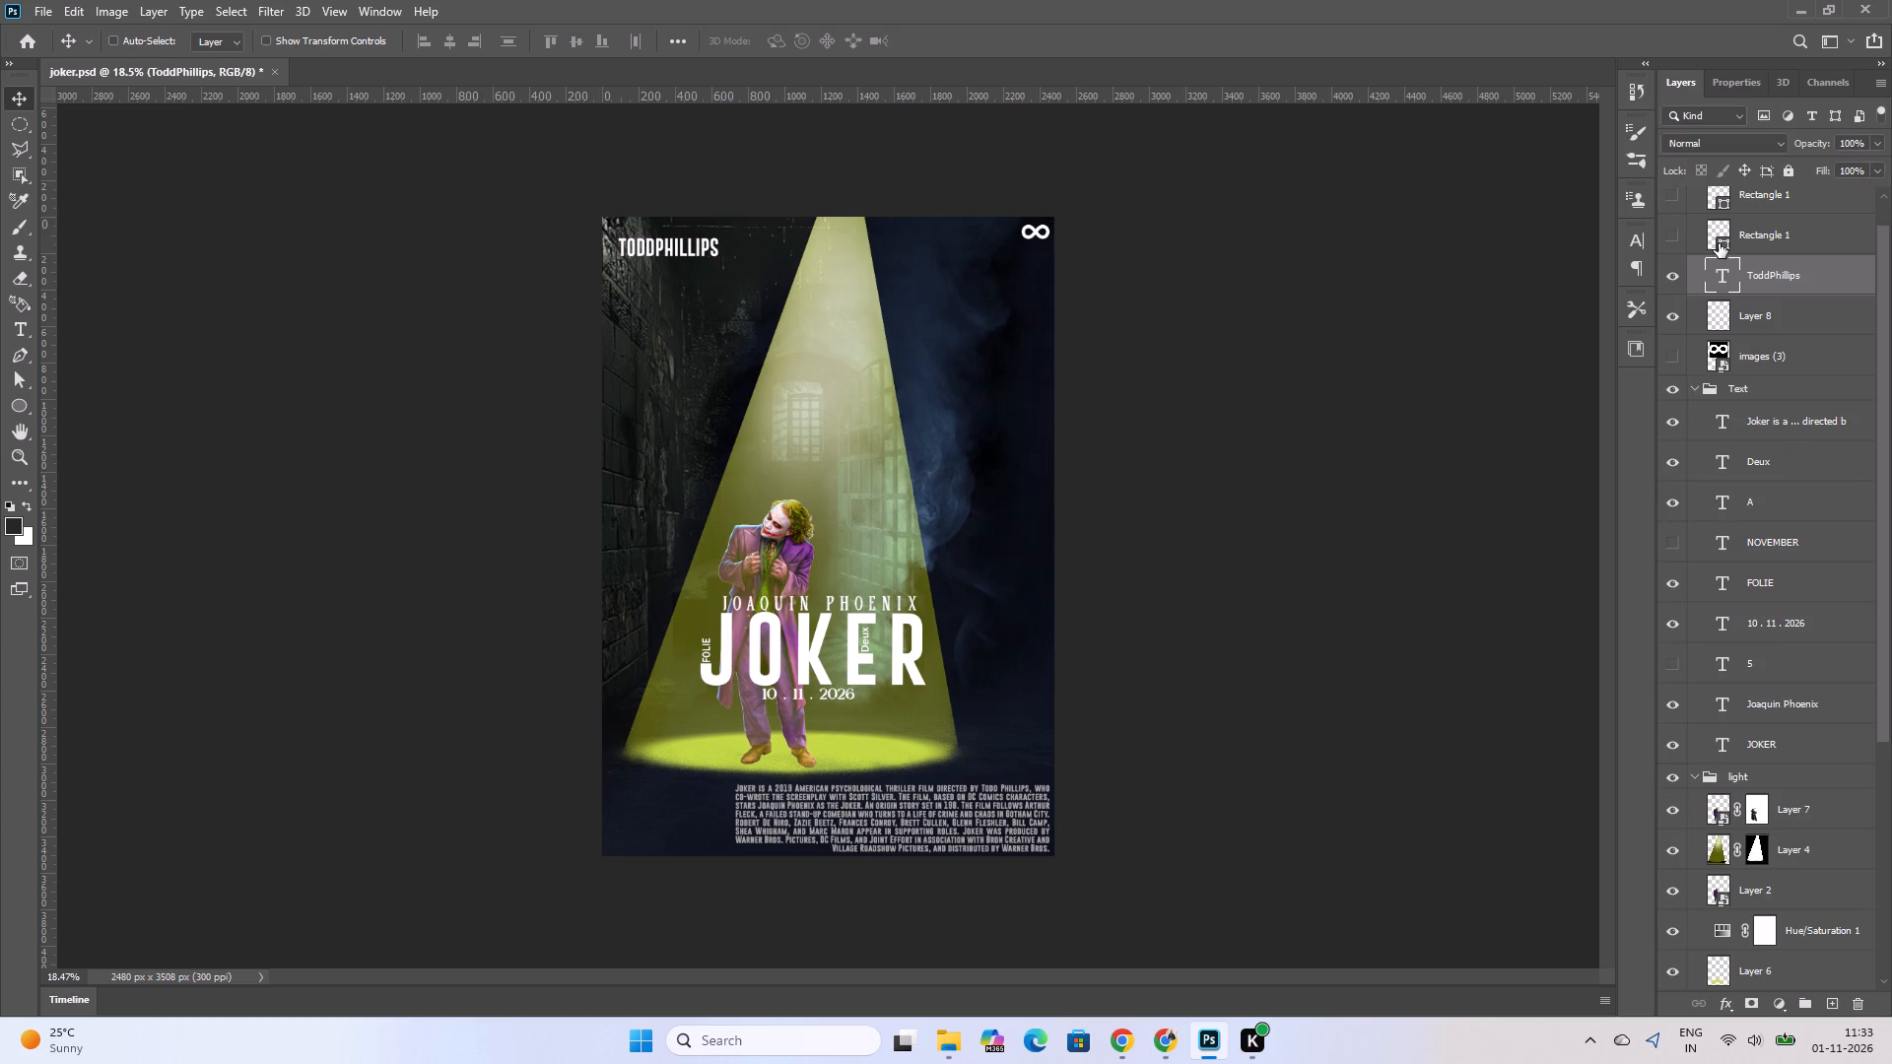
click(1760, 360)
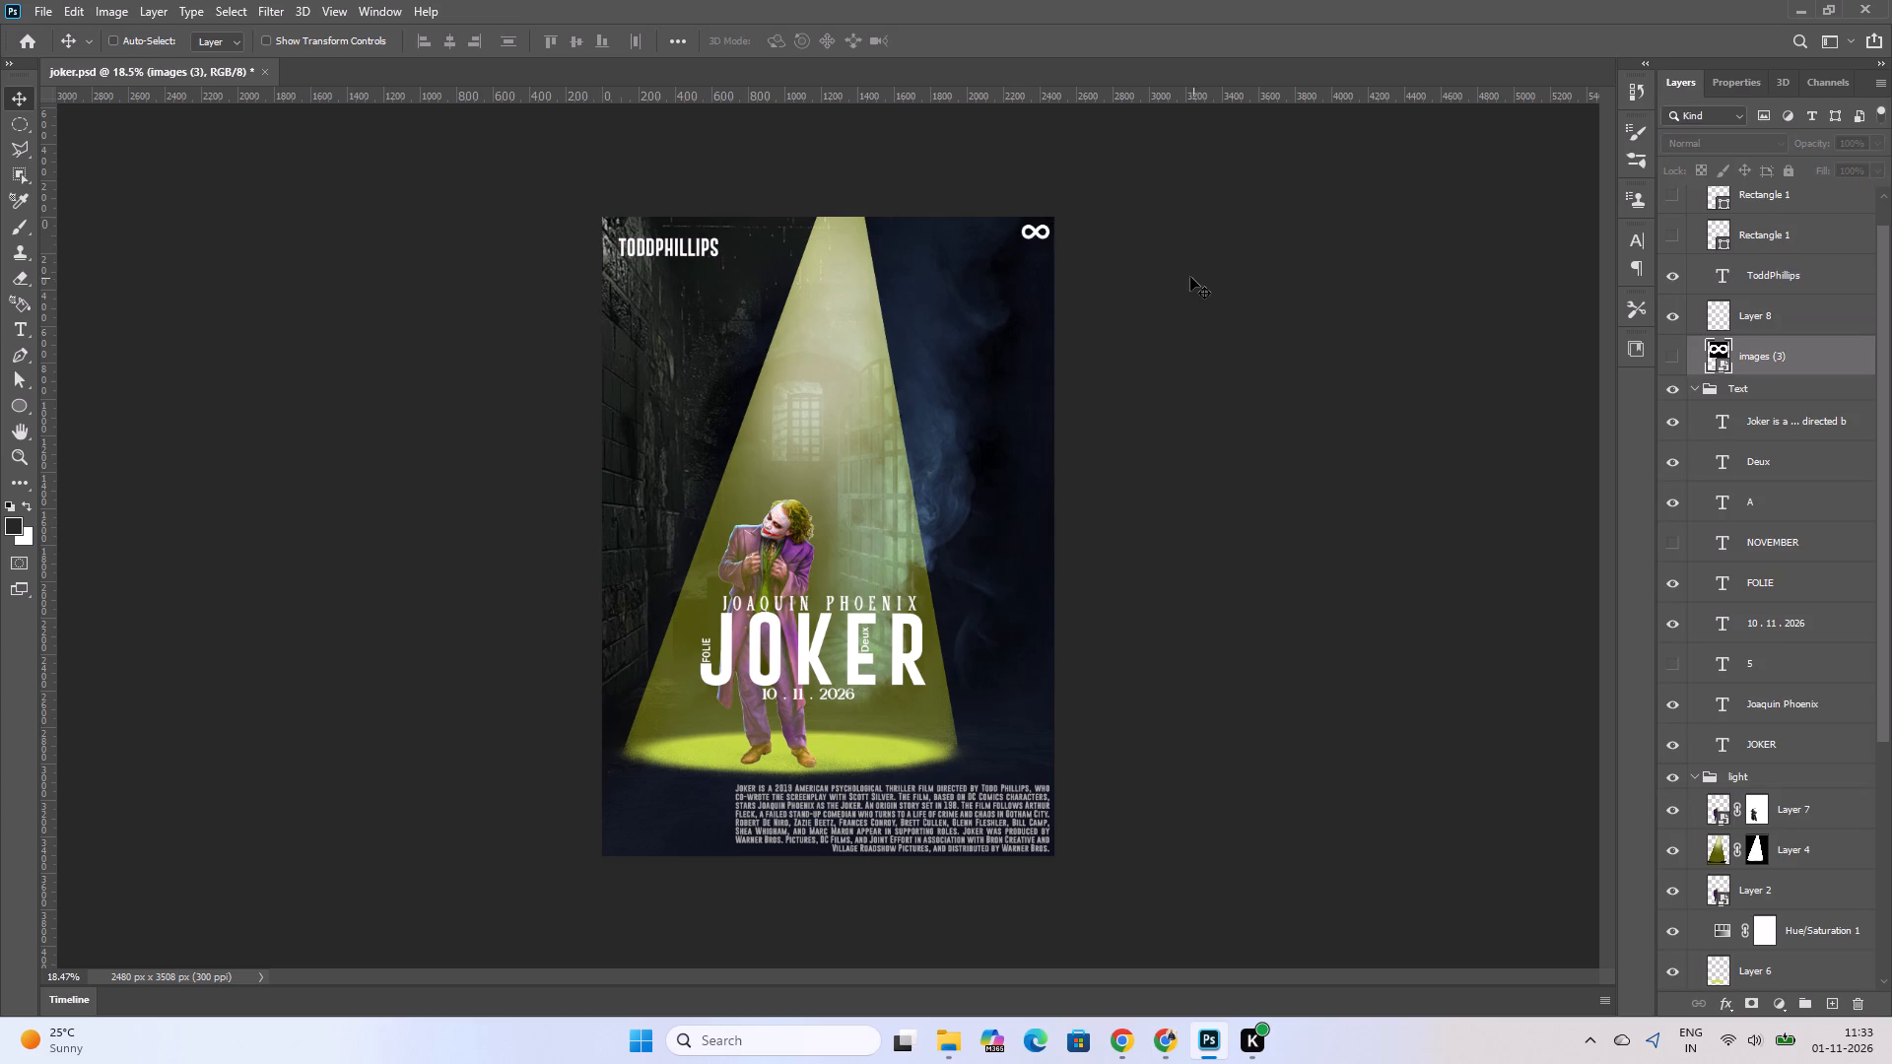
drag(1038, 229, 1027, 245)
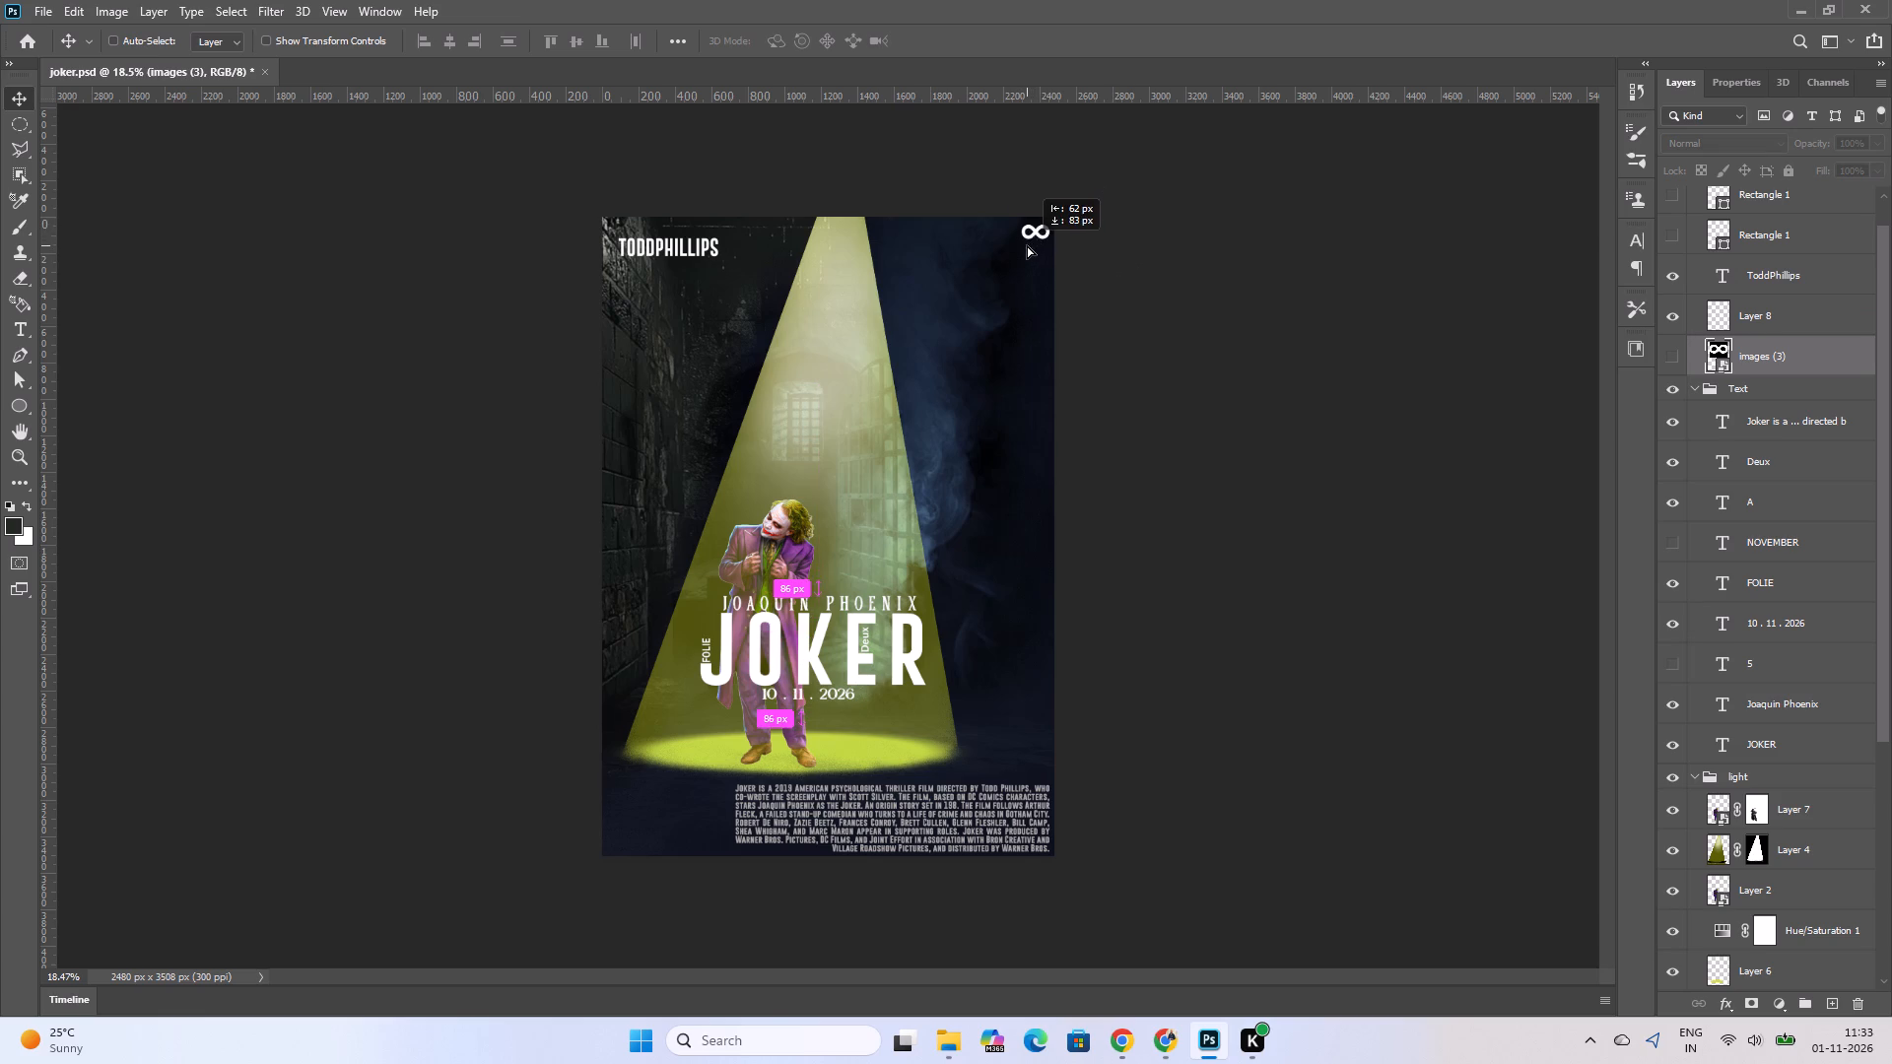
drag(1027, 245, 1027, 243)
click(1746, 313)
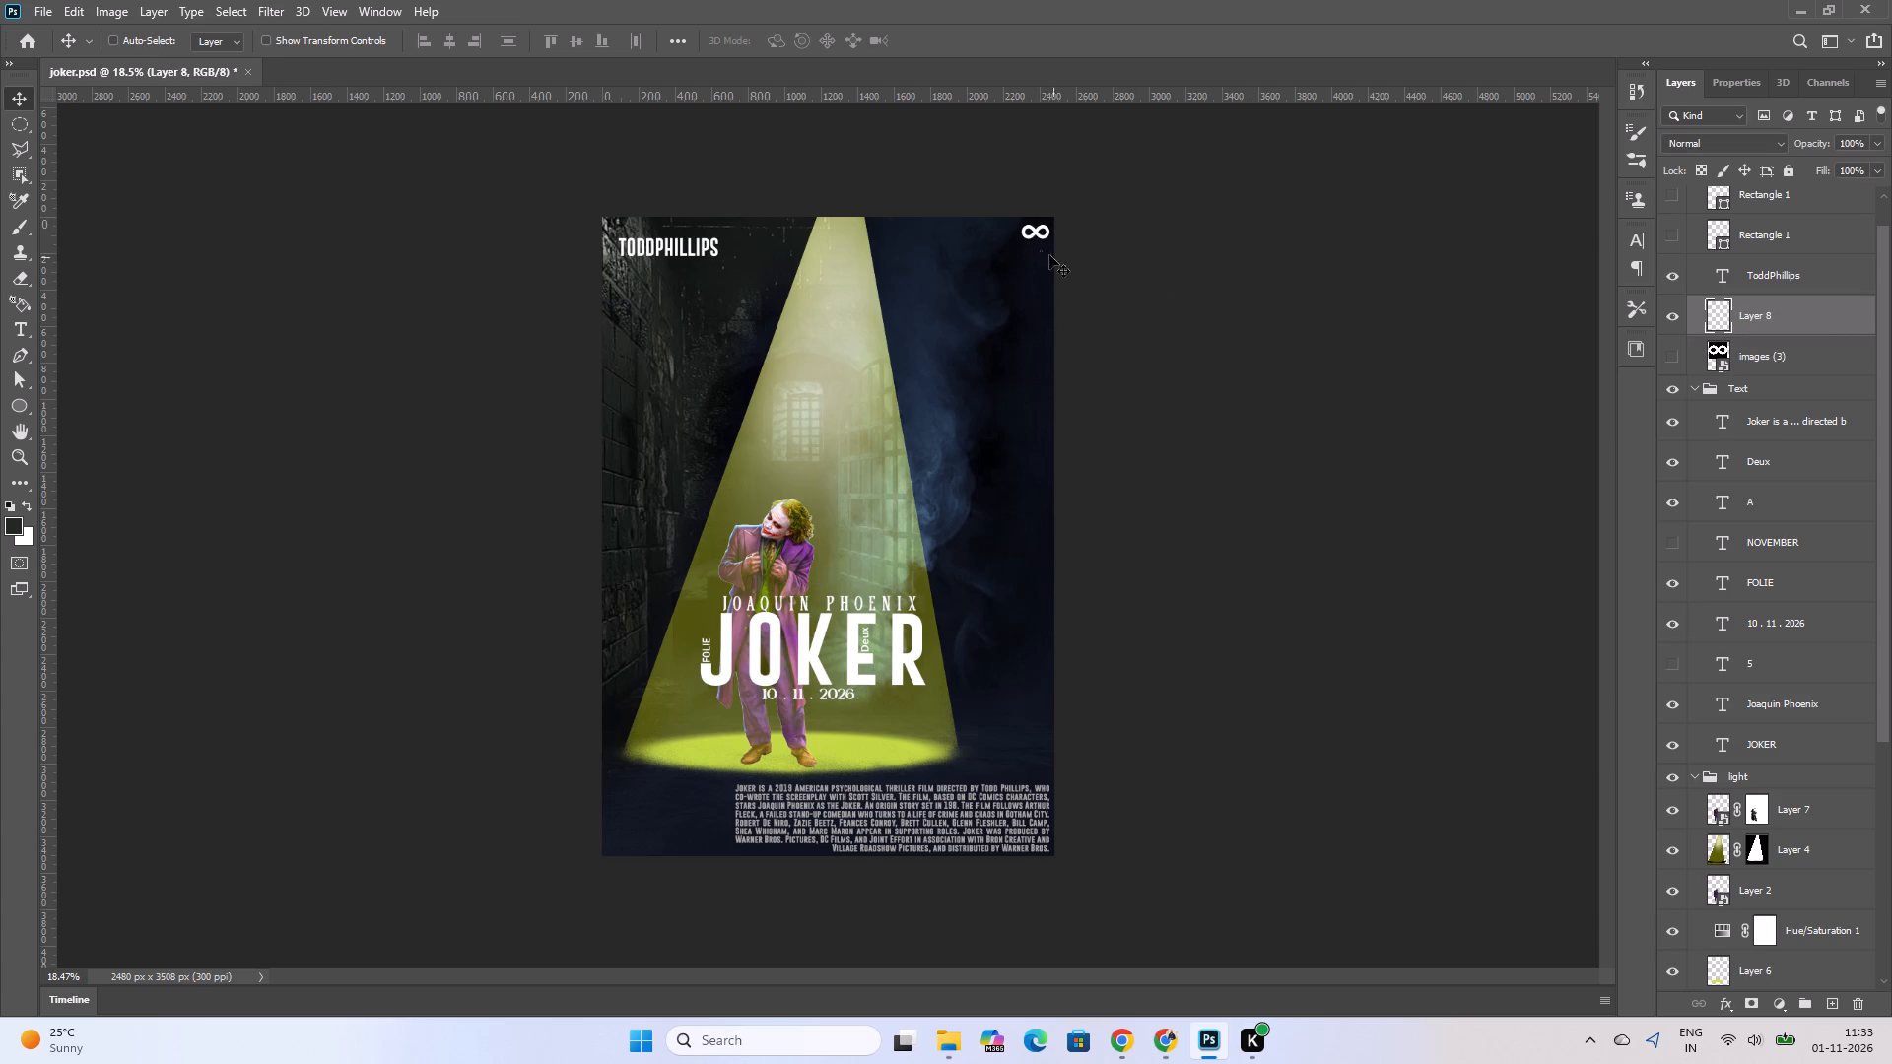
drag(1037, 233, 1029, 244)
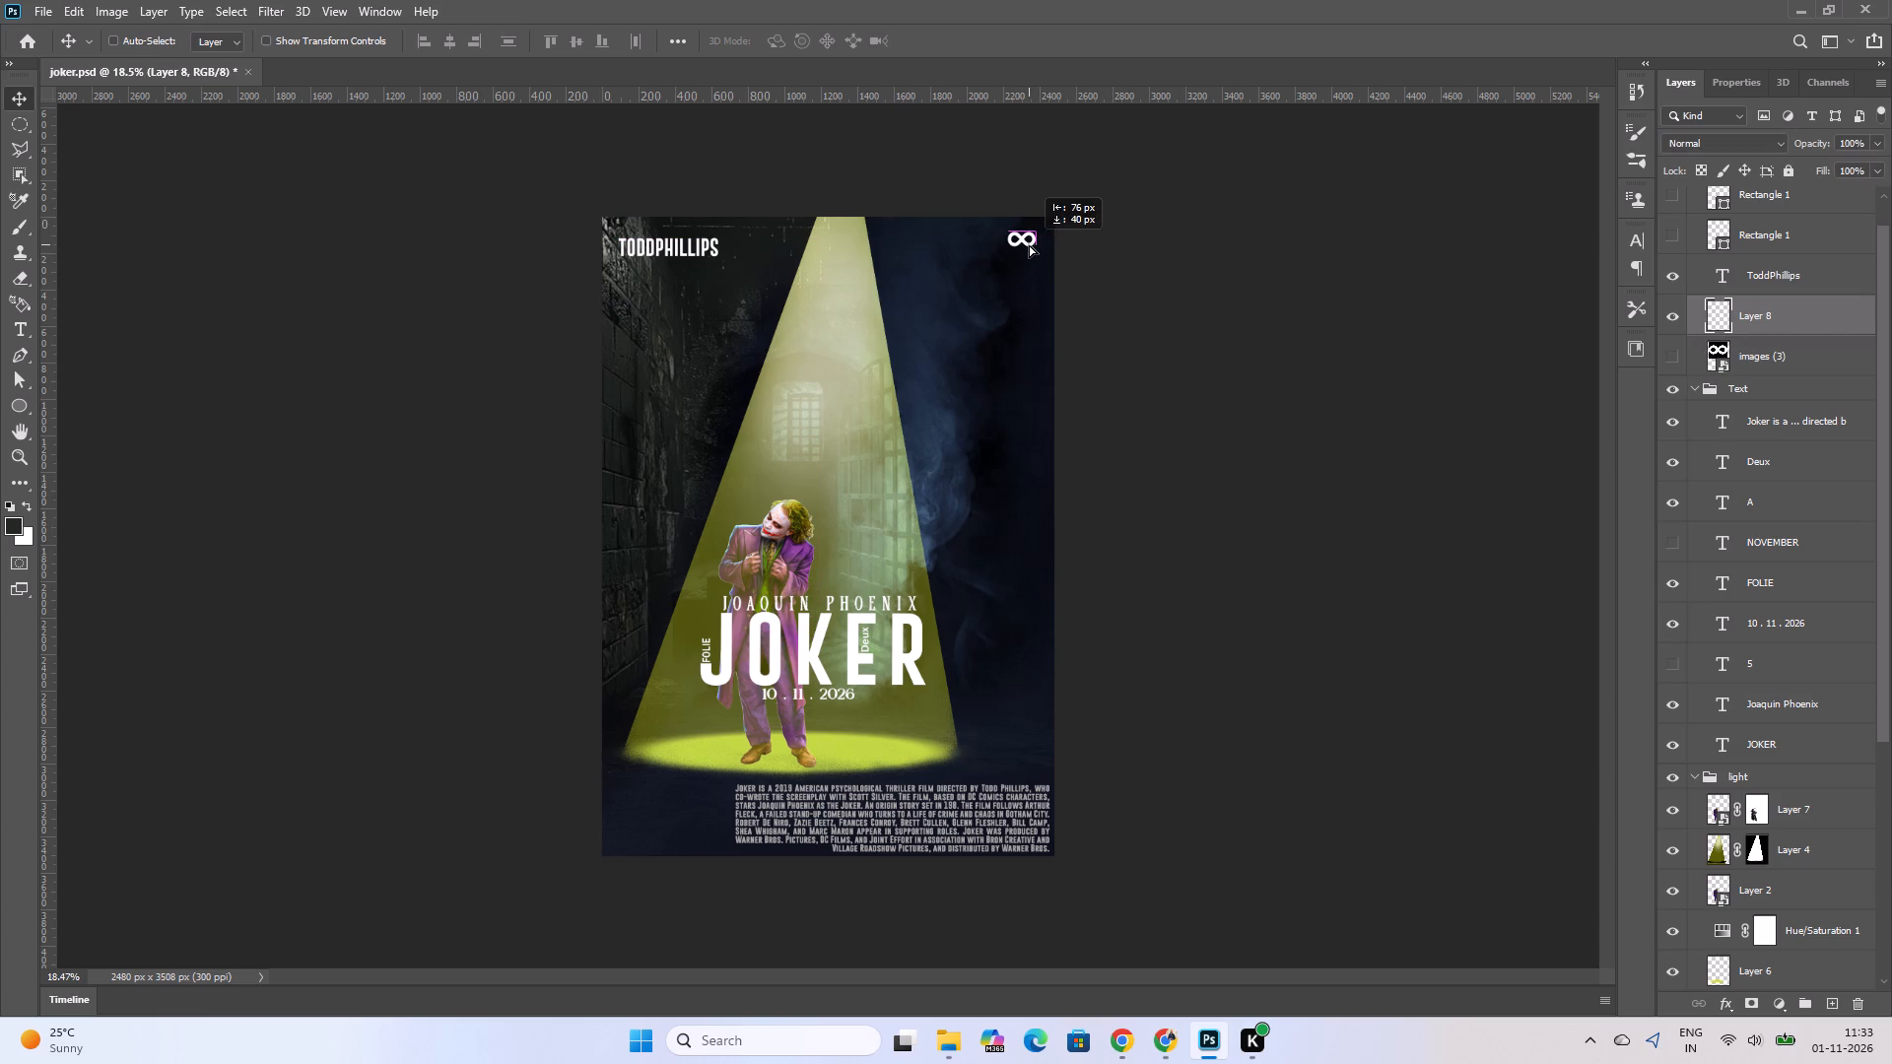
drag(1029, 244, 1029, 248)
click(1609, 342)
Delete the hidden images (3) layer and move Layer 8 above the ToddPhillips text layer.
click(1760, 350)
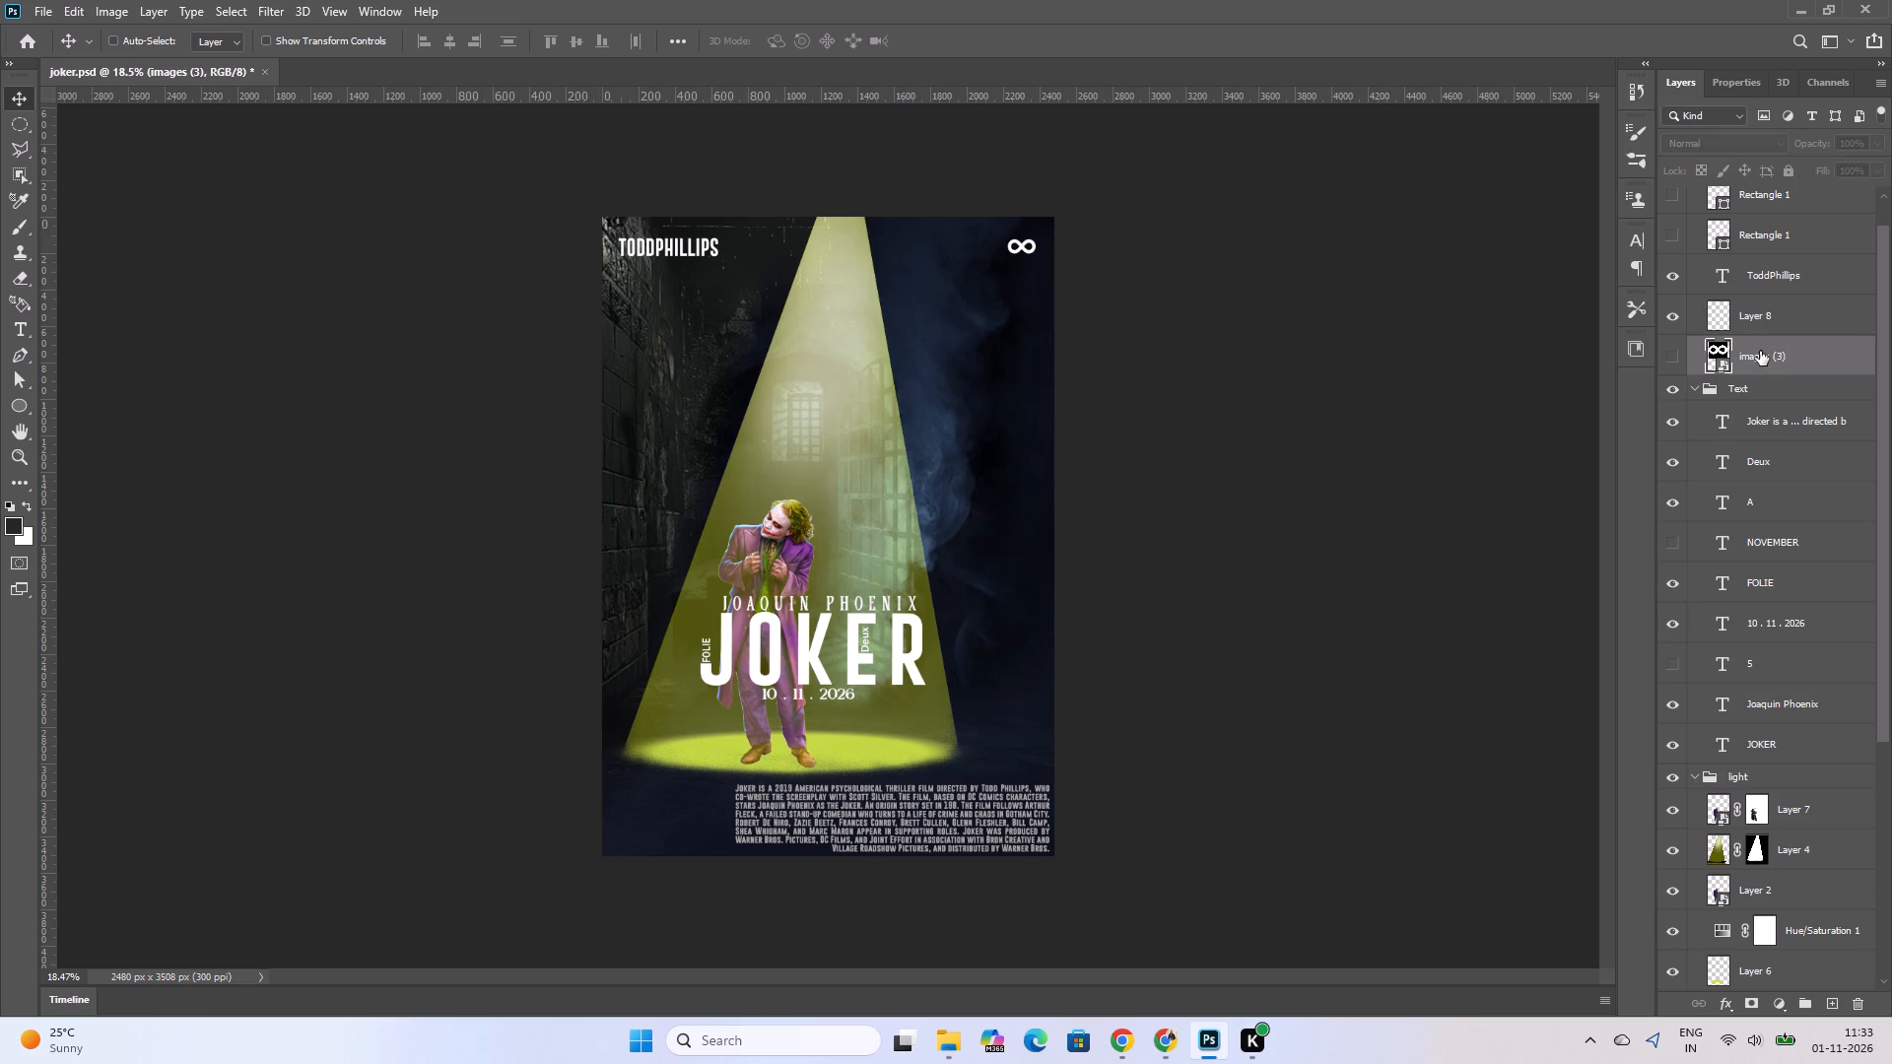
key(Delete)
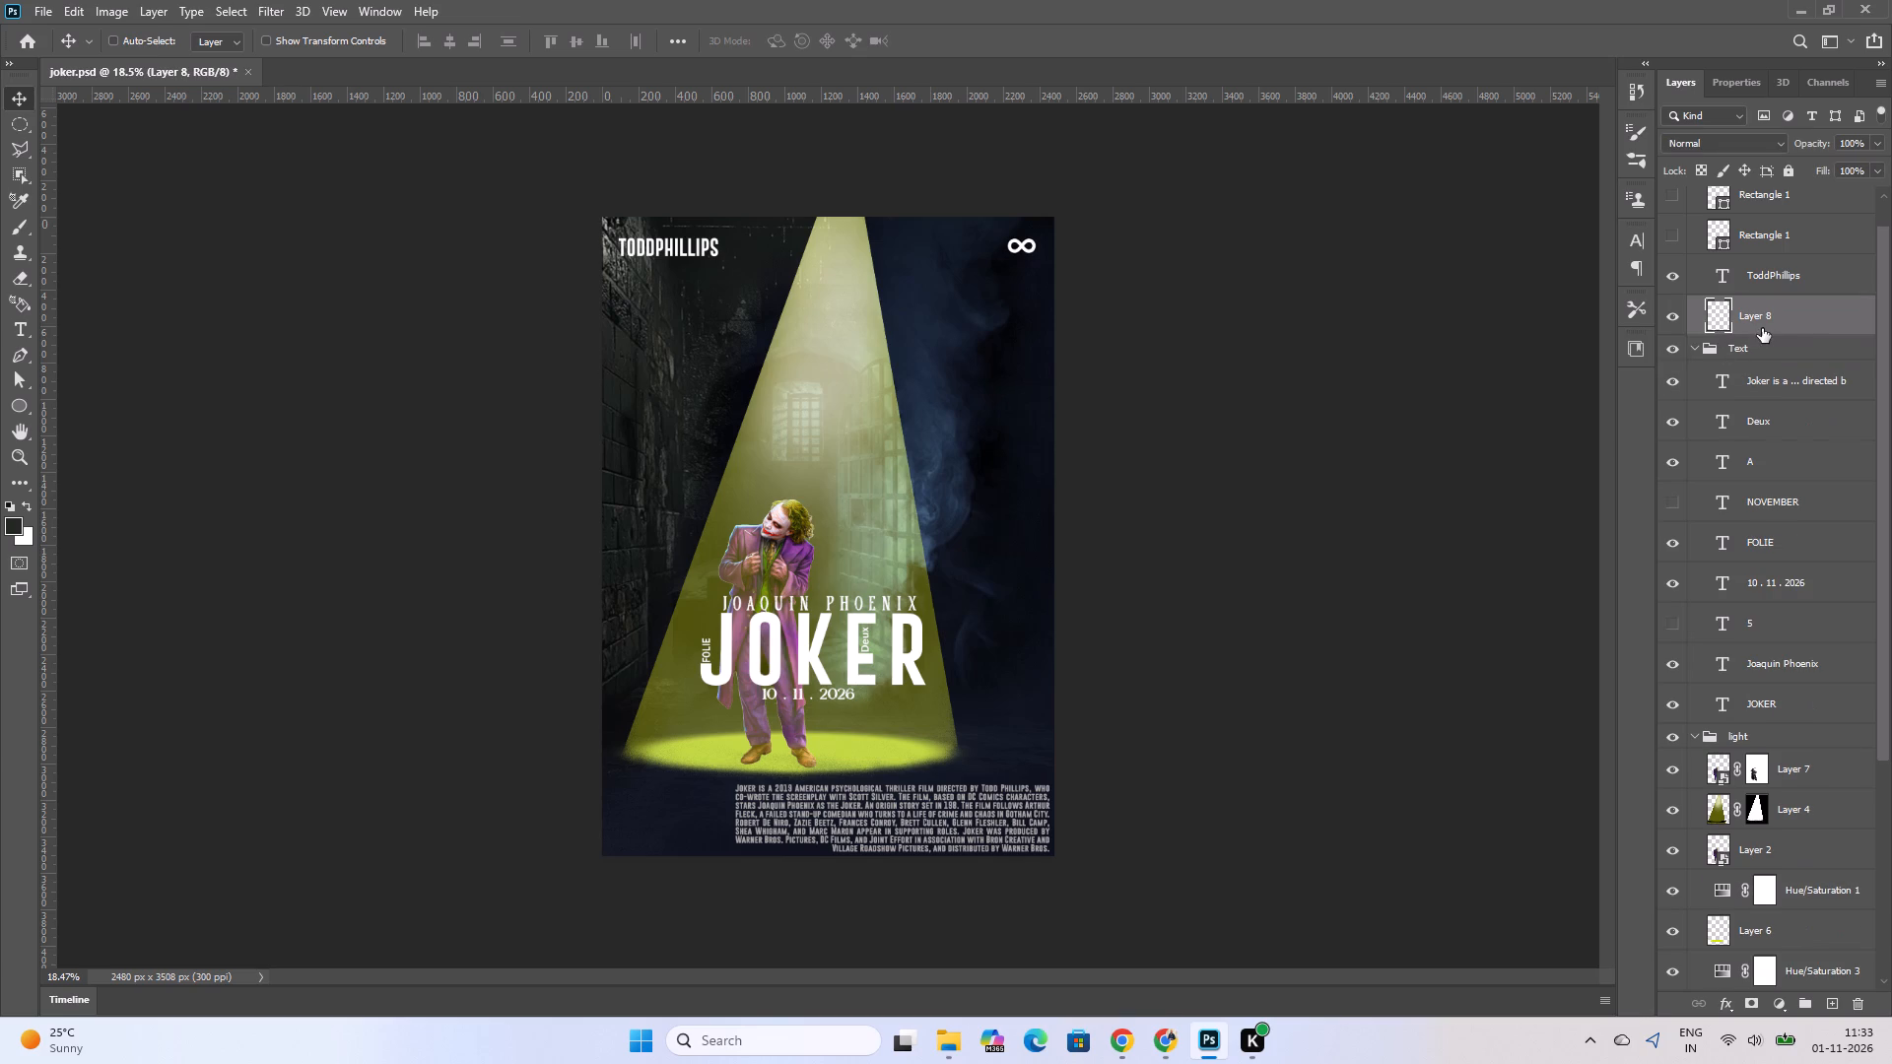
drag(1764, 326, 1763, 267)
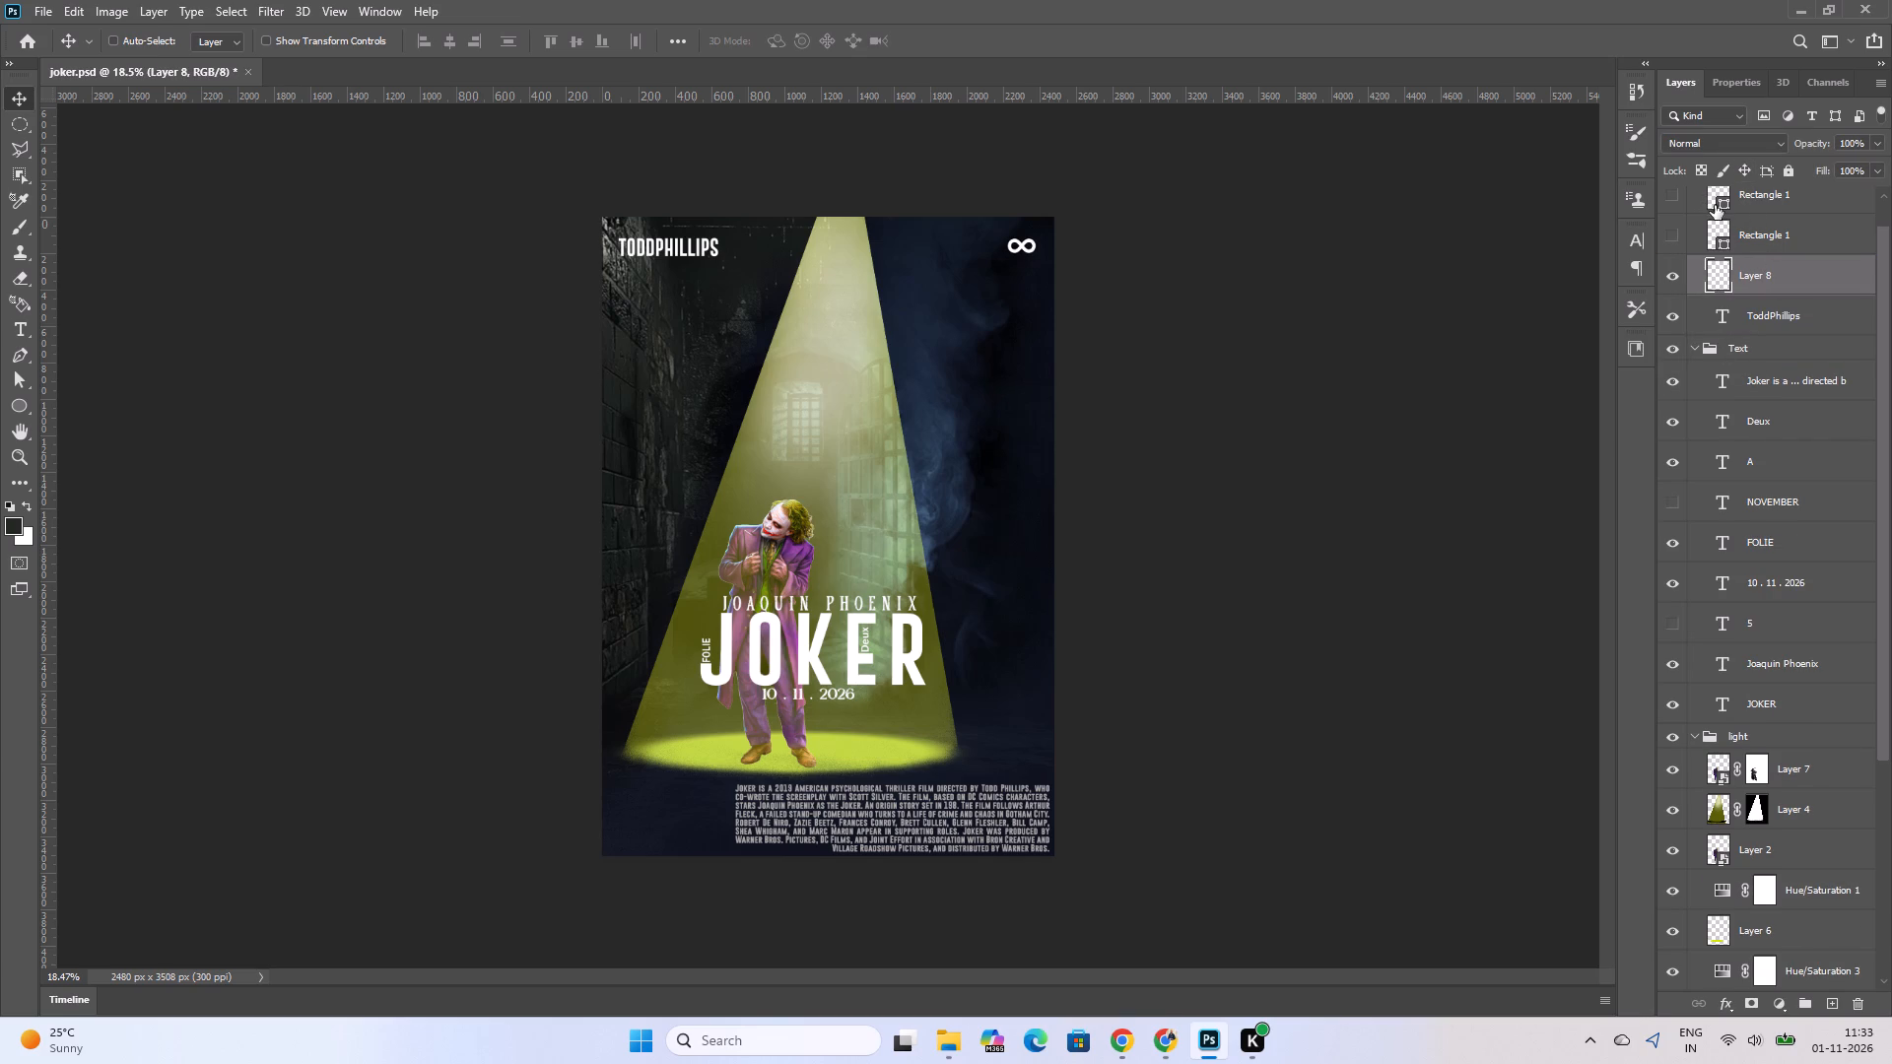
Show the two hidden Rectangle 1 line layers and delete both of them.
click(1672, 193)
click(1676, 238)
drag(1770, 236, 1849, 1007)
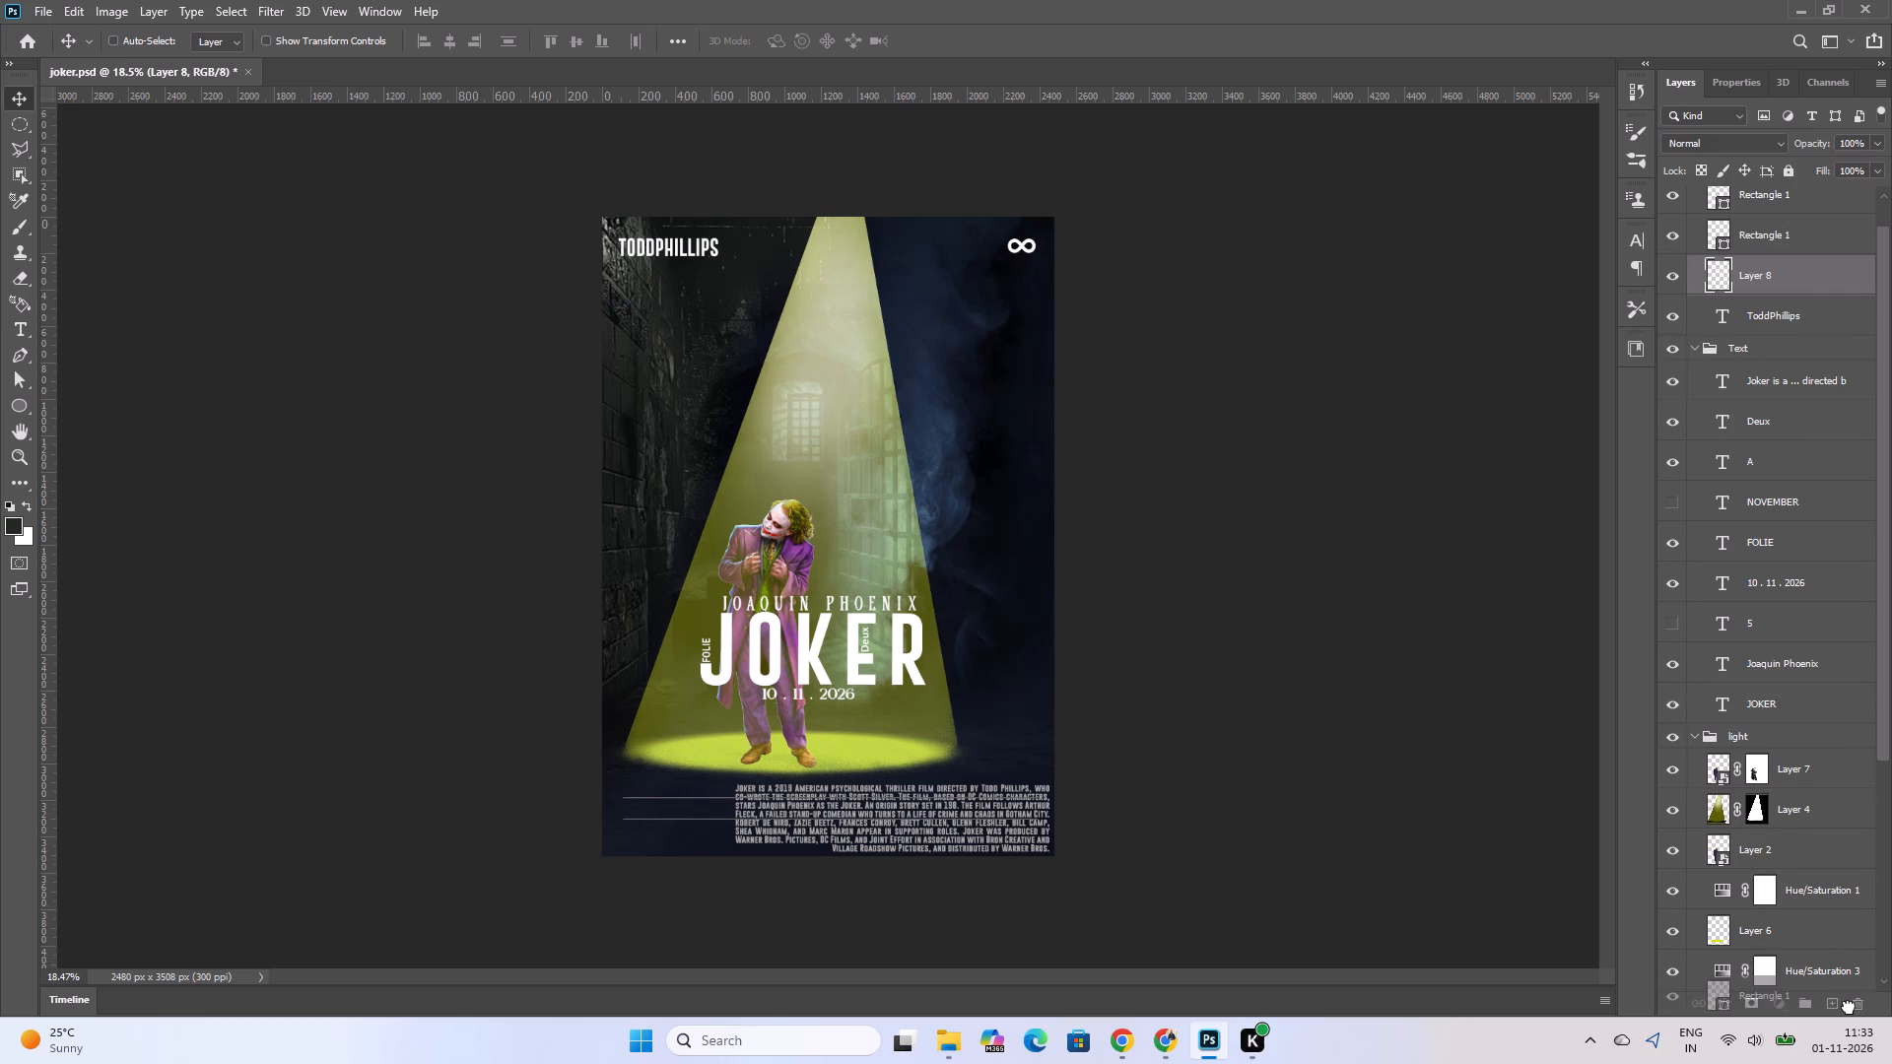
drag(1849, 1007, 1858, 1010)
drag(1741, 199, 1867, 956)
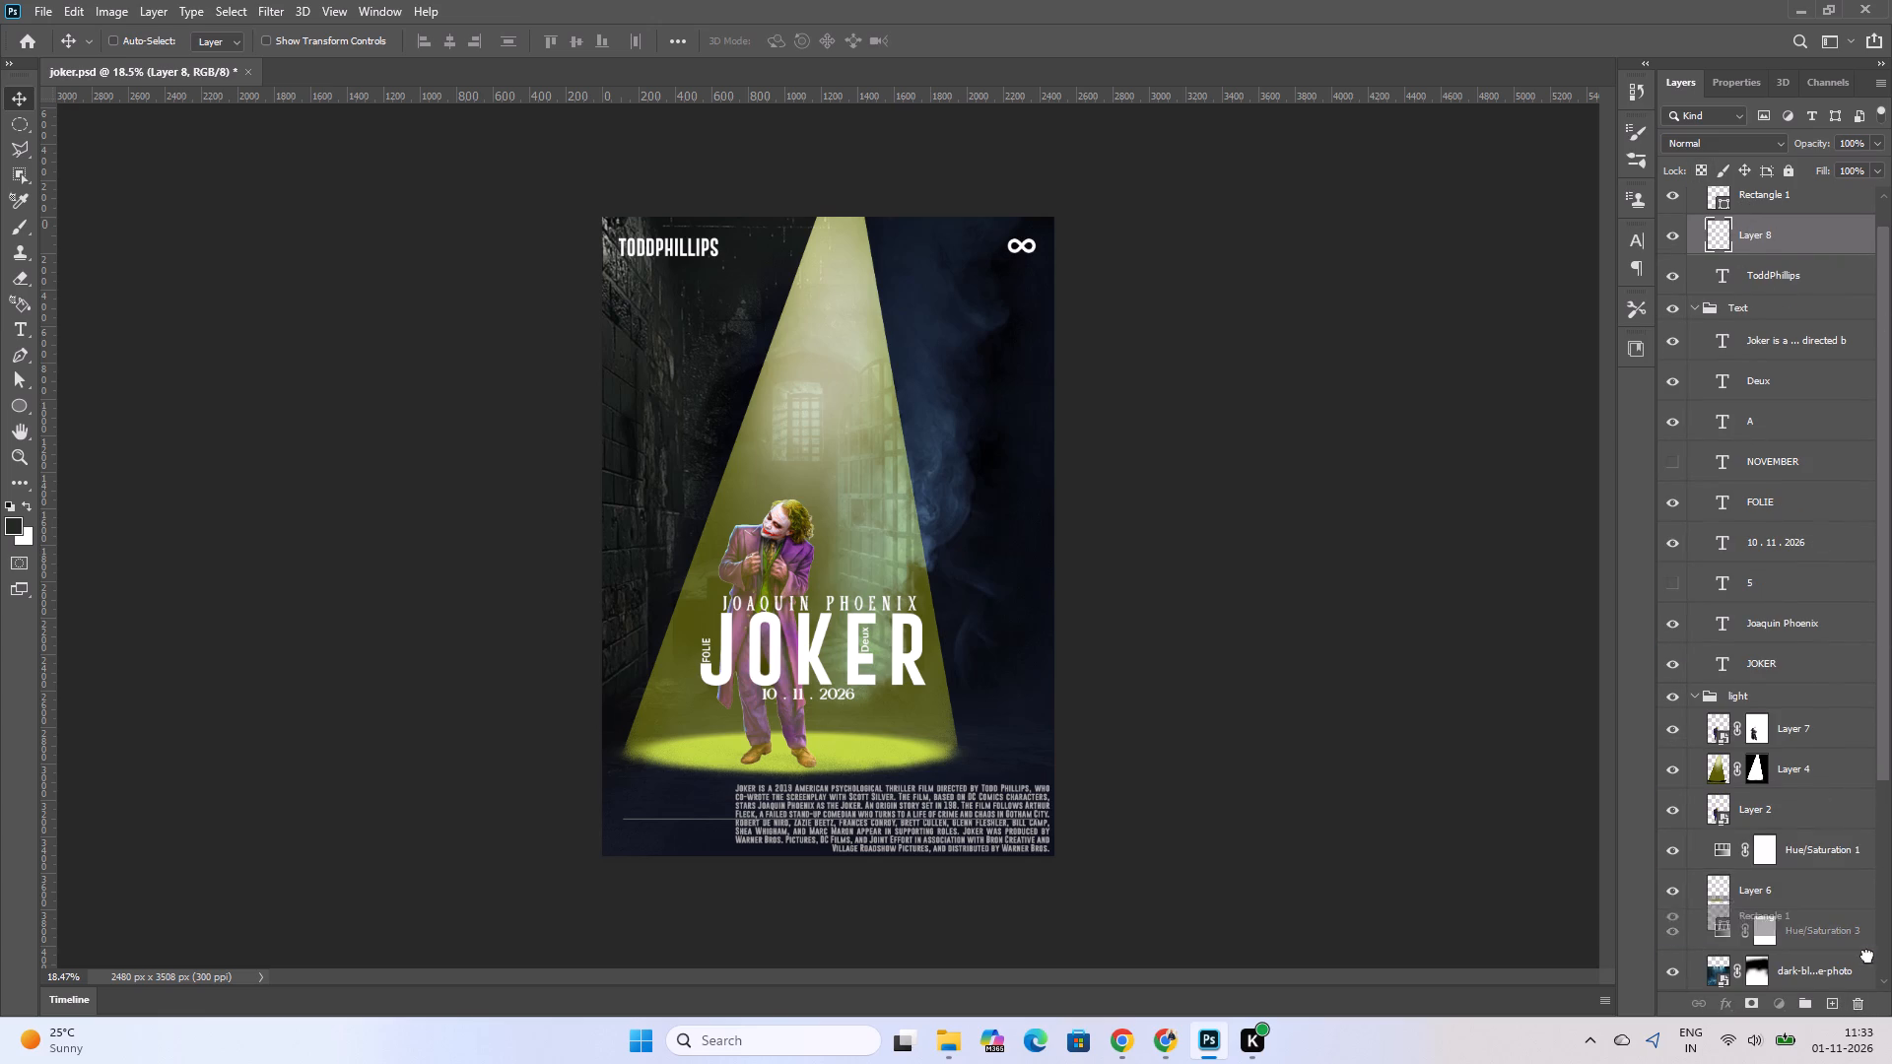
drag(1867, 956, 1860, 1011)
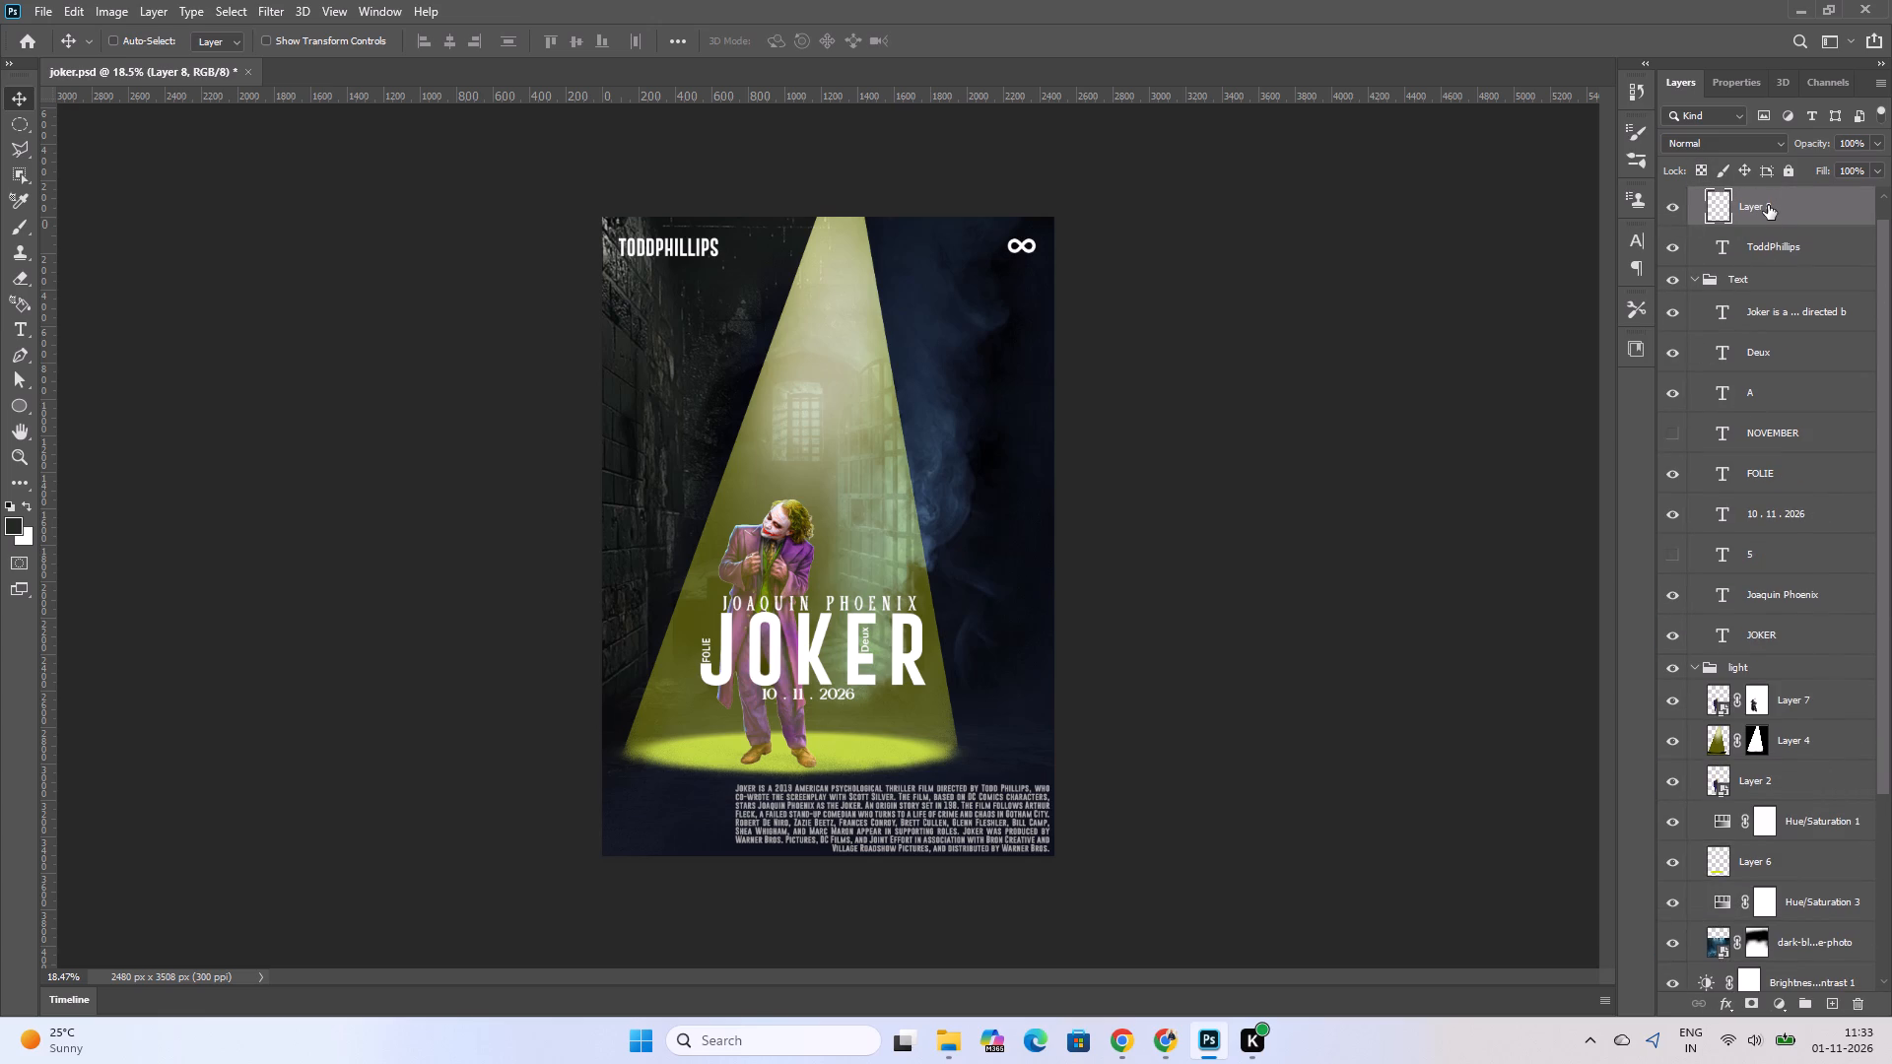
Move the infinity logo on Layer 8 up and outward, closer to the poster's upper-right corner.
click(1767, 205)
drag(1021, 243, 1023, 233)
drag(1023, 233, 1032, 232)
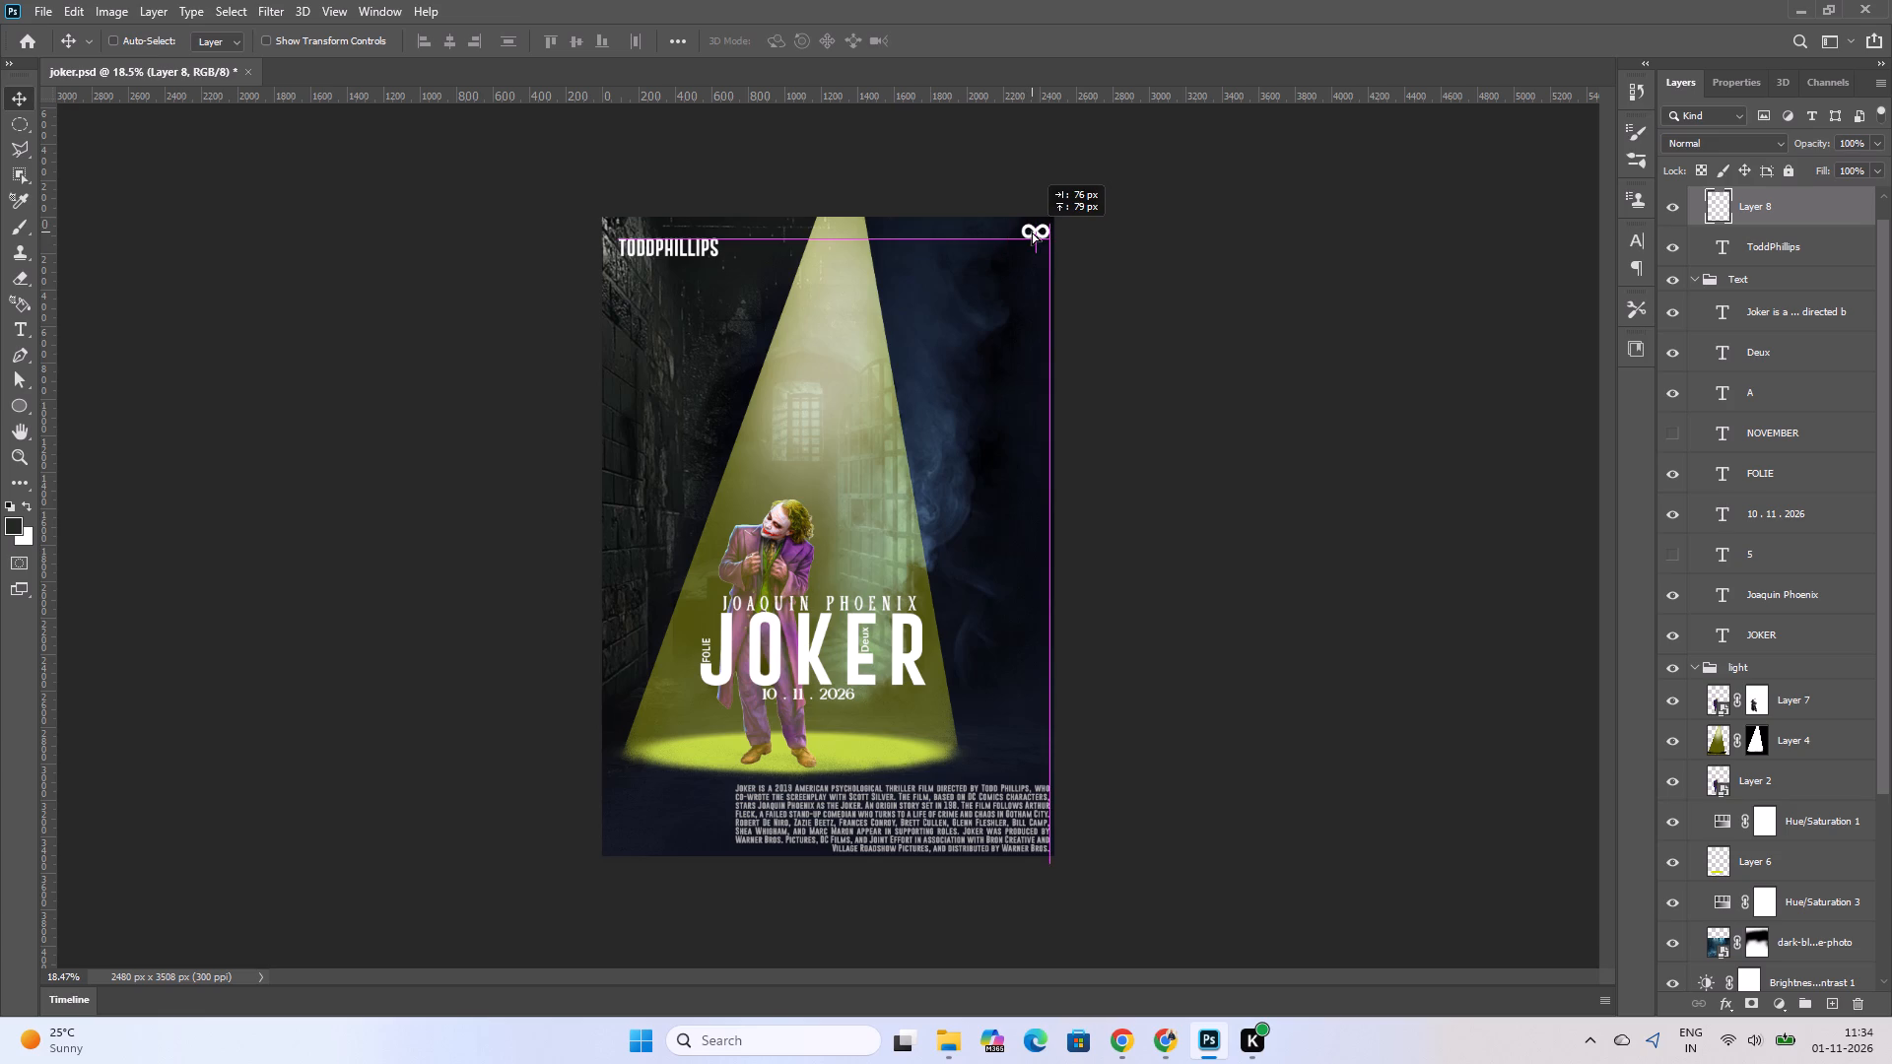
drag(1032, 232, 1029, 232)
key(Left)
key(Left)
key(Left)
key(Left)
key(Left)
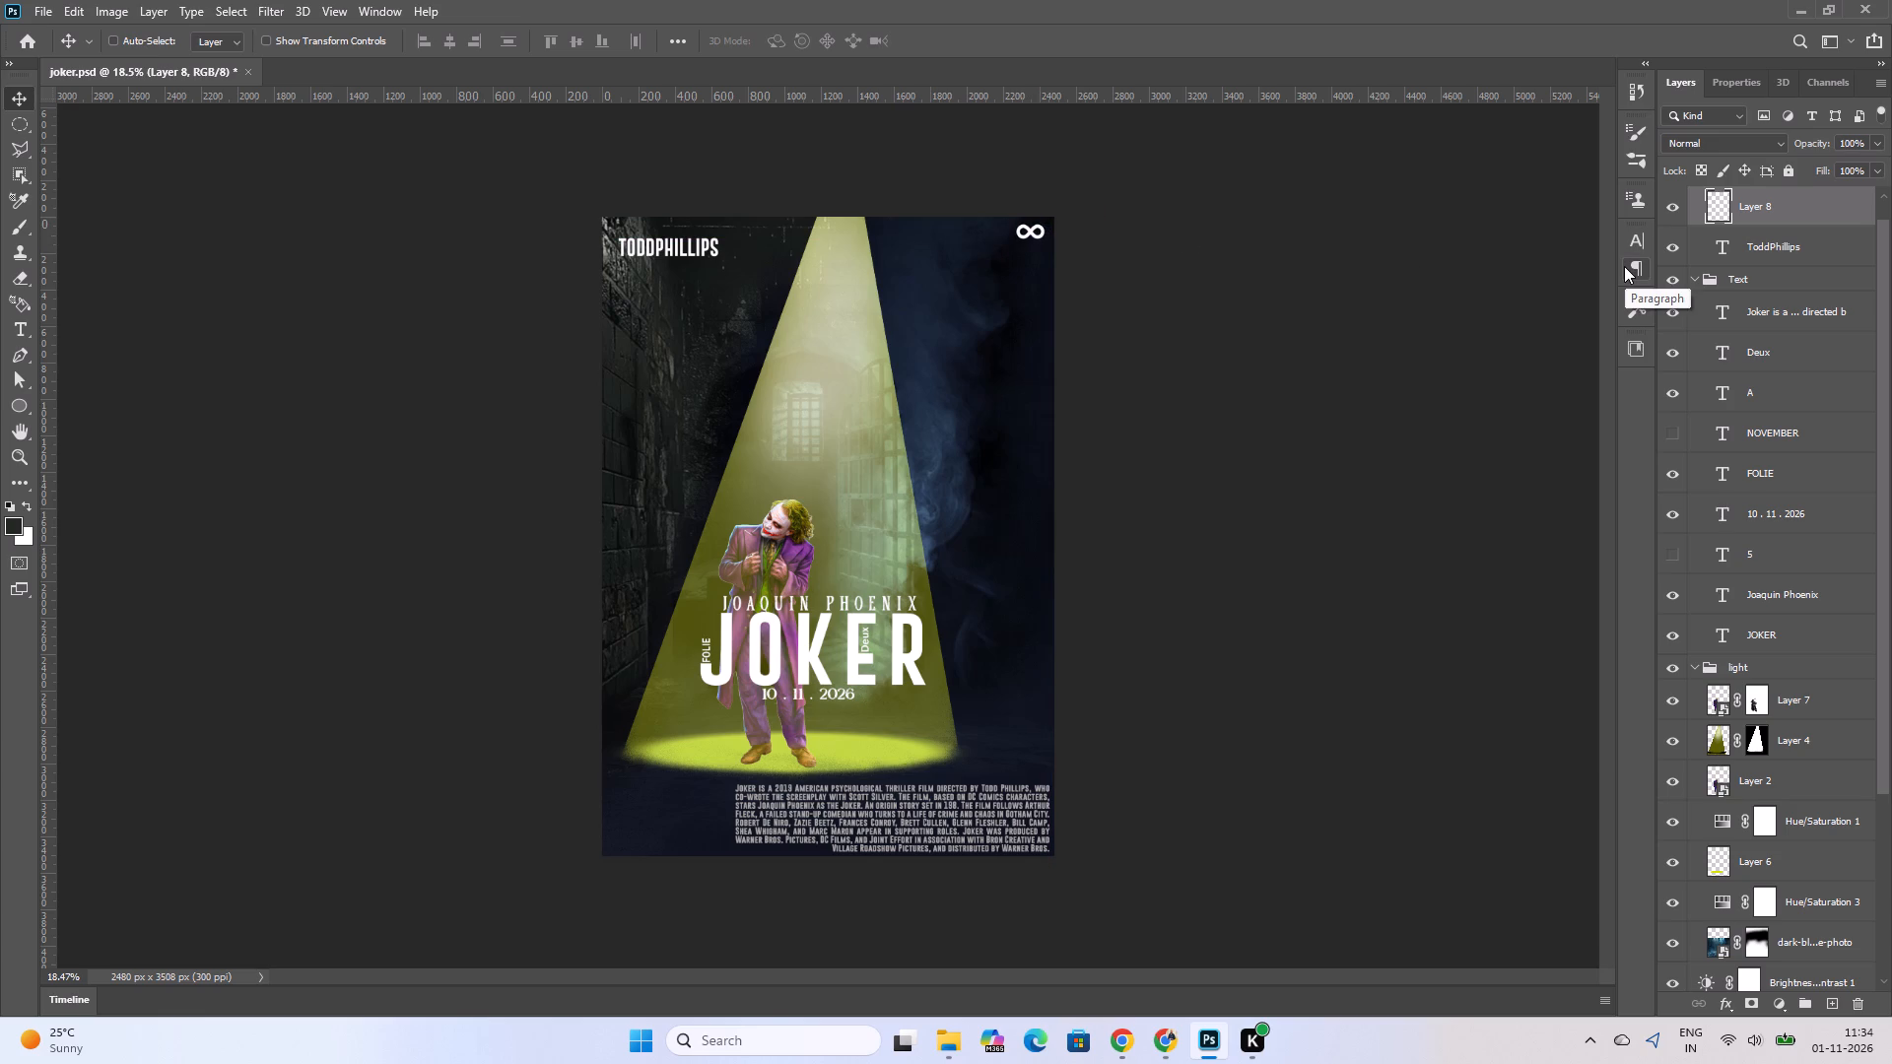
key(Down)
key(Down)
key(Left)
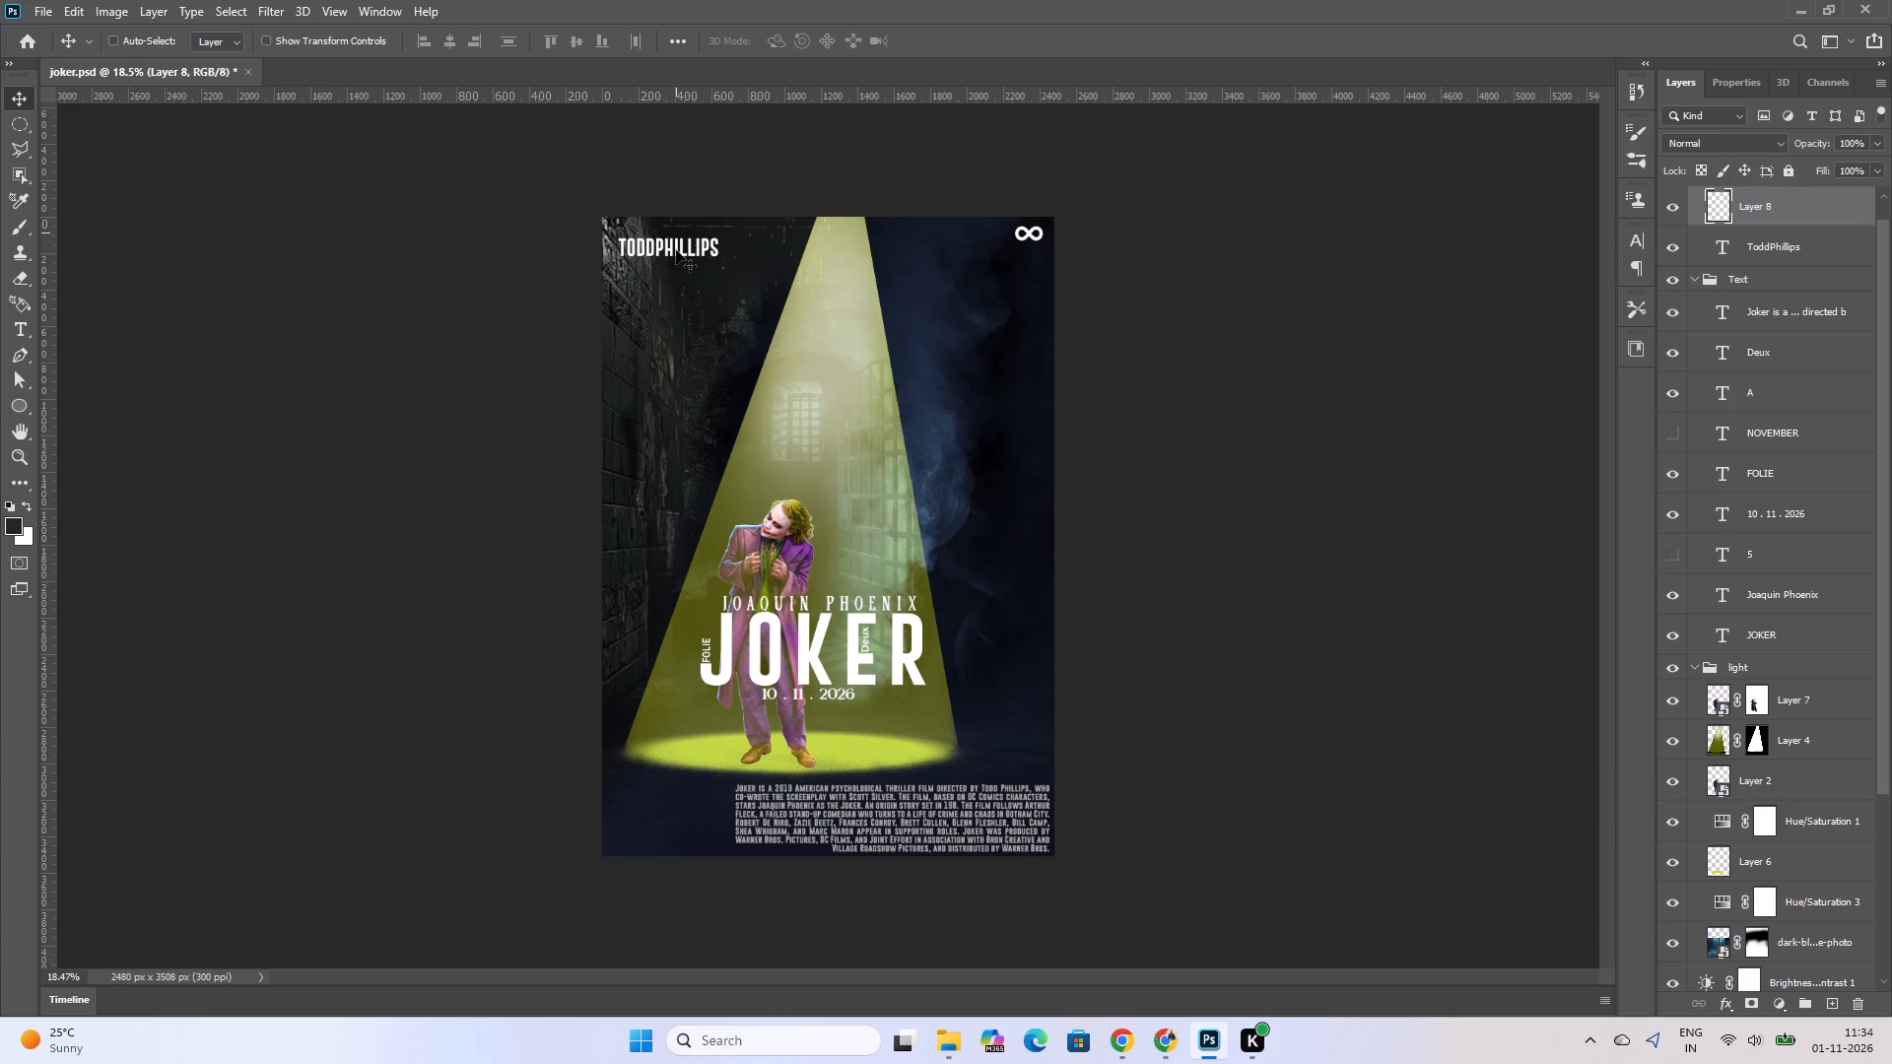
Move the ToddPhillips text layer into the Text group, above the Joker description layer.
click(676, 255)
click(1755, 246)
drag(1775, 247, 1783, 304)
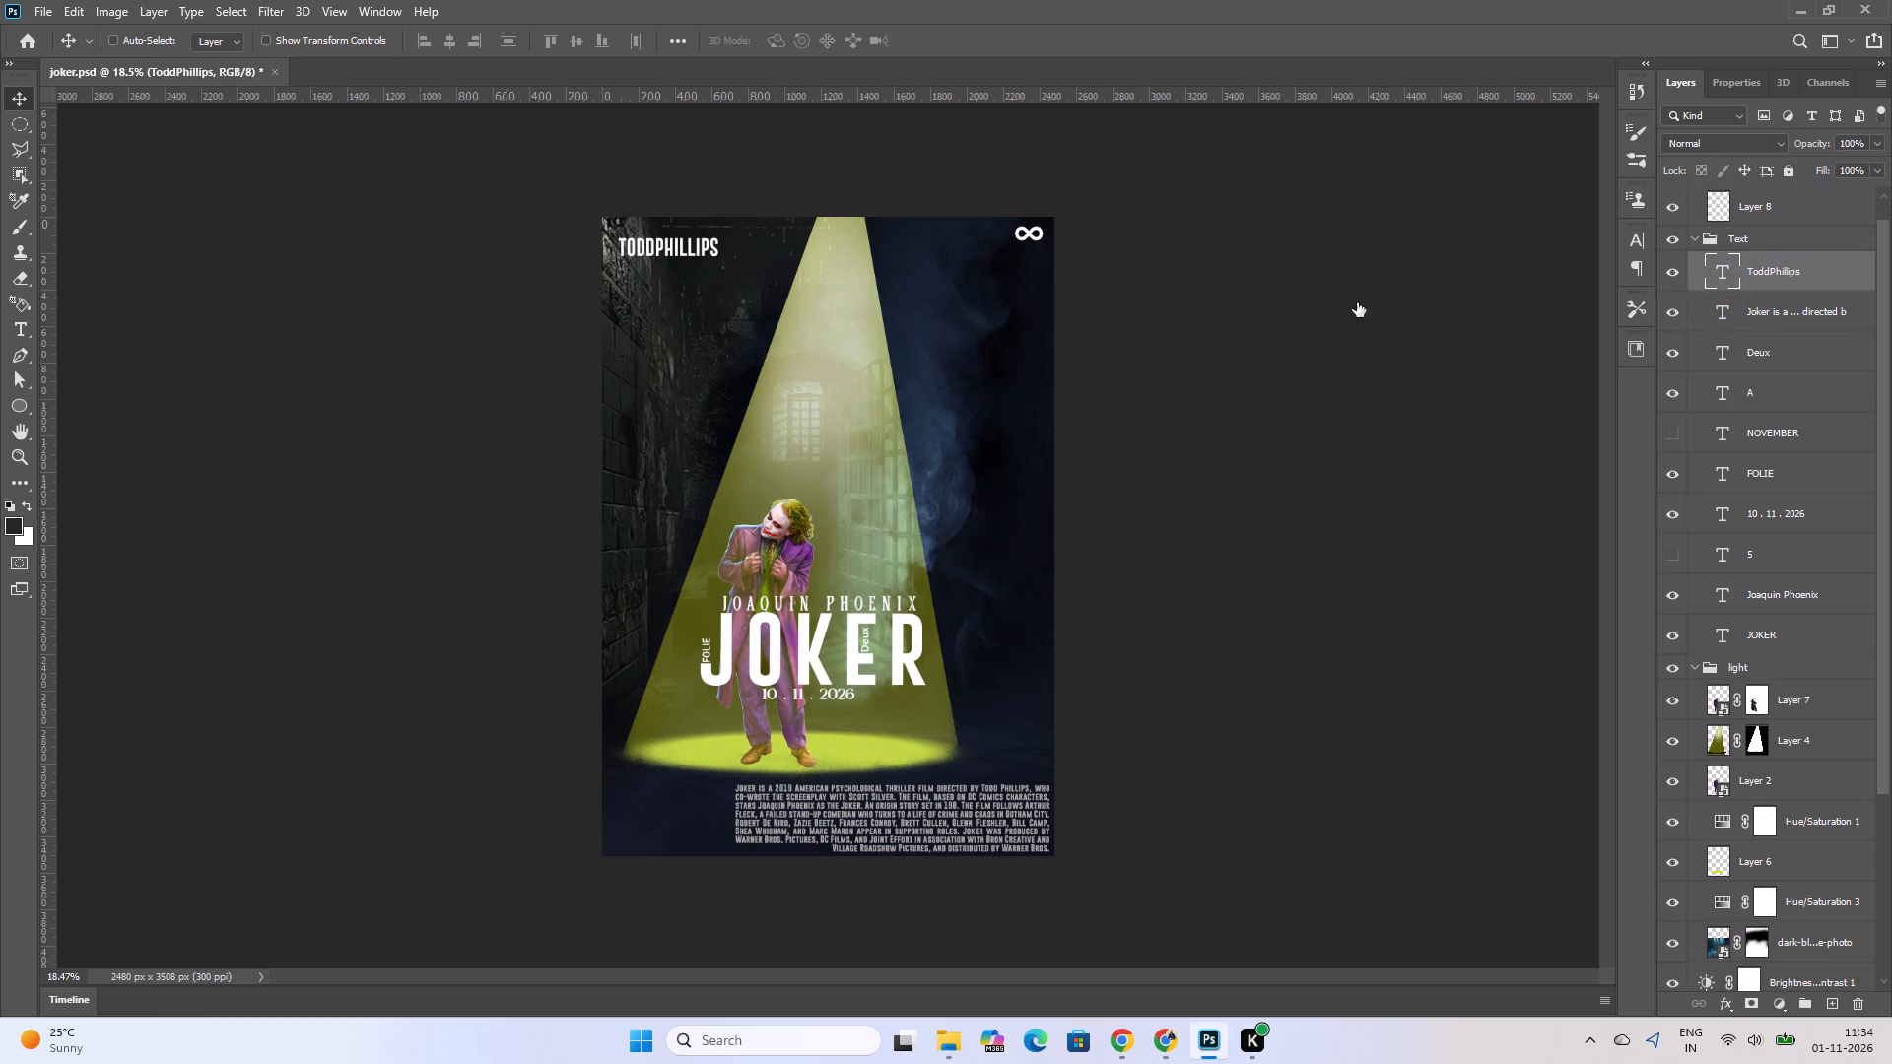
Nudge the TODDPHILLIPS text up and slightly right until it is level with the infinity logo.
click(670, 249)
key(Up)
key(Up)
key(Up)
key(Up)
key(Up)
key(Up)
key(Up)
key(Up)
key(Right)
key(Right)
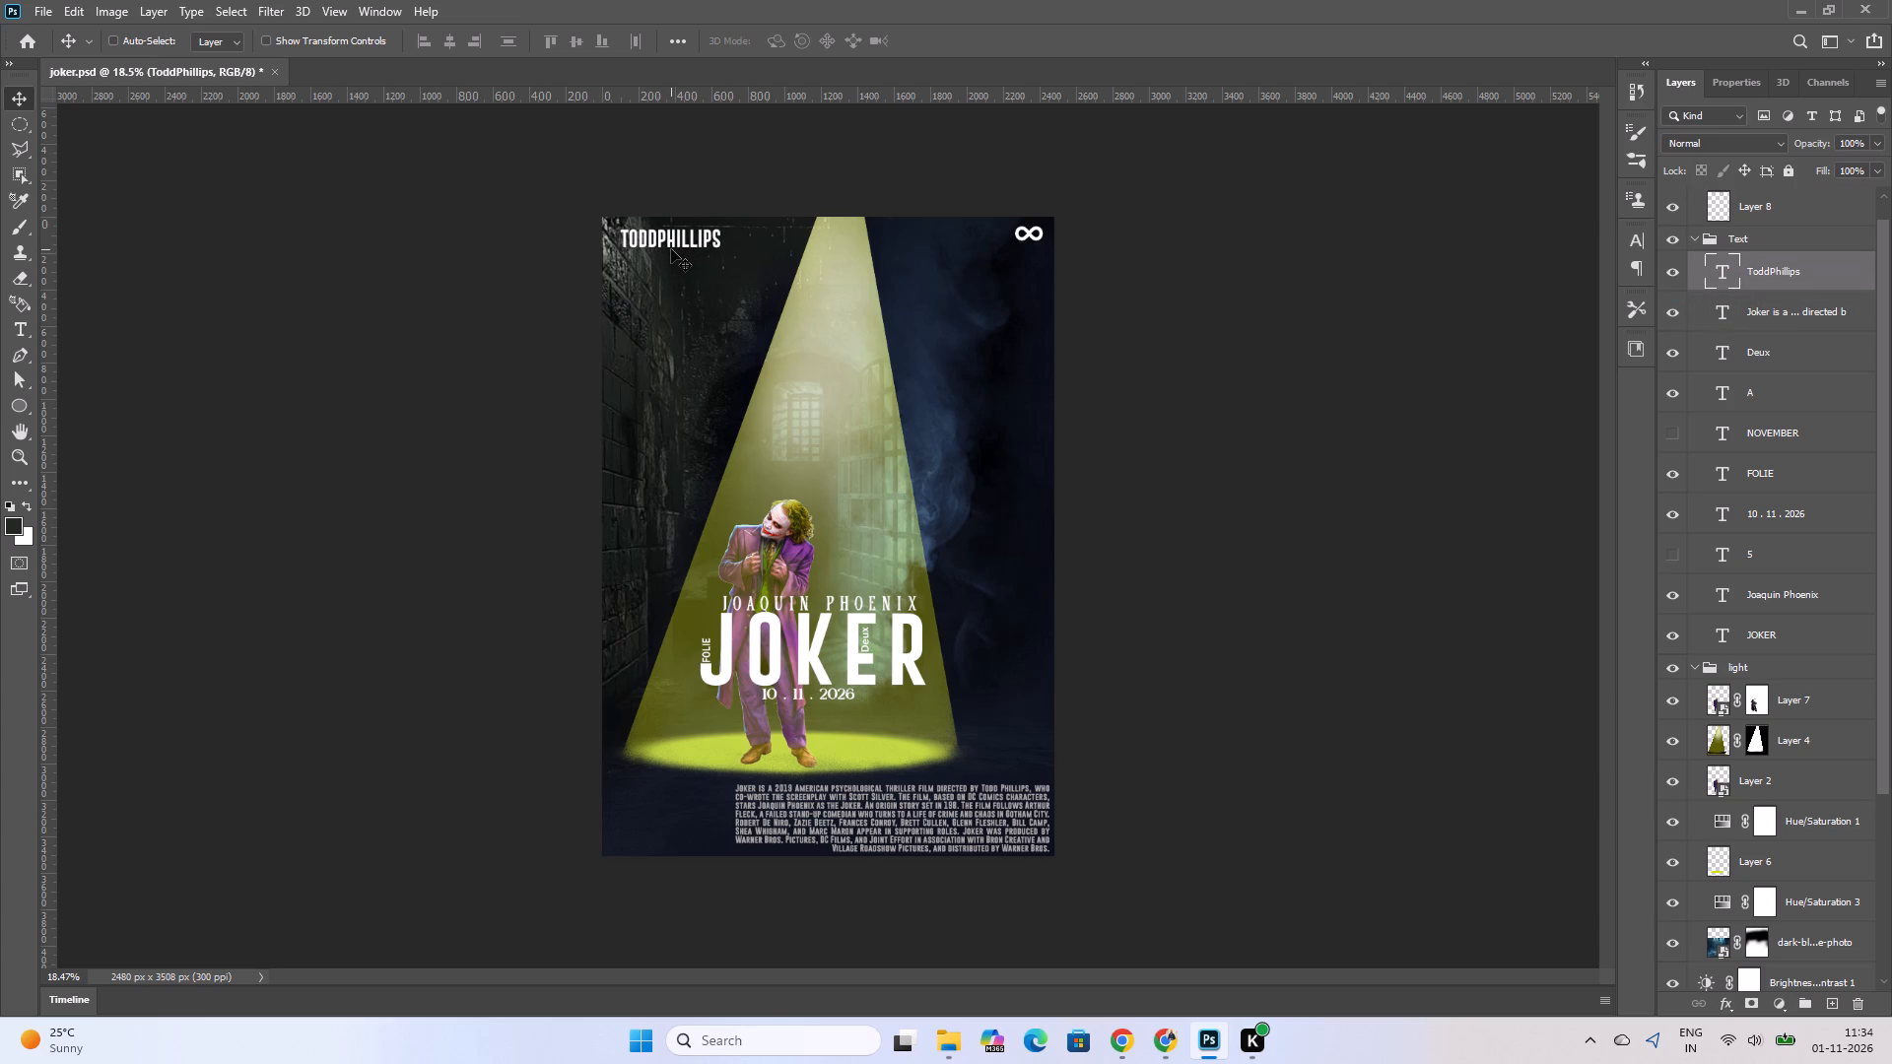
key(Right)
key(Up)
key(Up)
key(Down)
key(Up)
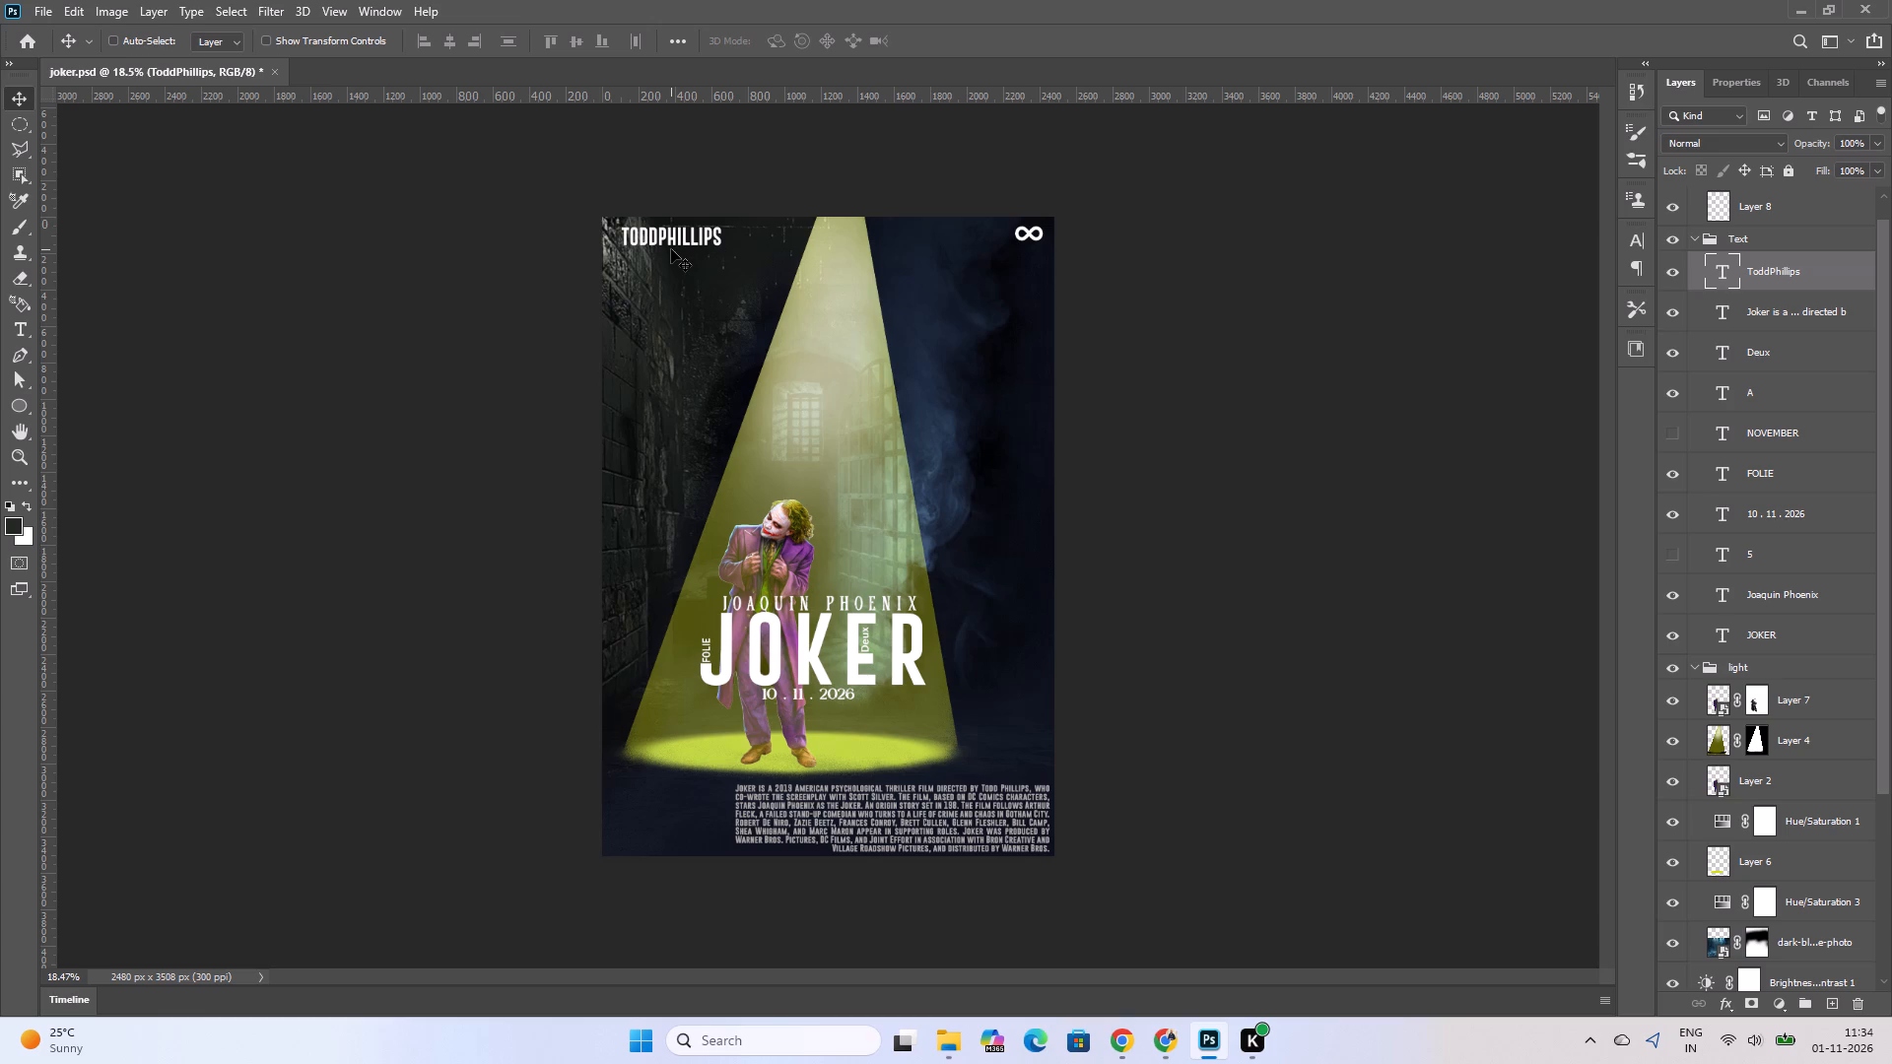
Add a horizontal guide along the top of the TODDPHILLIPS text and shift the text slightly right along it.
drag(846, 98, 852, 230)
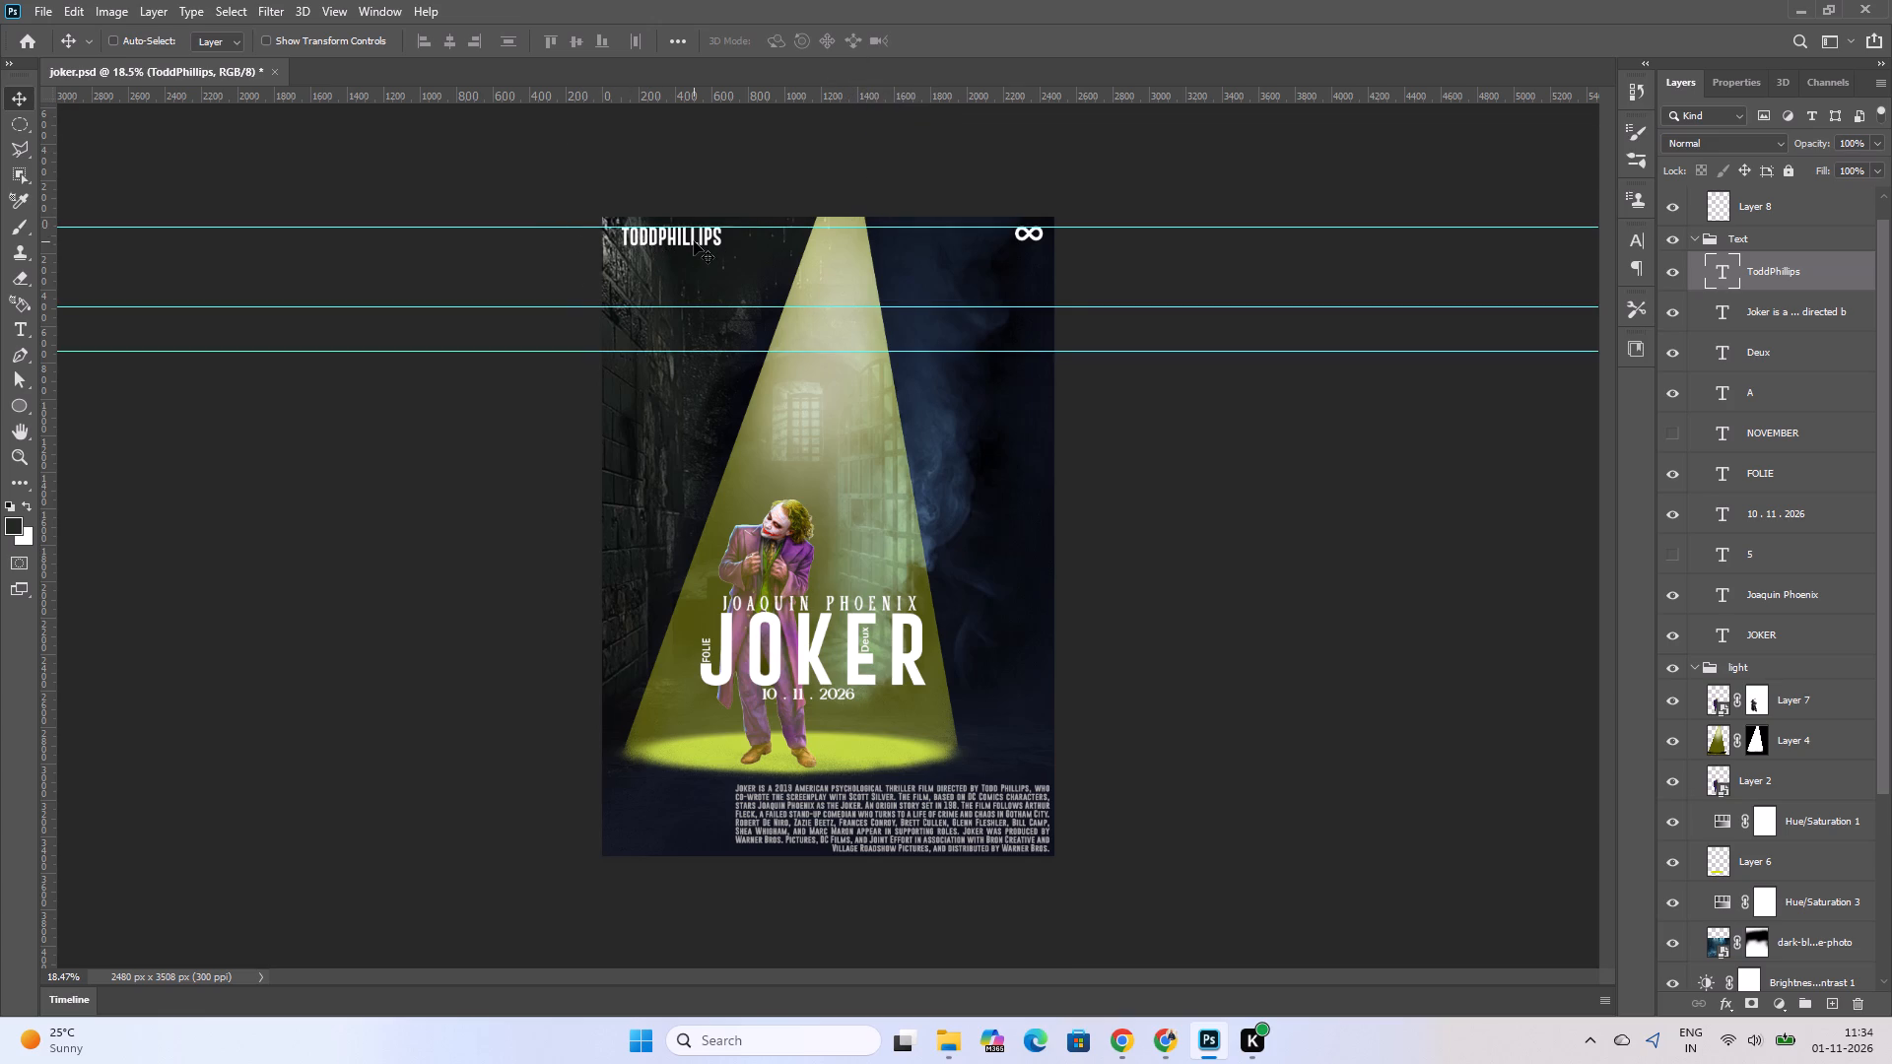
alt+scroll(686, 244, up, 5)
scroll(632, 252, up, 10)
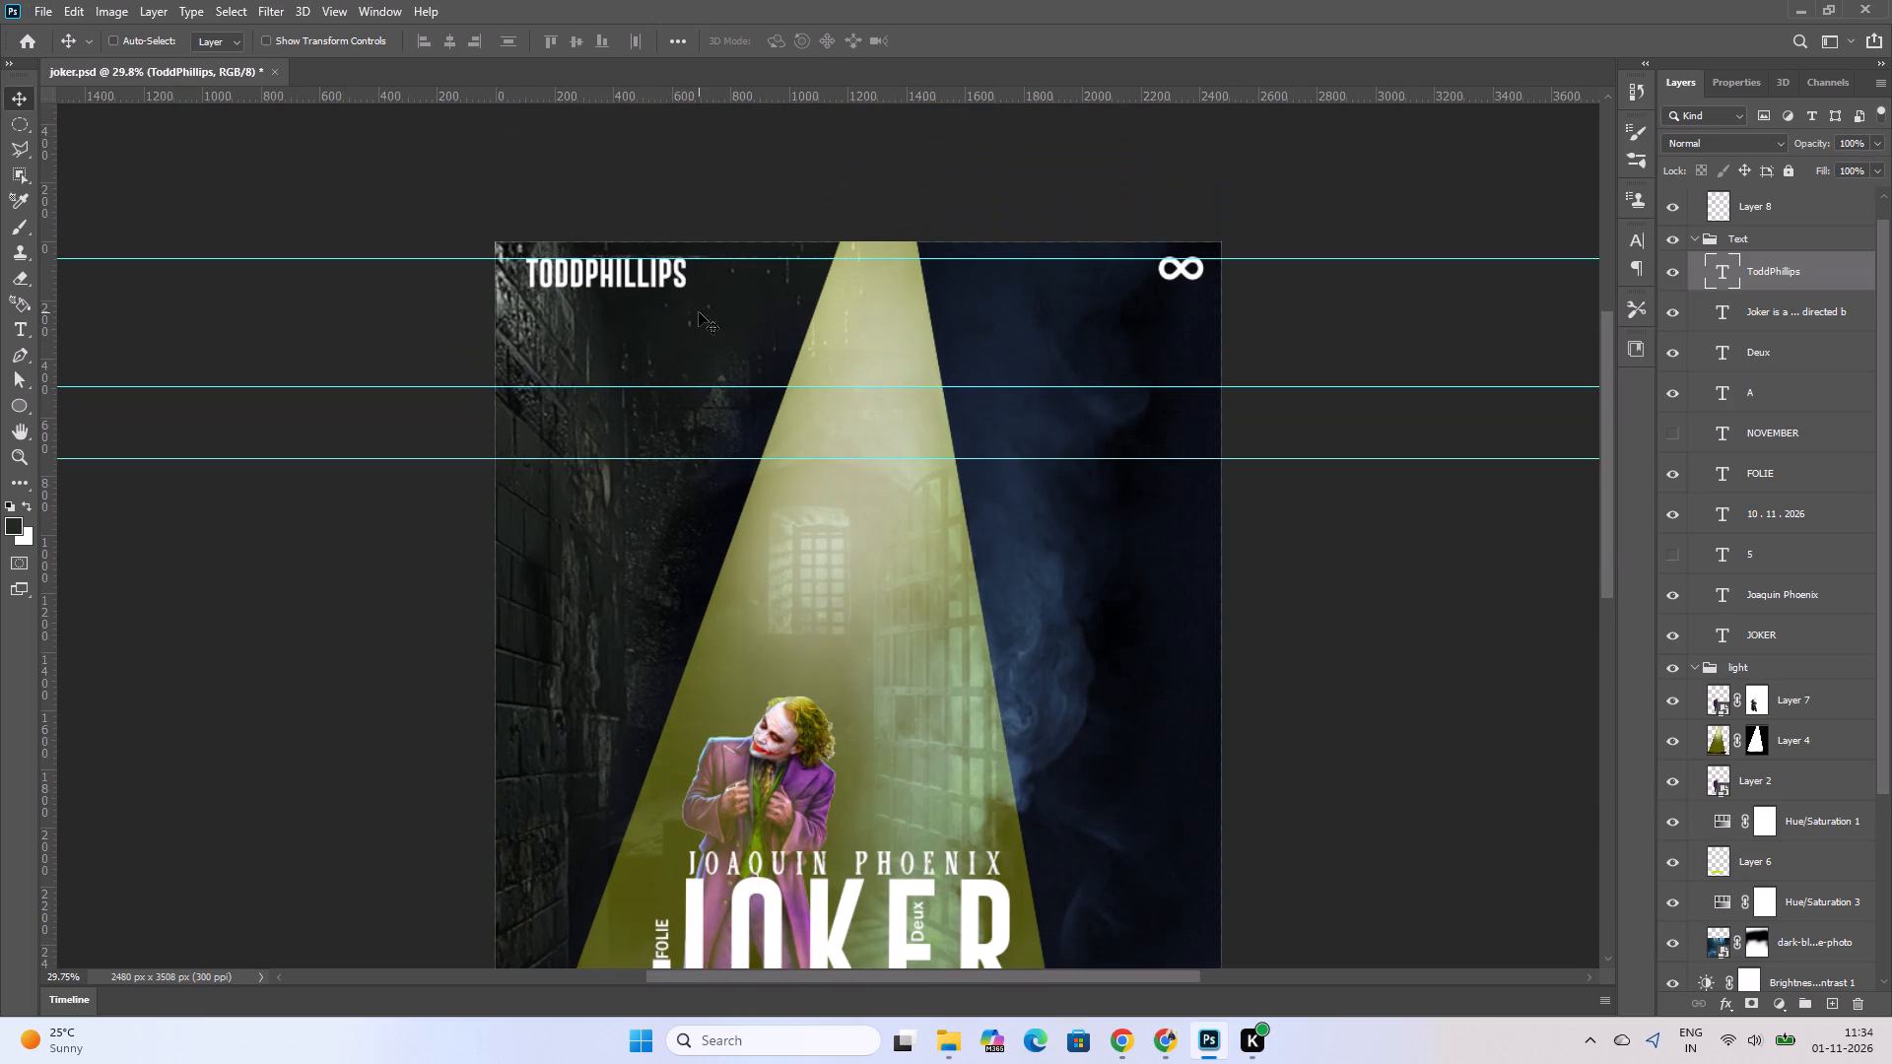
click(617, 273)
drag(617, 273, 638, 273)
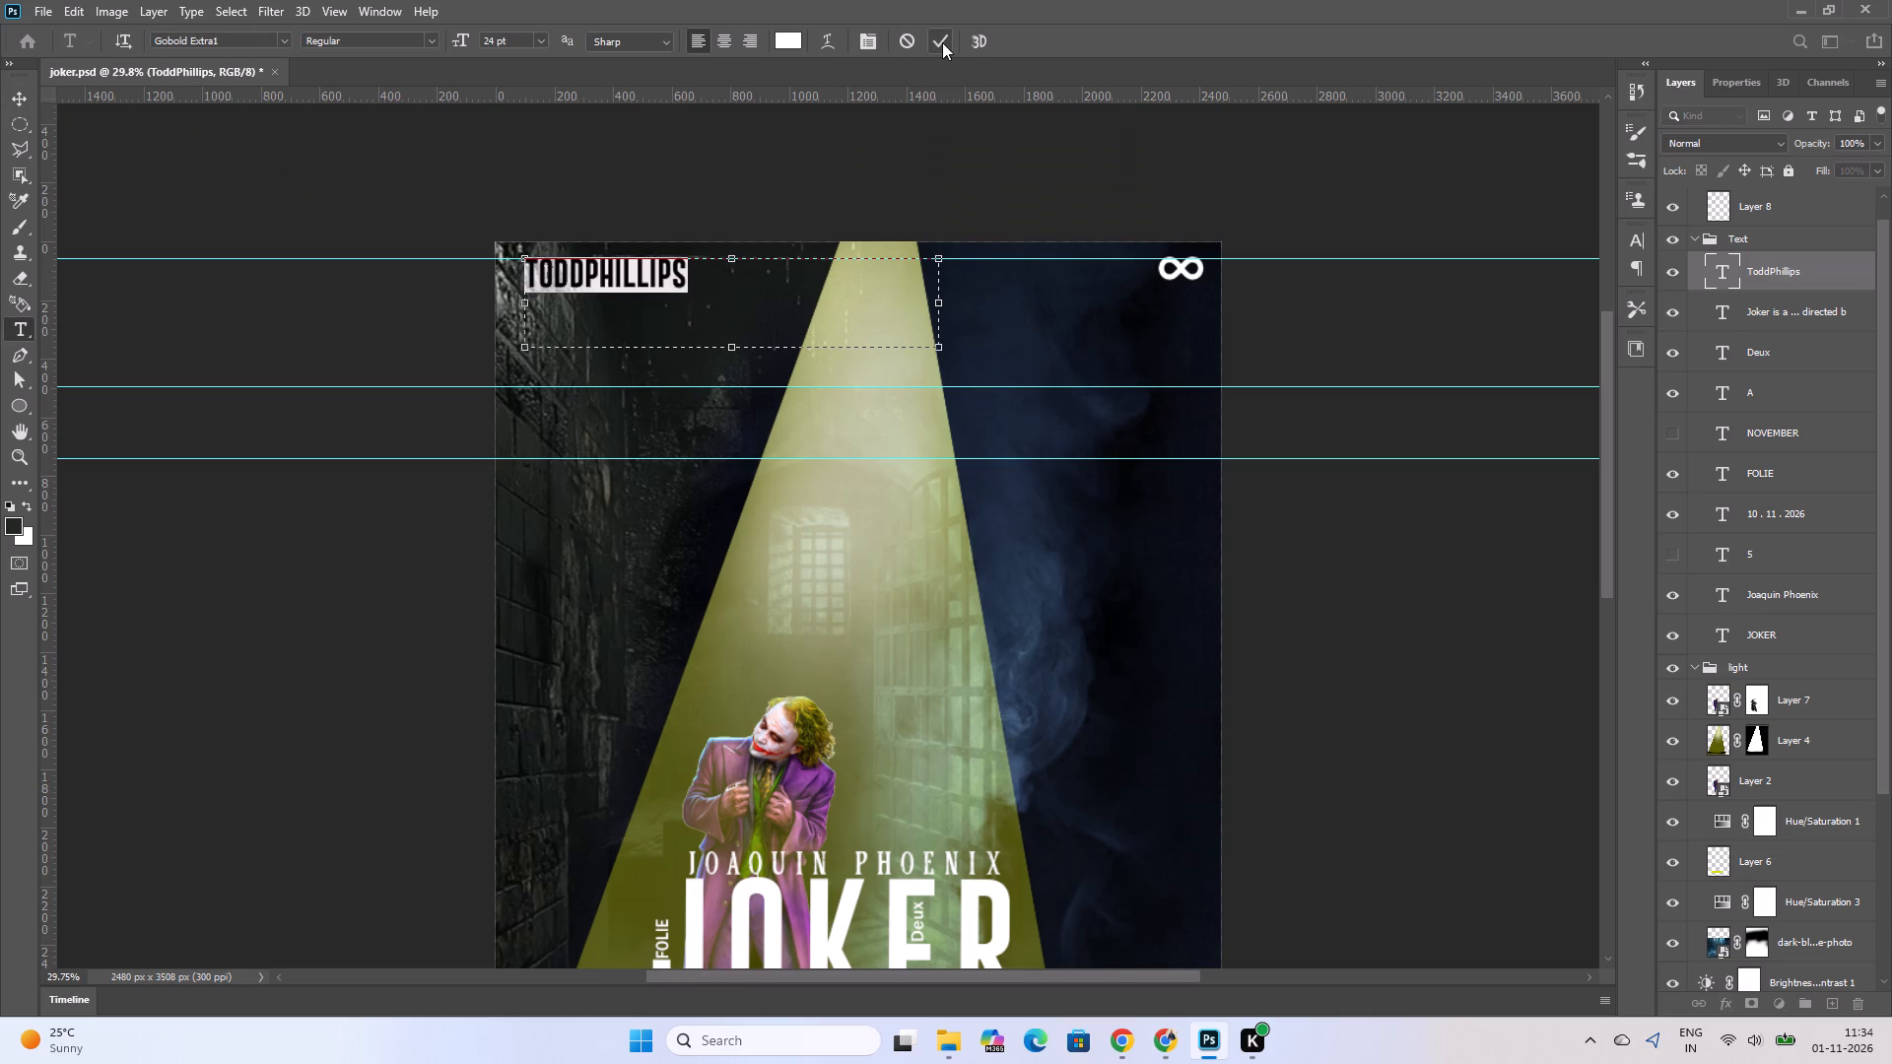
click(941, 41)
drag(628, 283, 637, 282)
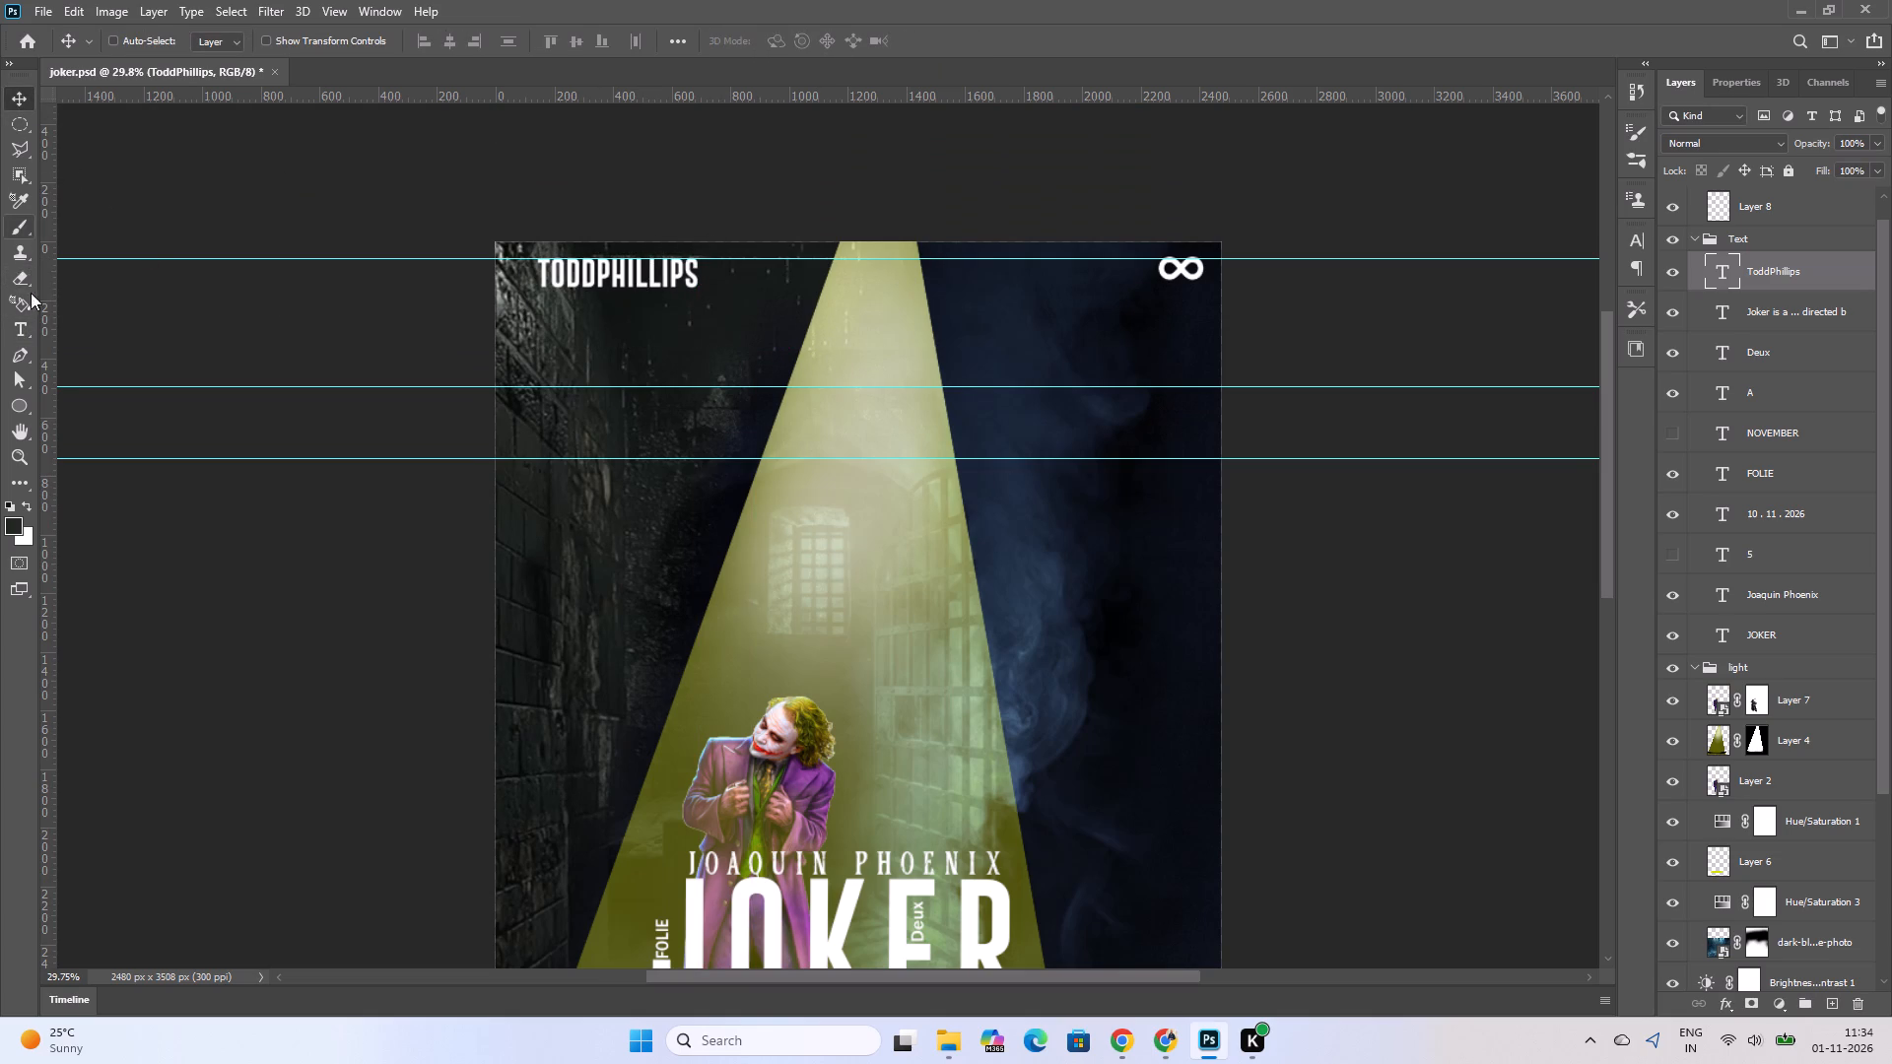
Add a new text box containing the letter A just below the TODDPHILLIPS text.
click(19, 329)
drag(533, 324, 549, 332)
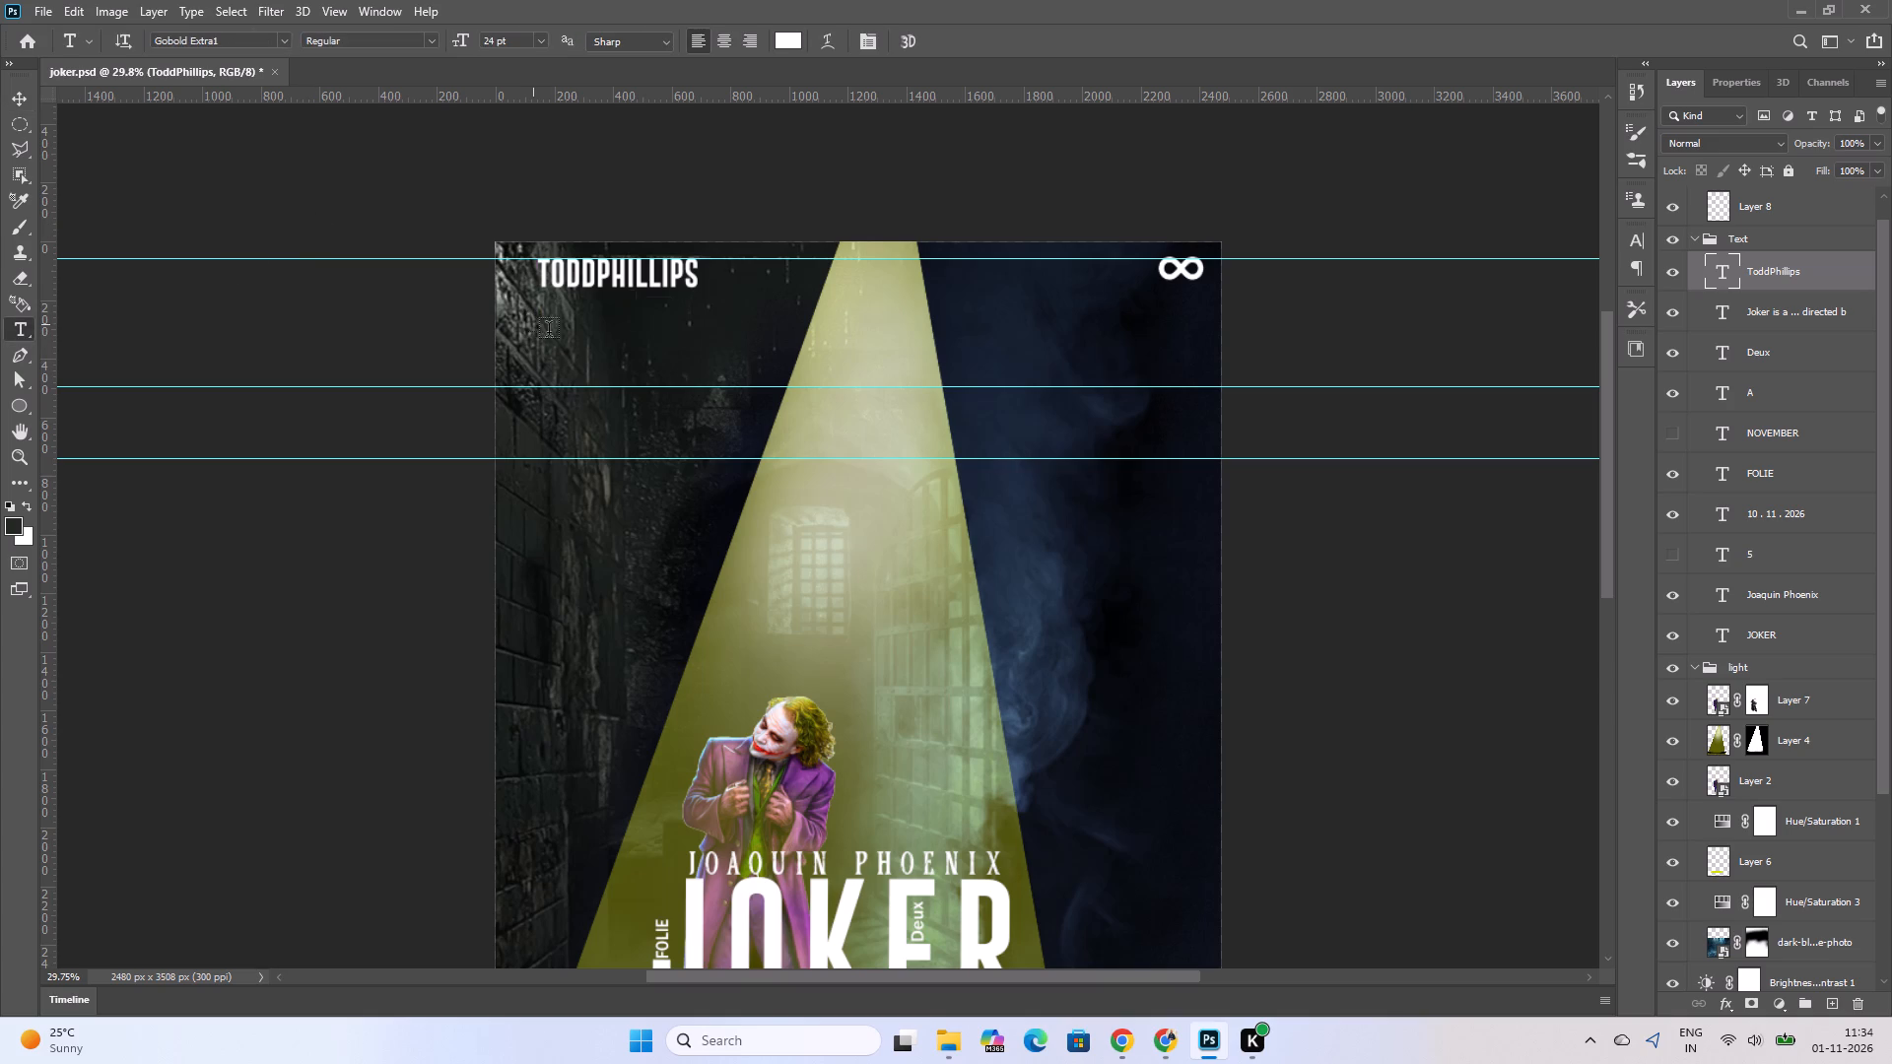
drag(549, 332, 642, 380)
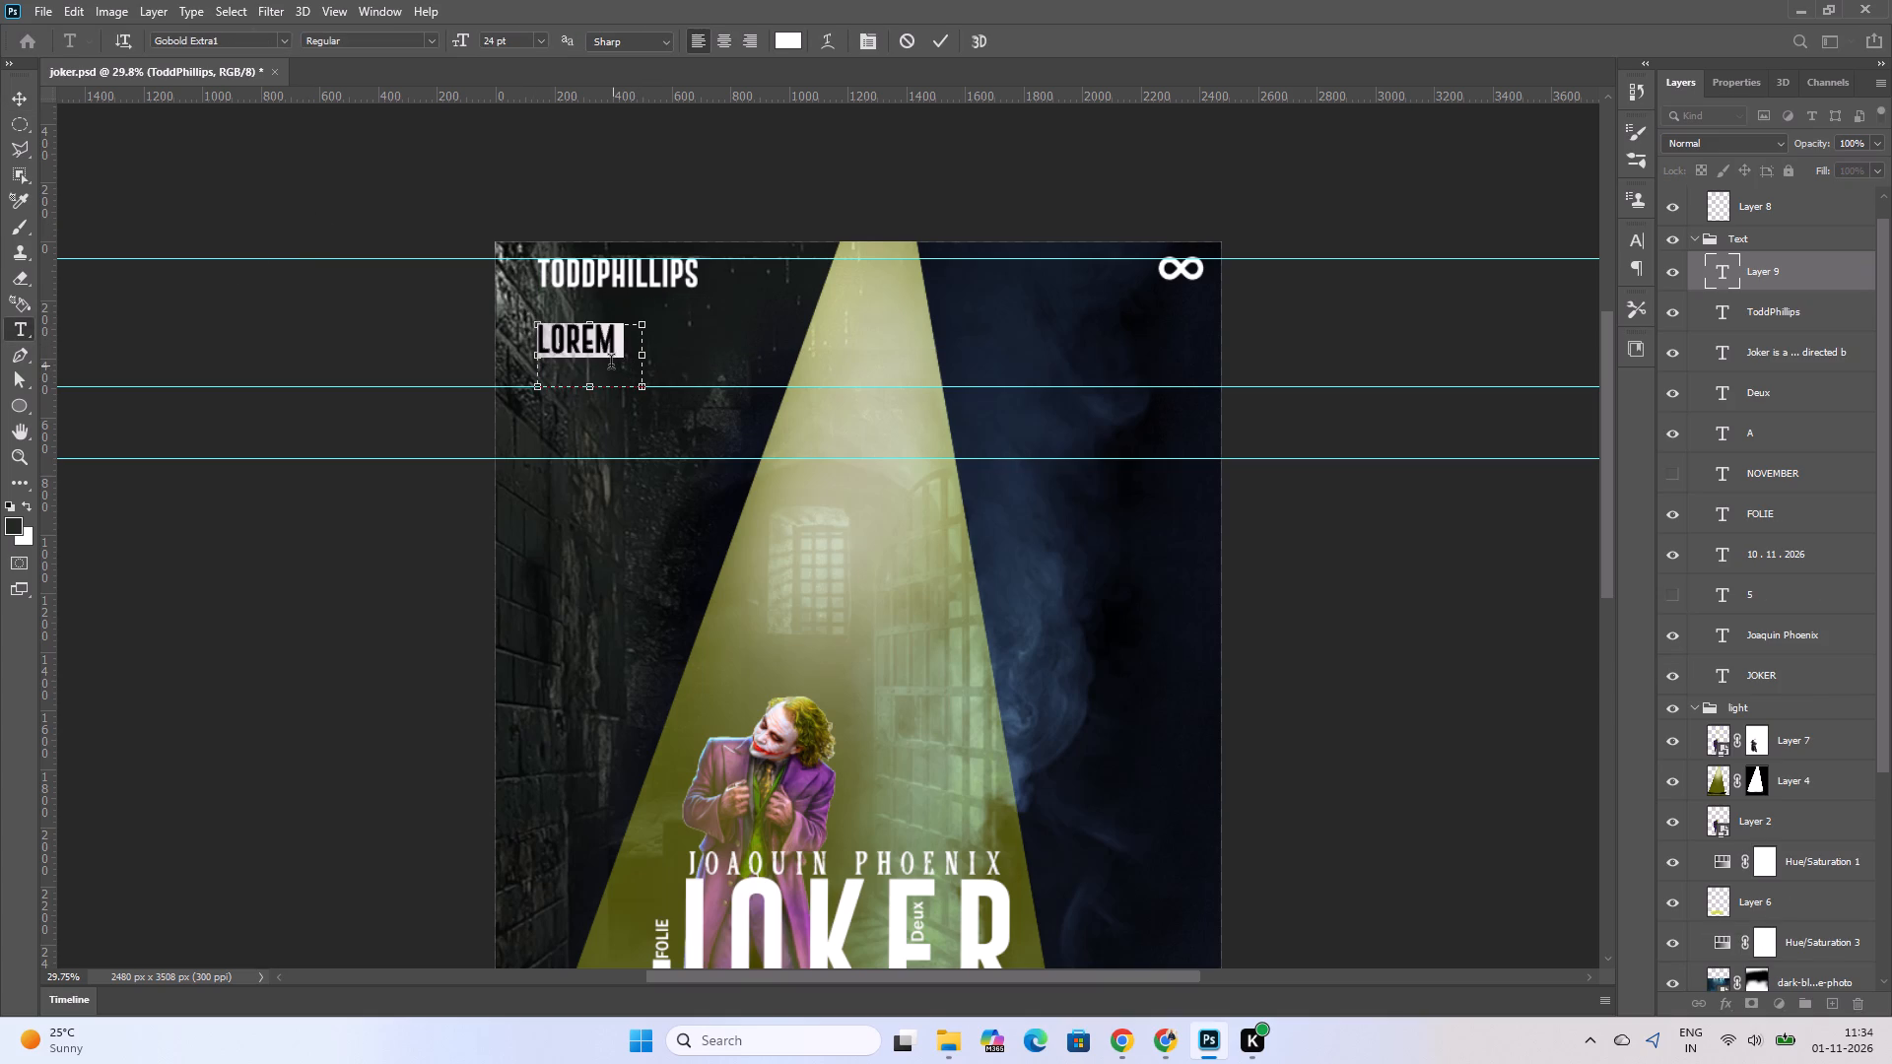
key(shift+a)
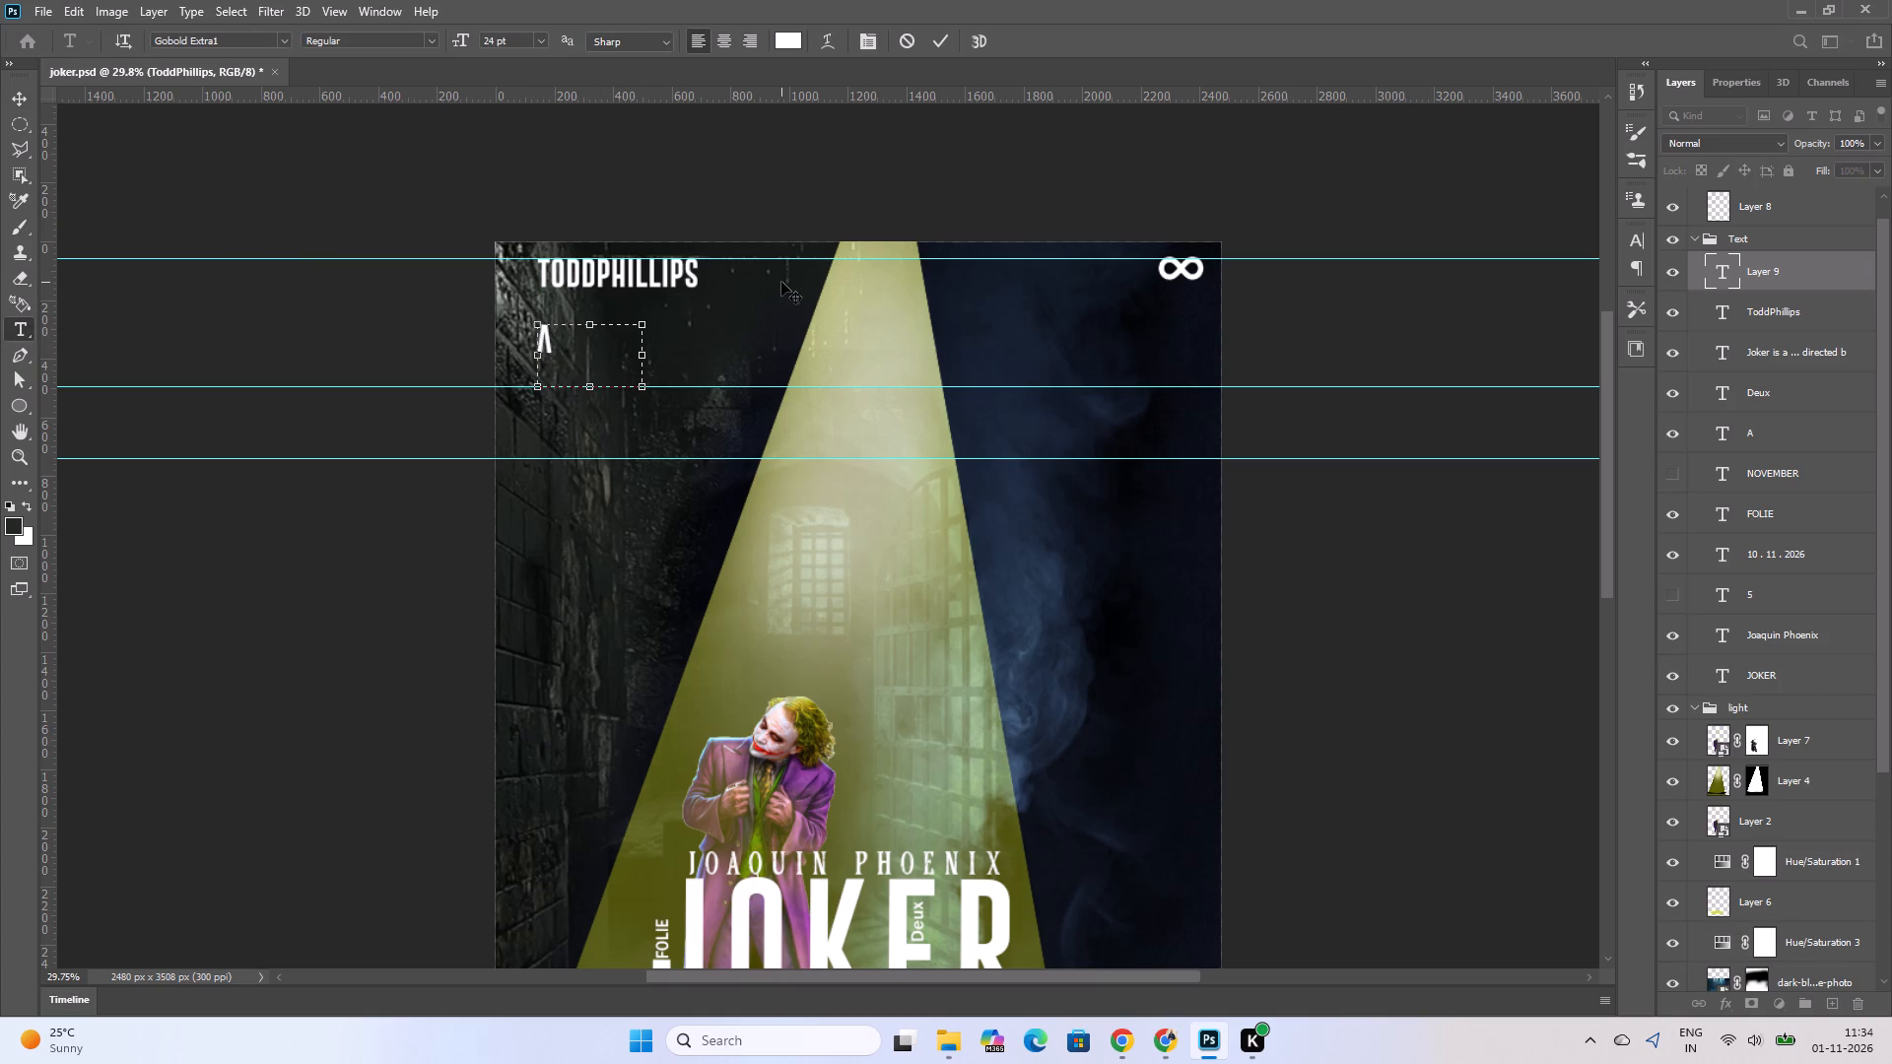
key(BackSpace)
key(a)
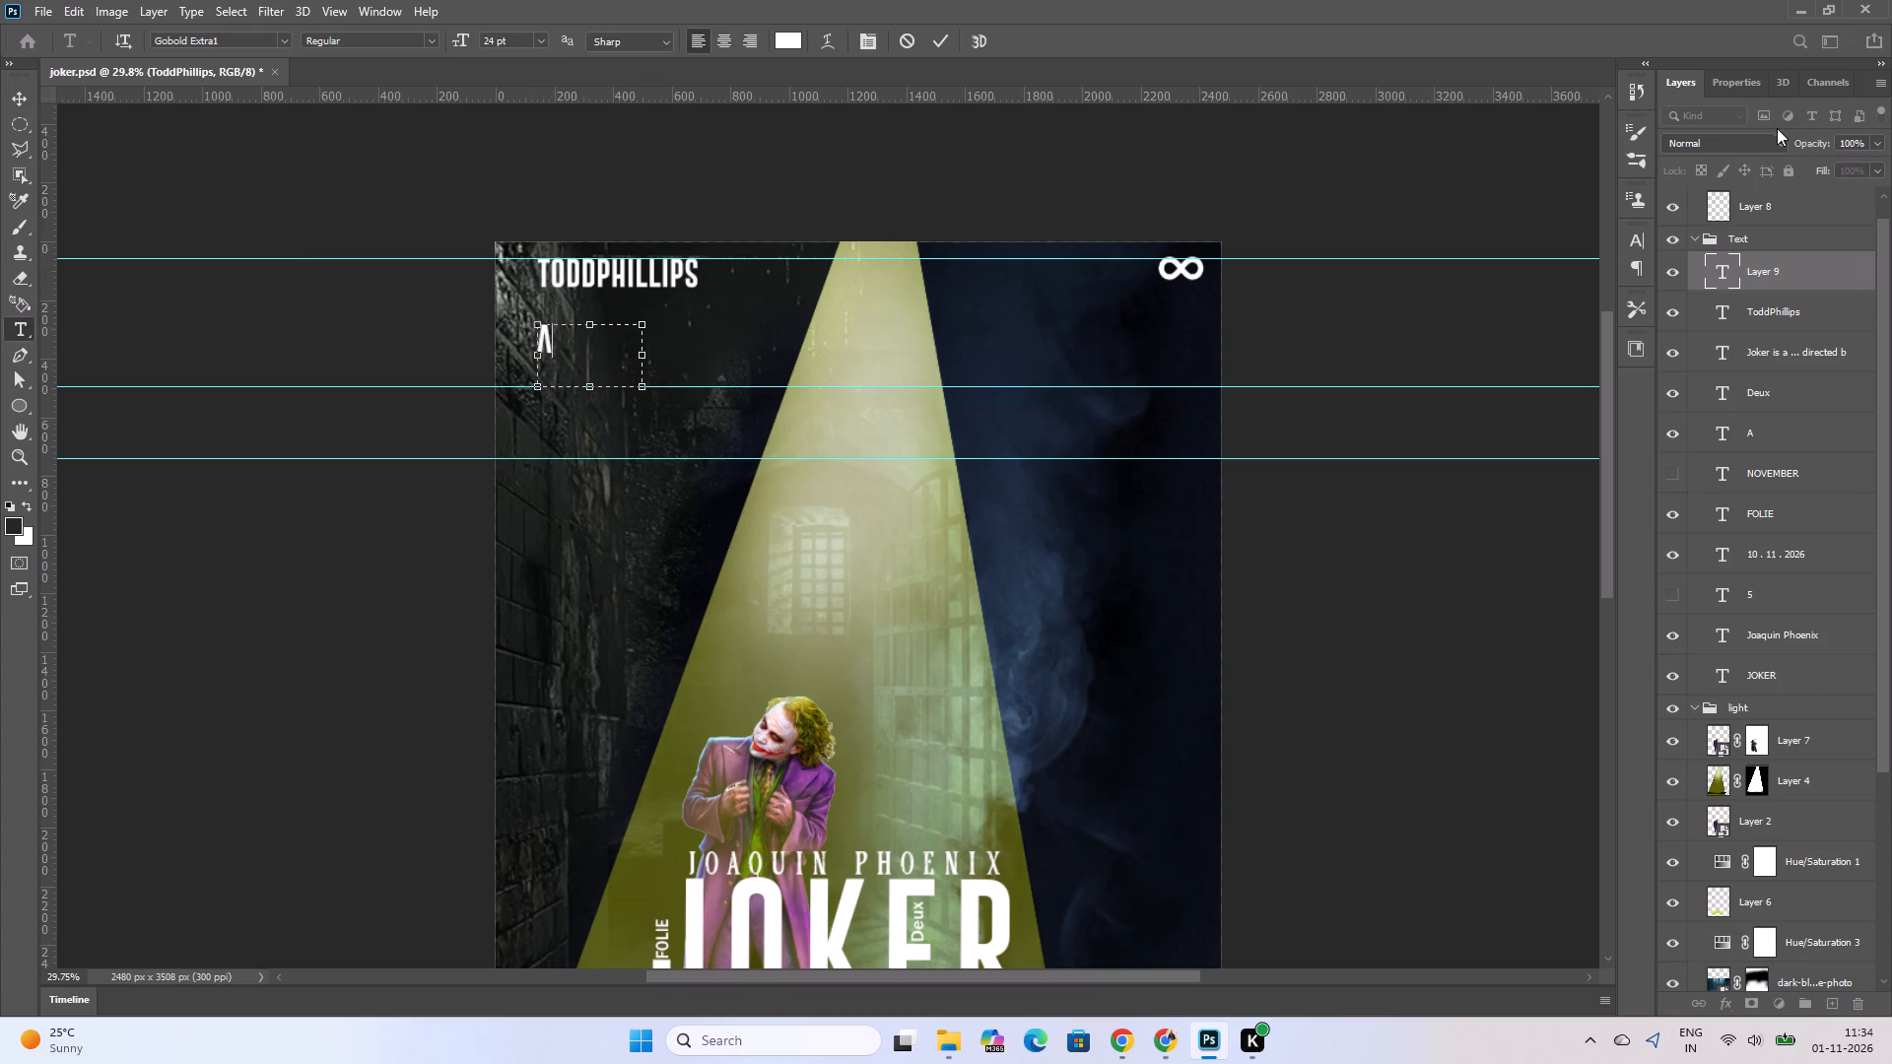
key(ctrl+a)
click(1770, 147)
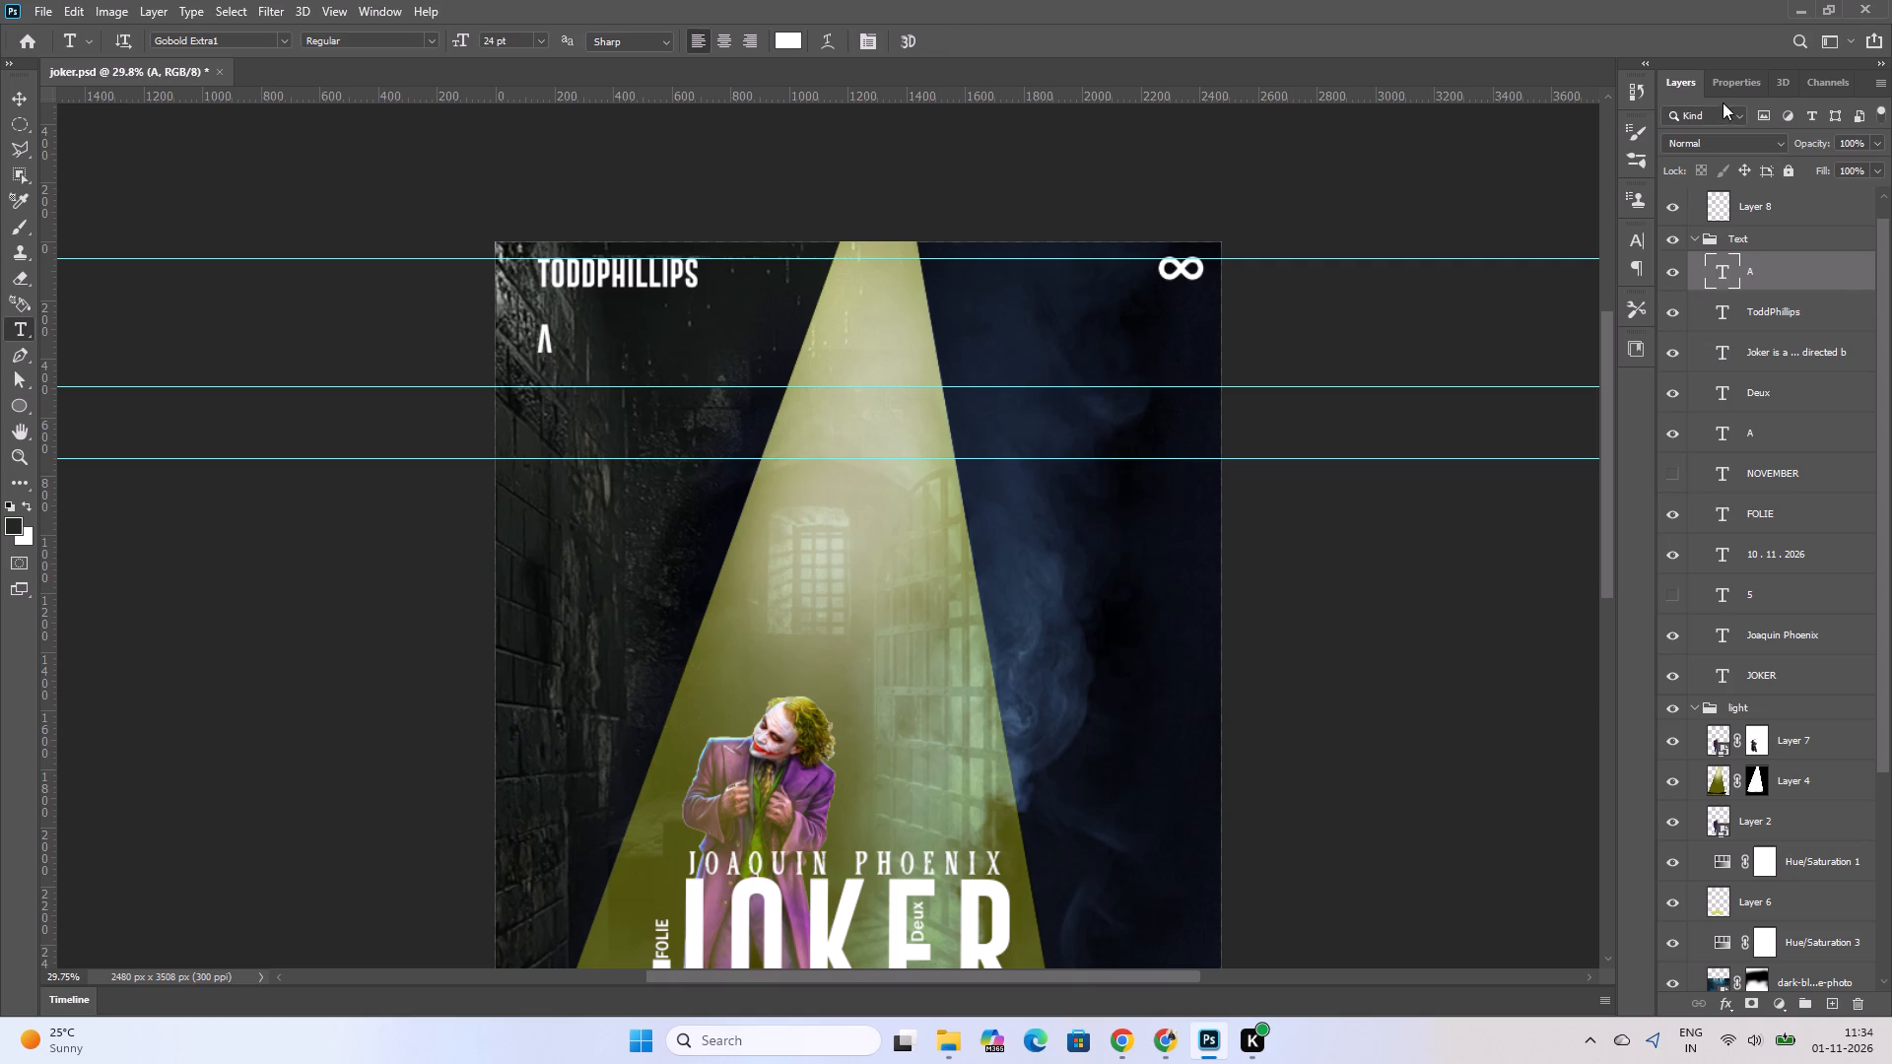
Change the font of the new letter A to Gobold Bold.
click(1731, 85)
double_click(549, 348)
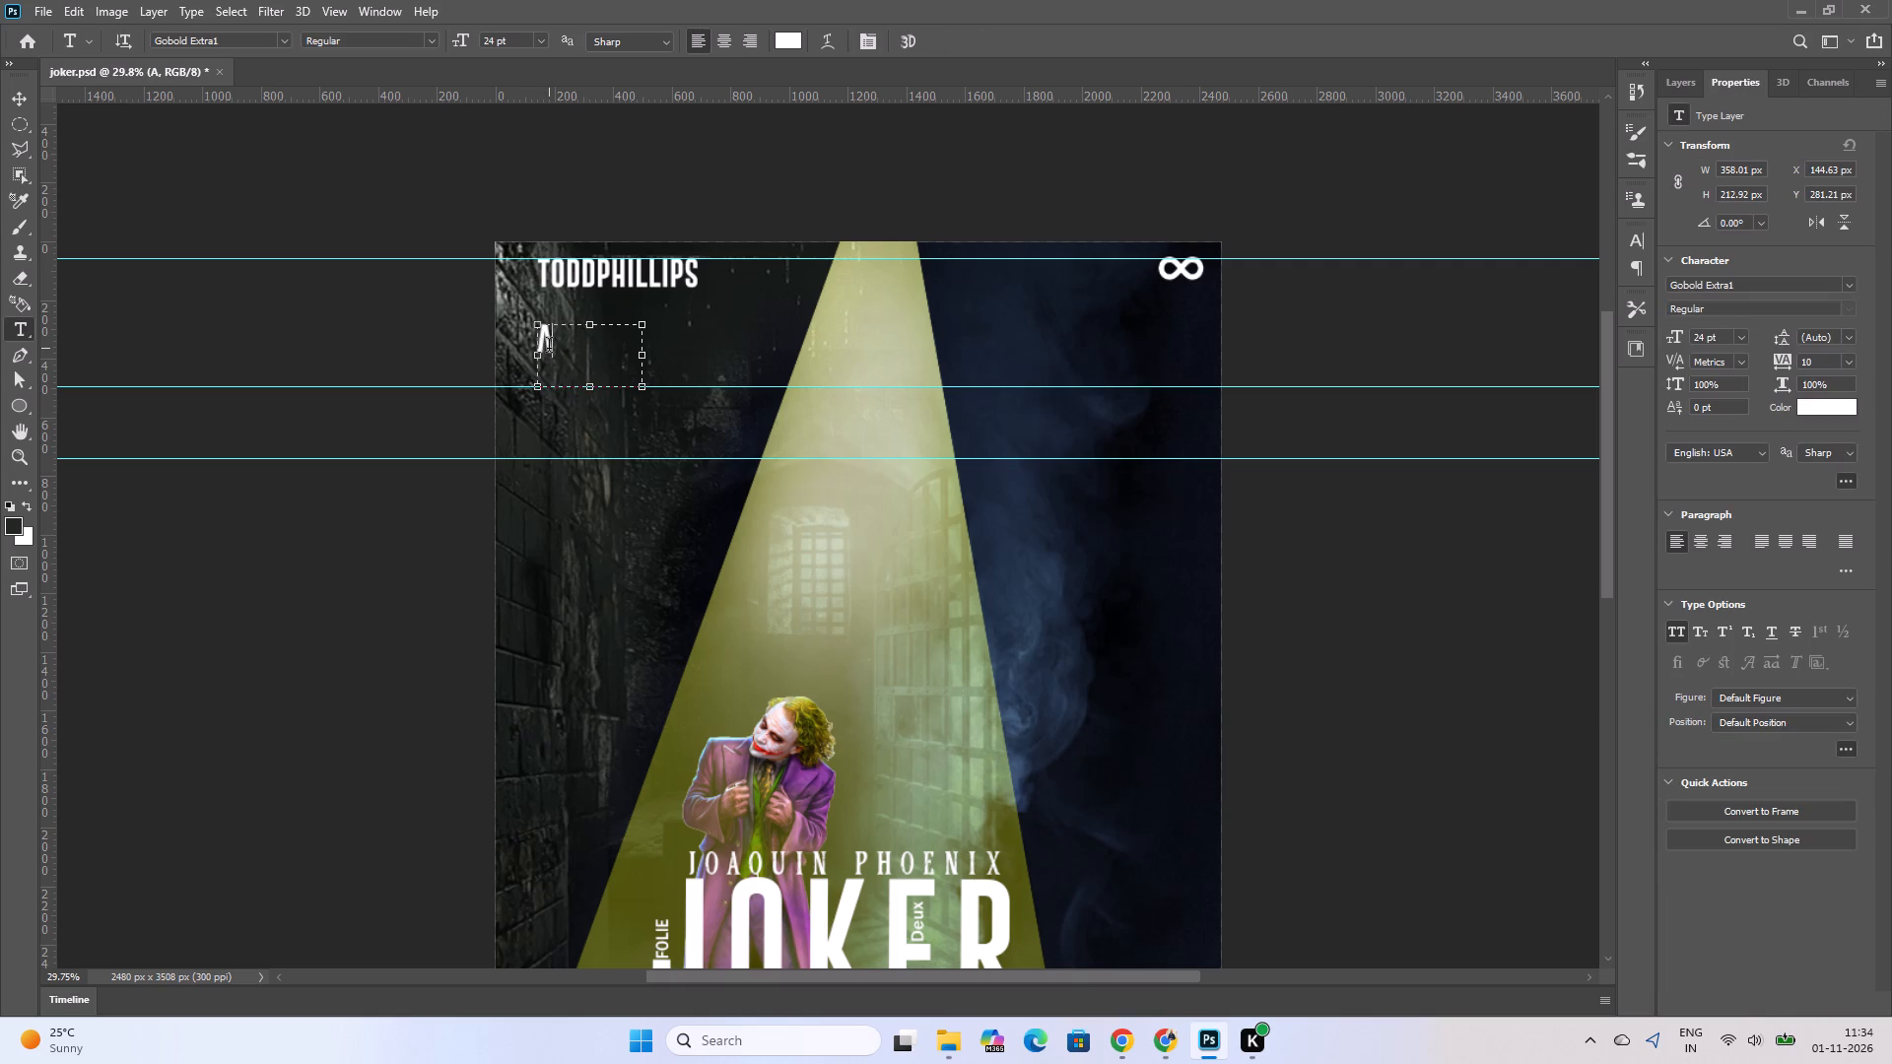
click(1851, 282)
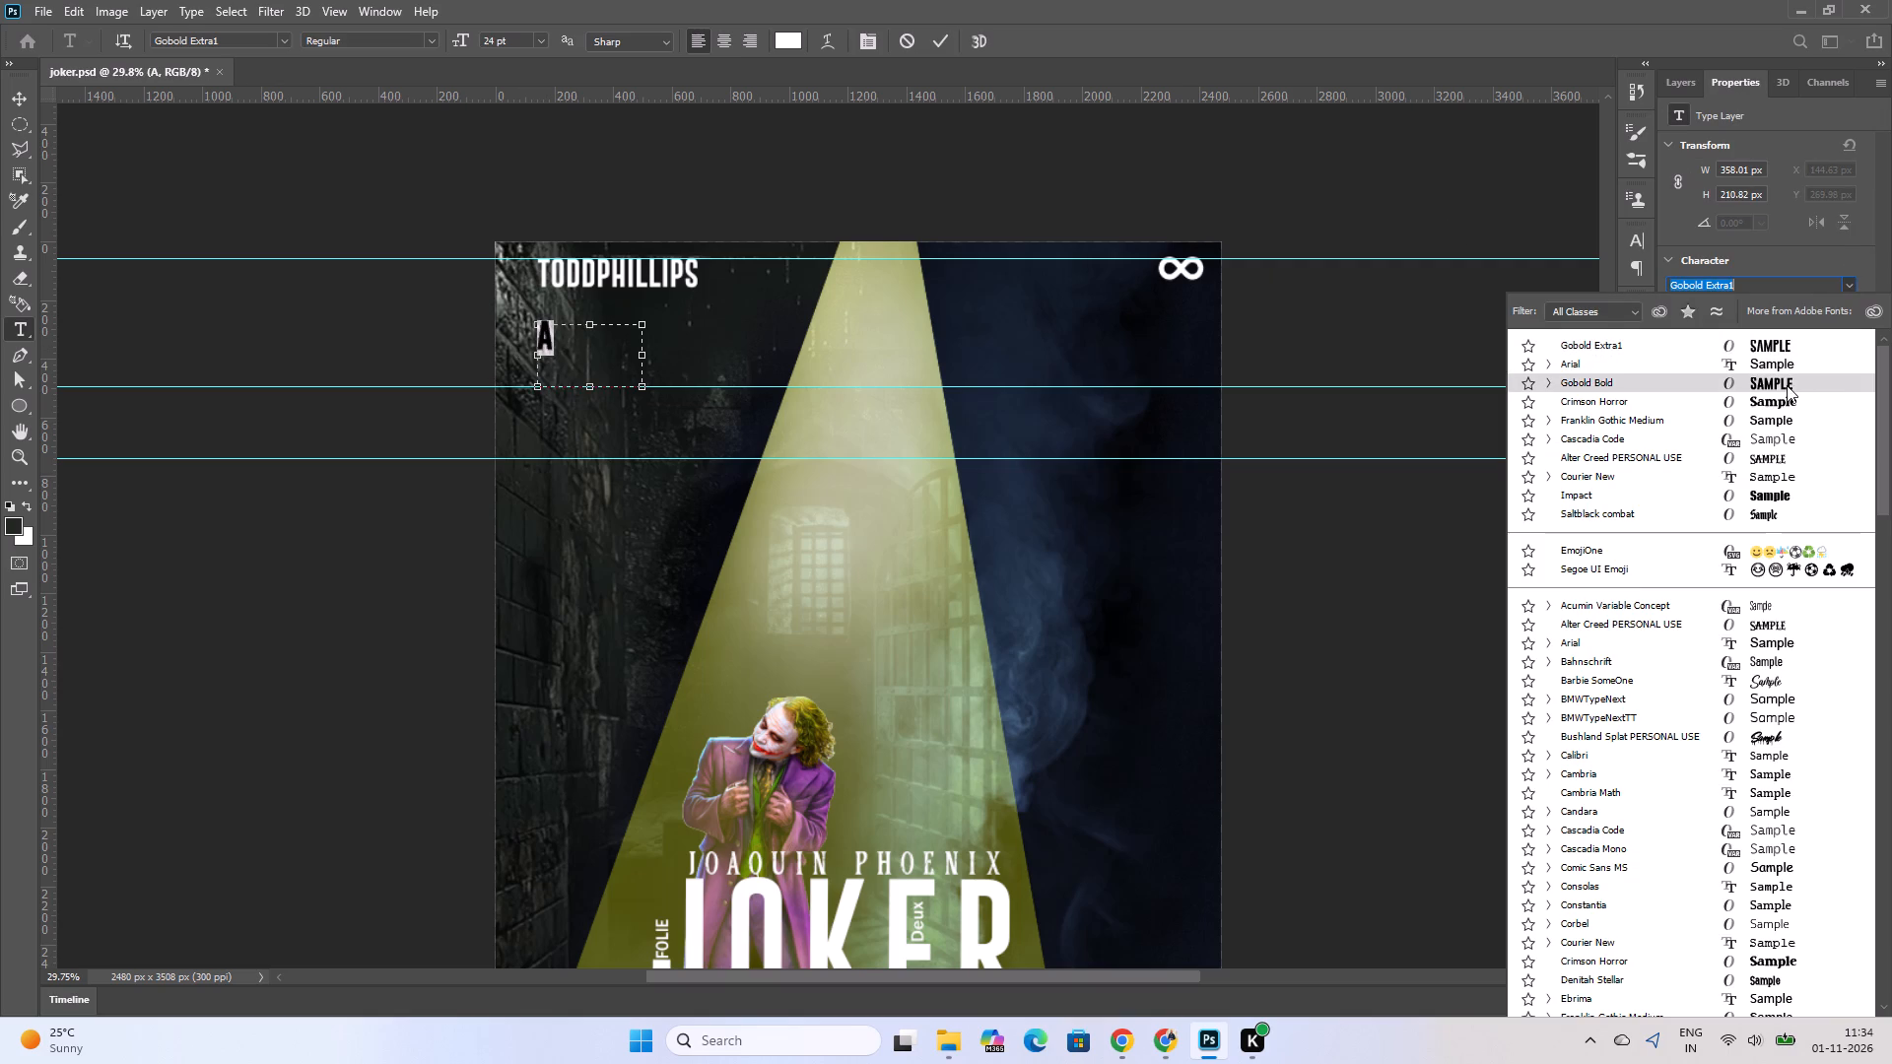
click(1787, 385)
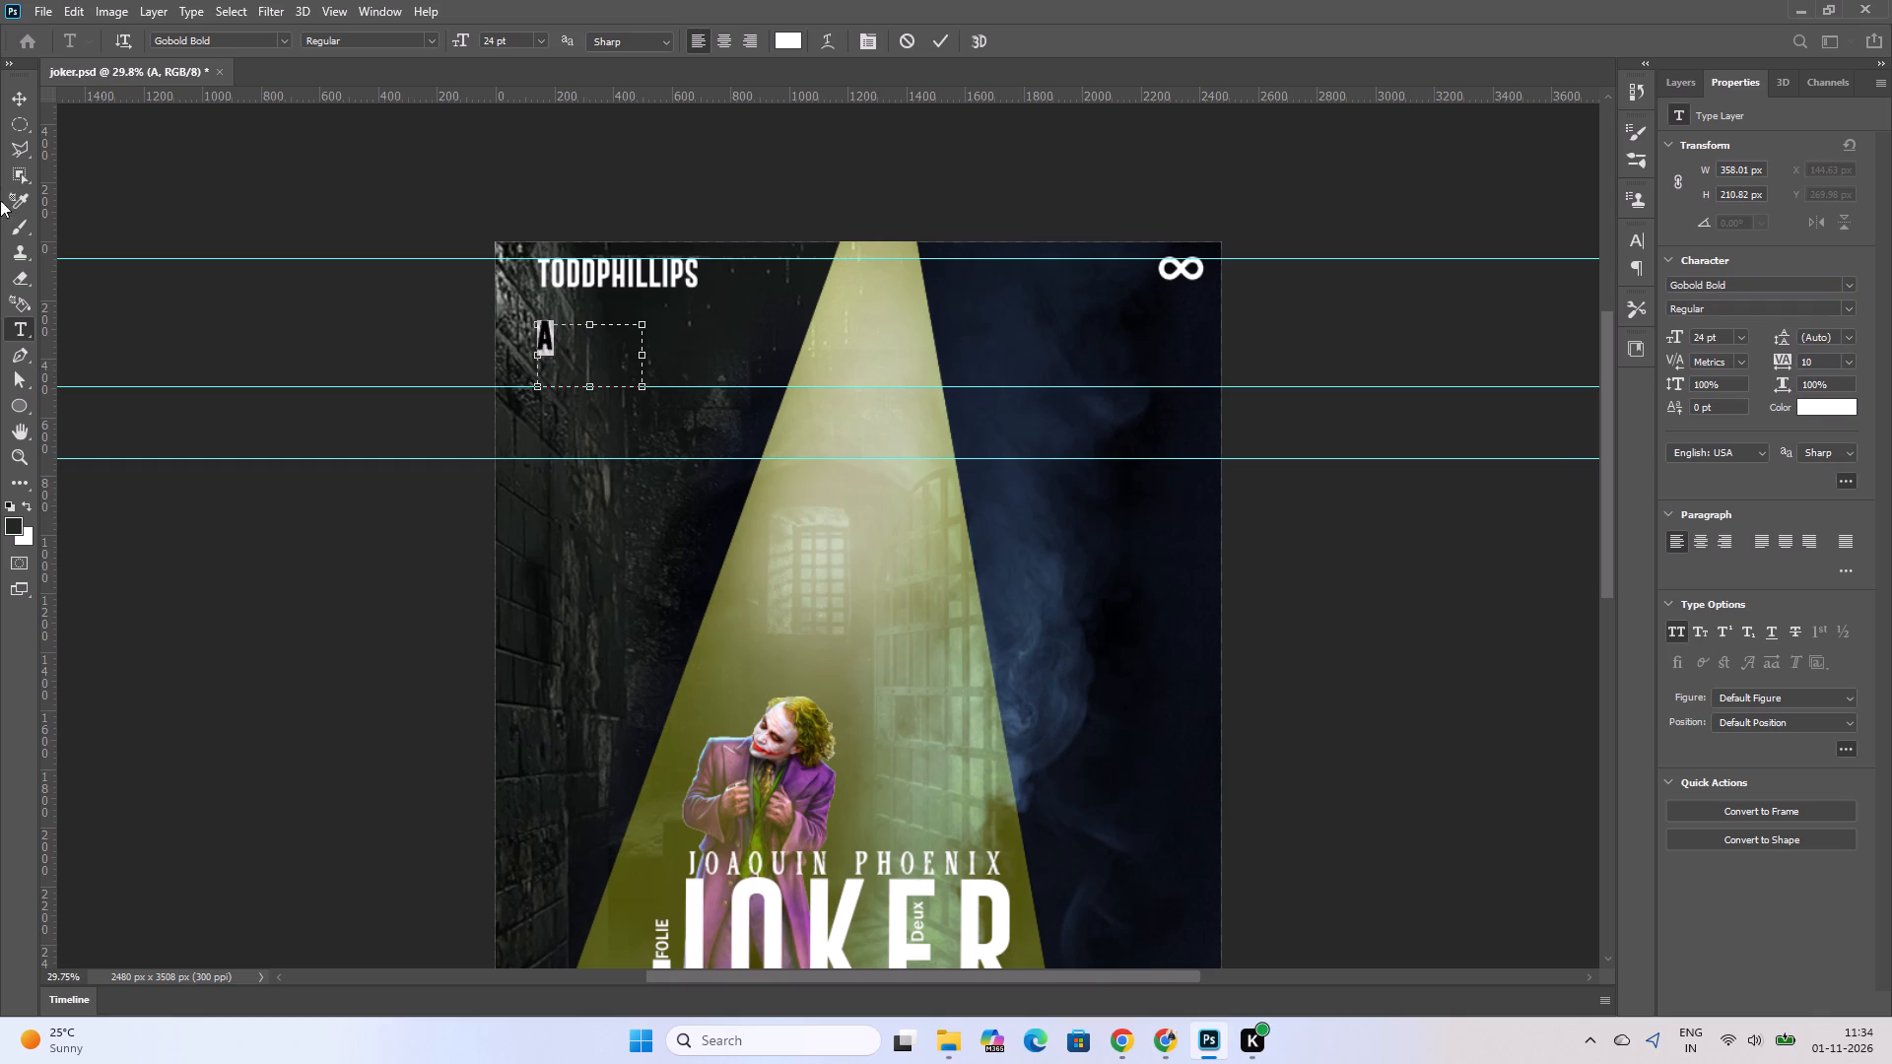
click(23, 100)
Scale the new letter A down proportionally to about 70%.
click(544, 341)
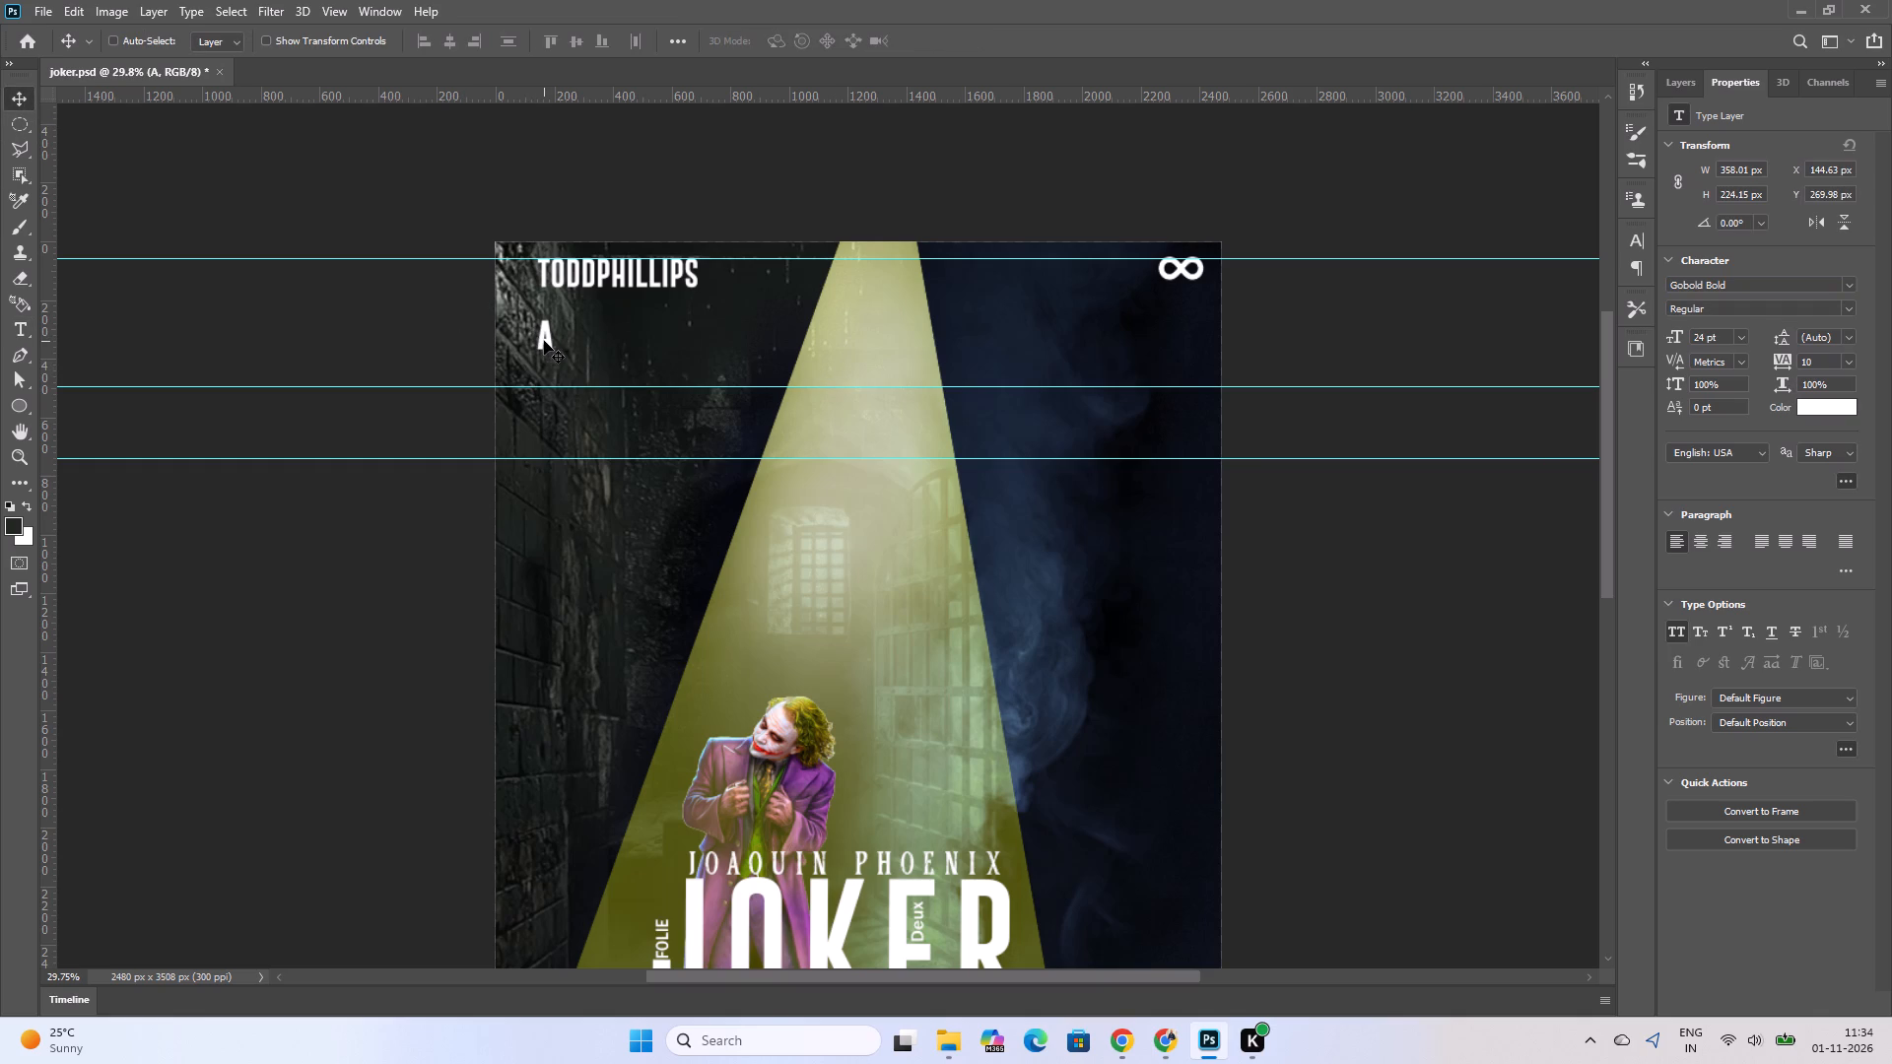
key(ctrl+t)
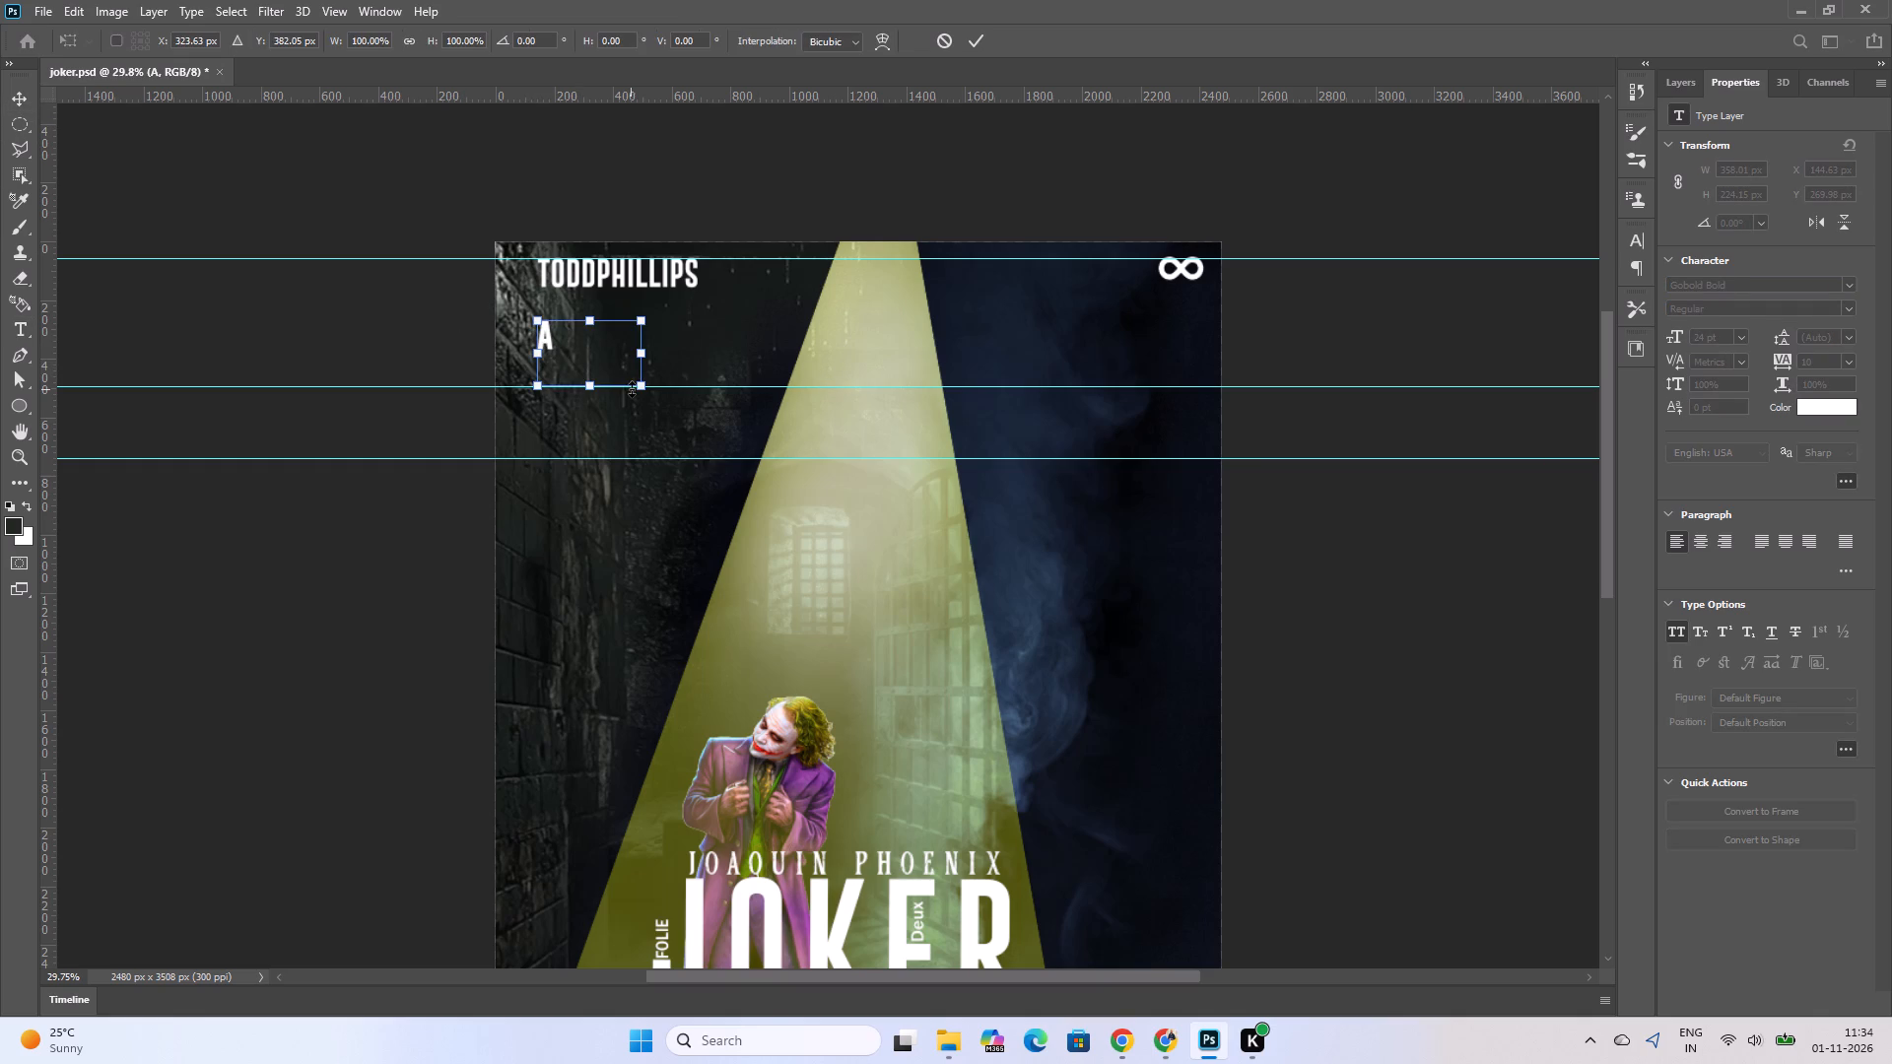
drag(642, 386, 608, 369)
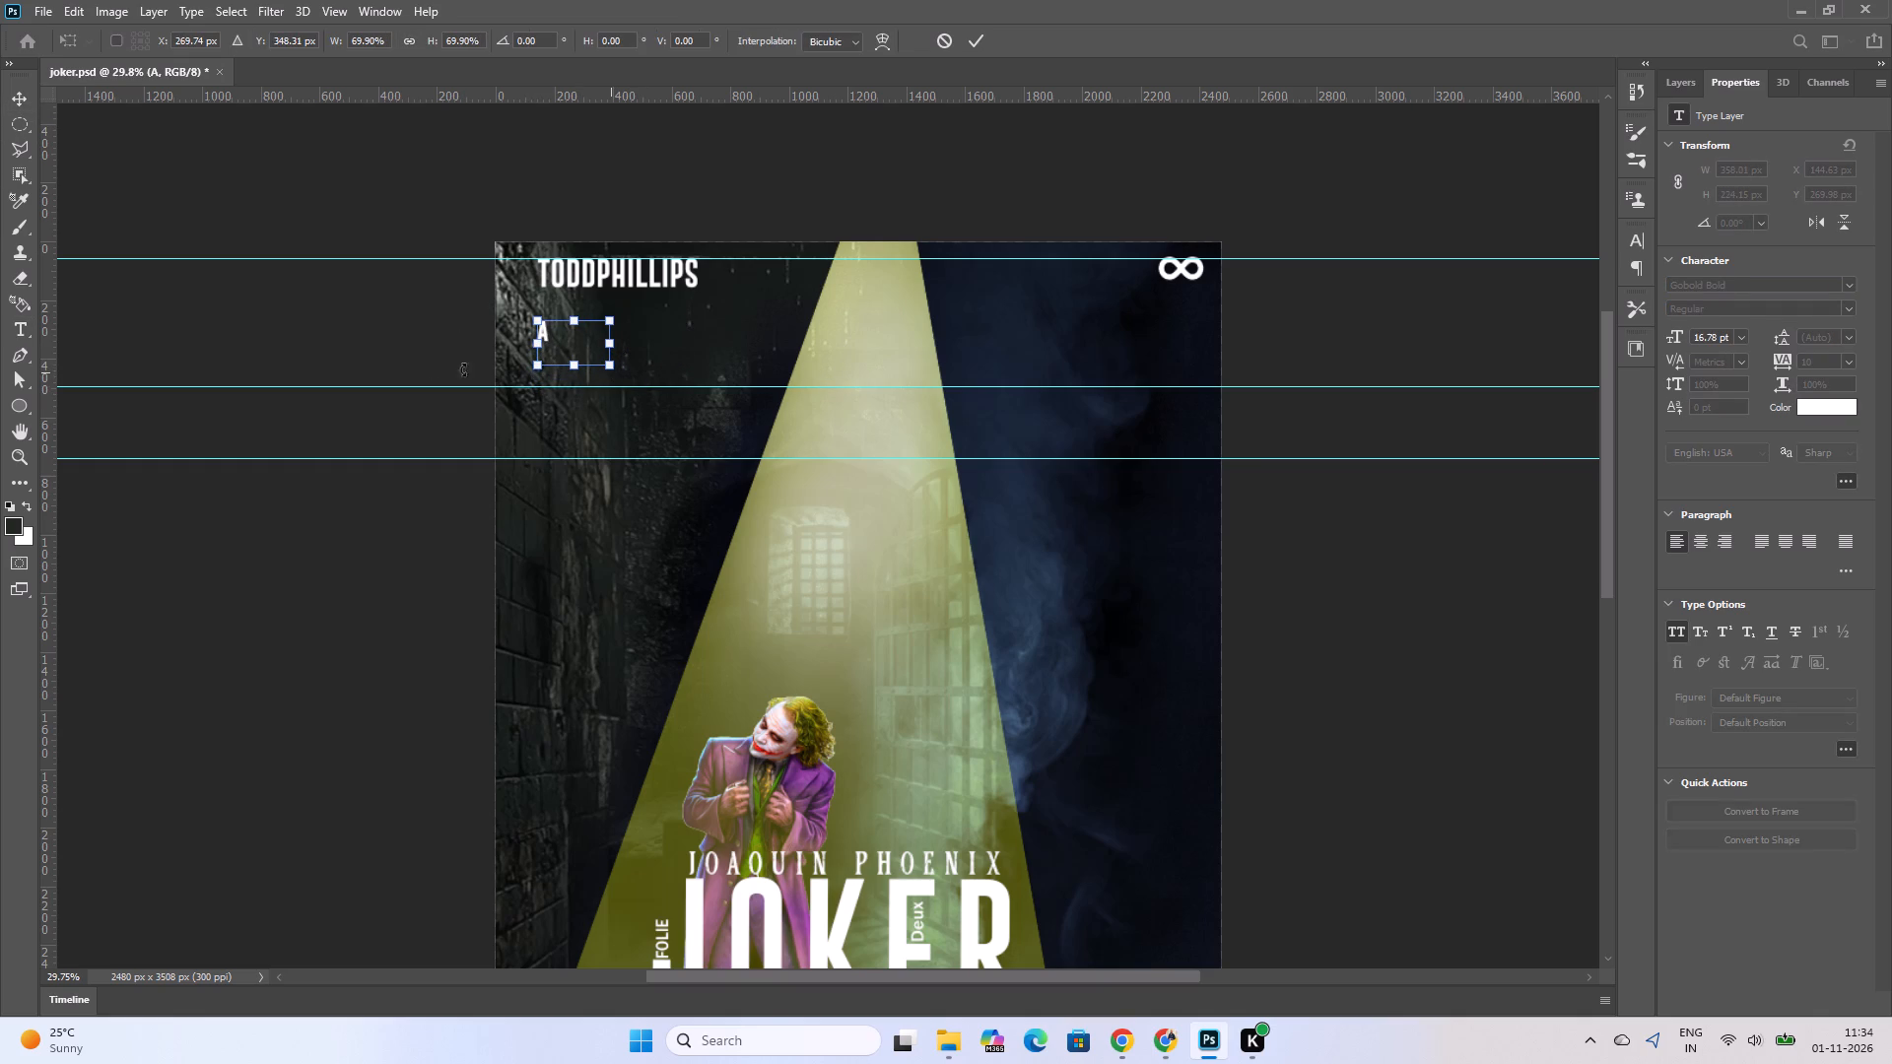
Move the small A up in front of the TODDPHILLIPS text, just before its first letter T.
alt+scroll(401, 369, up, 4)
alt+scroll(507, 364, up, 9)
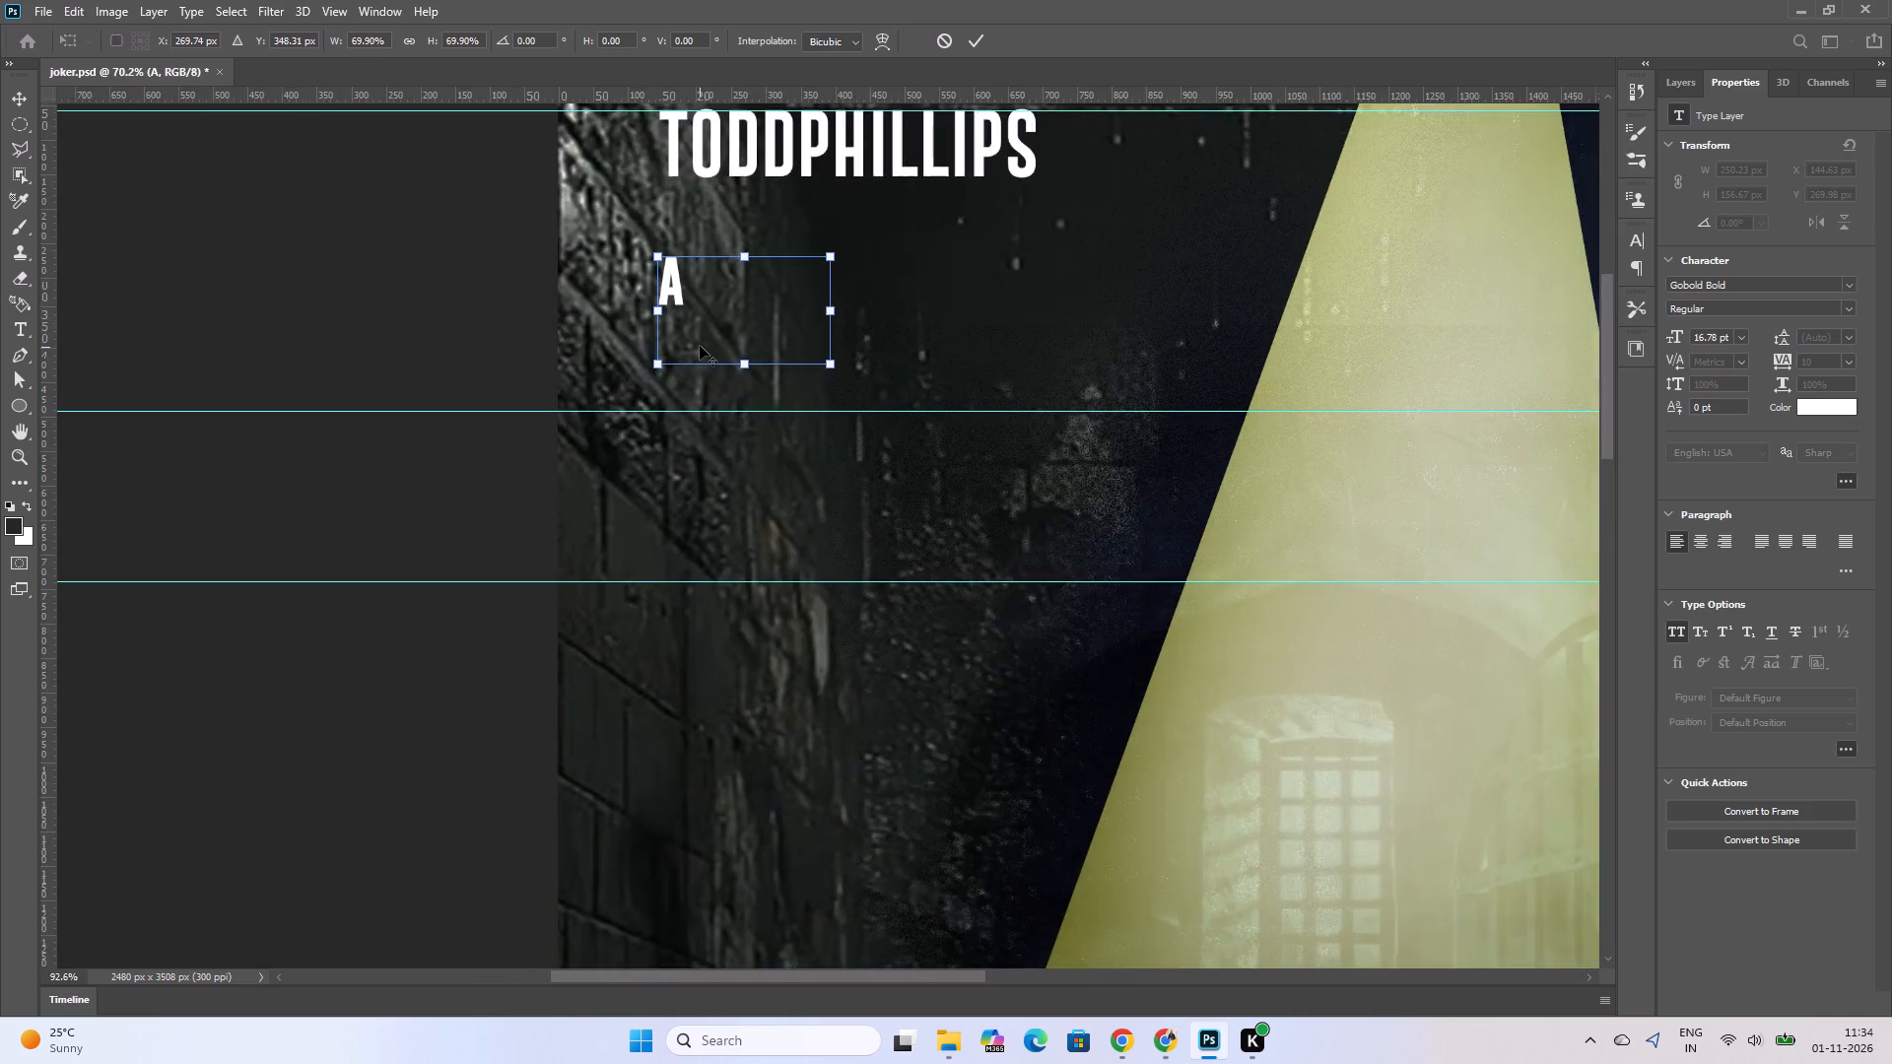
scroll(708, 329, up, 11)
scroll(965, 284, up, 4)
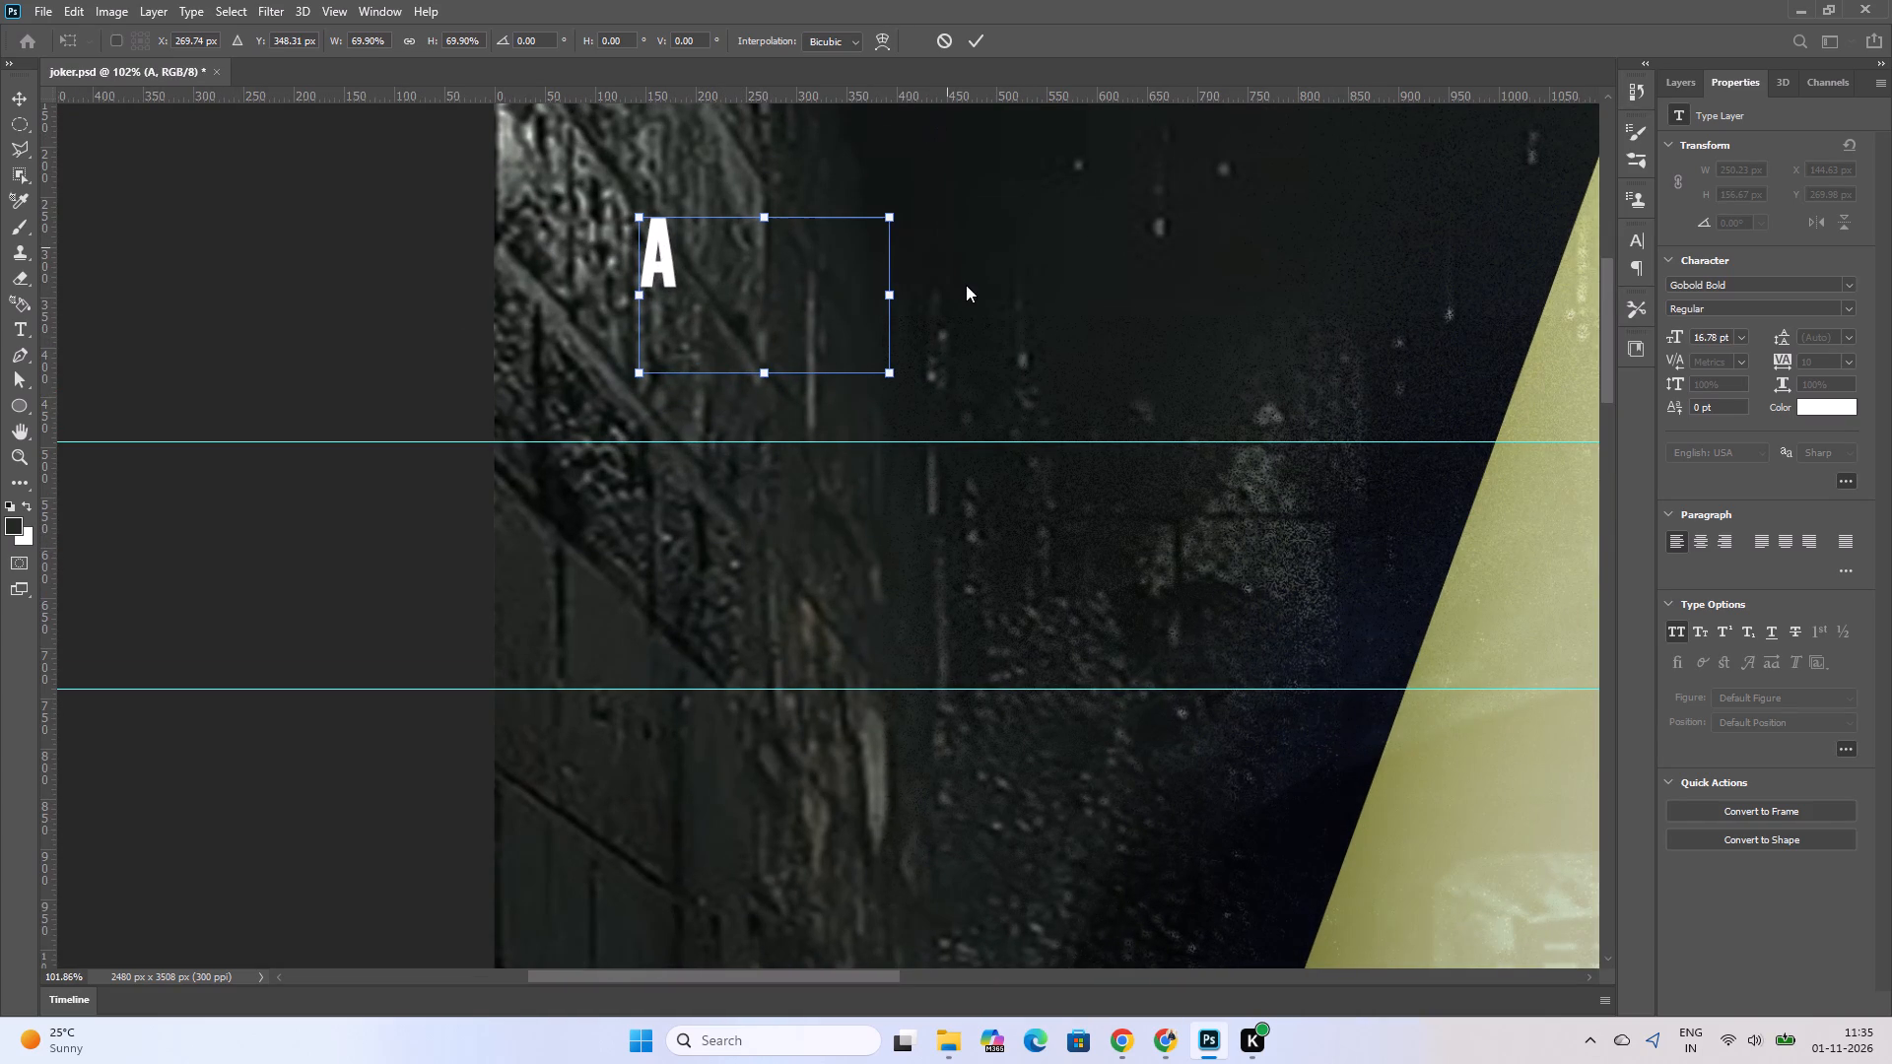
alt+scroll(970, 298, up, 4)
alt+scroll(716, 350, up, 1)
alt+scroll(716, 350, down, 11)
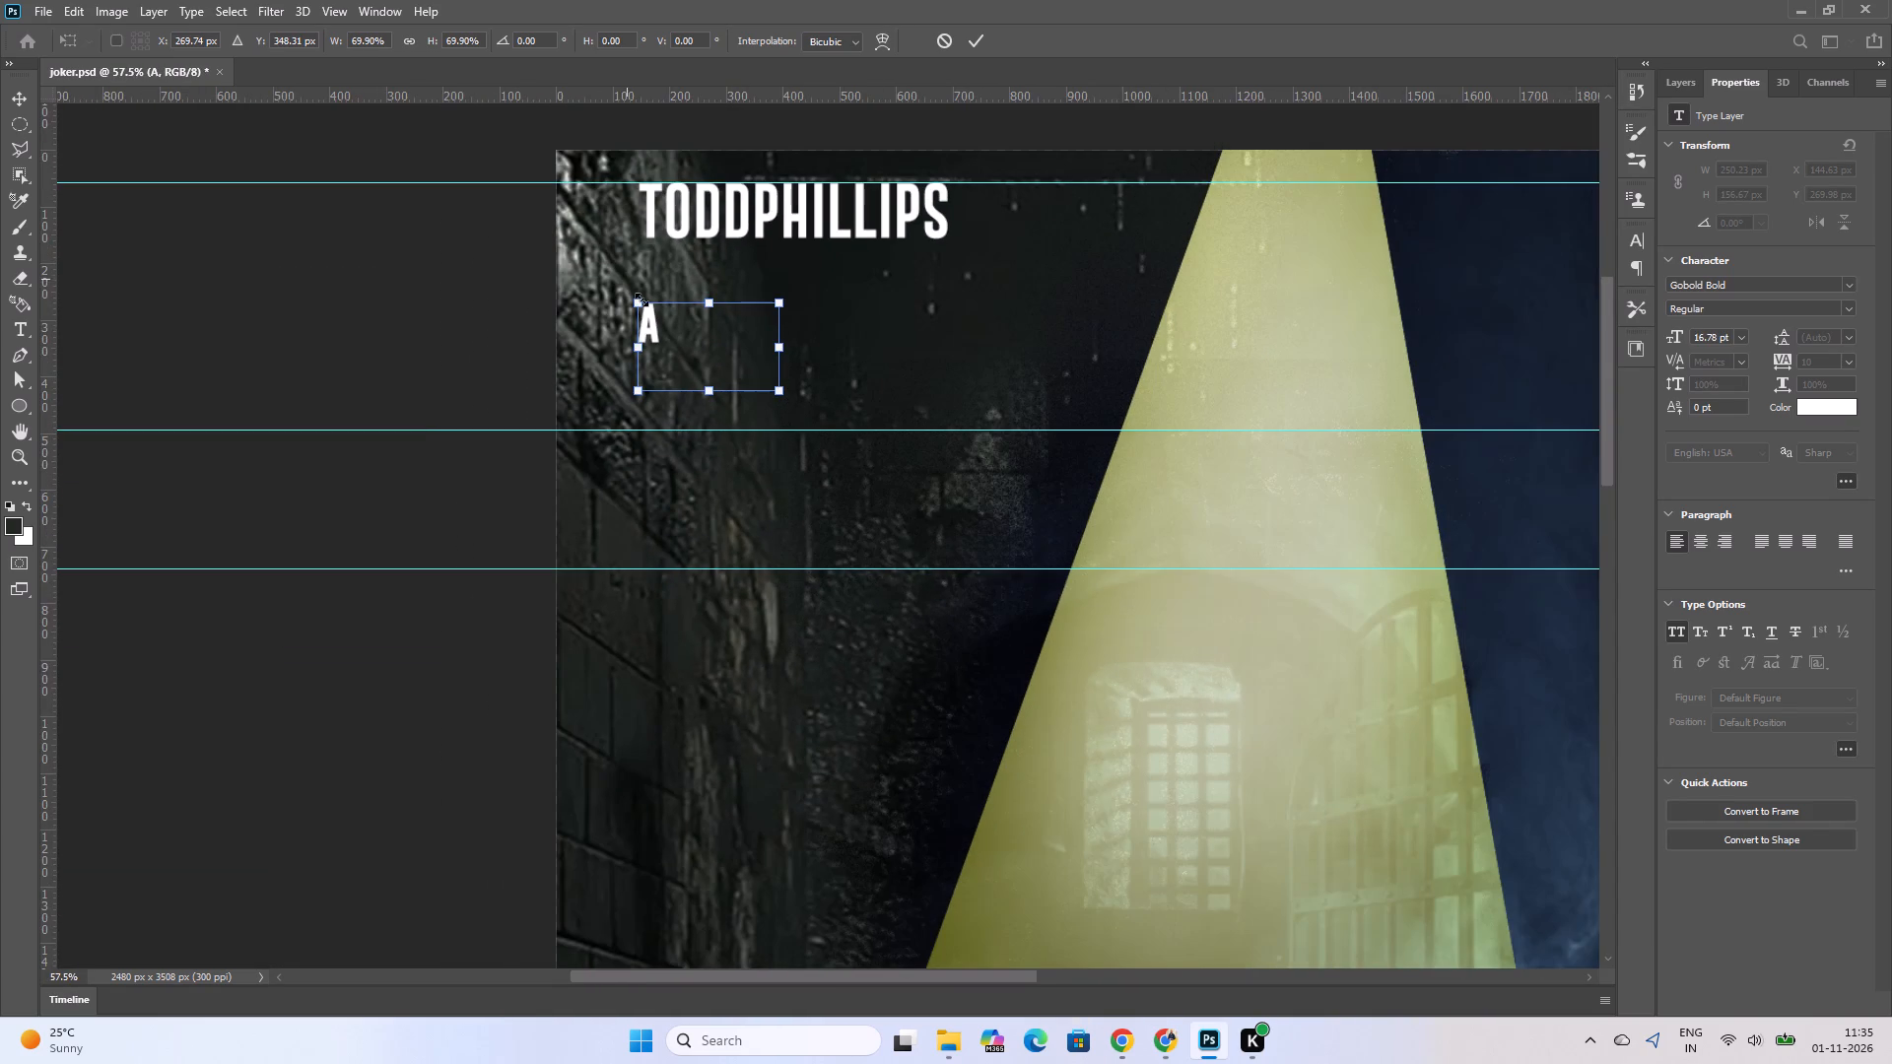
drag(658, 329, 632, 224)
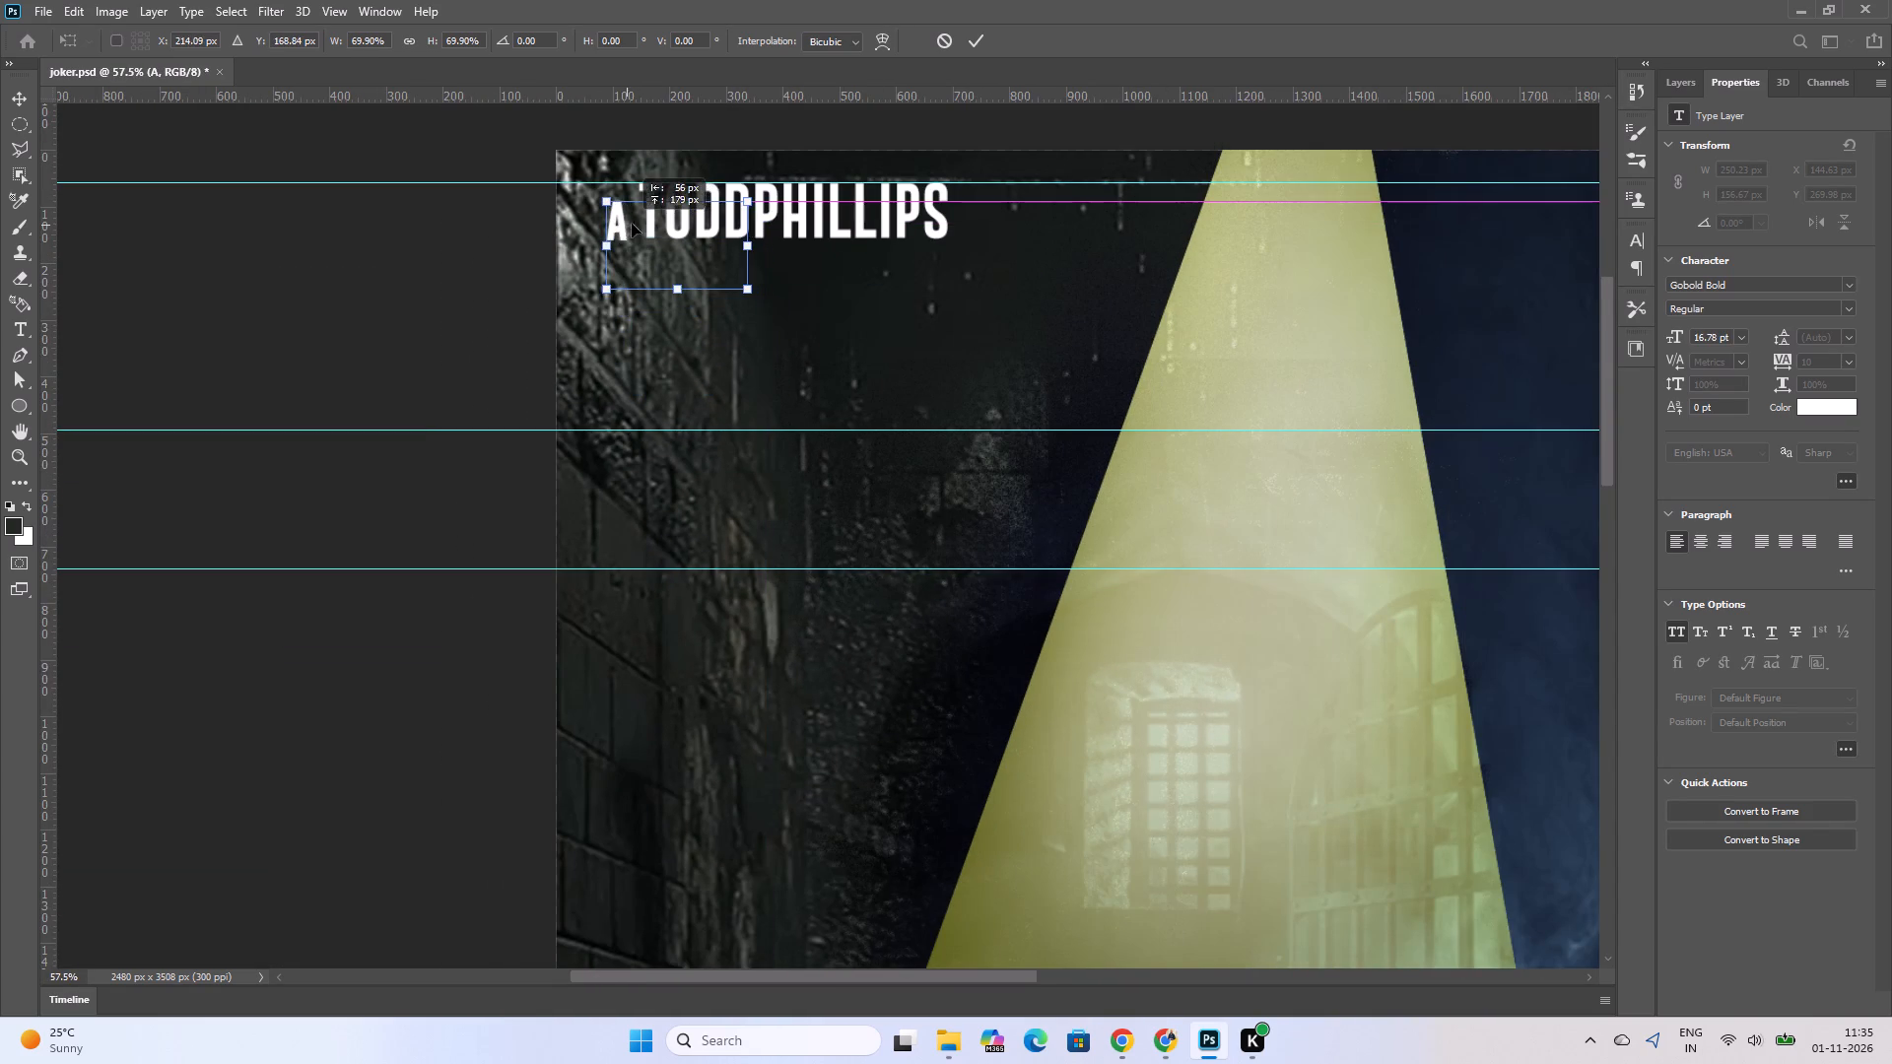
drag(632, 224, 641, 223)
key(Down)
key(Down)
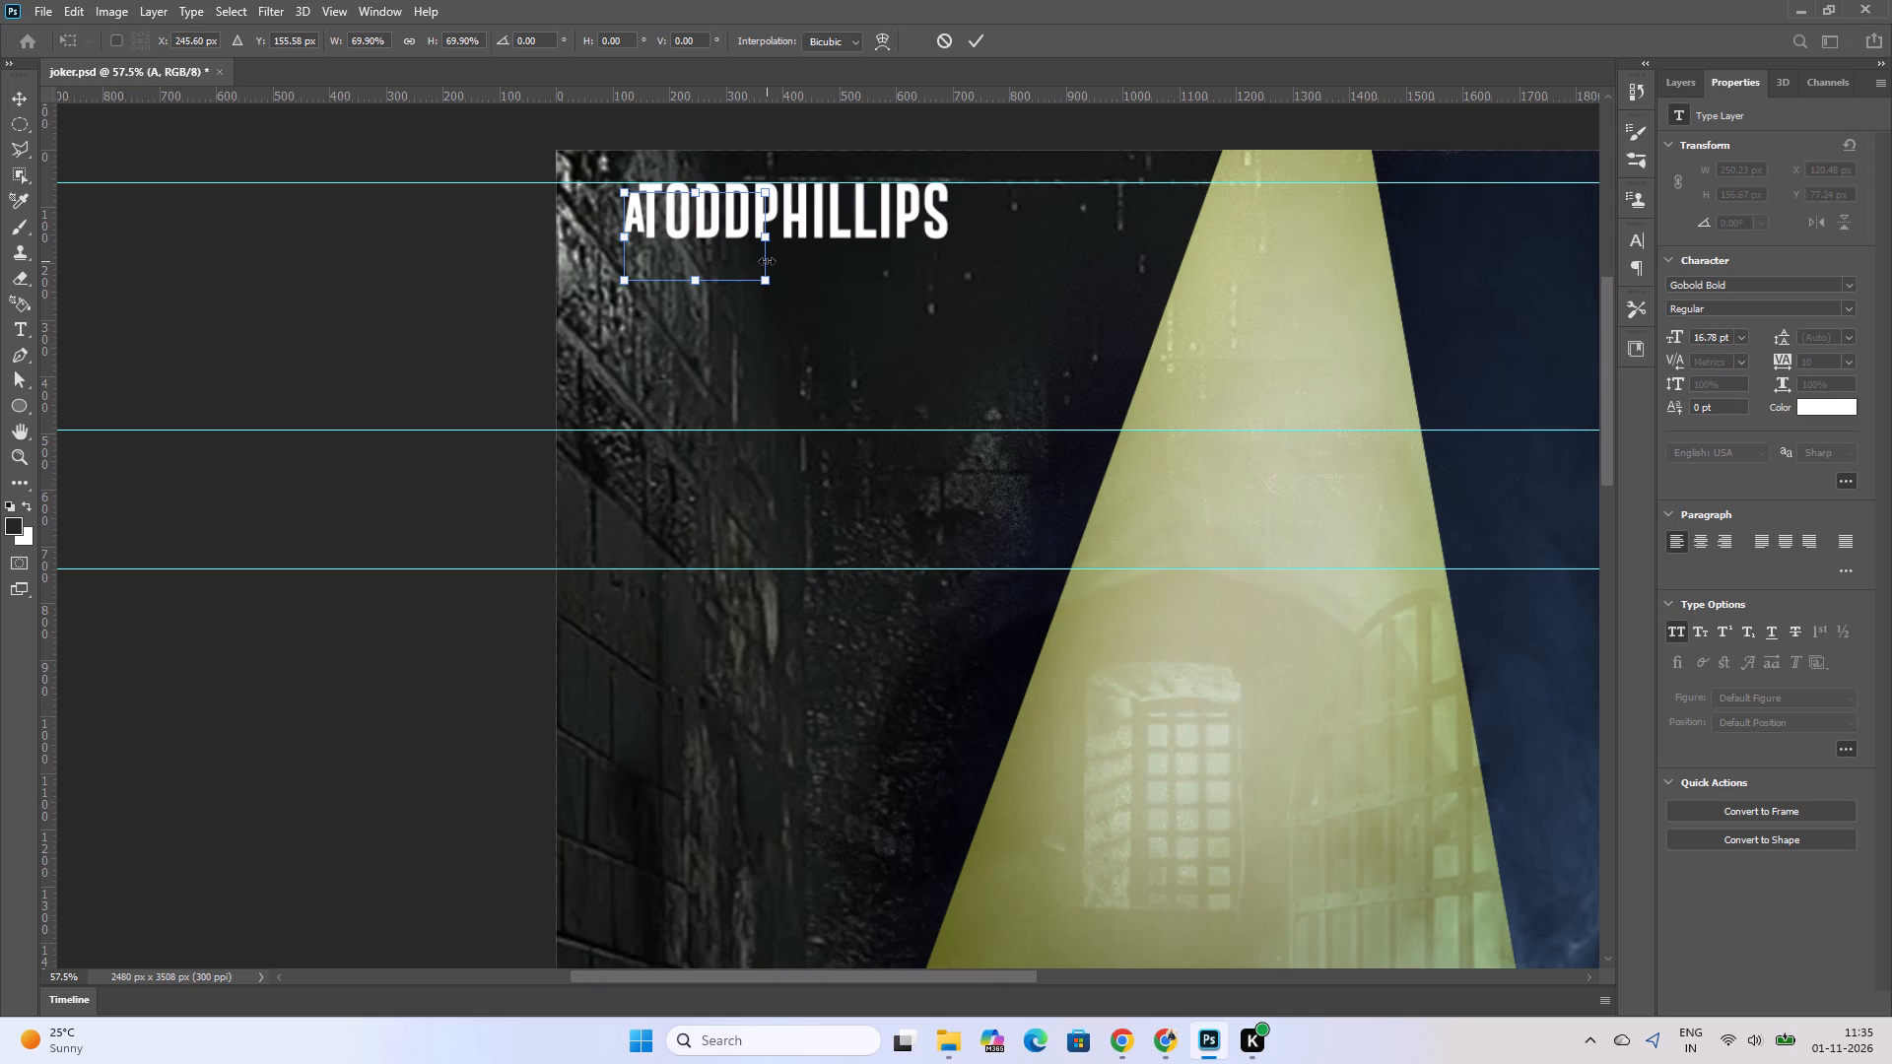
key(Down)
key(Down)
key(Left)
key(Left)
key(Left)
key(Left)
key(Down)
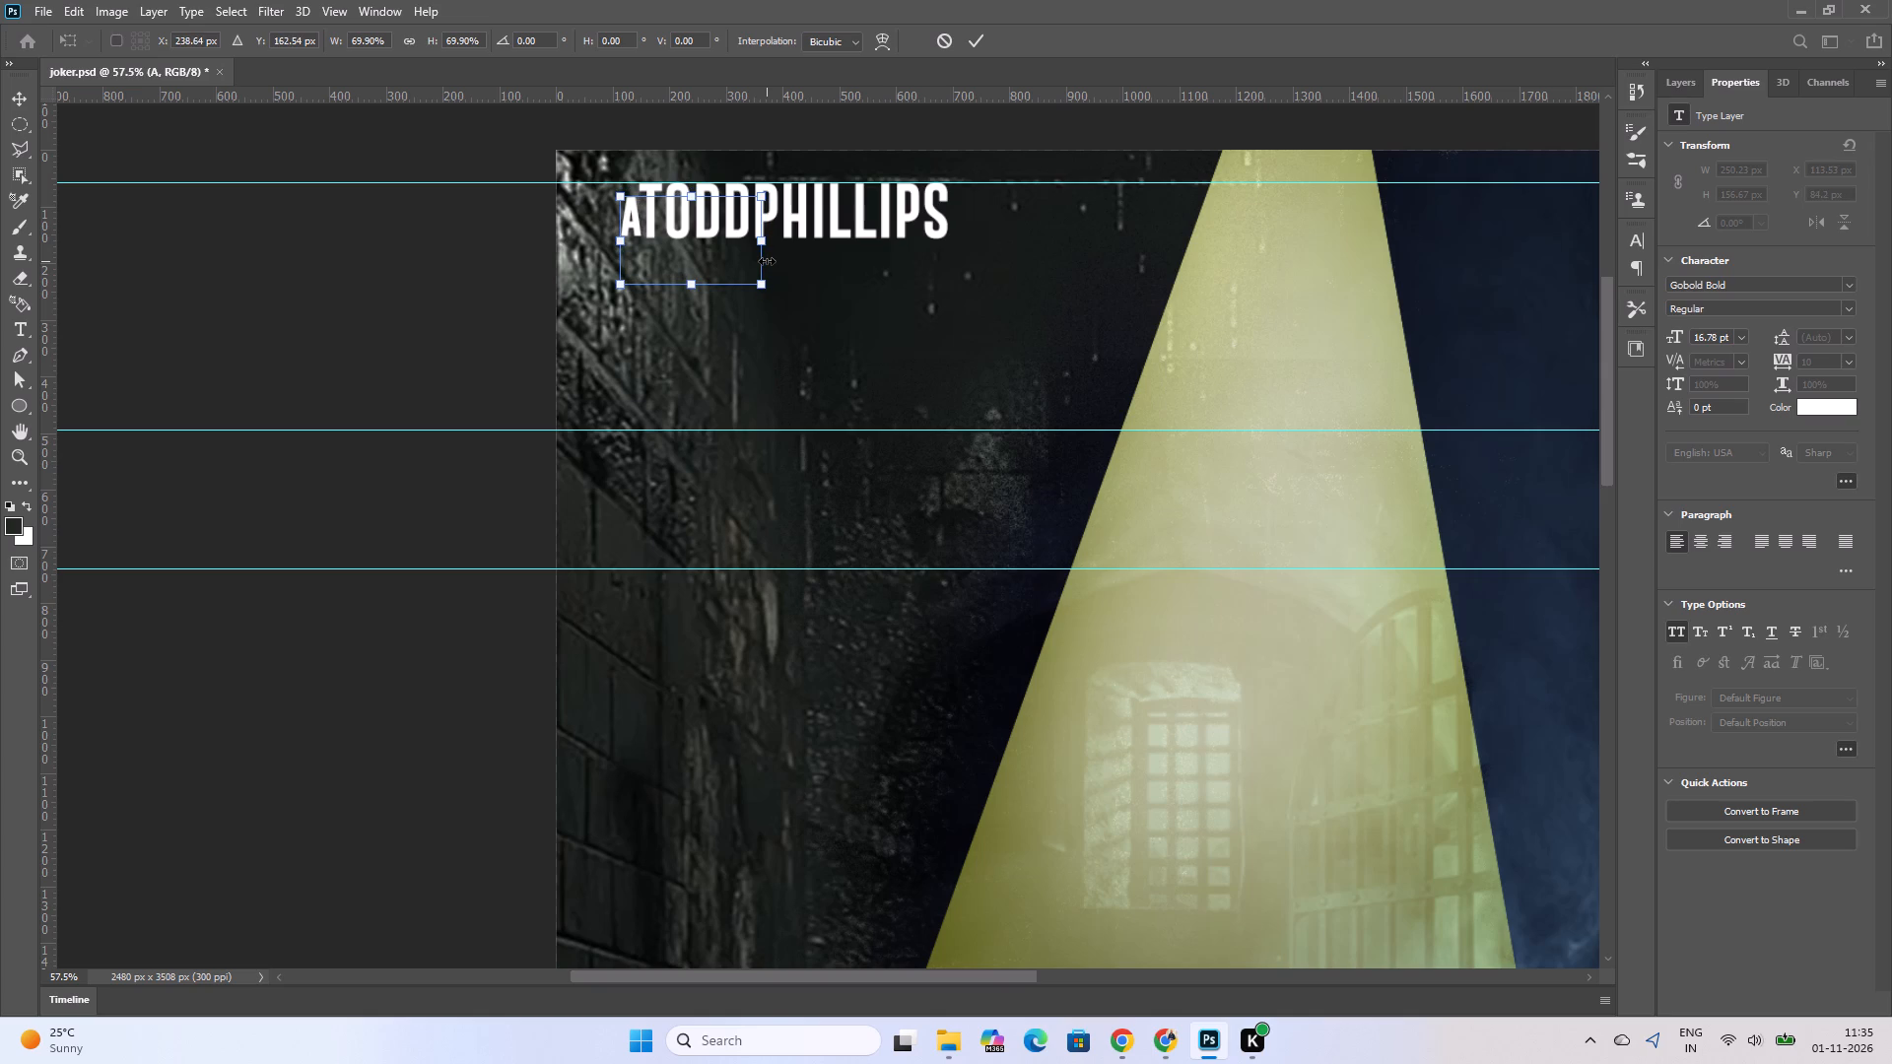
key(Left)
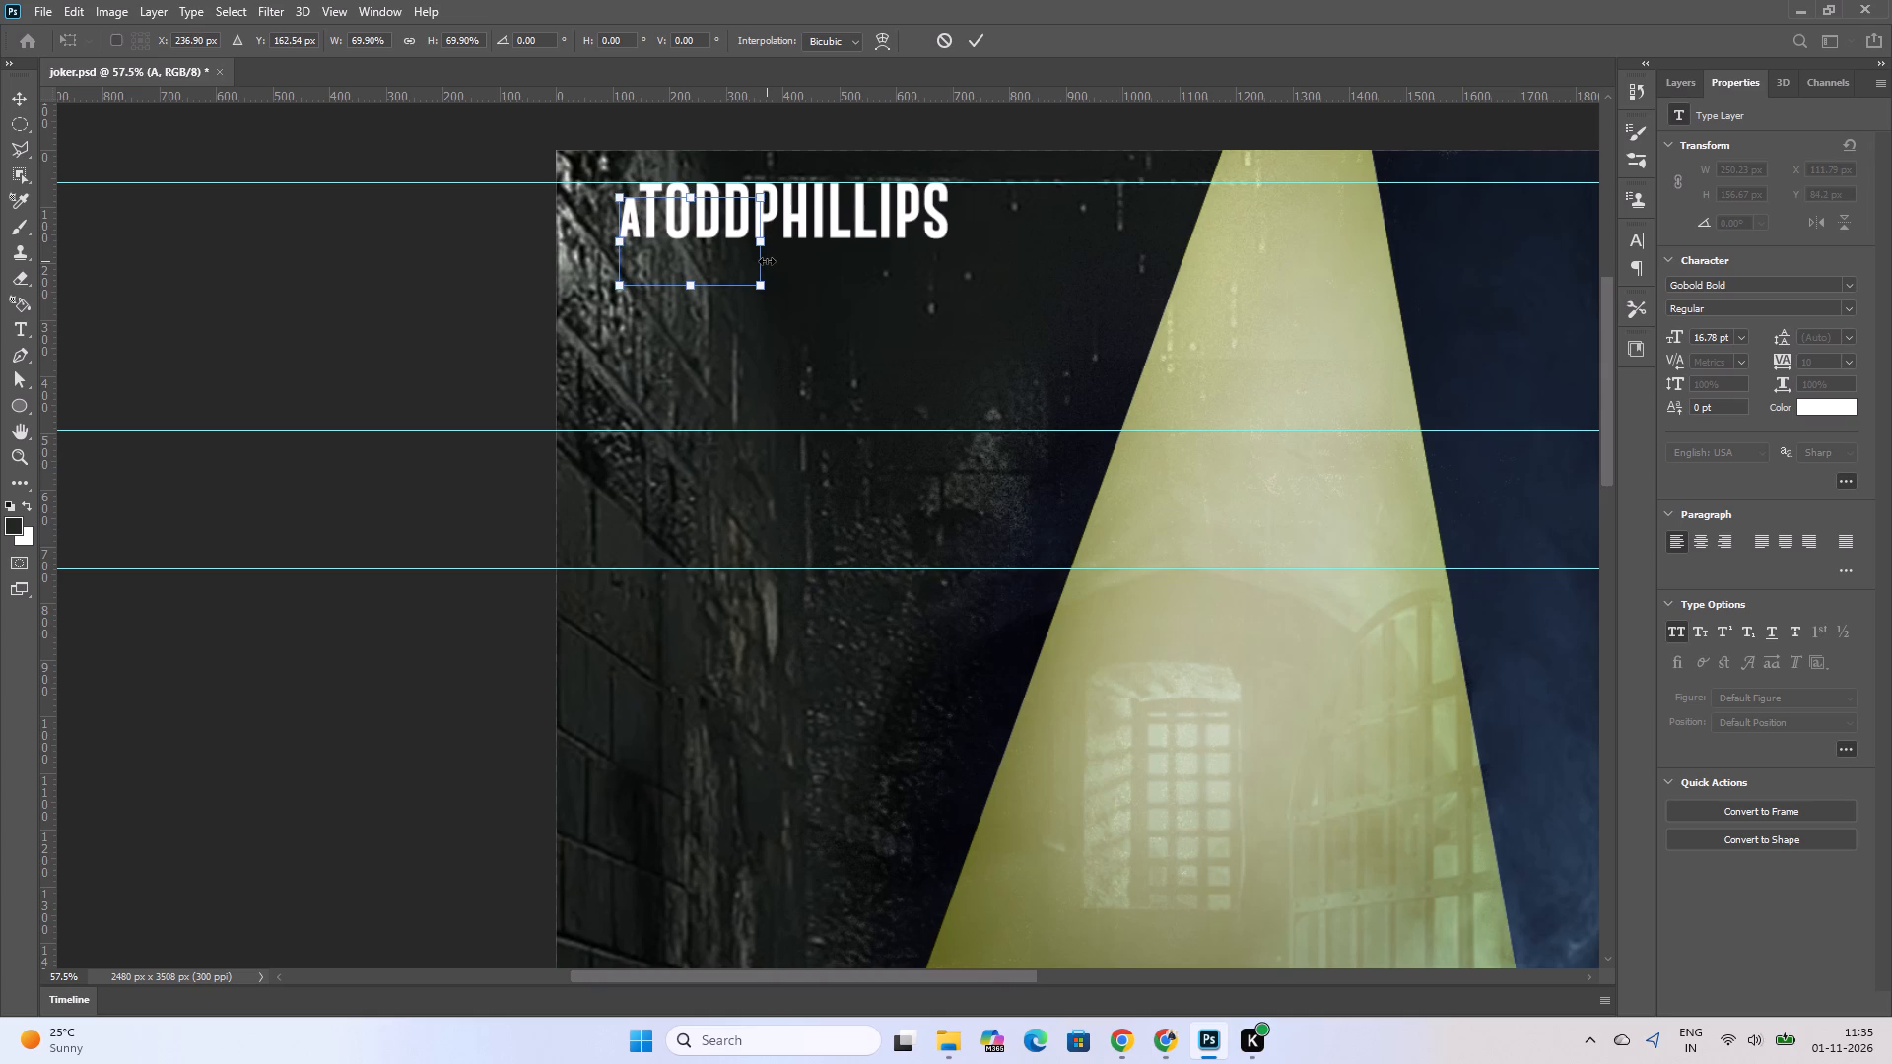
key(Down)
Stretch the small A horizontally to about 80% width, keeping its height, and shift it away from the first T of TODDPHILLIPS.
drag(760, 247, 809, 239)
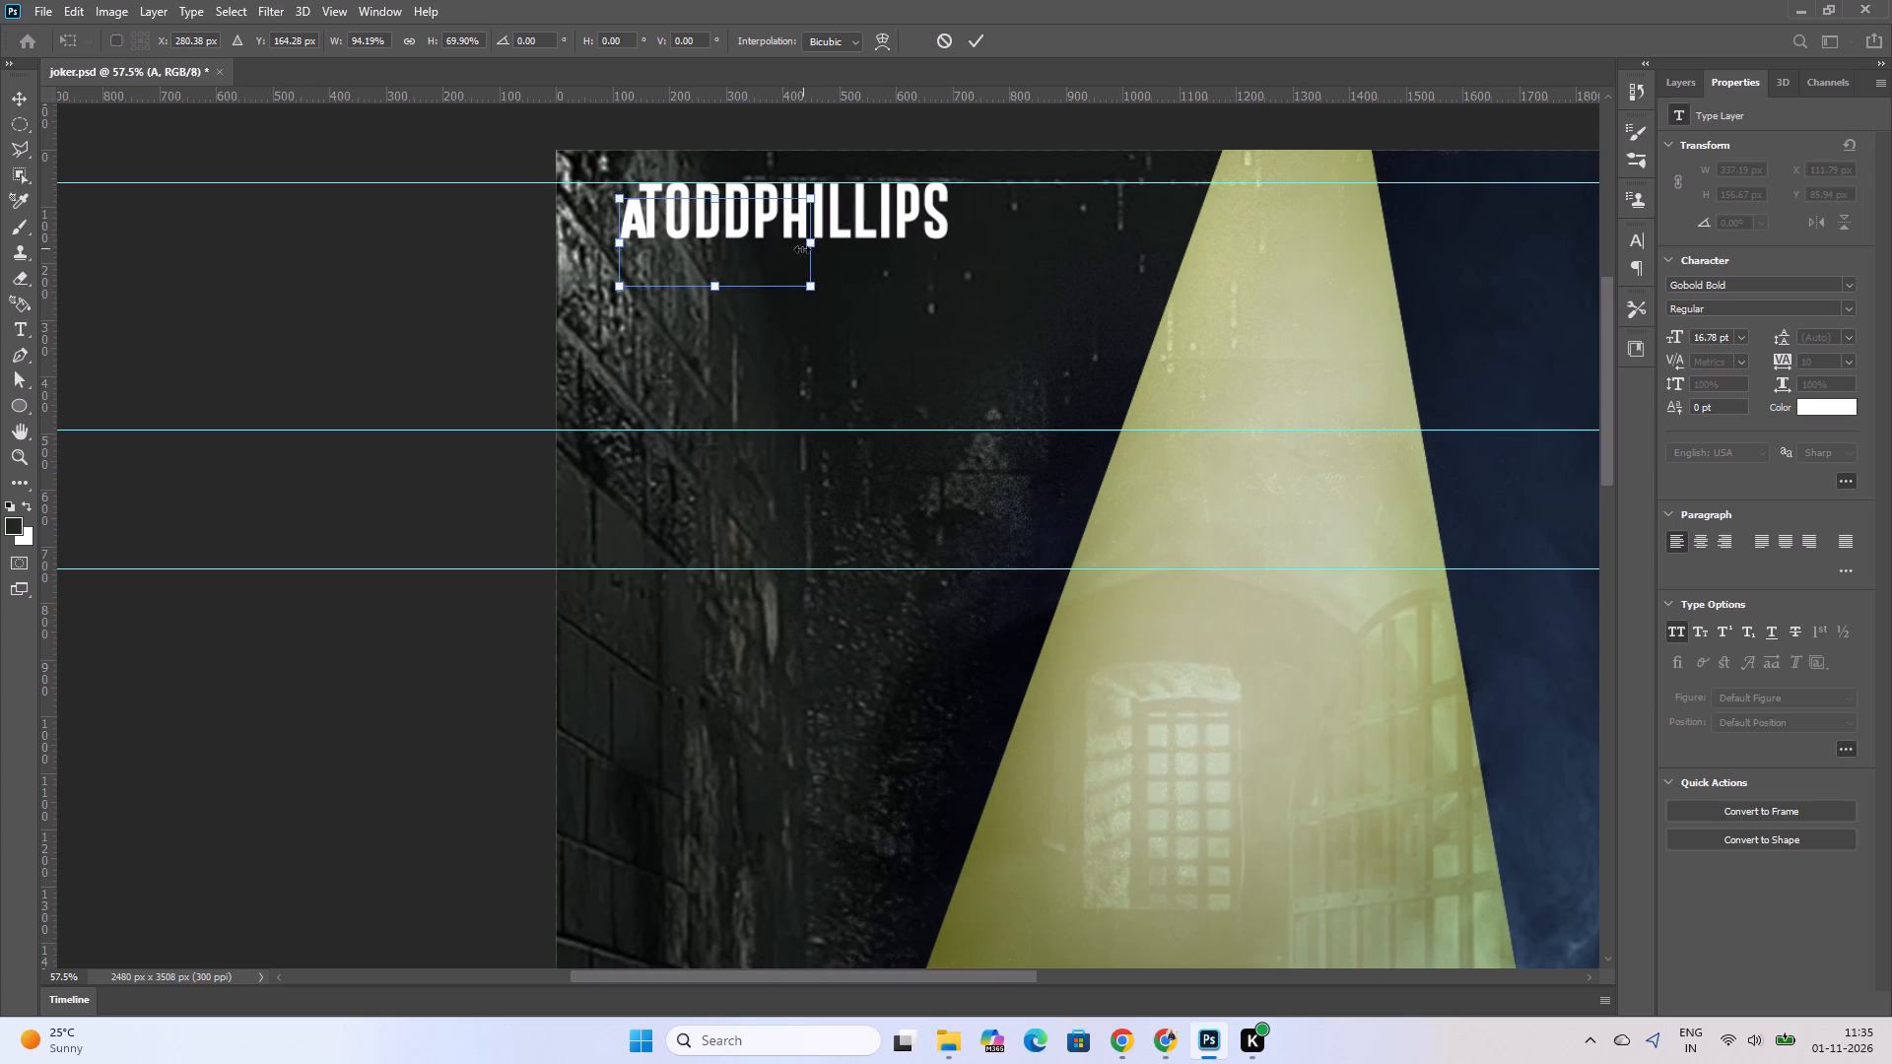
key(Left)
key(Left)
key(Left)
key(Left)
key(Left)
key(Left)
key(Left)
key(Down)
key(Down)
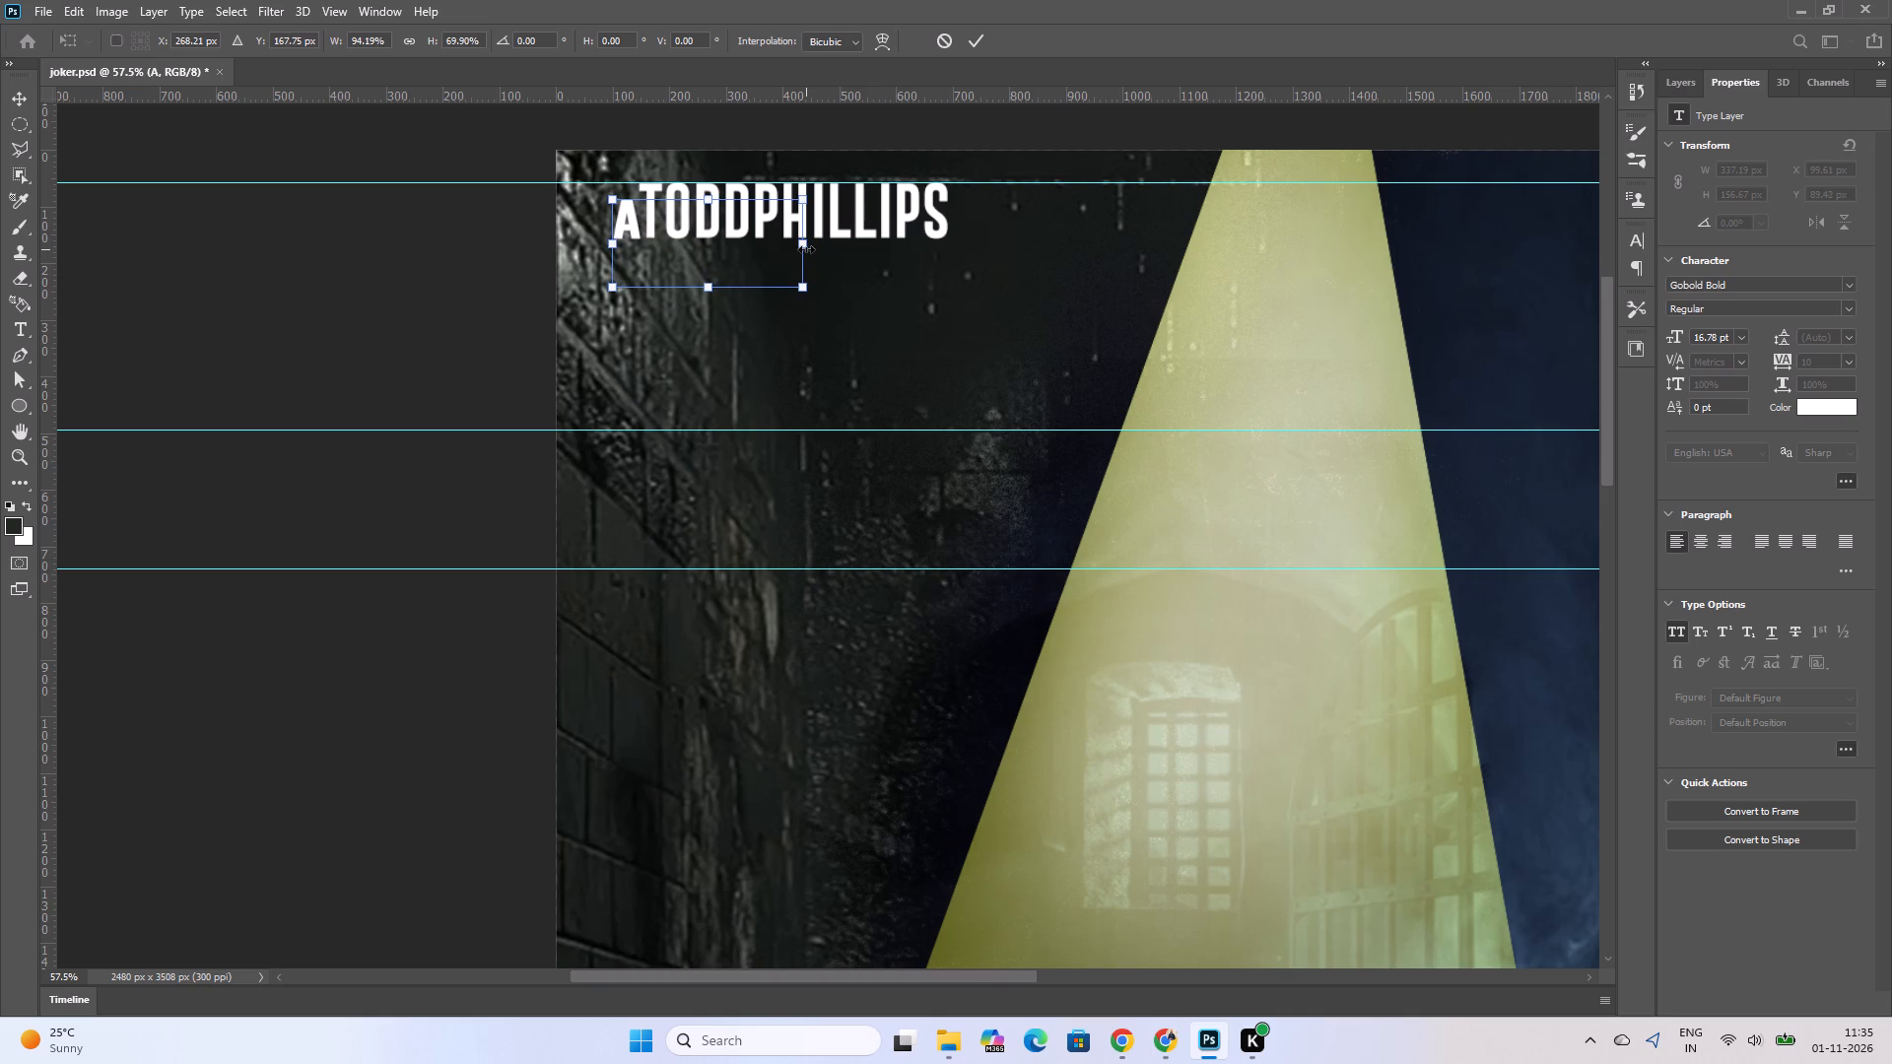
key(Up)
key(Up)
key(Up)
drag(806, 248, 777, 258)
Fine-tune the horizontal spacing between the small A and the first T of TODDPHILLIPS, and apply the transform.
key(Right)
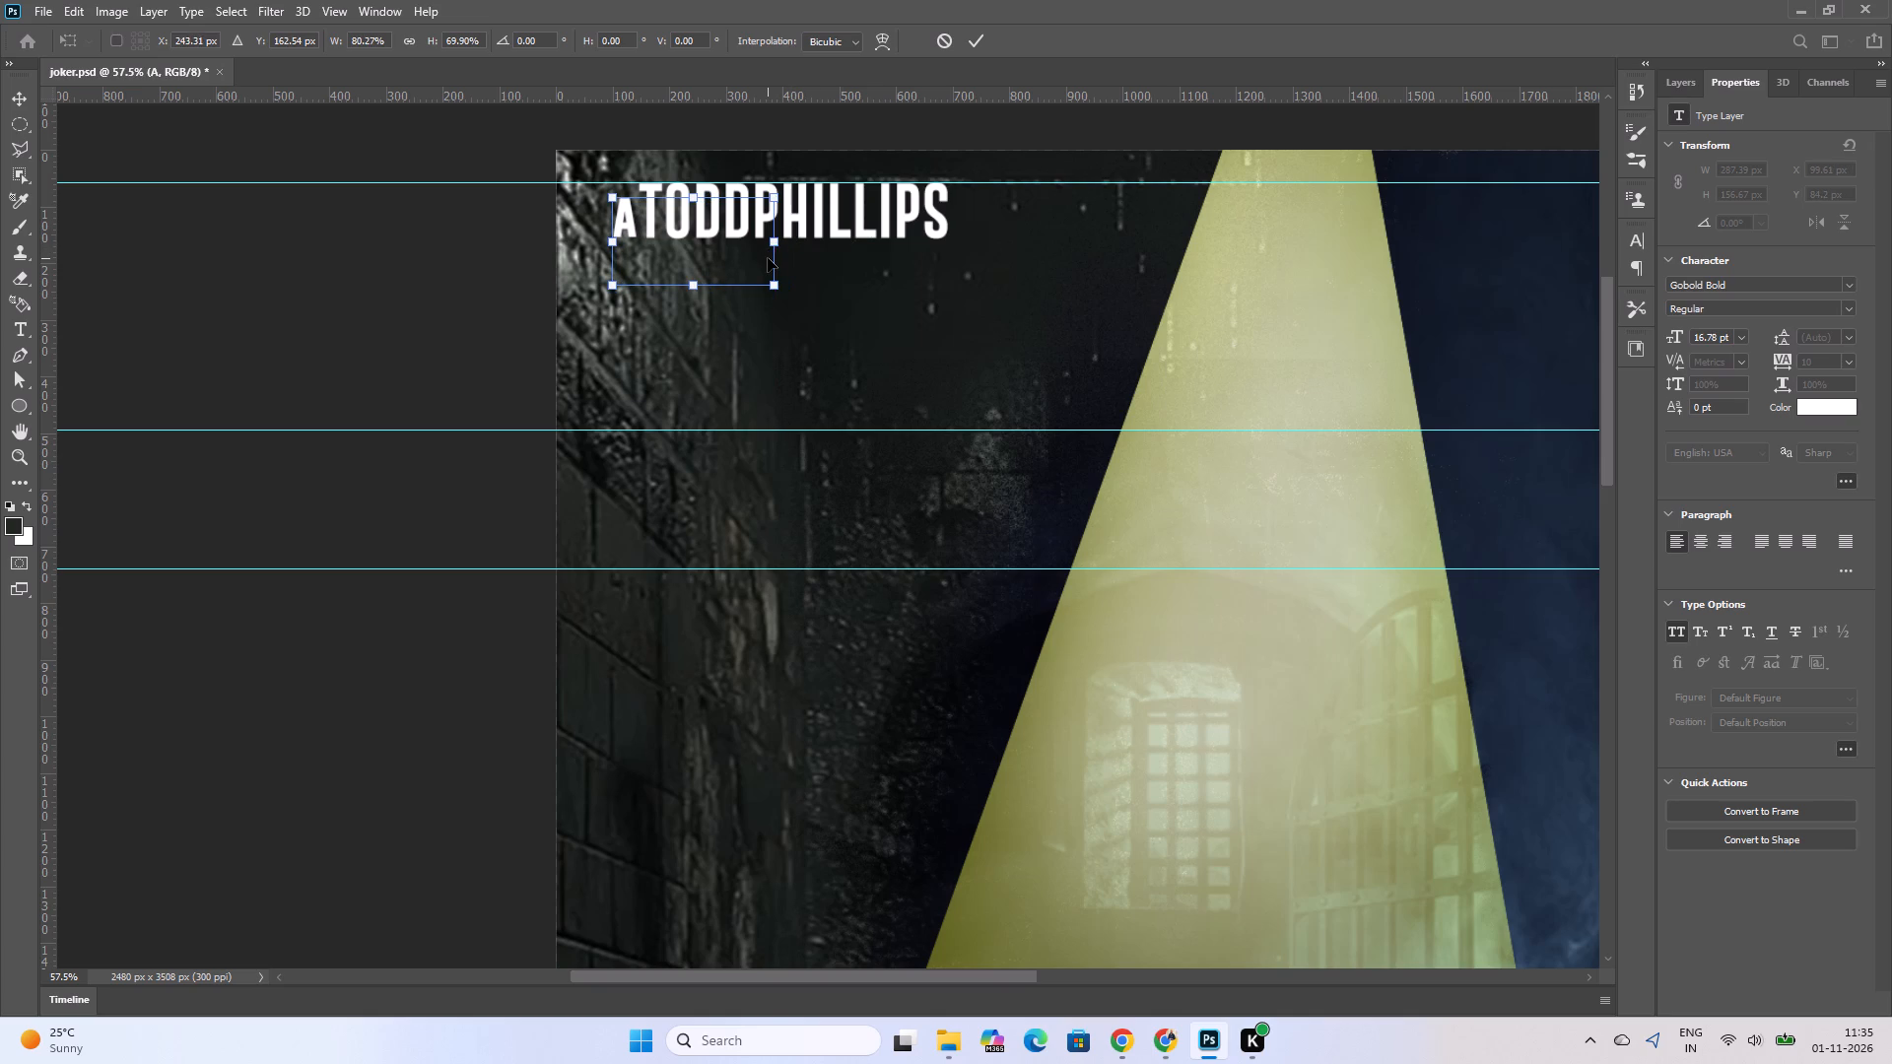
key(Right)
key(Right)
key(Right)
key(Right)
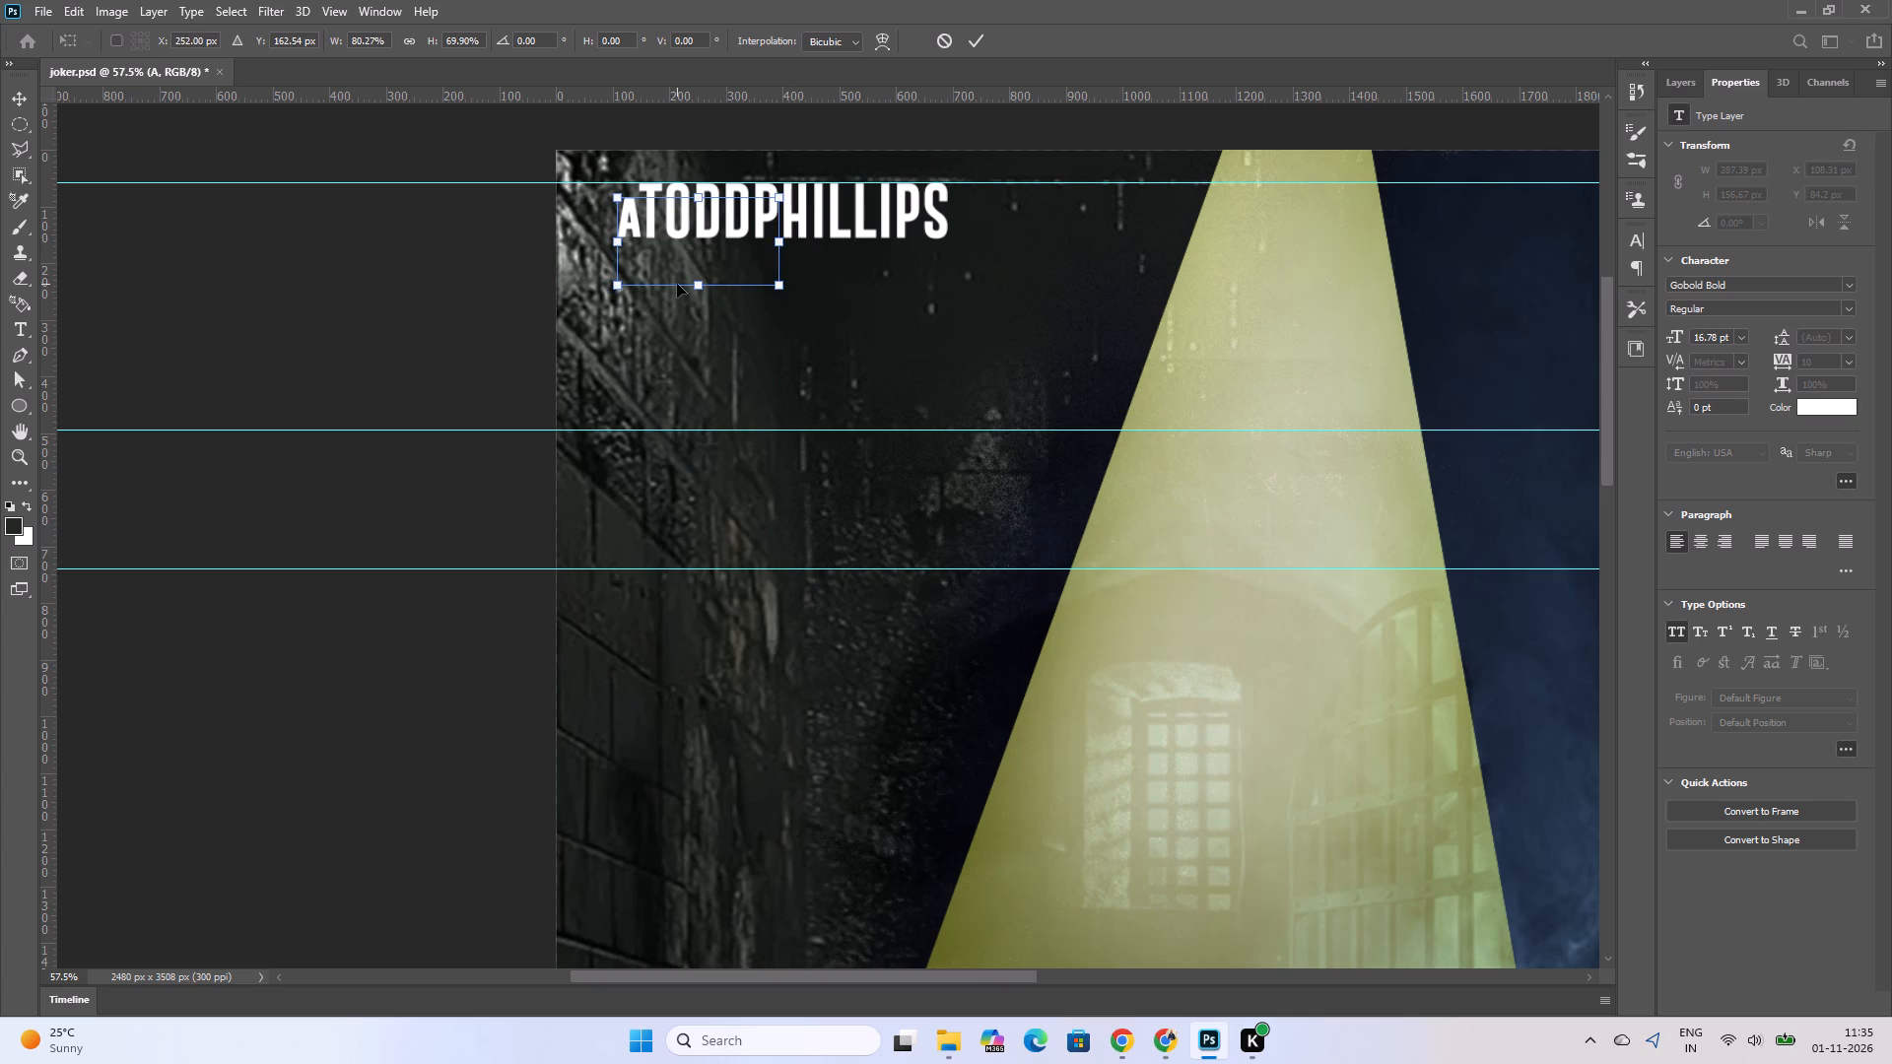
key(Left)
key(Left)
key(Left)
key(Left)
key(Left)
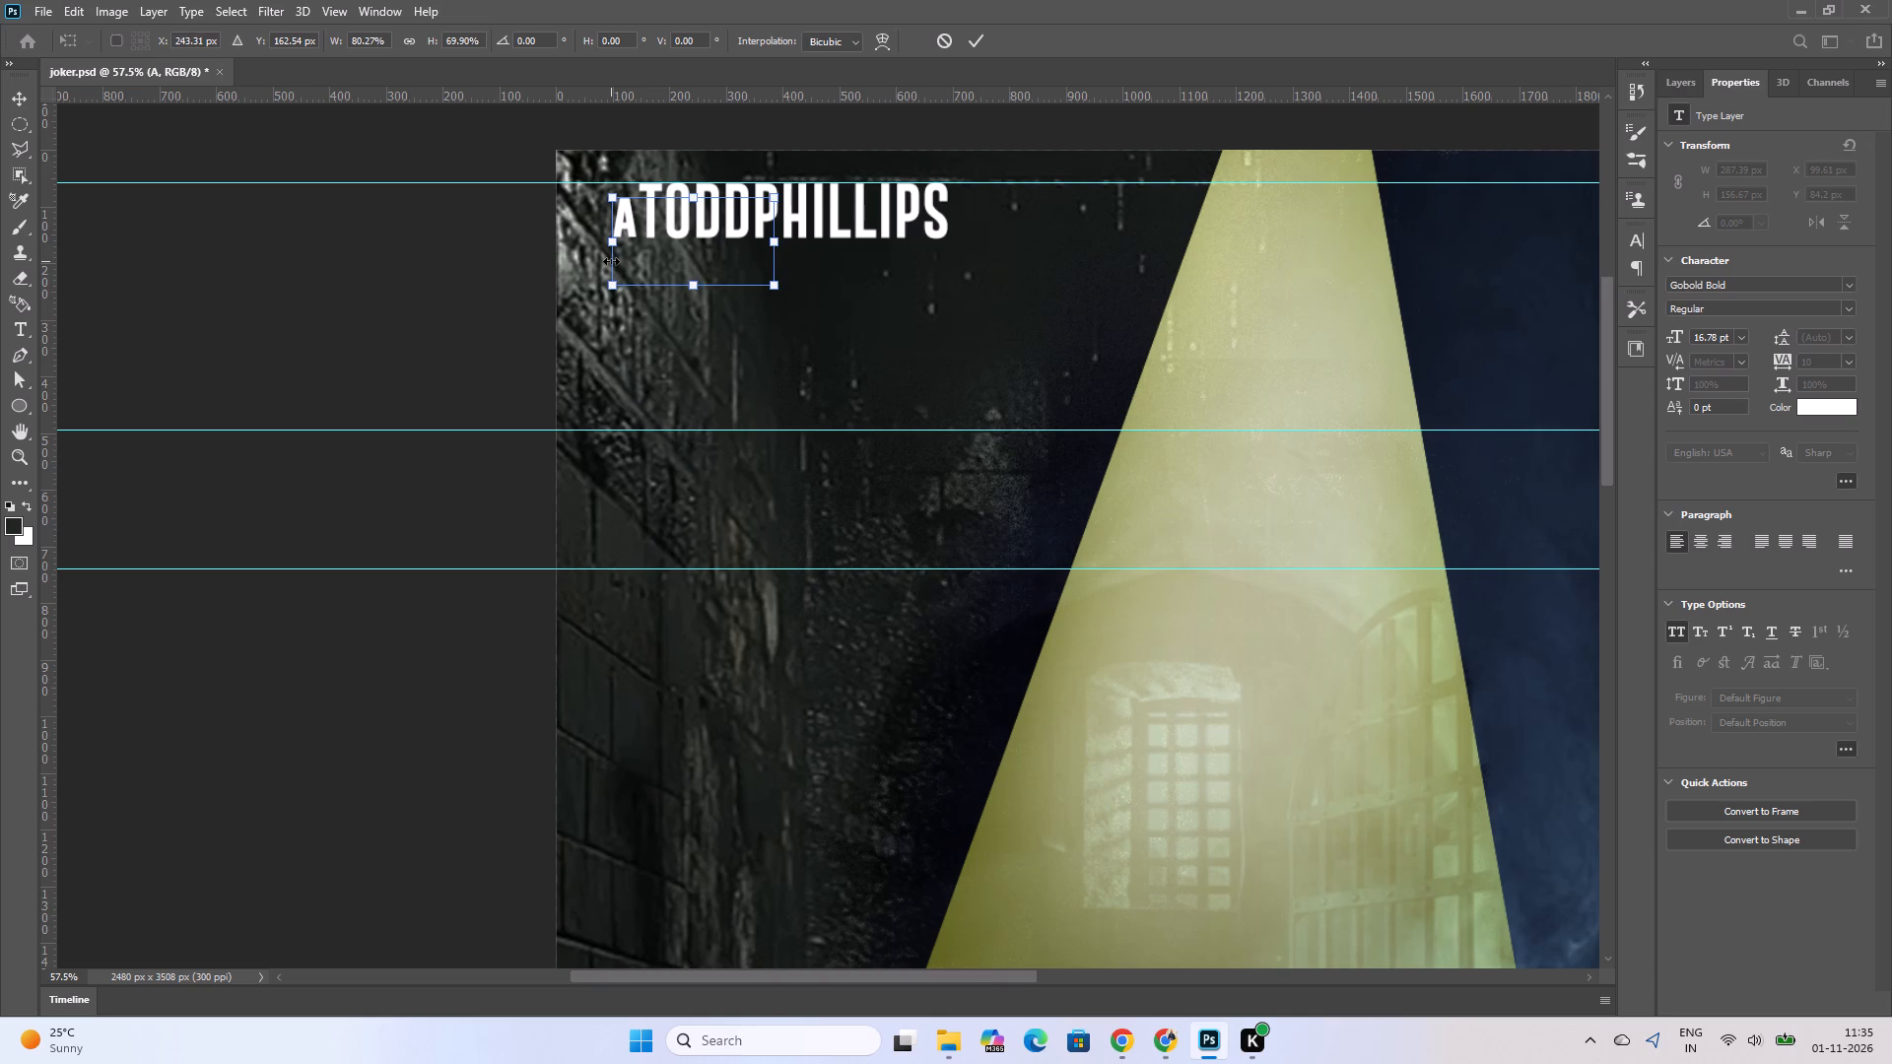
click(968, 41)
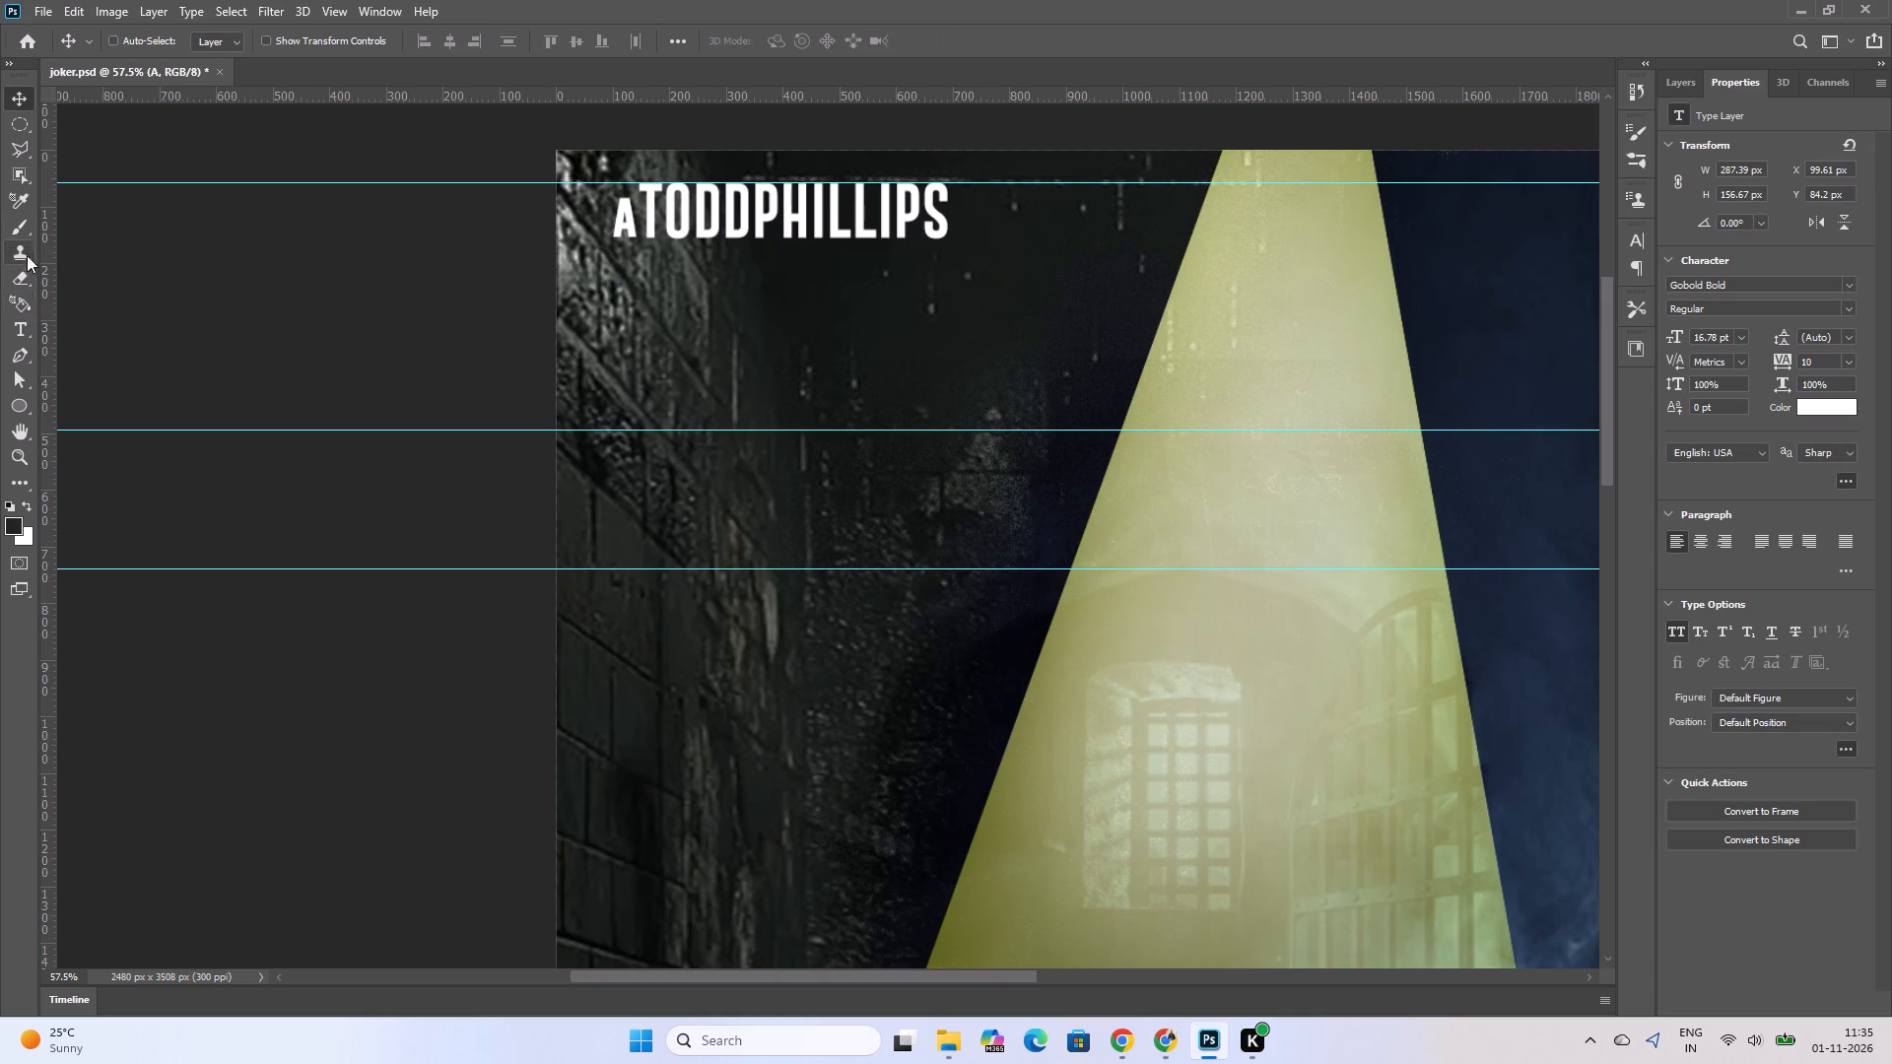
Add a new text box with the word FILM below the TODDPHILLIPS text.
click(21, 337)
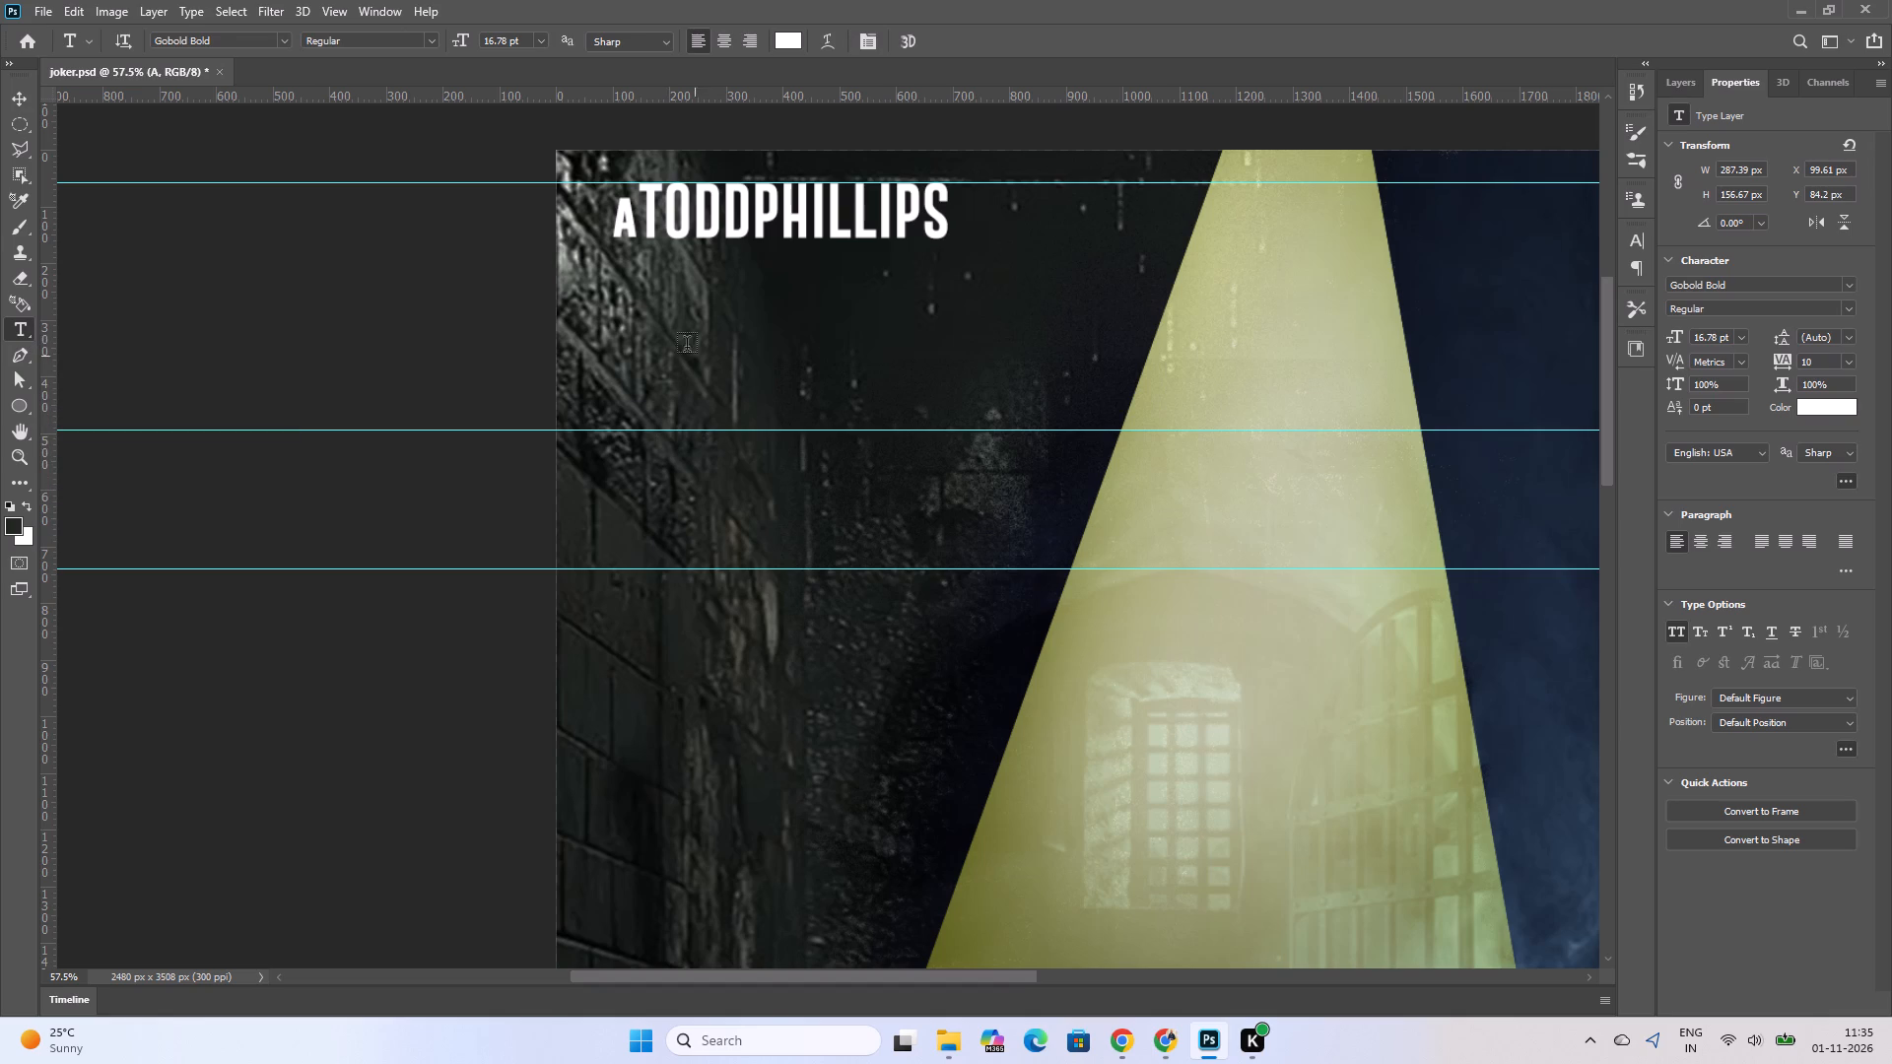
drag(677, 338, 970, 412)
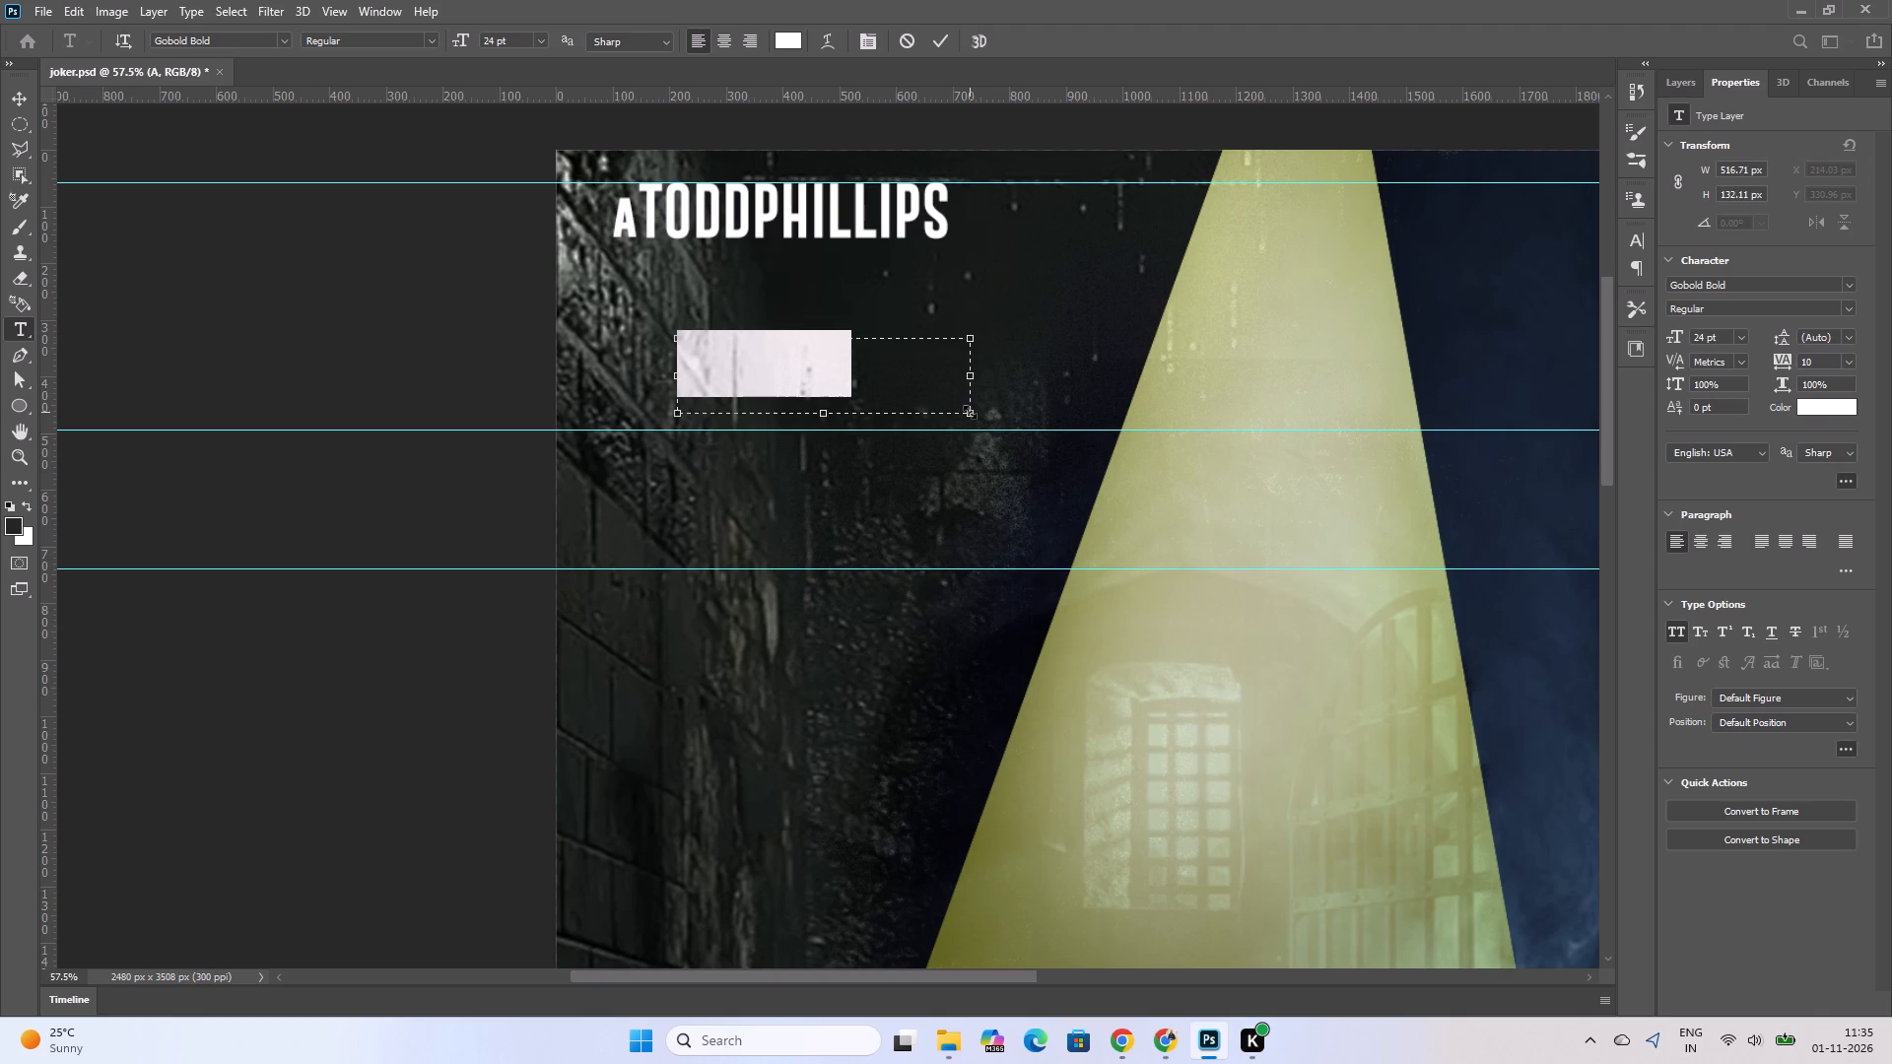
text(fILM)
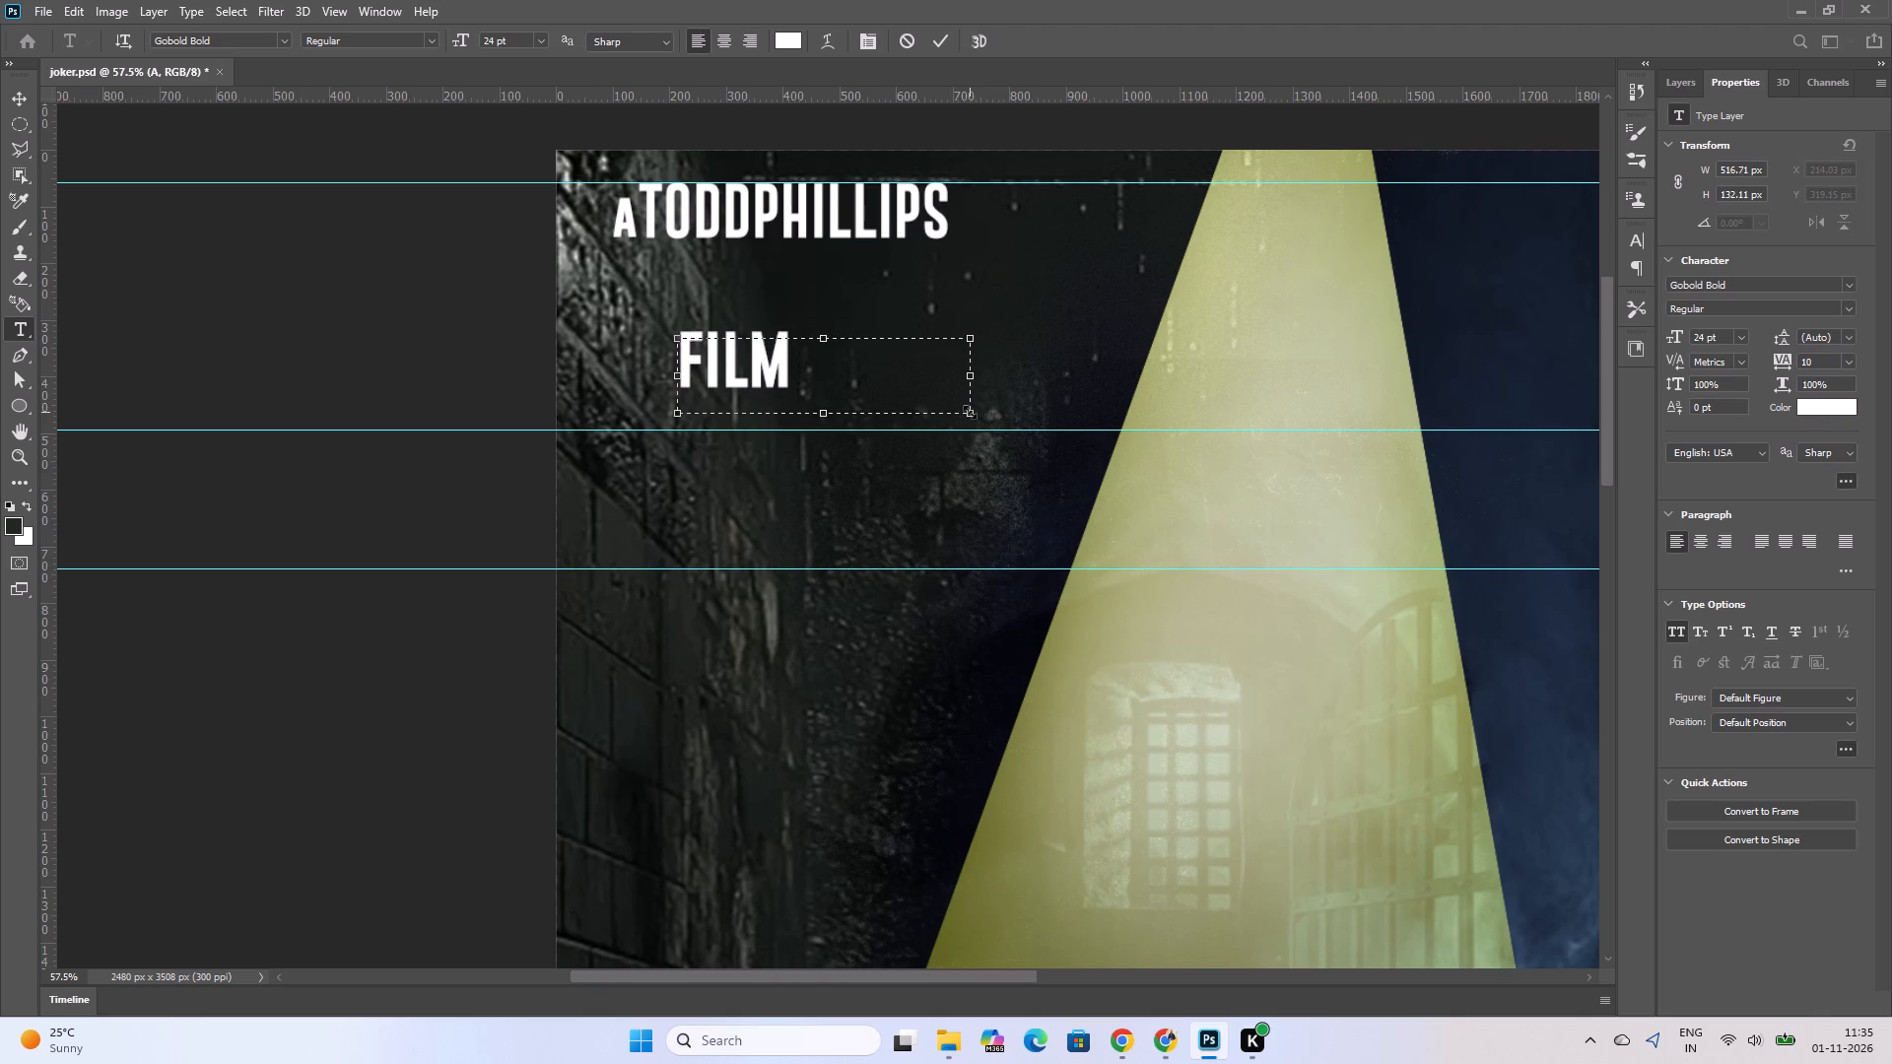
click(28, 99)
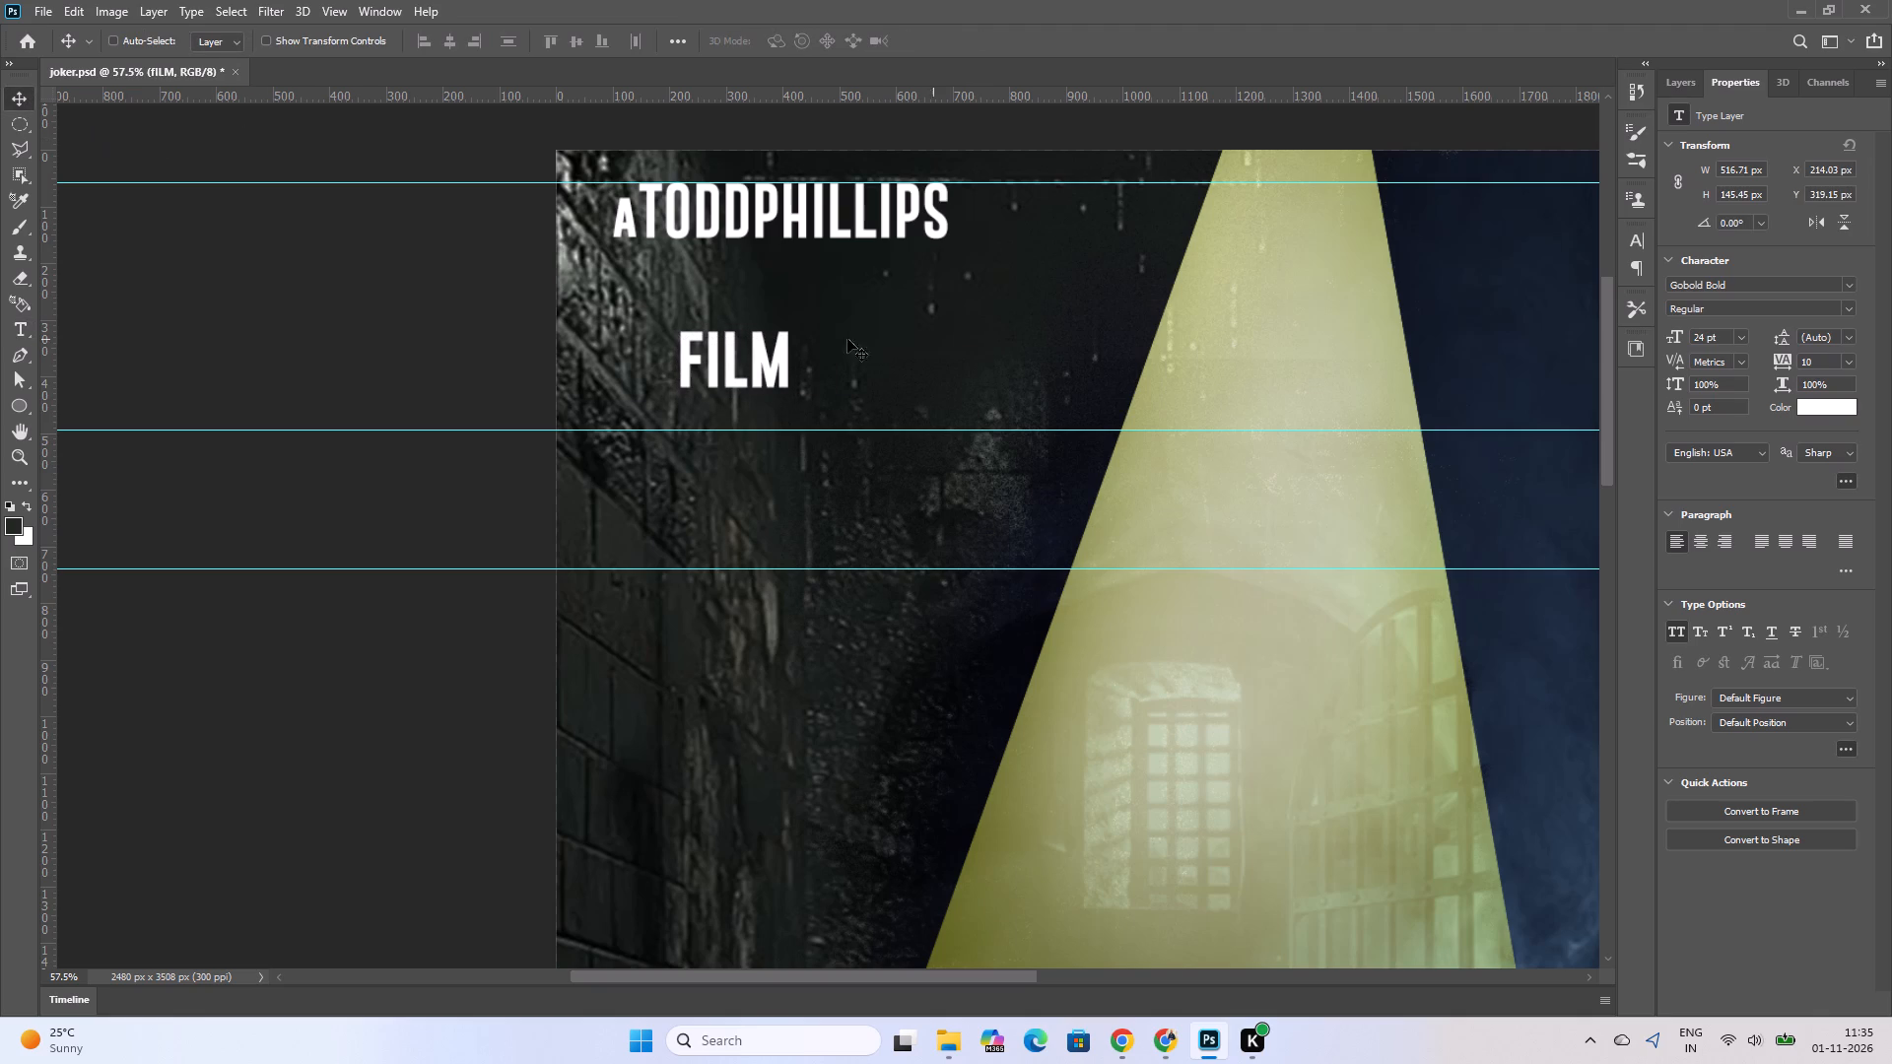
Narrow the FILM text box to about 216 px so that it fits closely around the word.
click(745, 358)
key(ctrl+t)
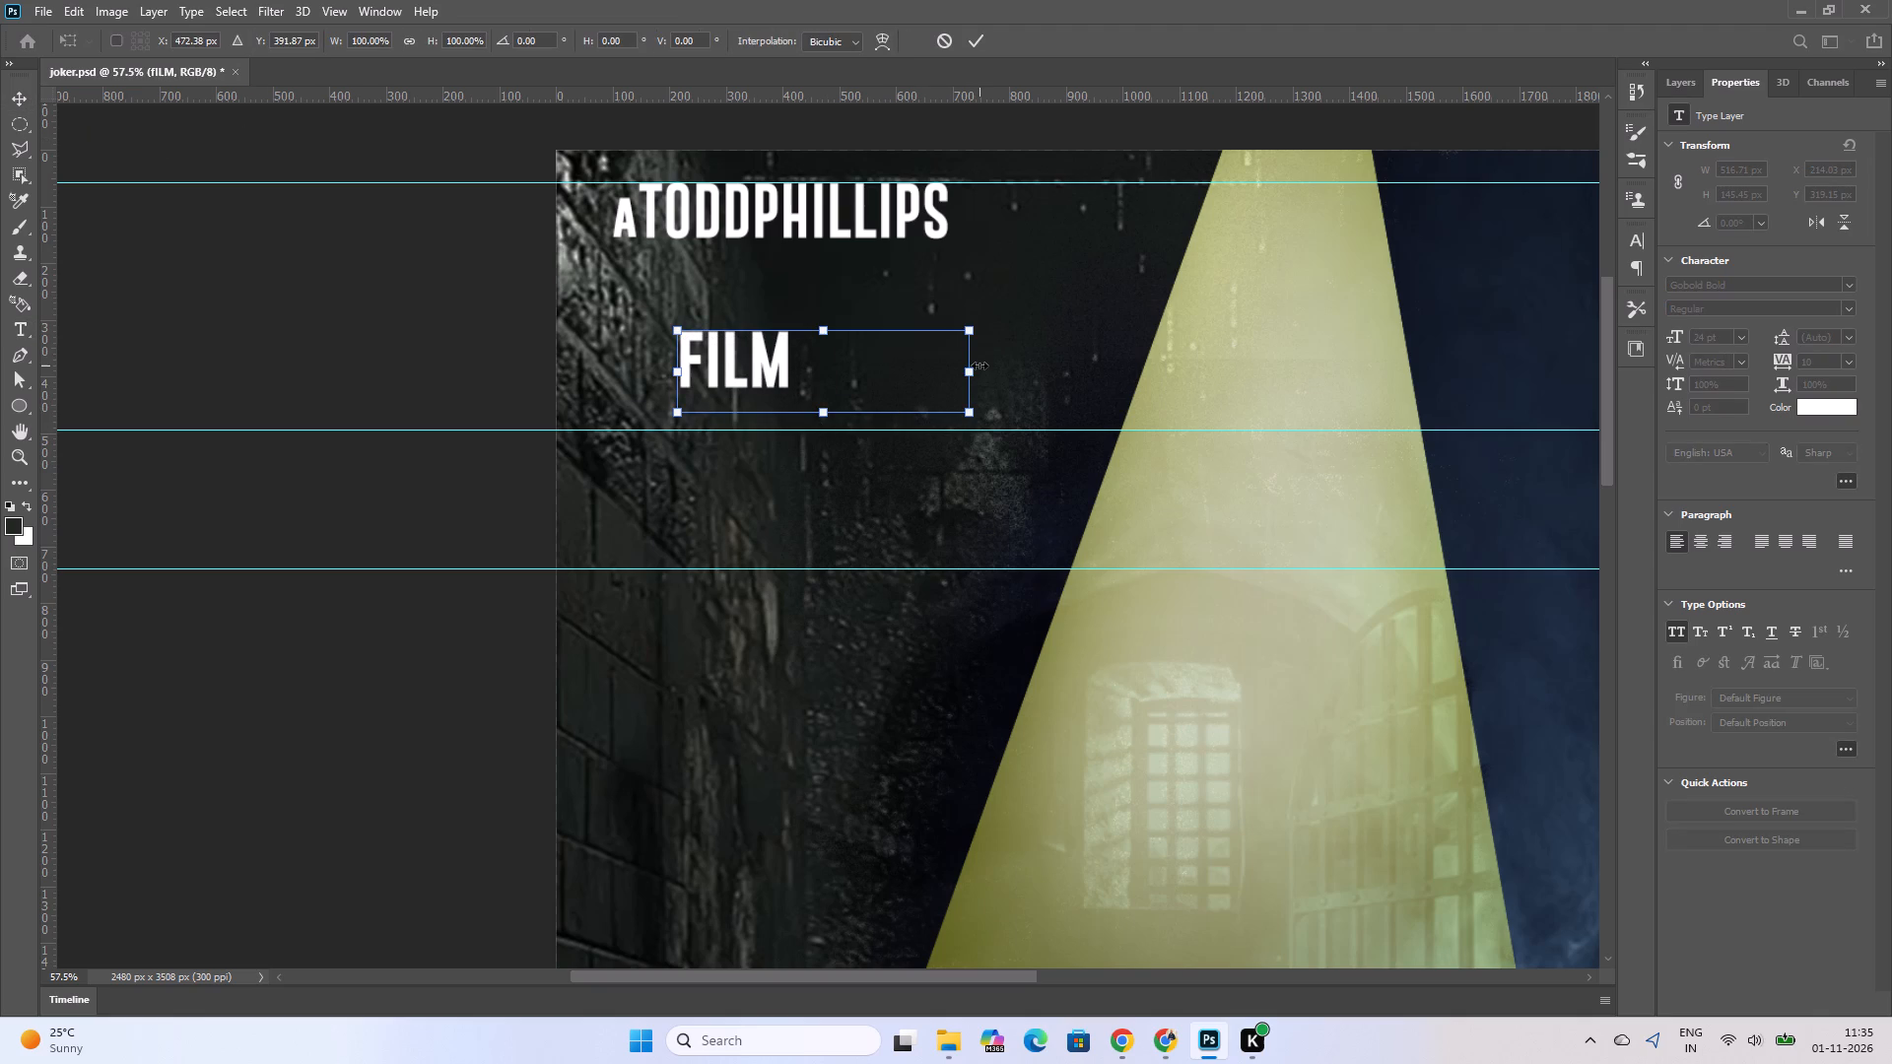
triple_click(748, 365)
click(748, 365)
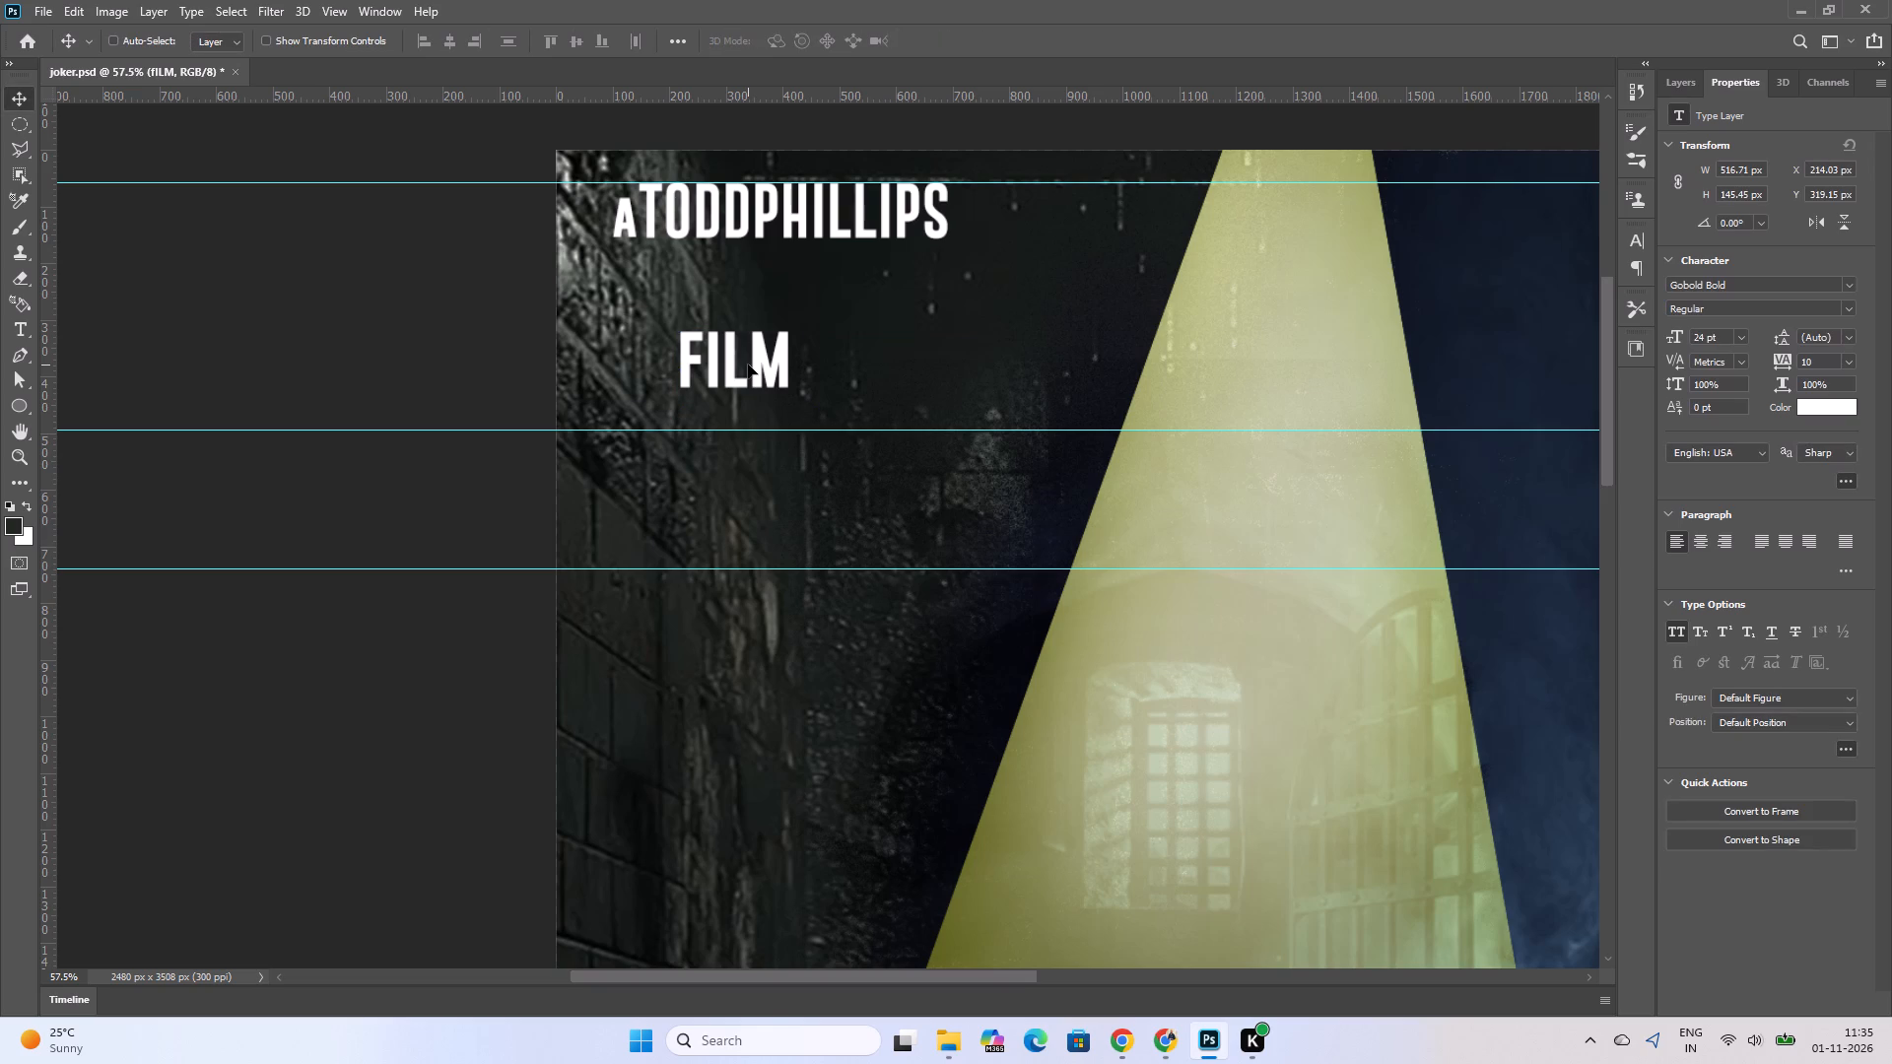
triple_click(751, 368)
triple_click(764, 377)
click(765, 377)
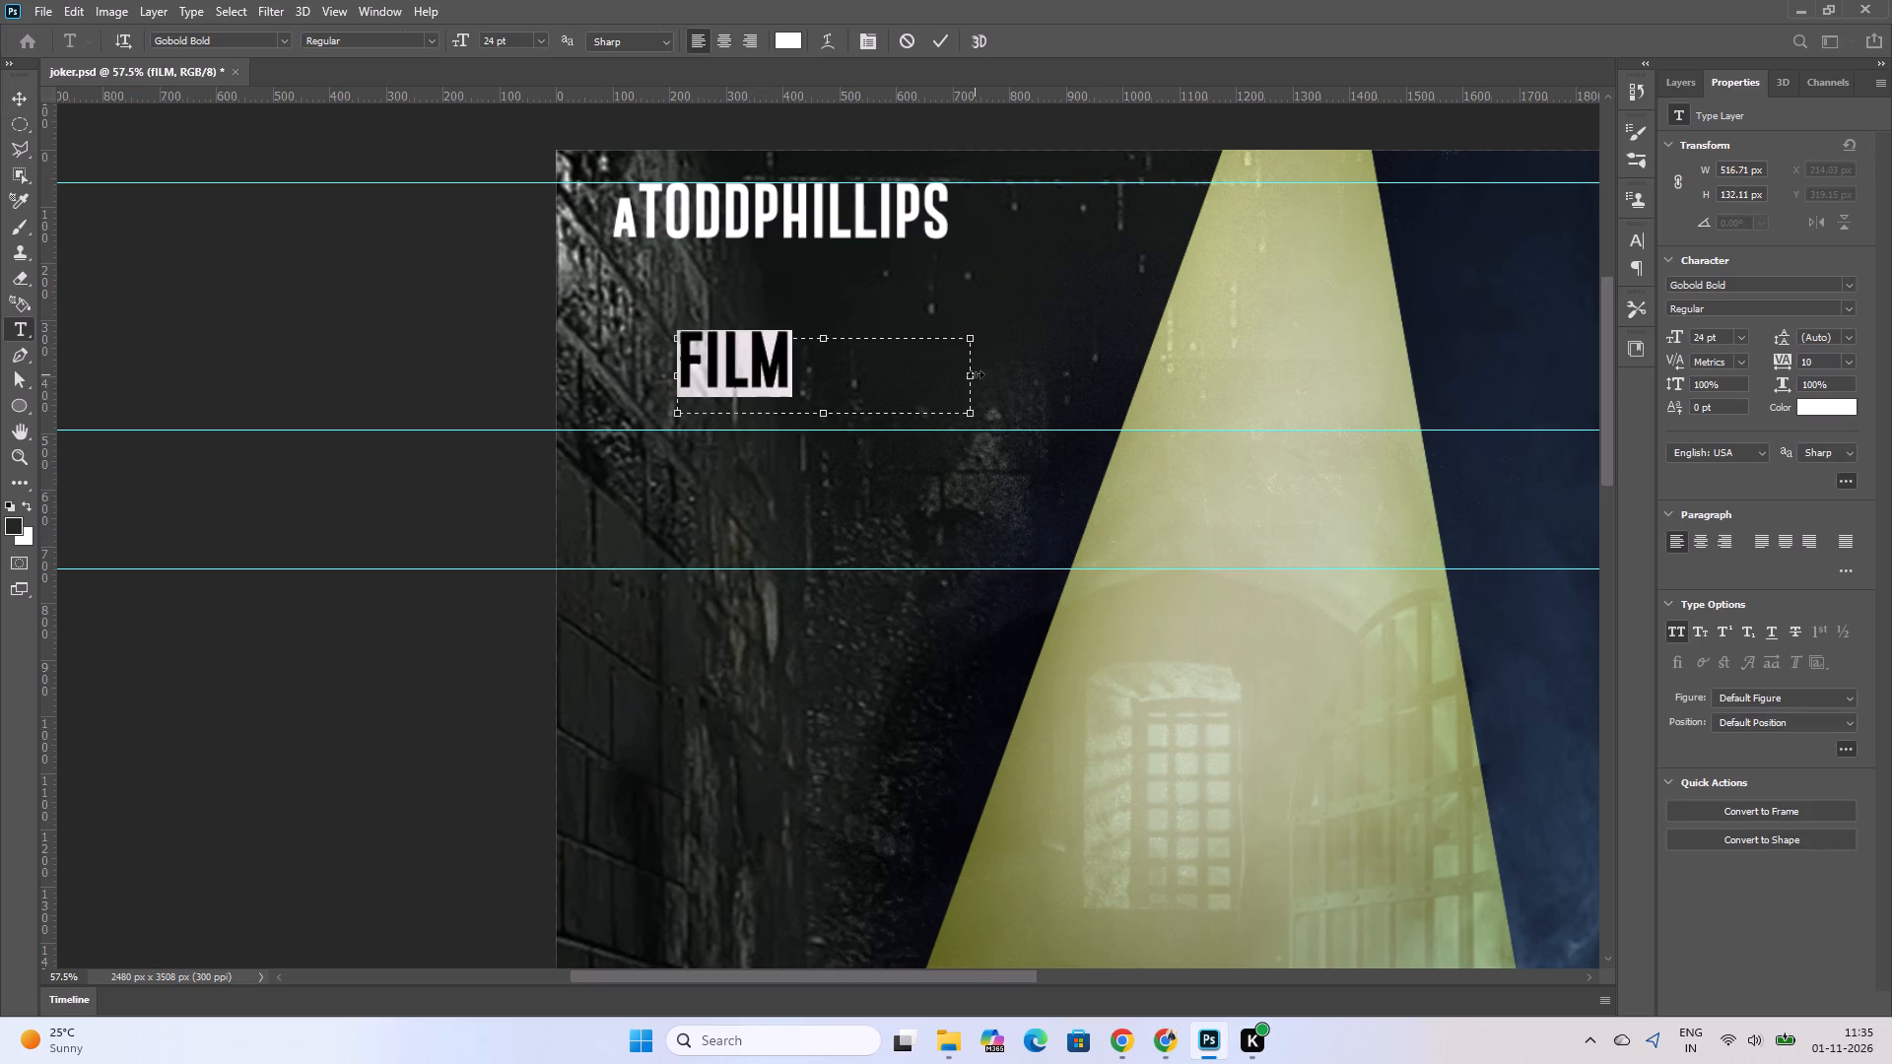
drag(976, 374, 805, 378)
key(Return)
Scale the FILM text down proportionally to about 45% and place it directly after the final S of TODDPHILLIPS.
click(754, 374)
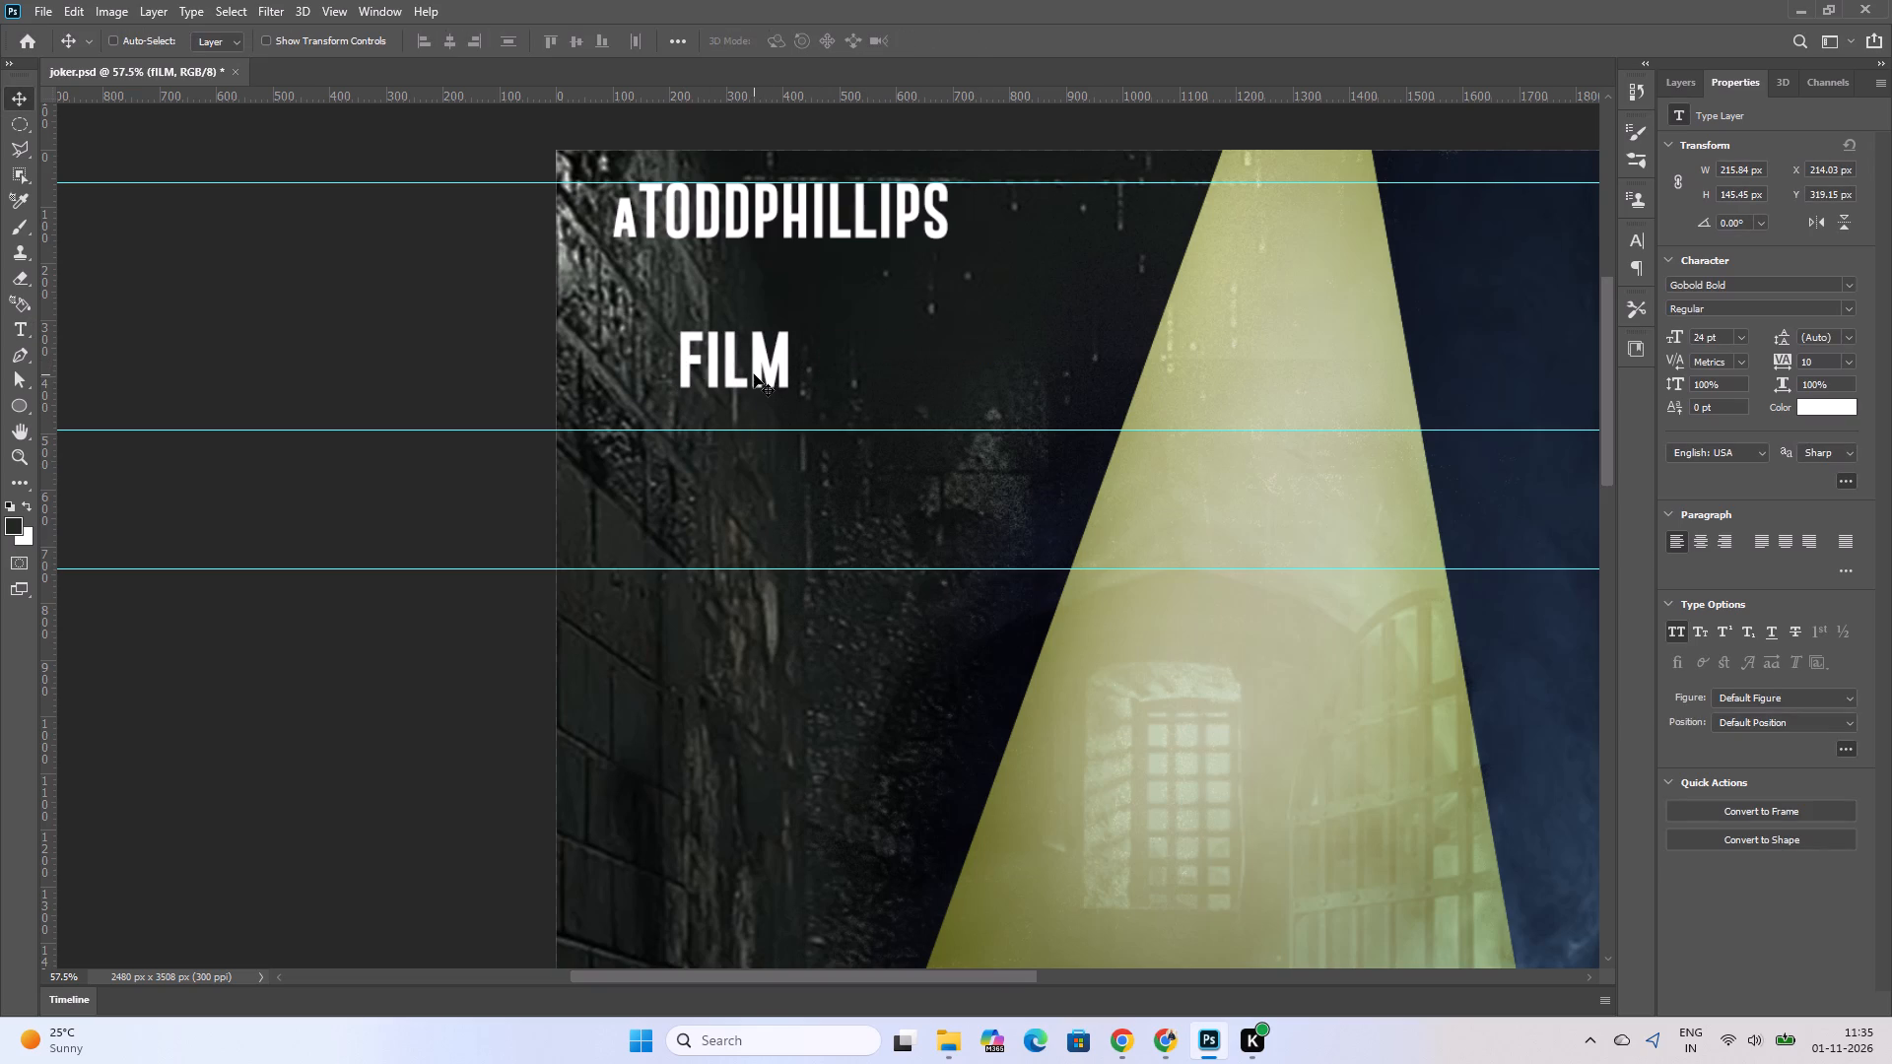
key(ctrl+t)
shift+drag(803, 417, 787, 410)
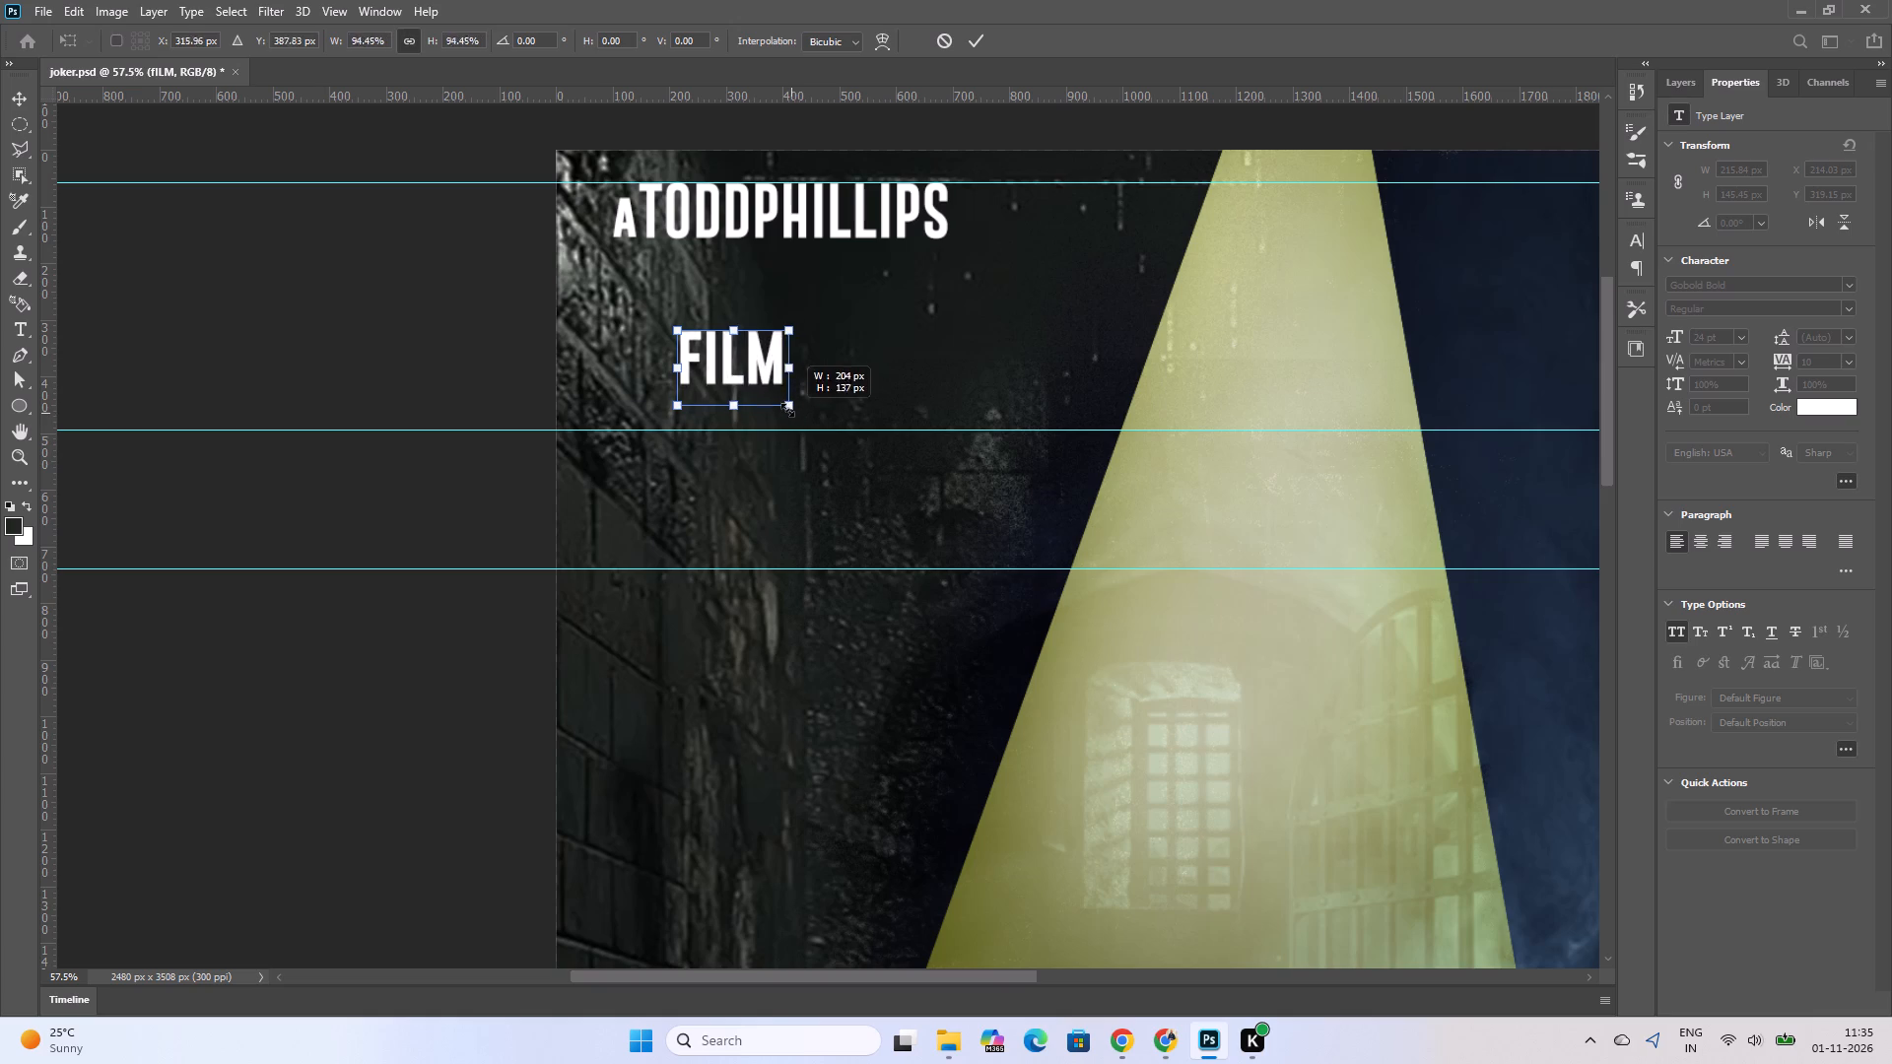
shift+drag(787, 410, 757, 383)
drag(726, 357, 652, 196)
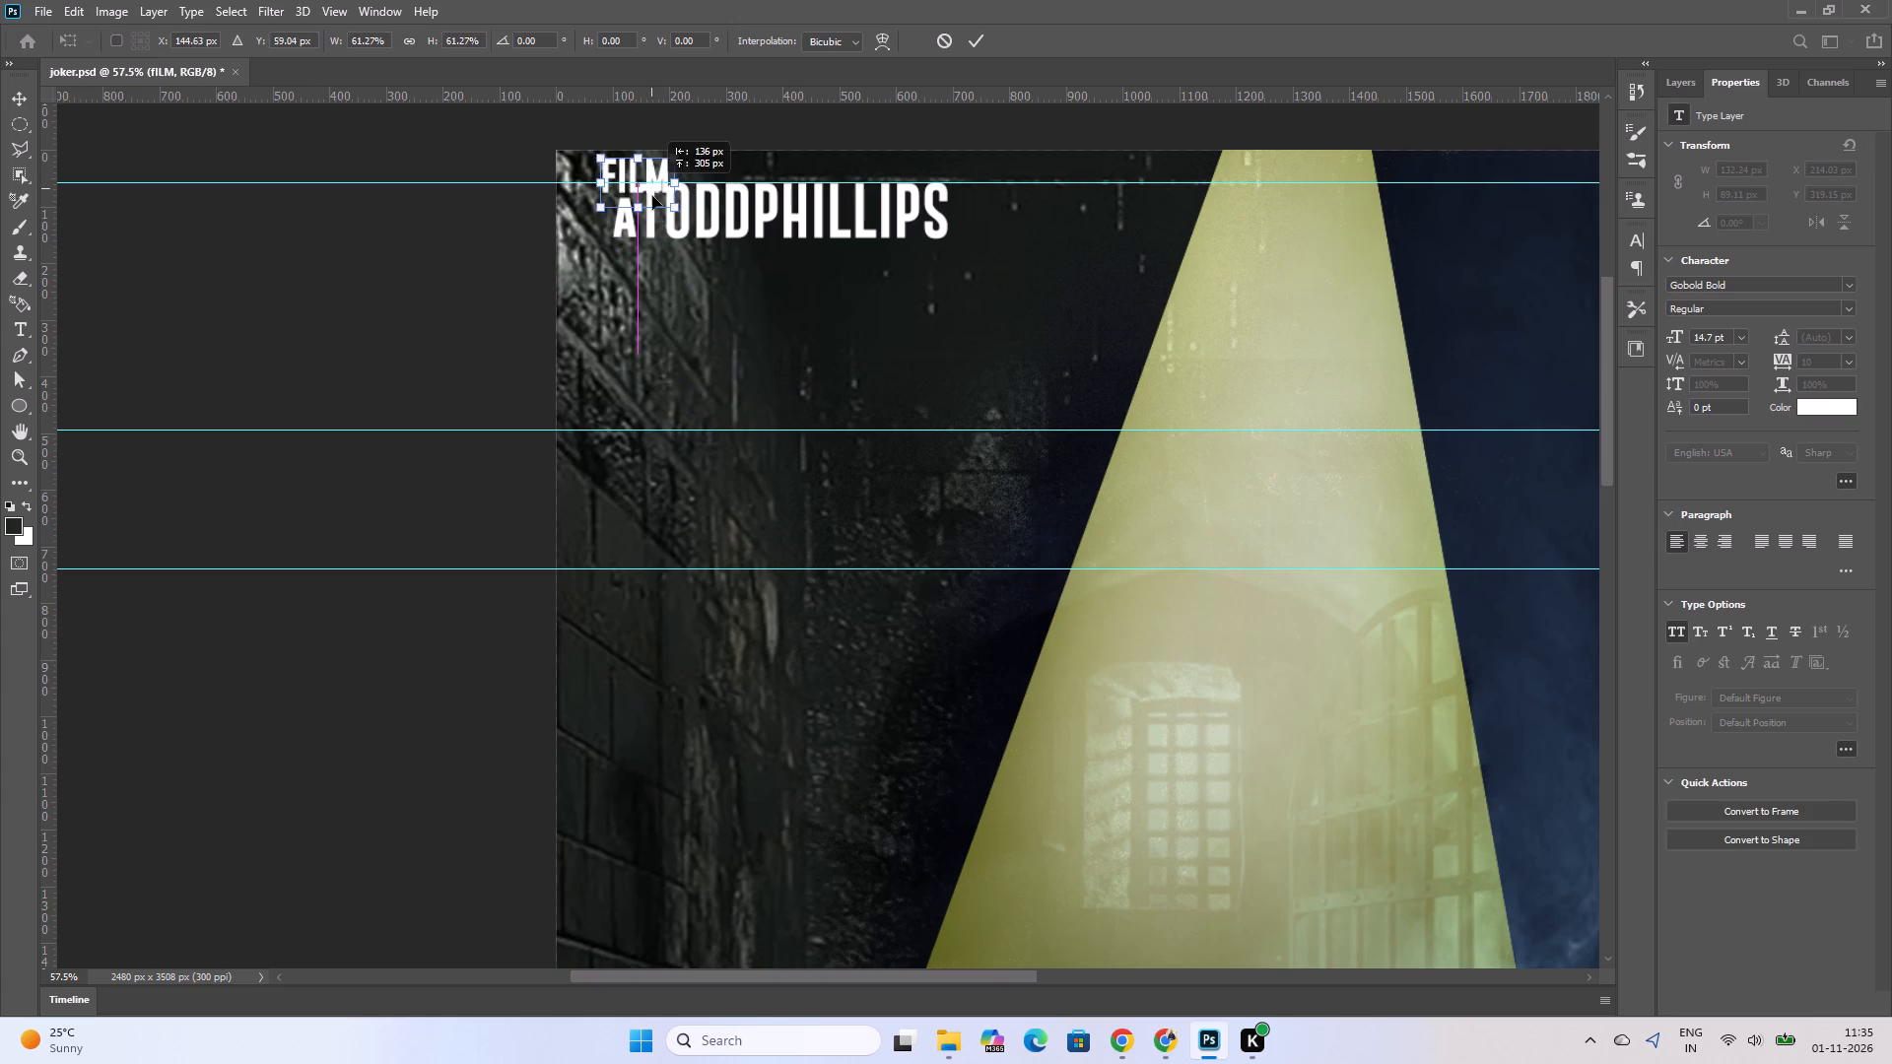
drag(652, 196, 657, 227)
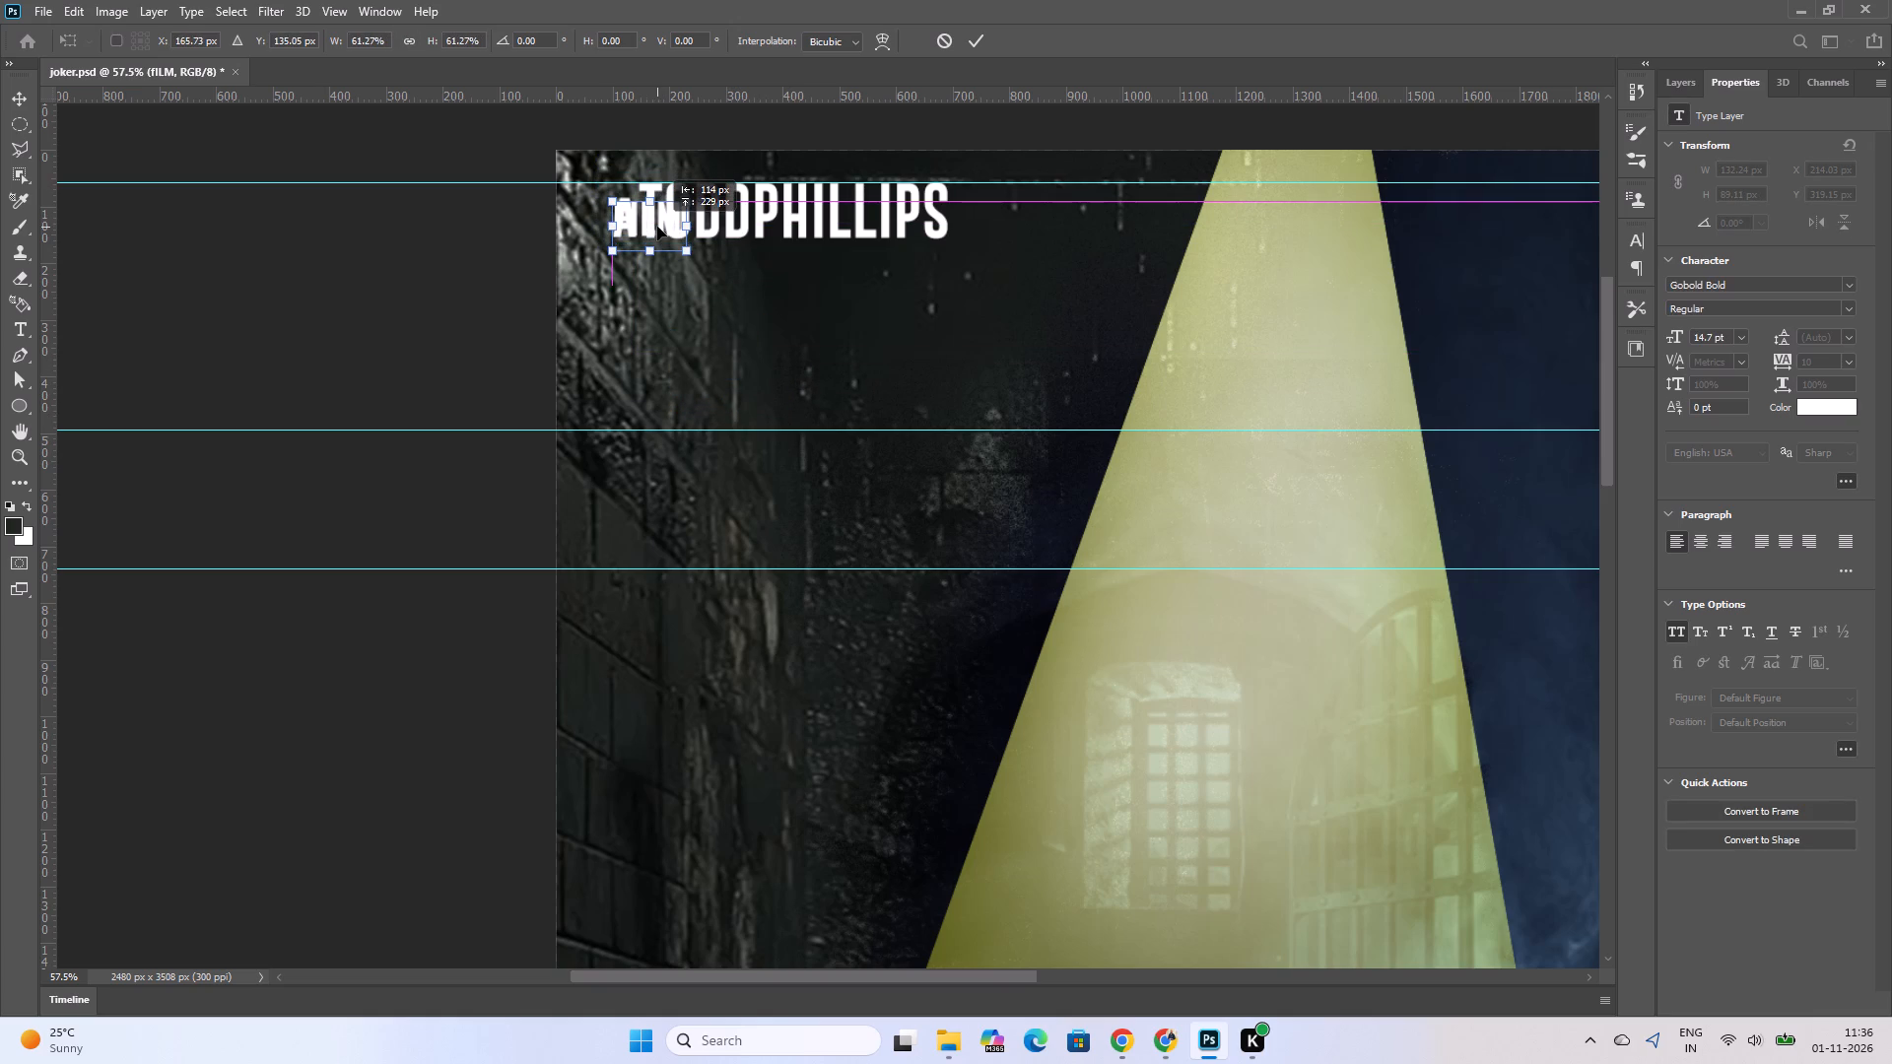
drag(657, 227, 998, 229)
shift+drag(1027, 253, 1006, 241)
click(987, 225)
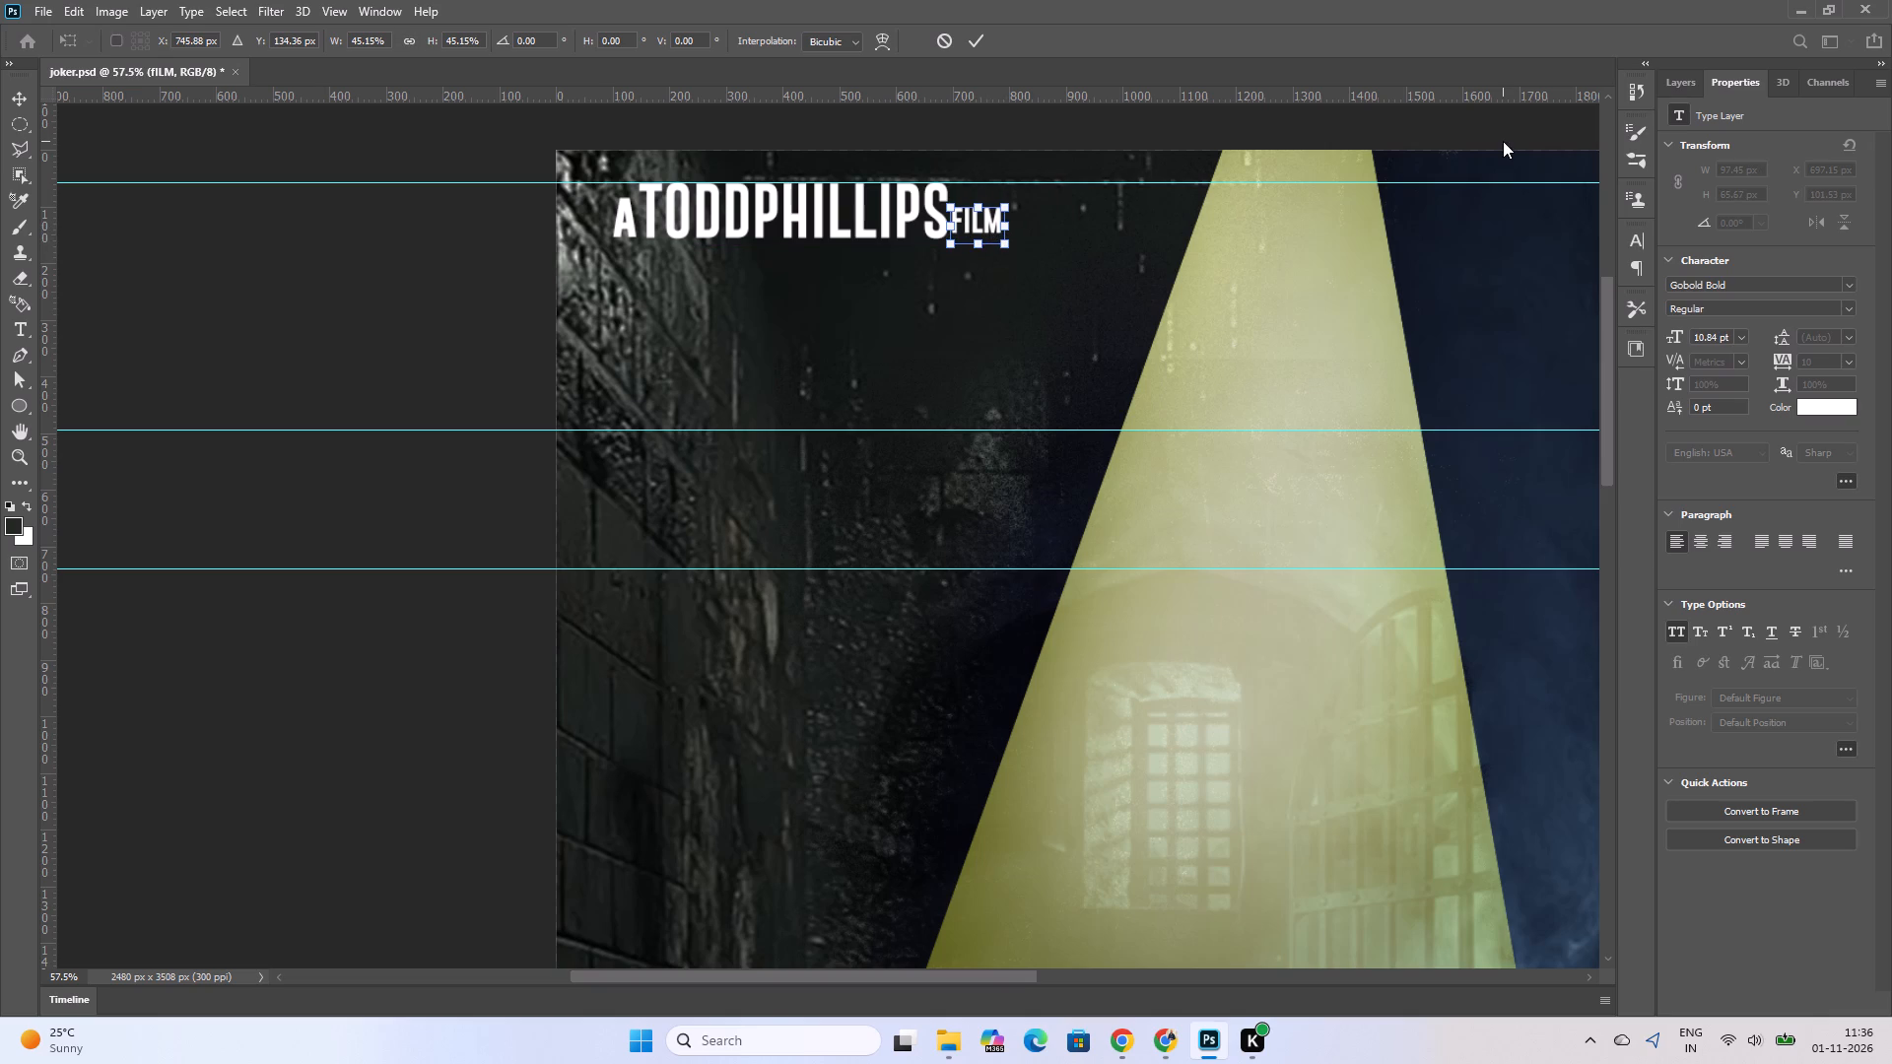
Nudge FILM slightly down and away from the final S to line up with the TODDPHILLIPS baseline, and apply the transform.
key(Down)
key(Down)
key(Right)
key(Right)
key(Right)
key(Down)
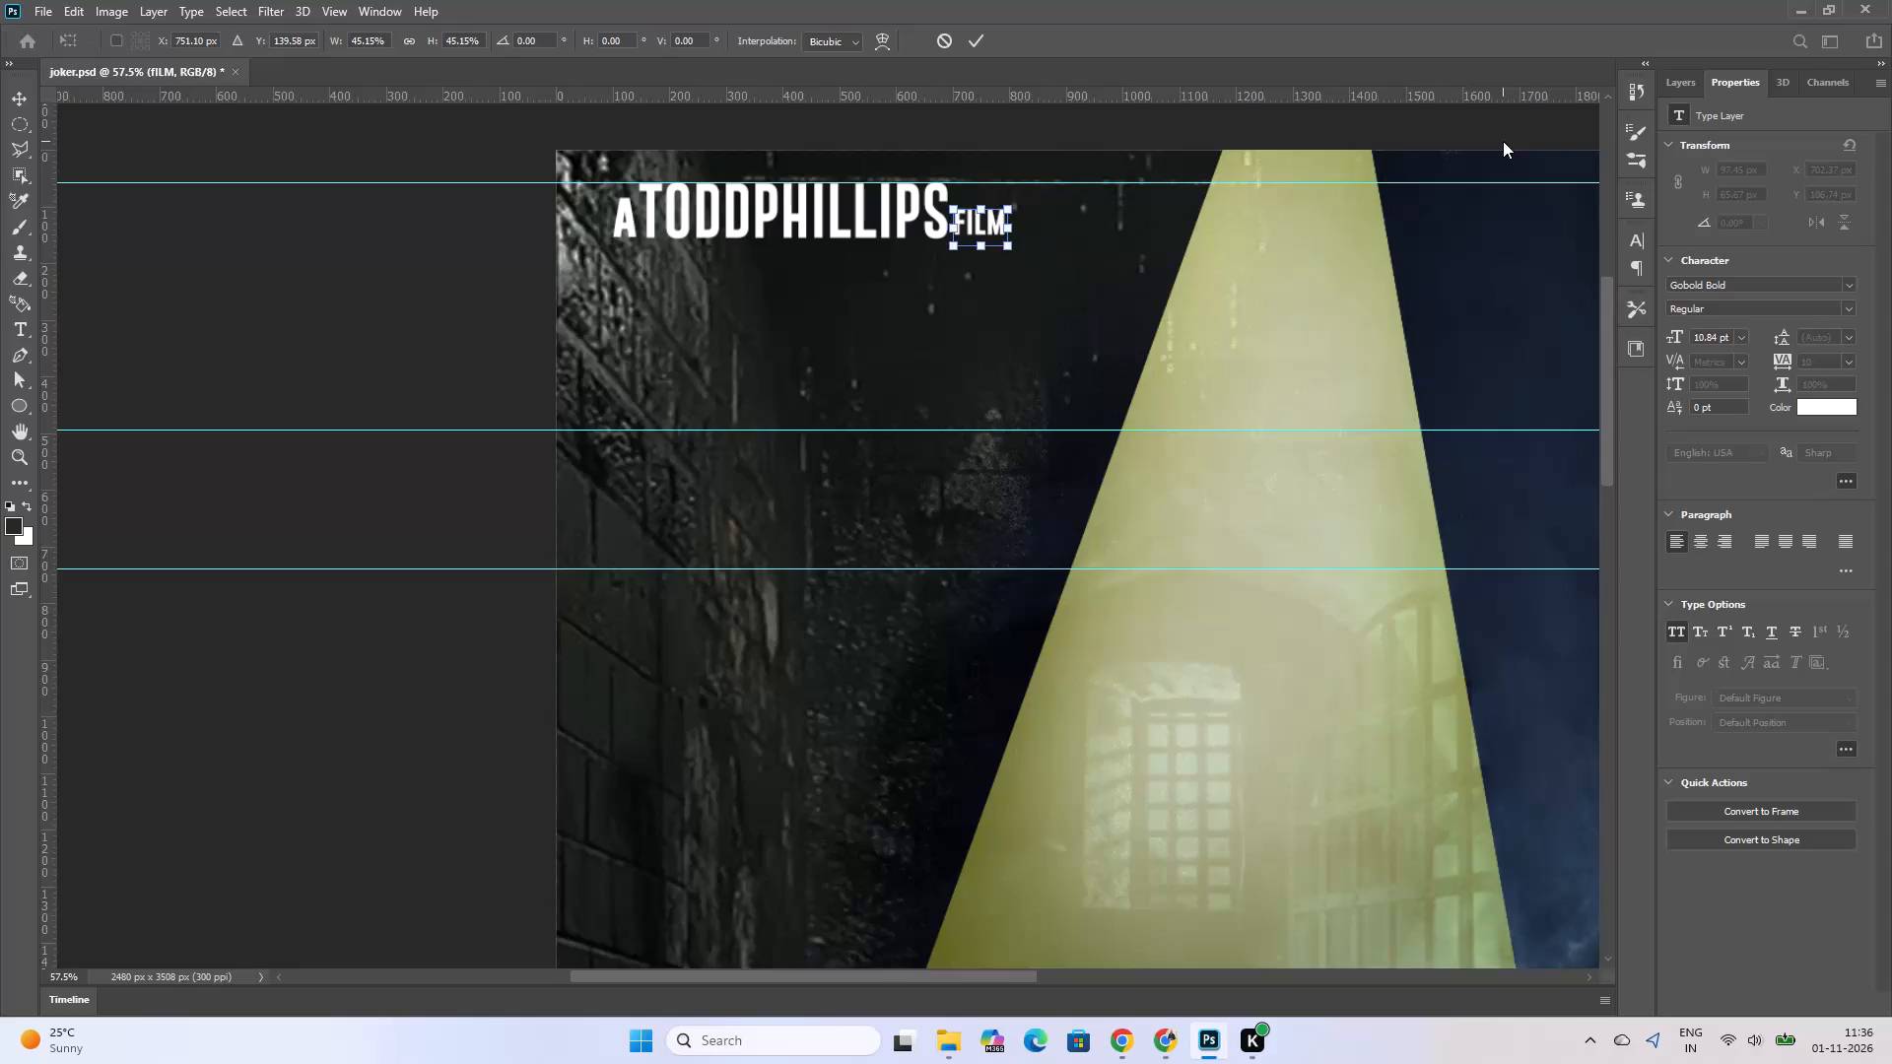
key(Down)
key(Right)
key(Right)
key(Left)
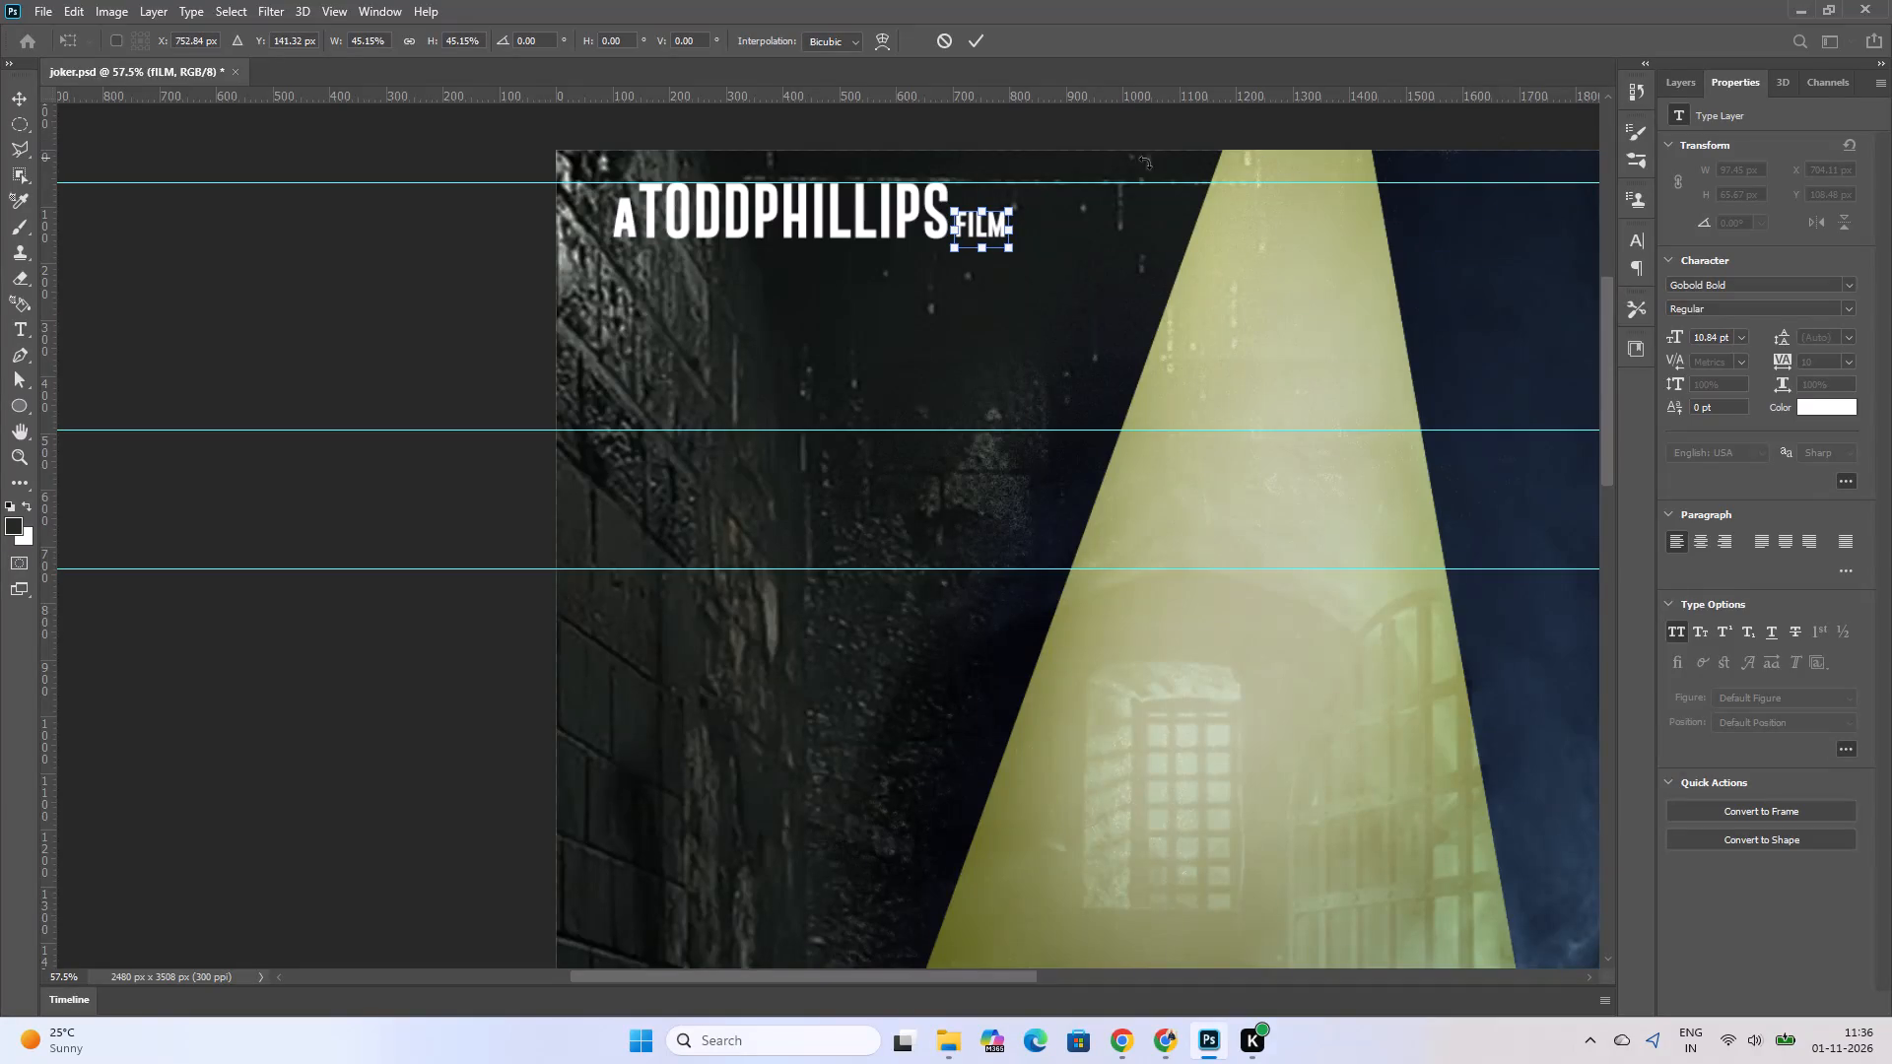
click(626, 227)
key(ctrl+t)
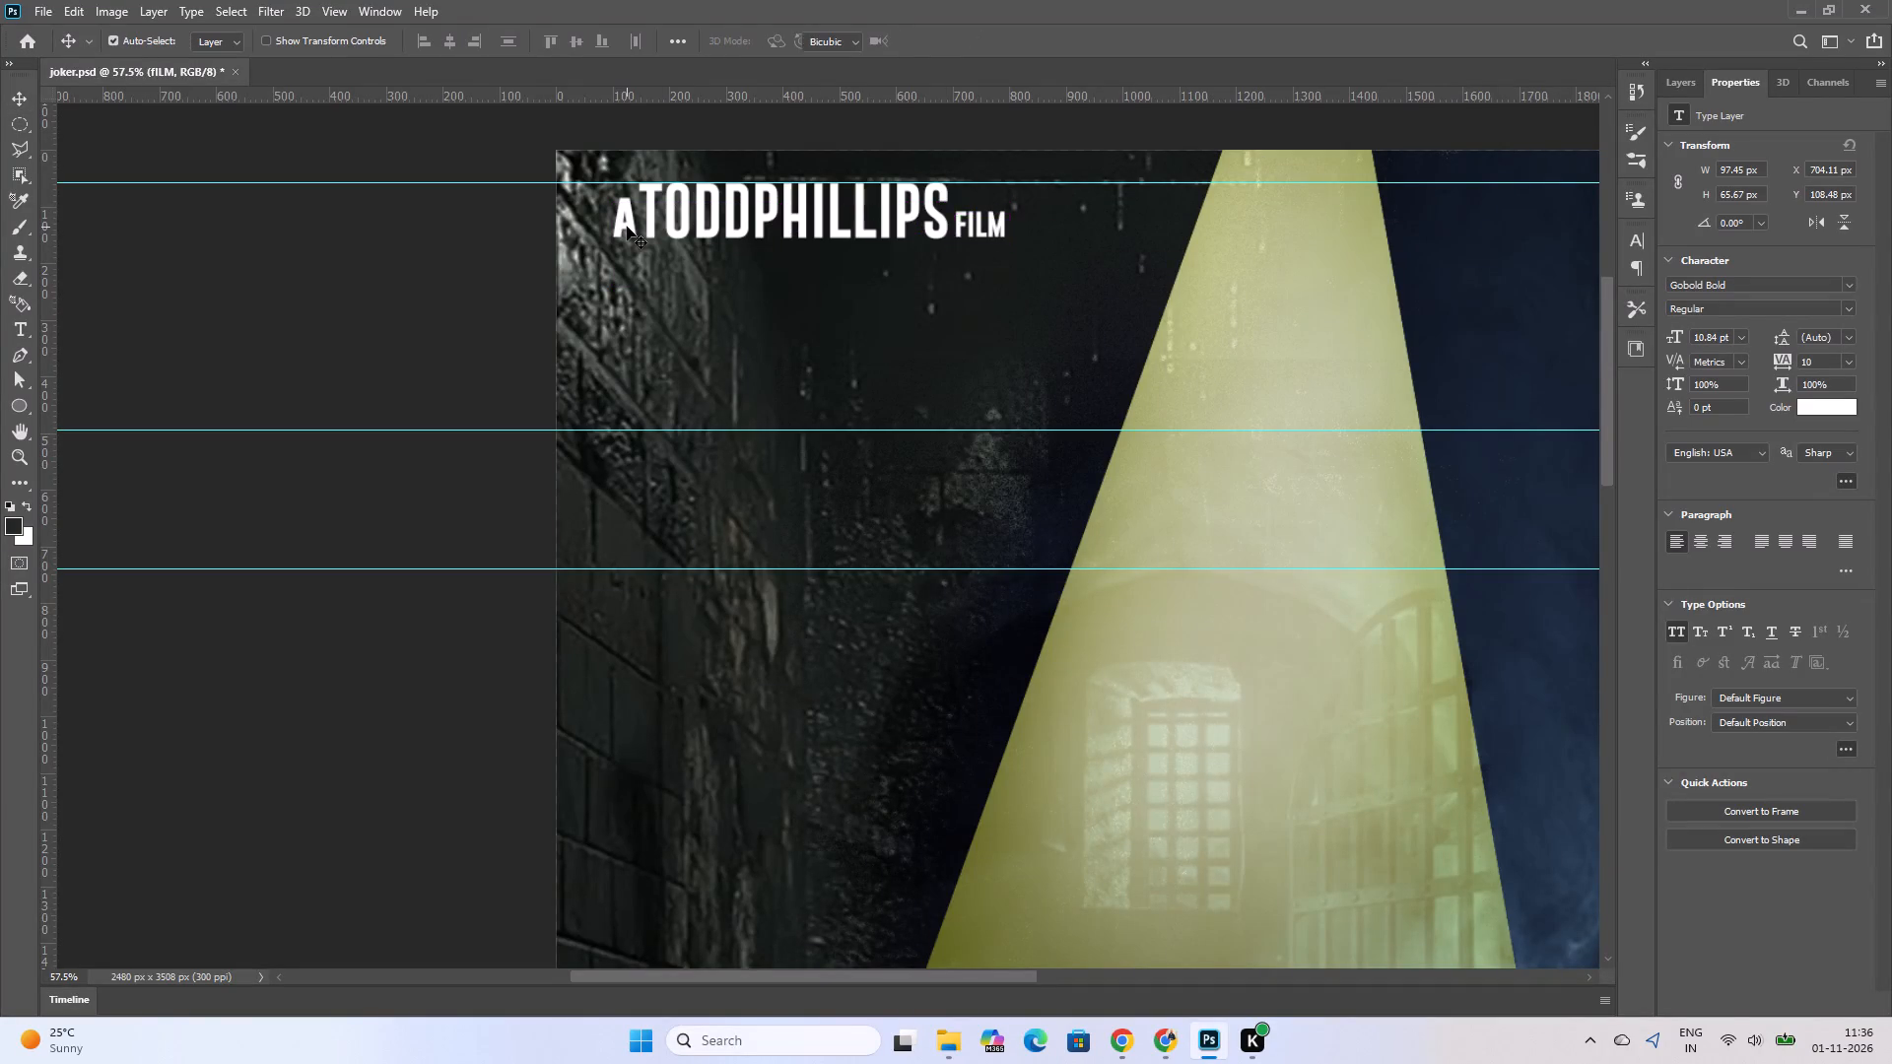
click(960, 40)
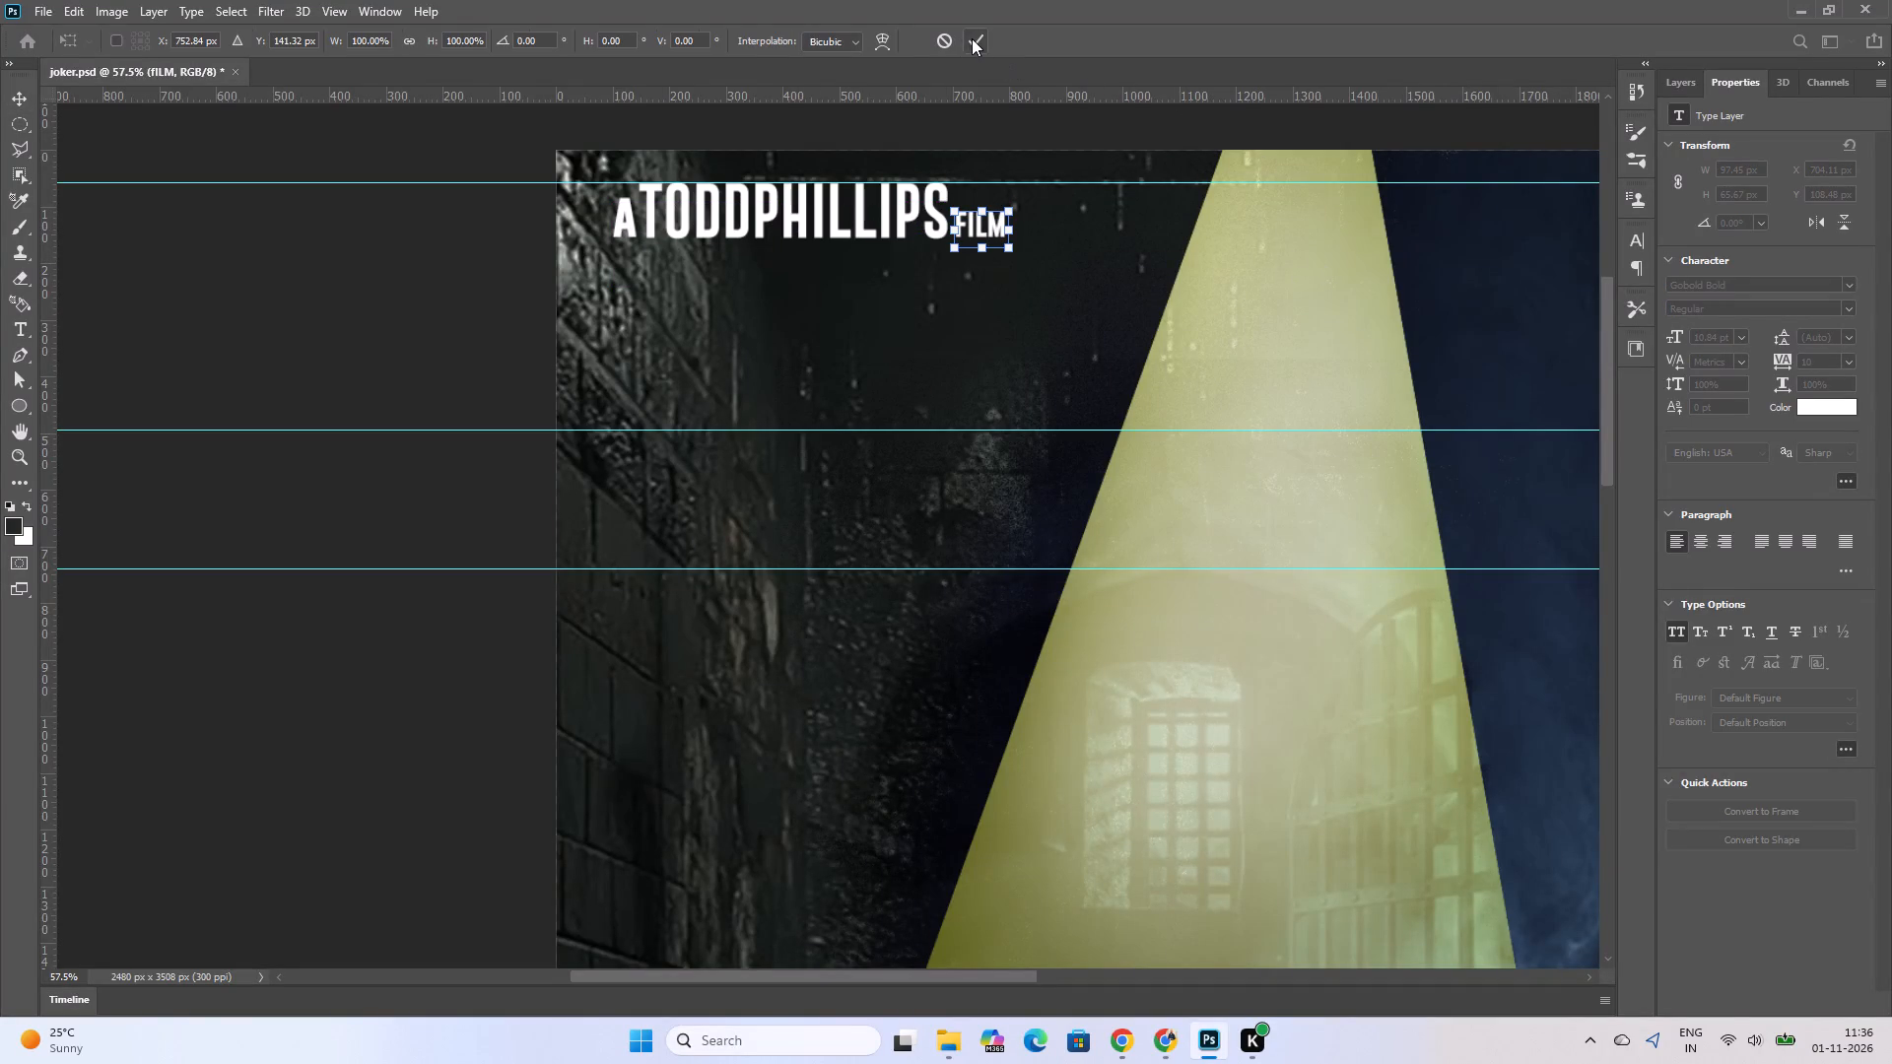
click(972, 38)
click(814, 314)
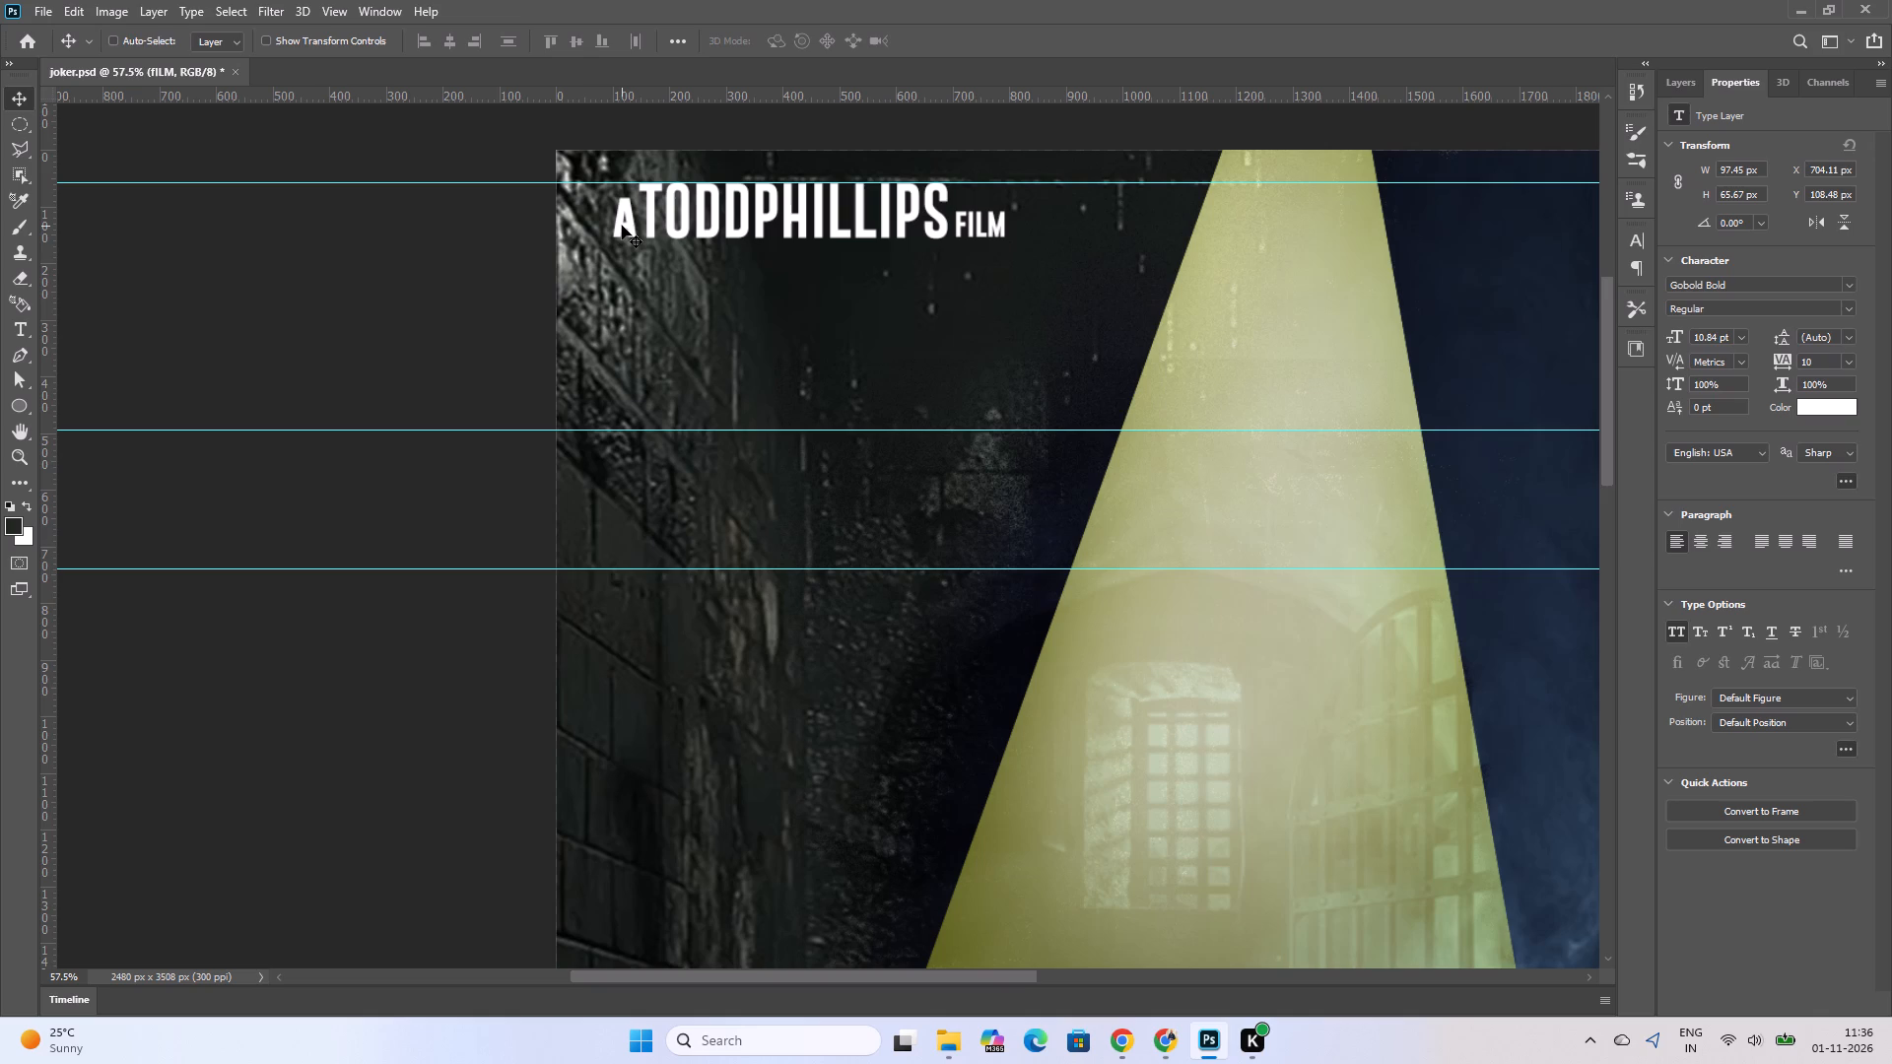
Scale the small A down proportionally to about 66%, placing it over FILM to match that word's letter height.
double_click(622, 226)
click(691, 331)
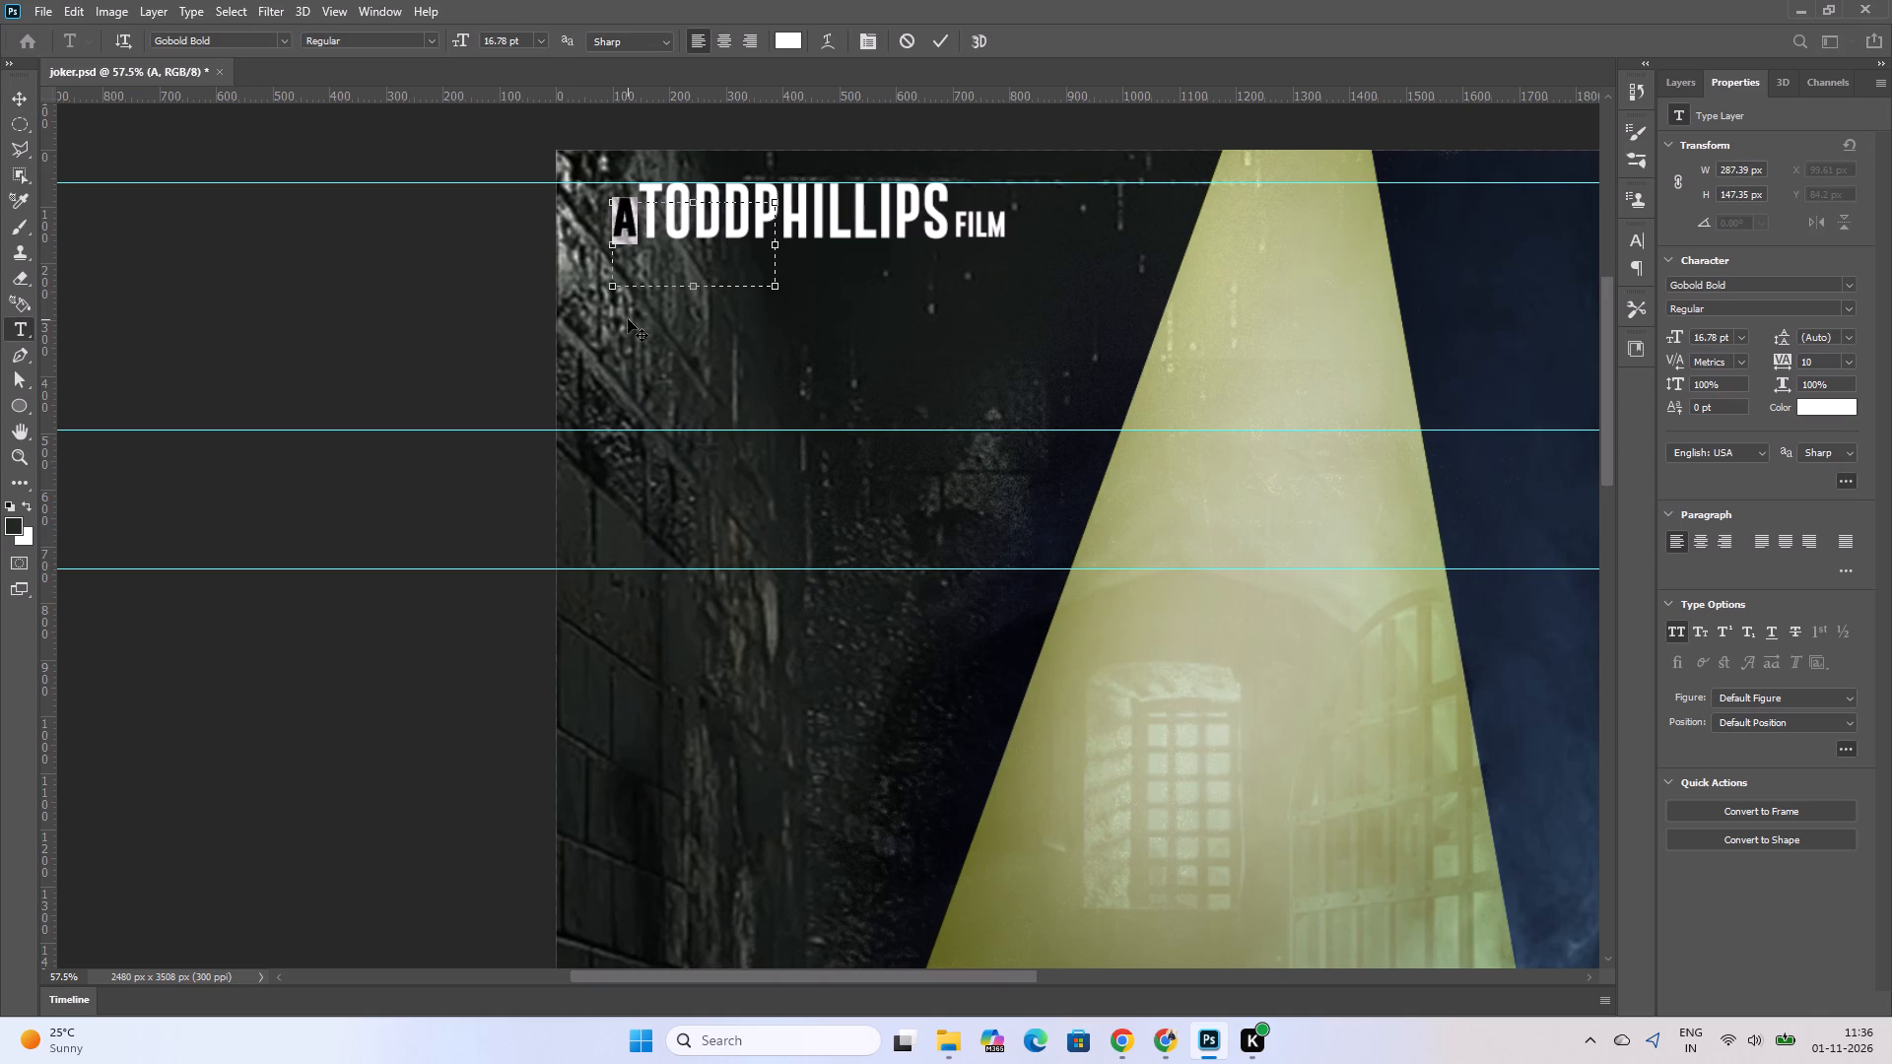
click(939, 39)
key(ctrl+t)
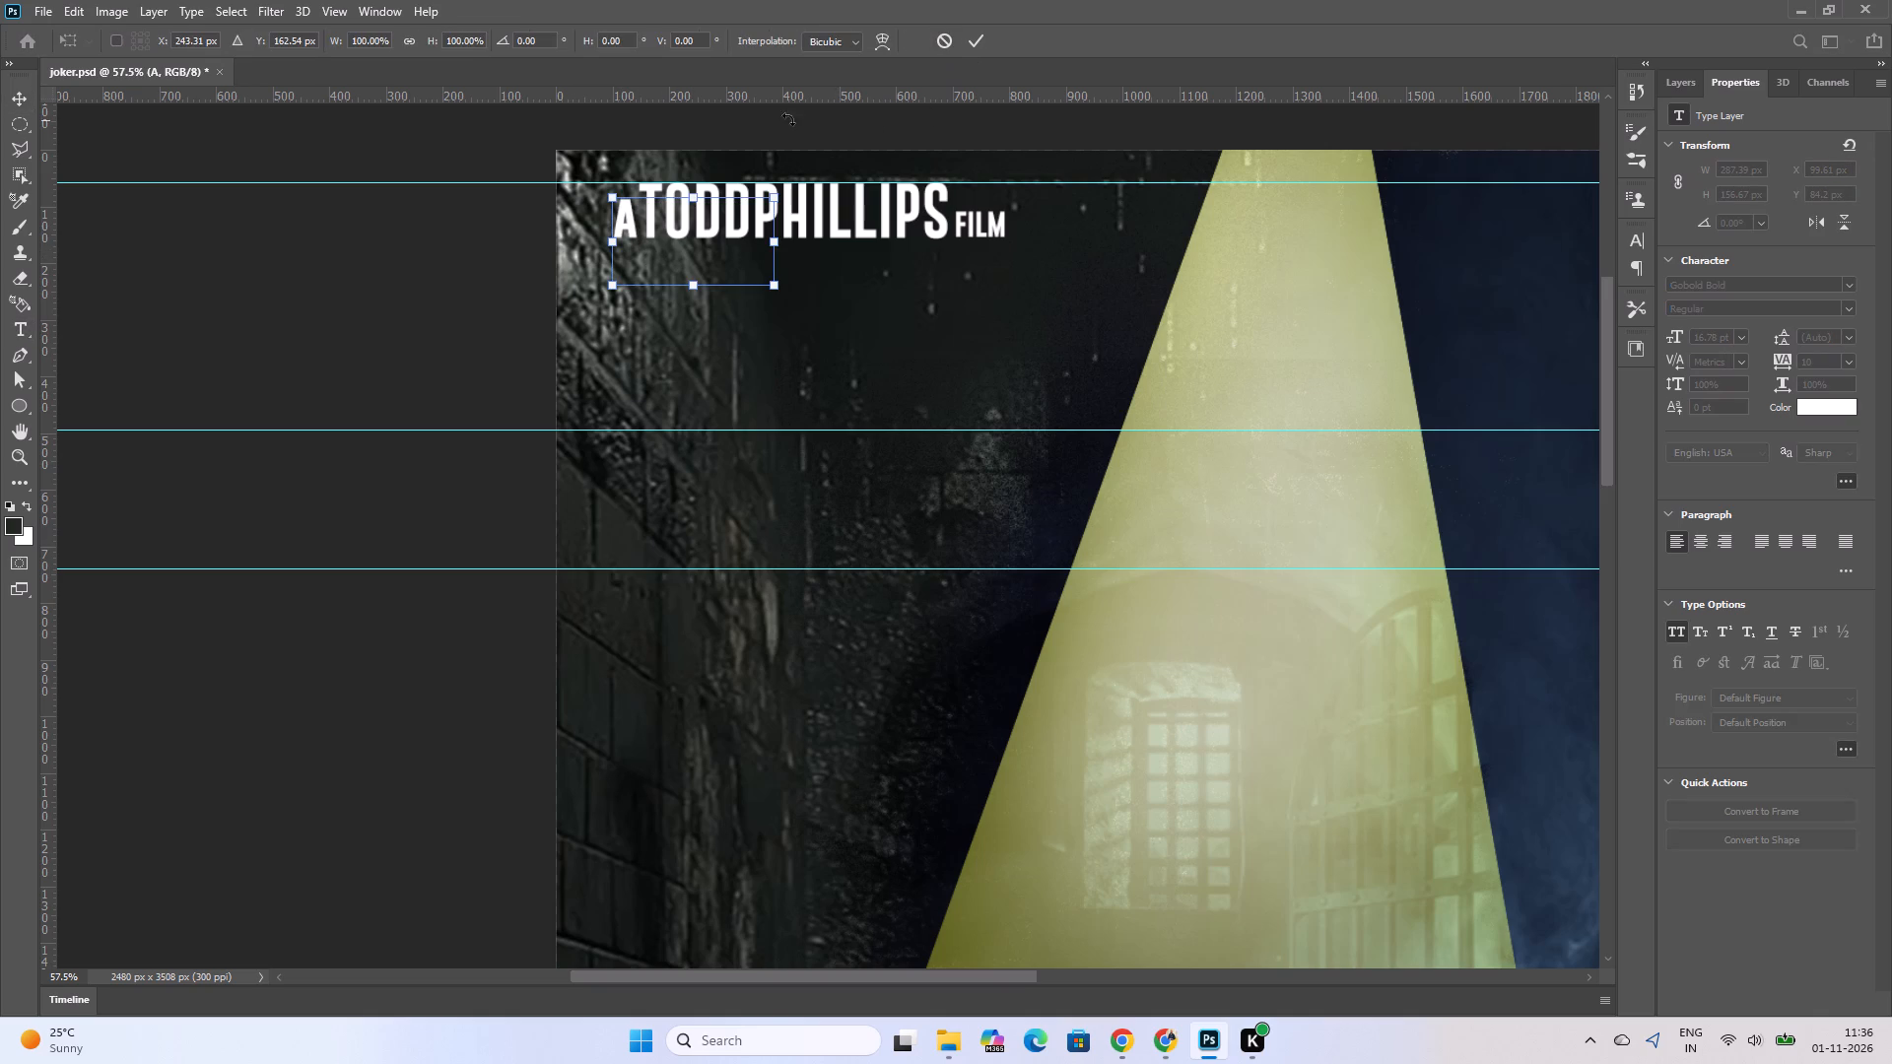
shift+drag(778, 294, 741, 271)
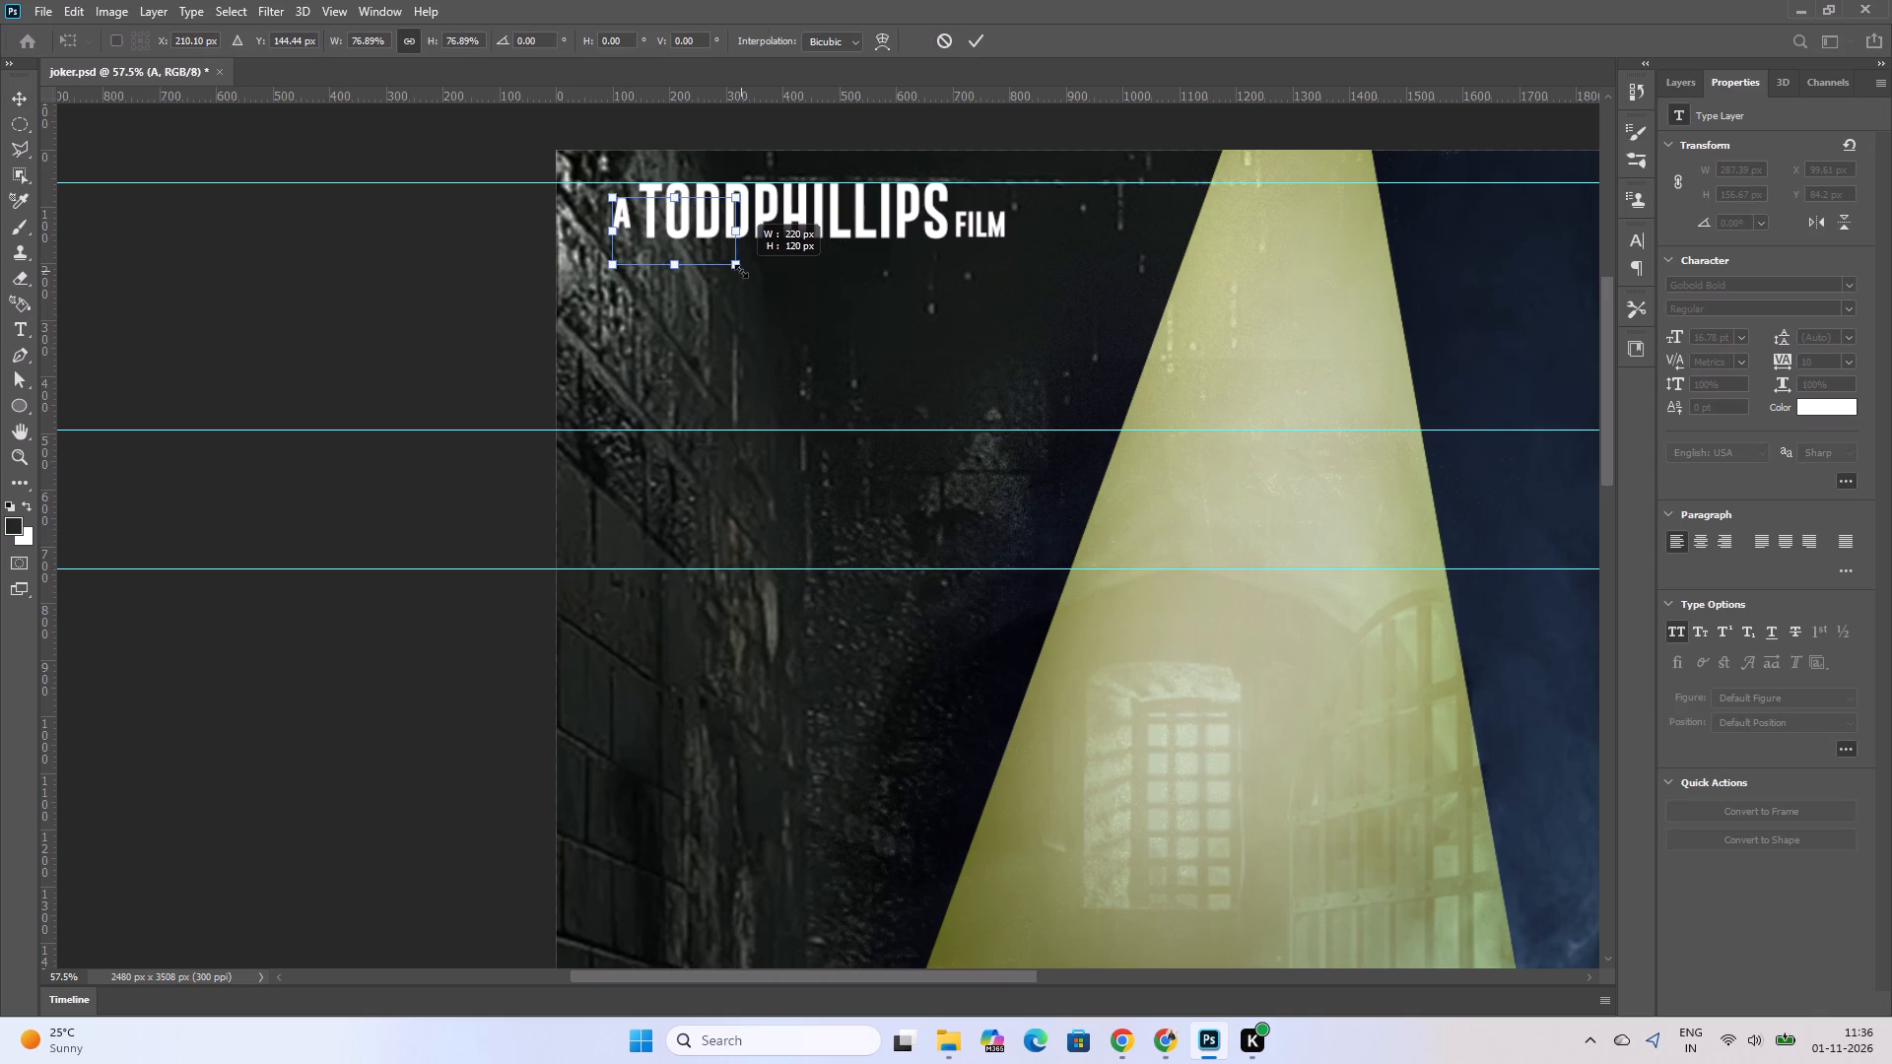
shift+drag(741, 271, 749, 280)
drag(620, 220, 961, 243)
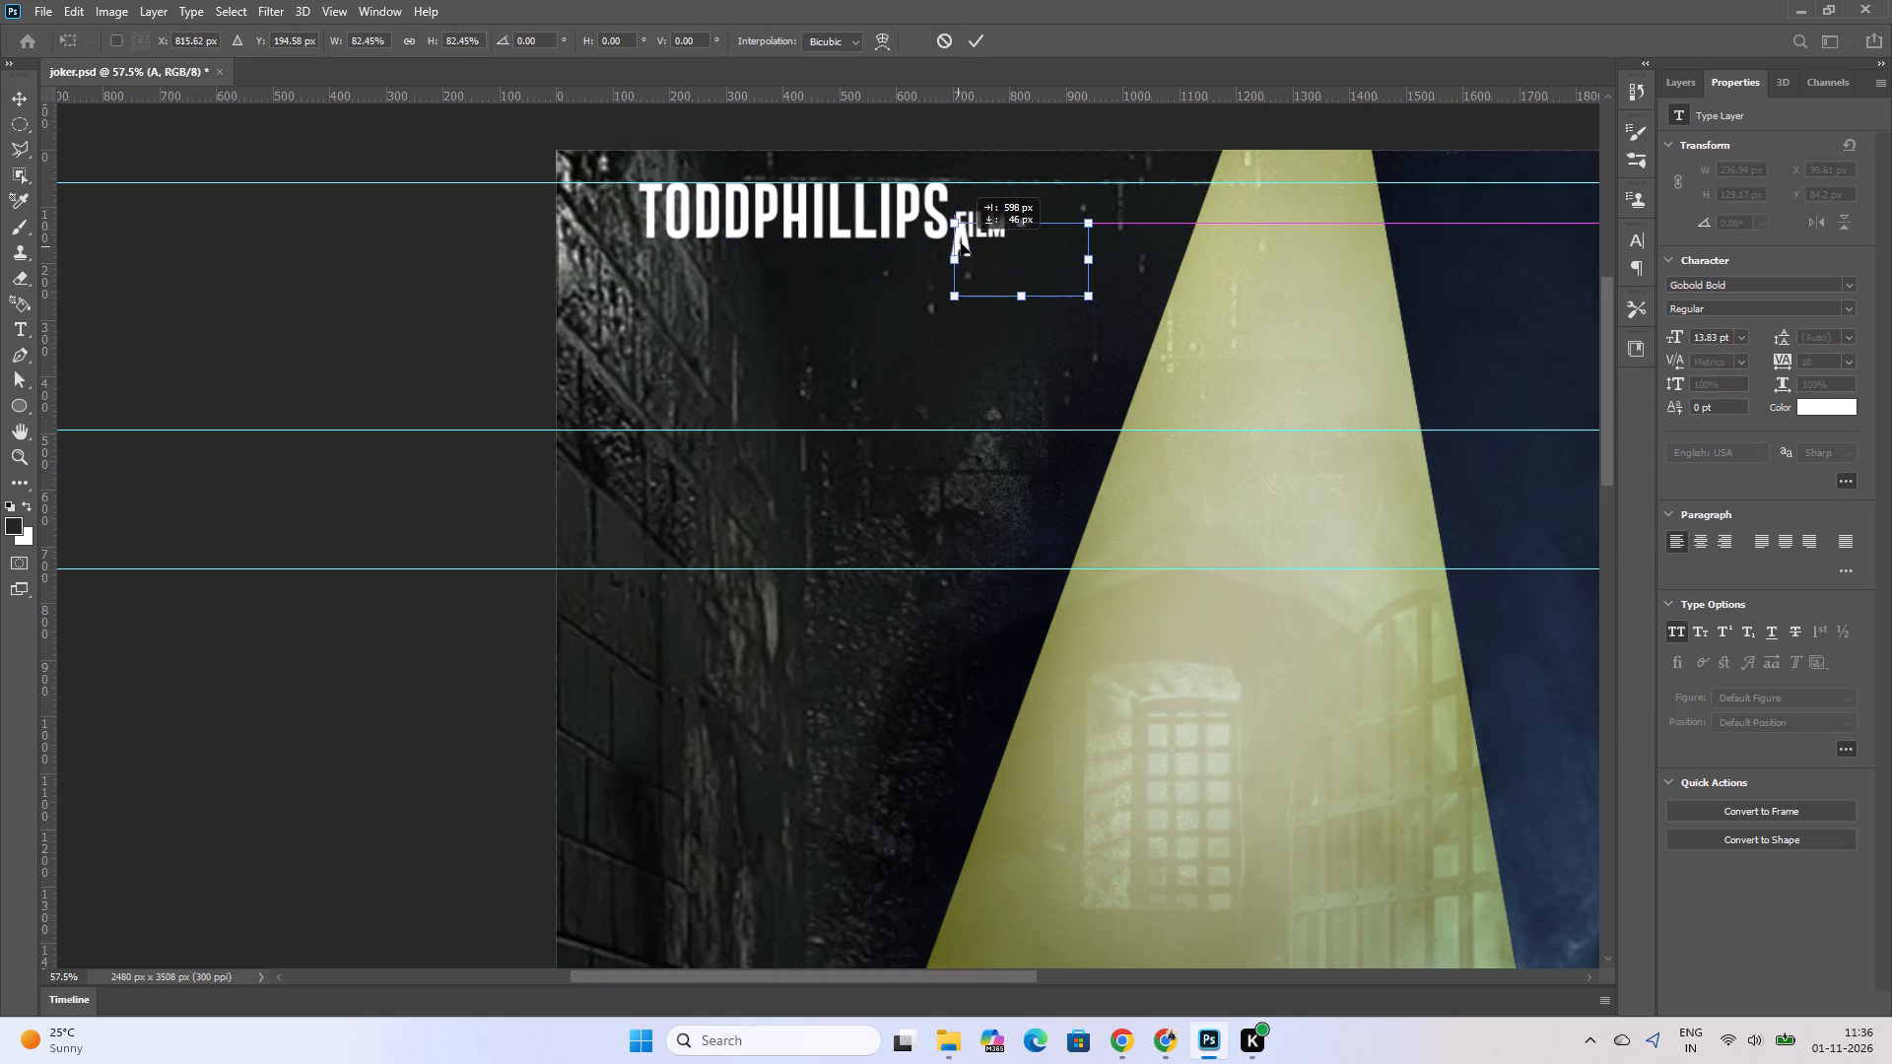
drag(961, 243, 967, 230)
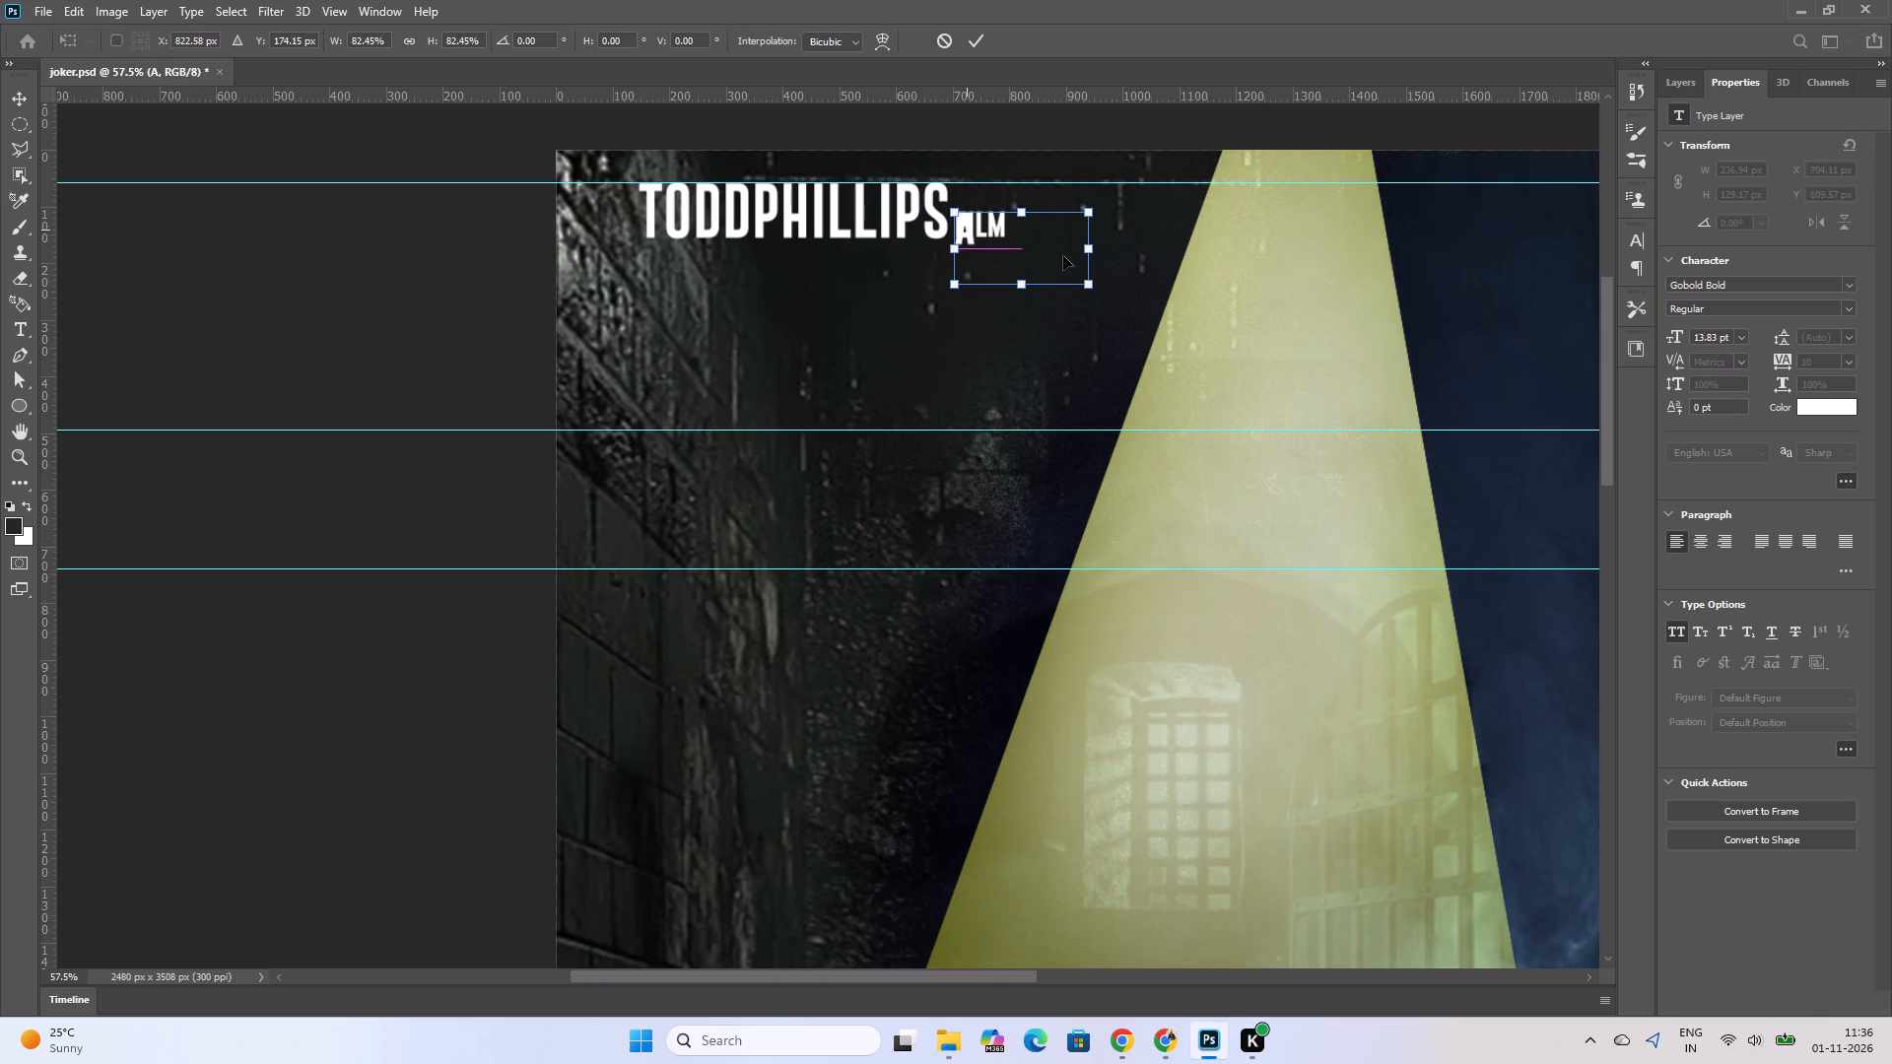
shift+drag(1087, 282, 1063, 260)
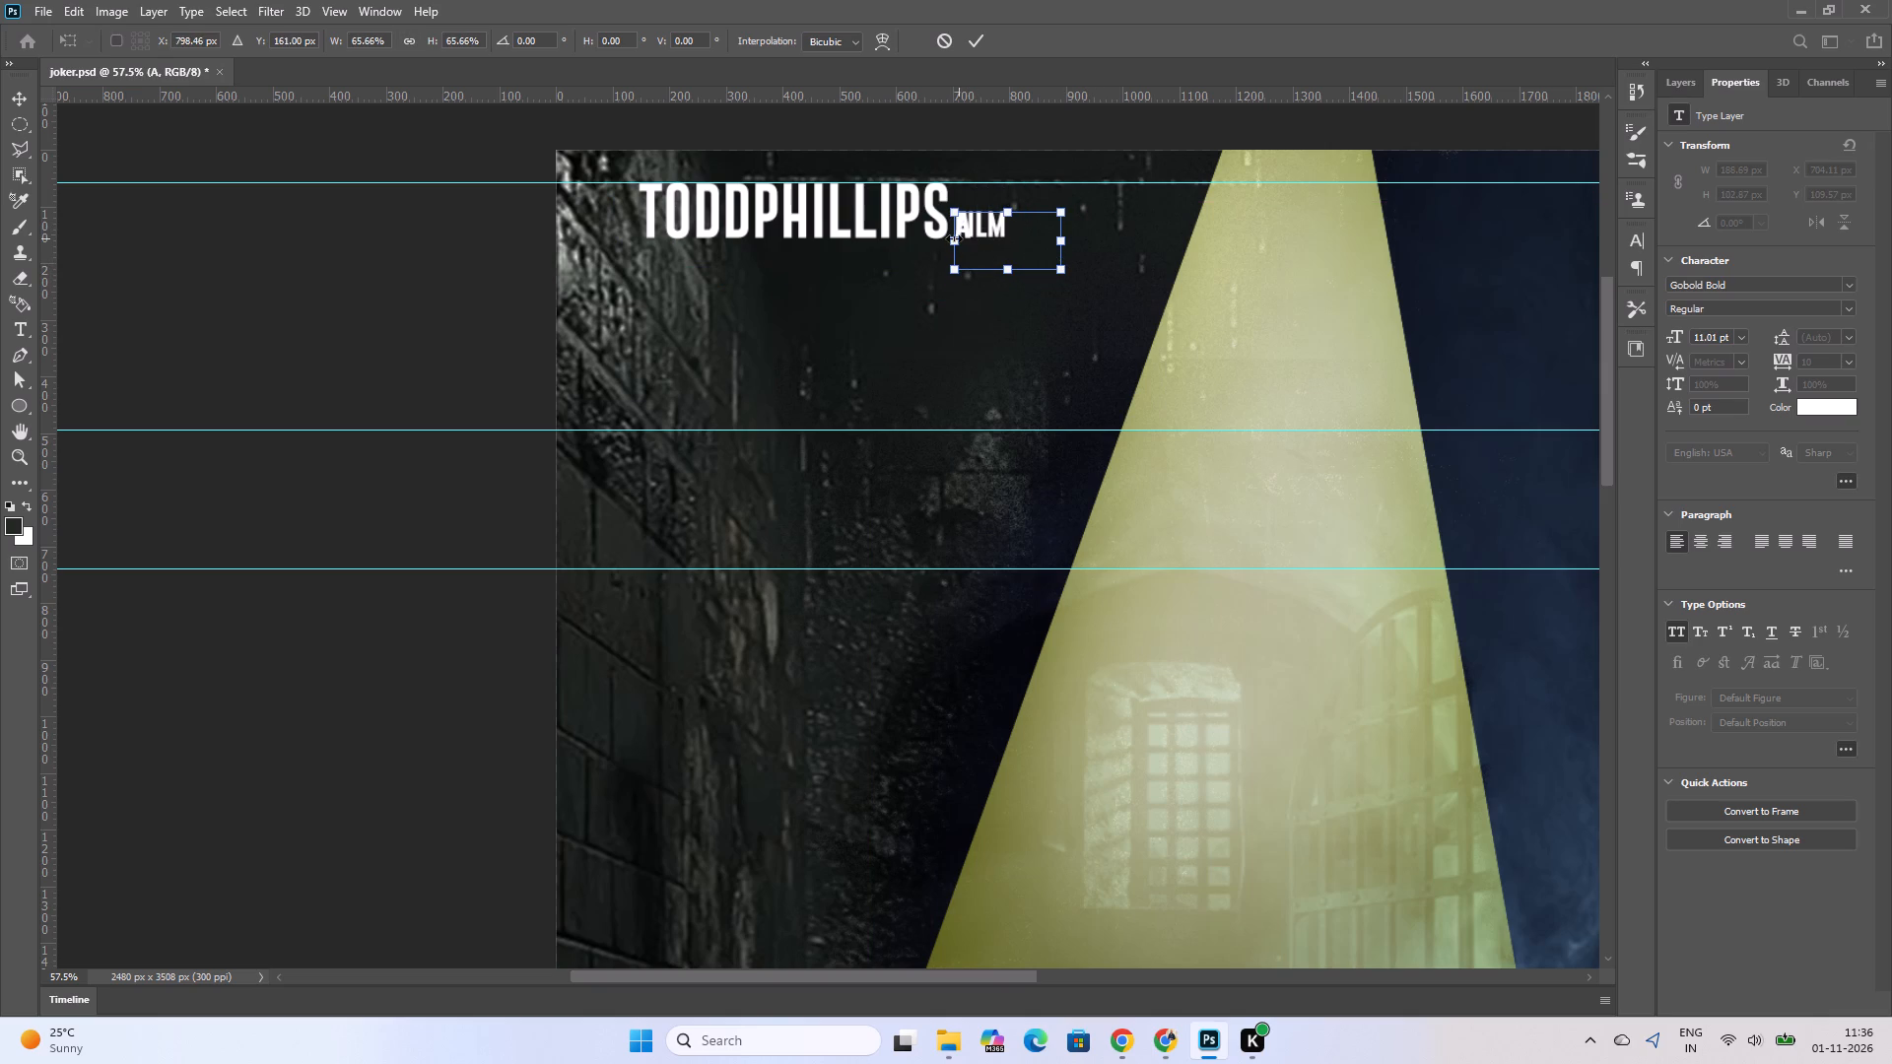
Move the reduced A back in front of the first T of TODDPHILLIPS and apply the transform.
drag(965, 235, 628, 229)
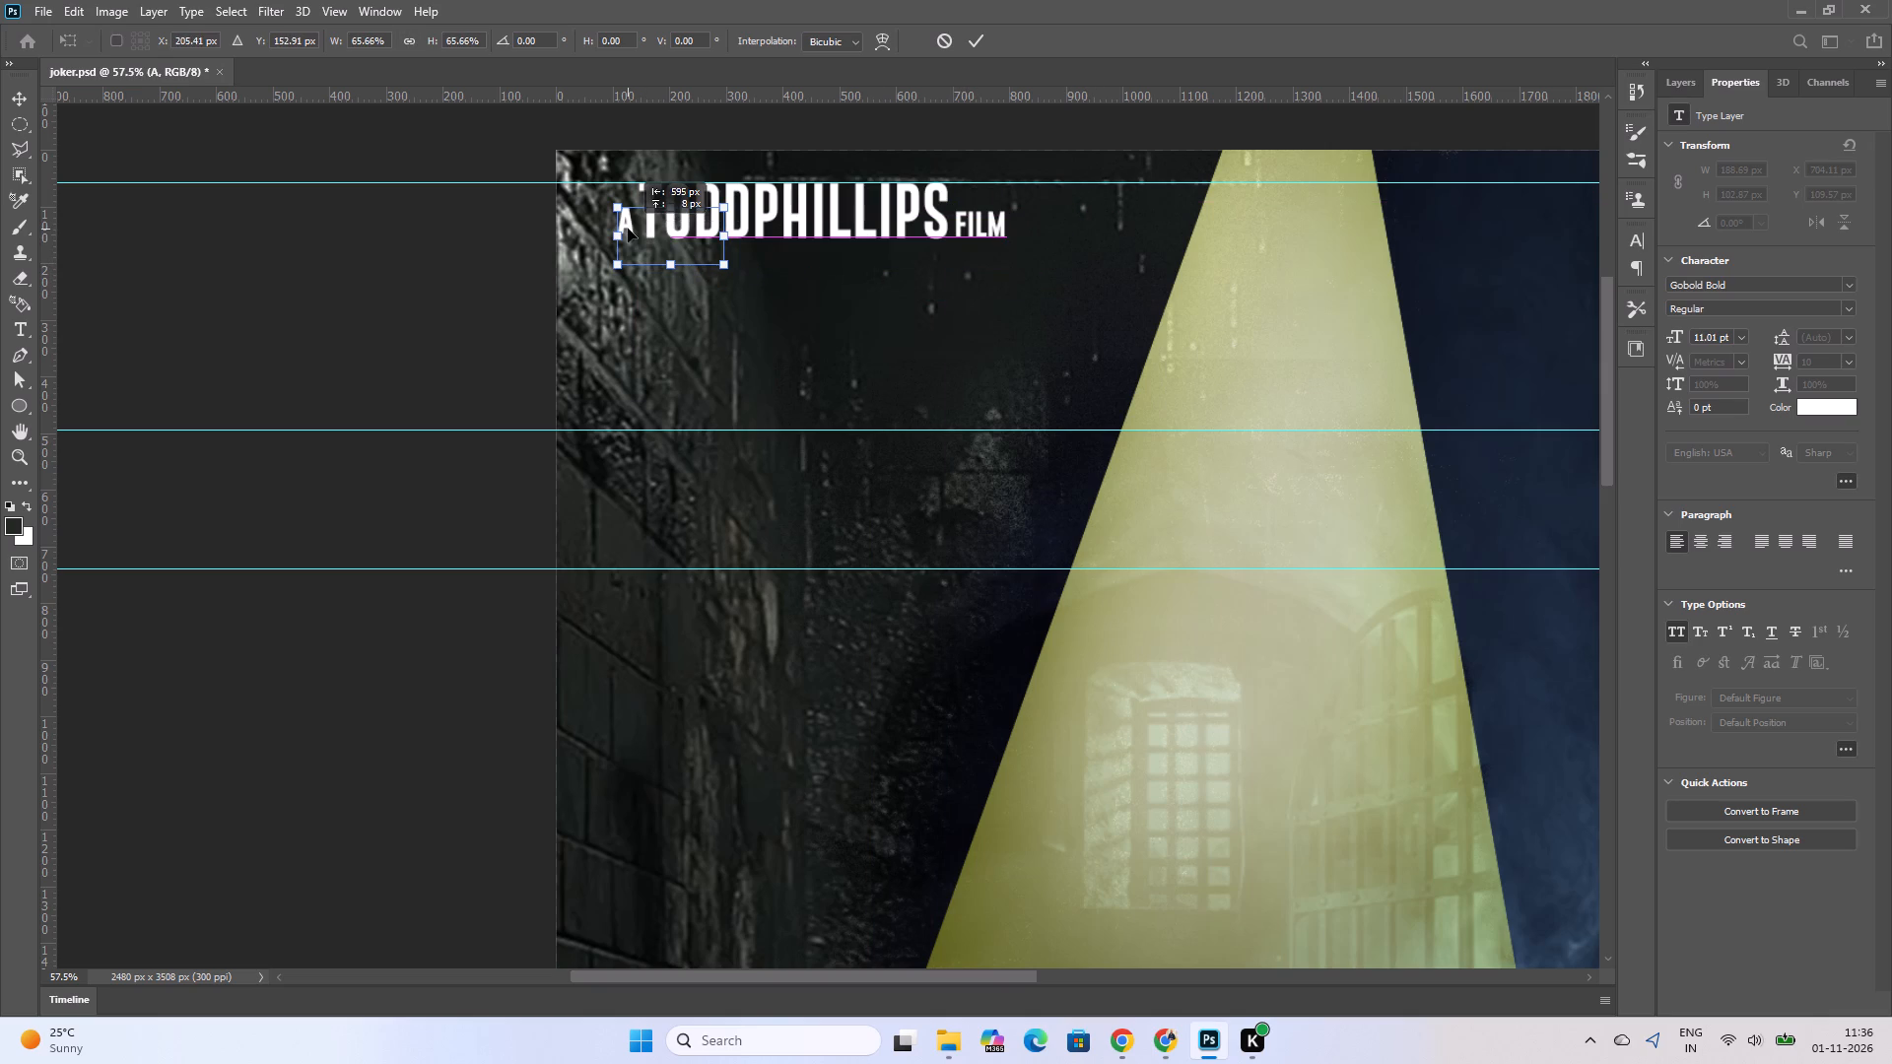
drag(628, 229, 628, 233)
click(916, 294)
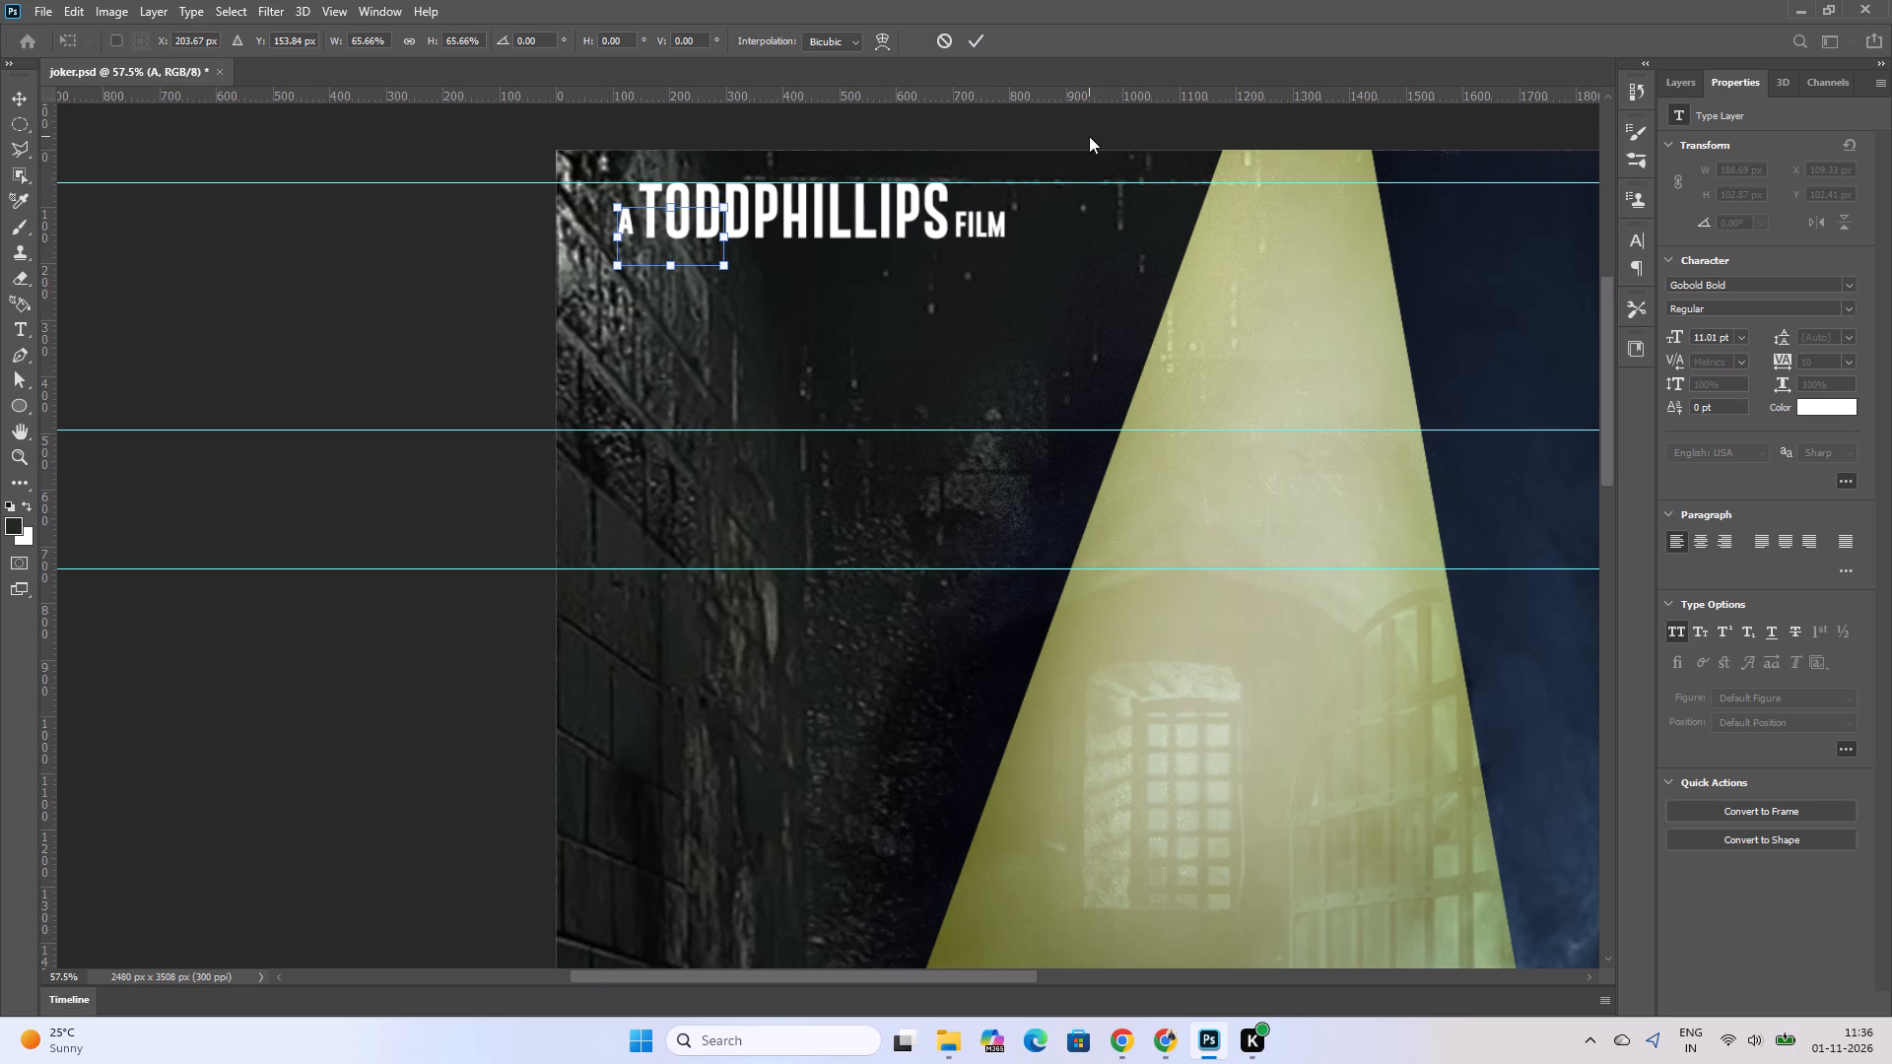
click(969, 39)
Nudge the small A down 4 px and a few pixels closer to the first T, aligning it with the TODDPHILLIPS baseline.
key(Right)
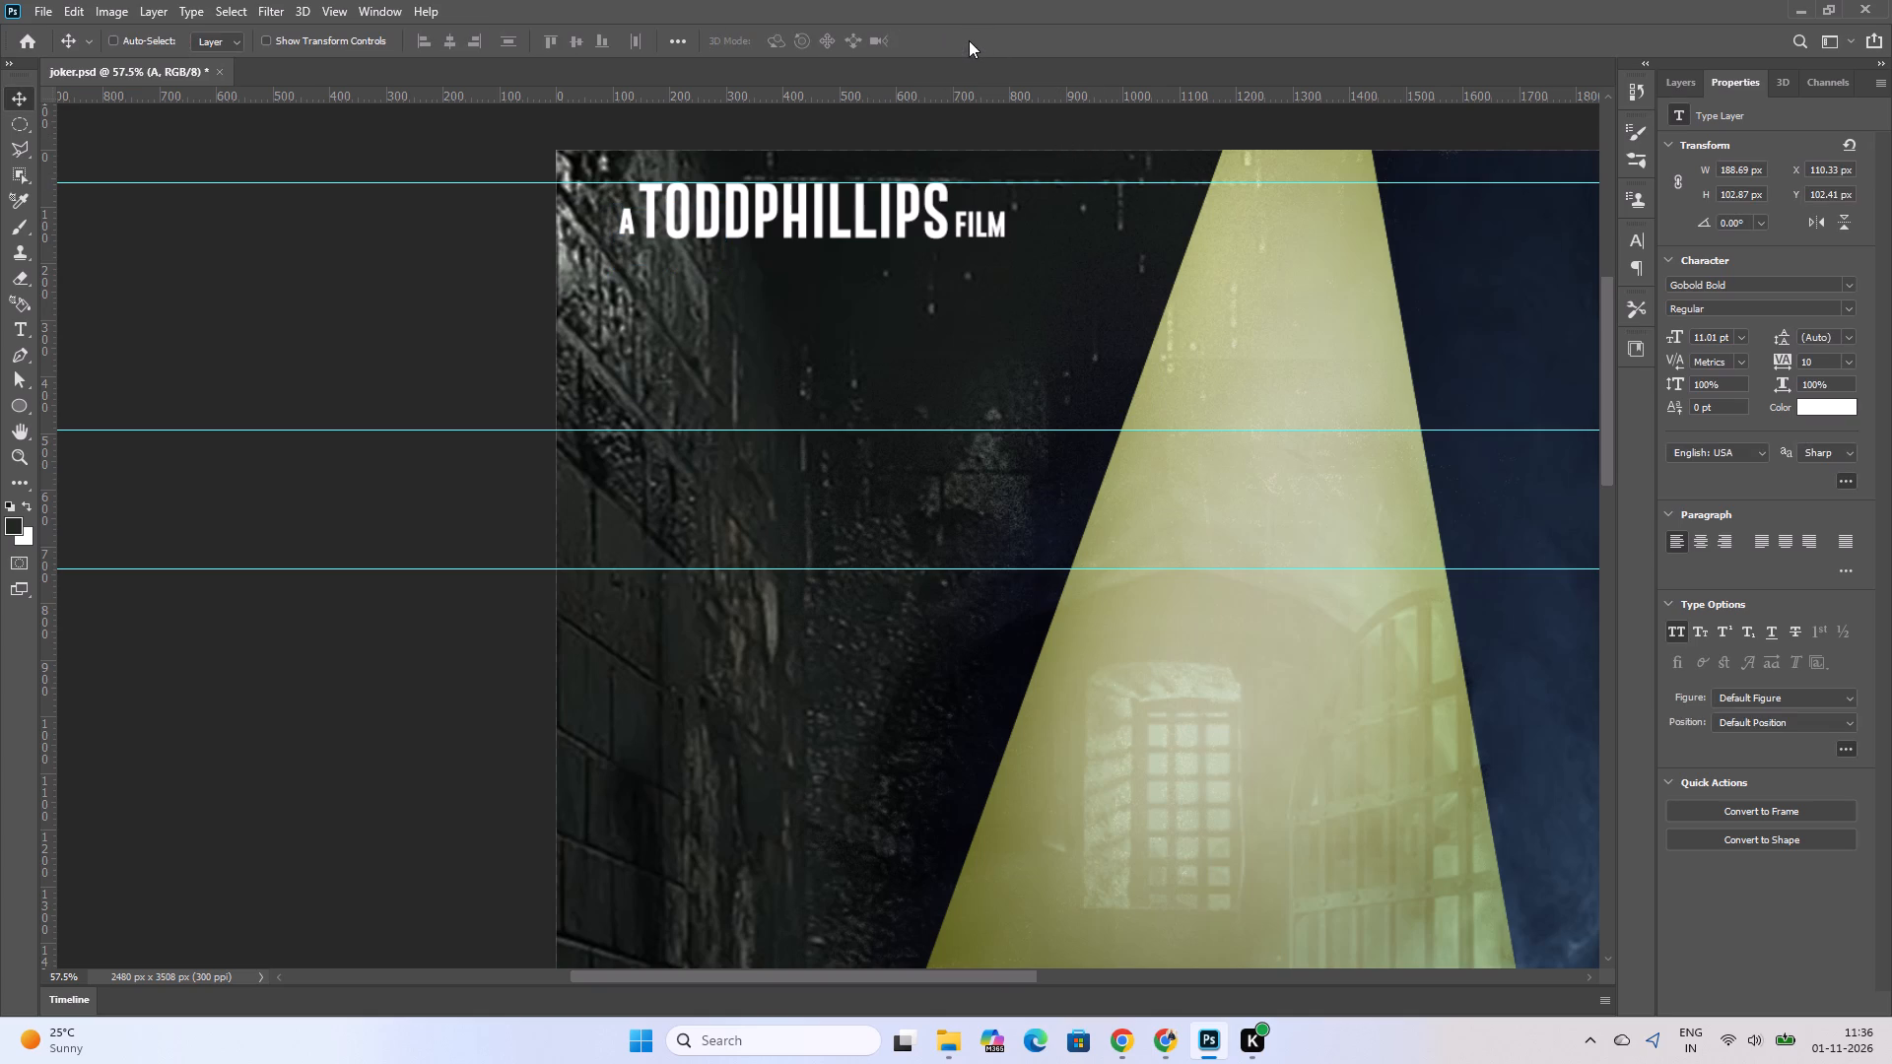
key(Right)
key(Right)
key(Down)
key(Down)
key(Down)
key(Down)
key(Left)
key(Right)
key(Right)
key(Right)
Hide the horizontal guides over the full poster.
ctrl+scroll(1093, 523, down, 10)
ctrl+alt+scroll(934, 528, down, 9)
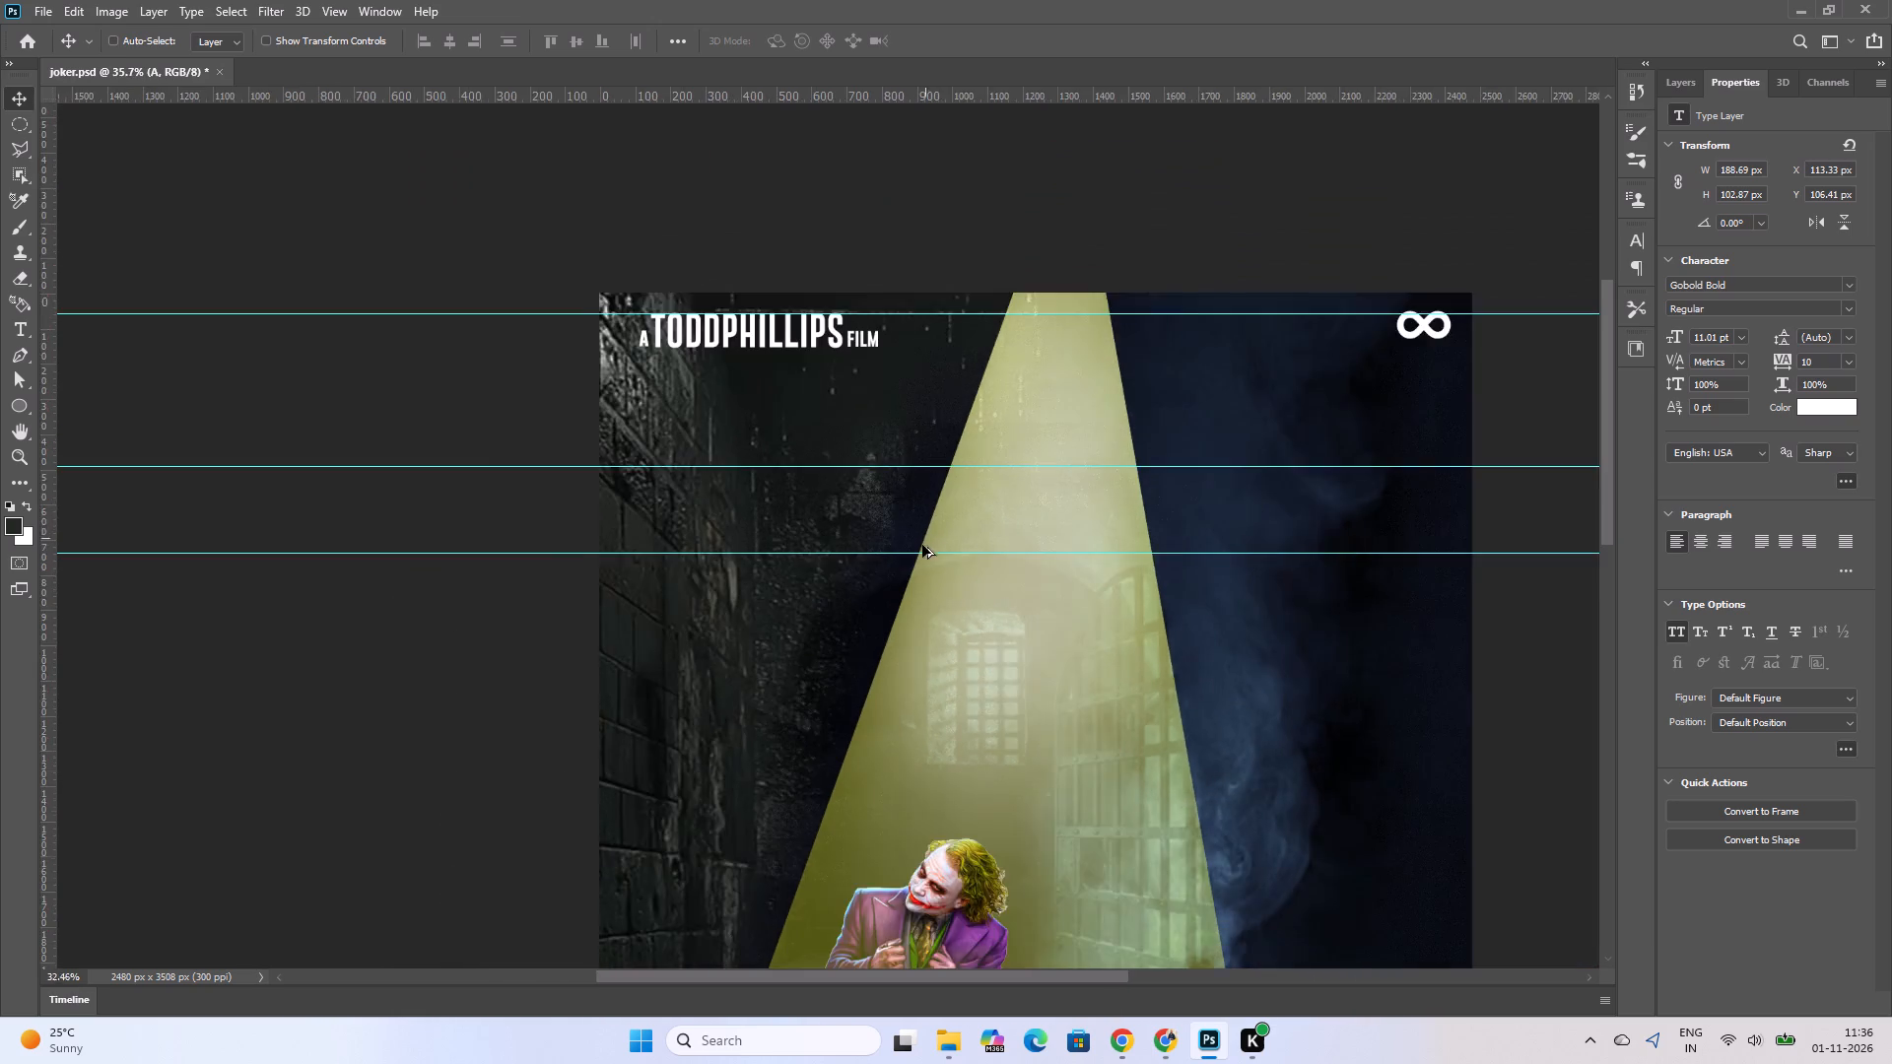
ctrl+alt+scroll(922, 545, down, 1)
ctrl+scroll(1096, 504, down, 4)
click(1252, 458)
click(1024, 459)
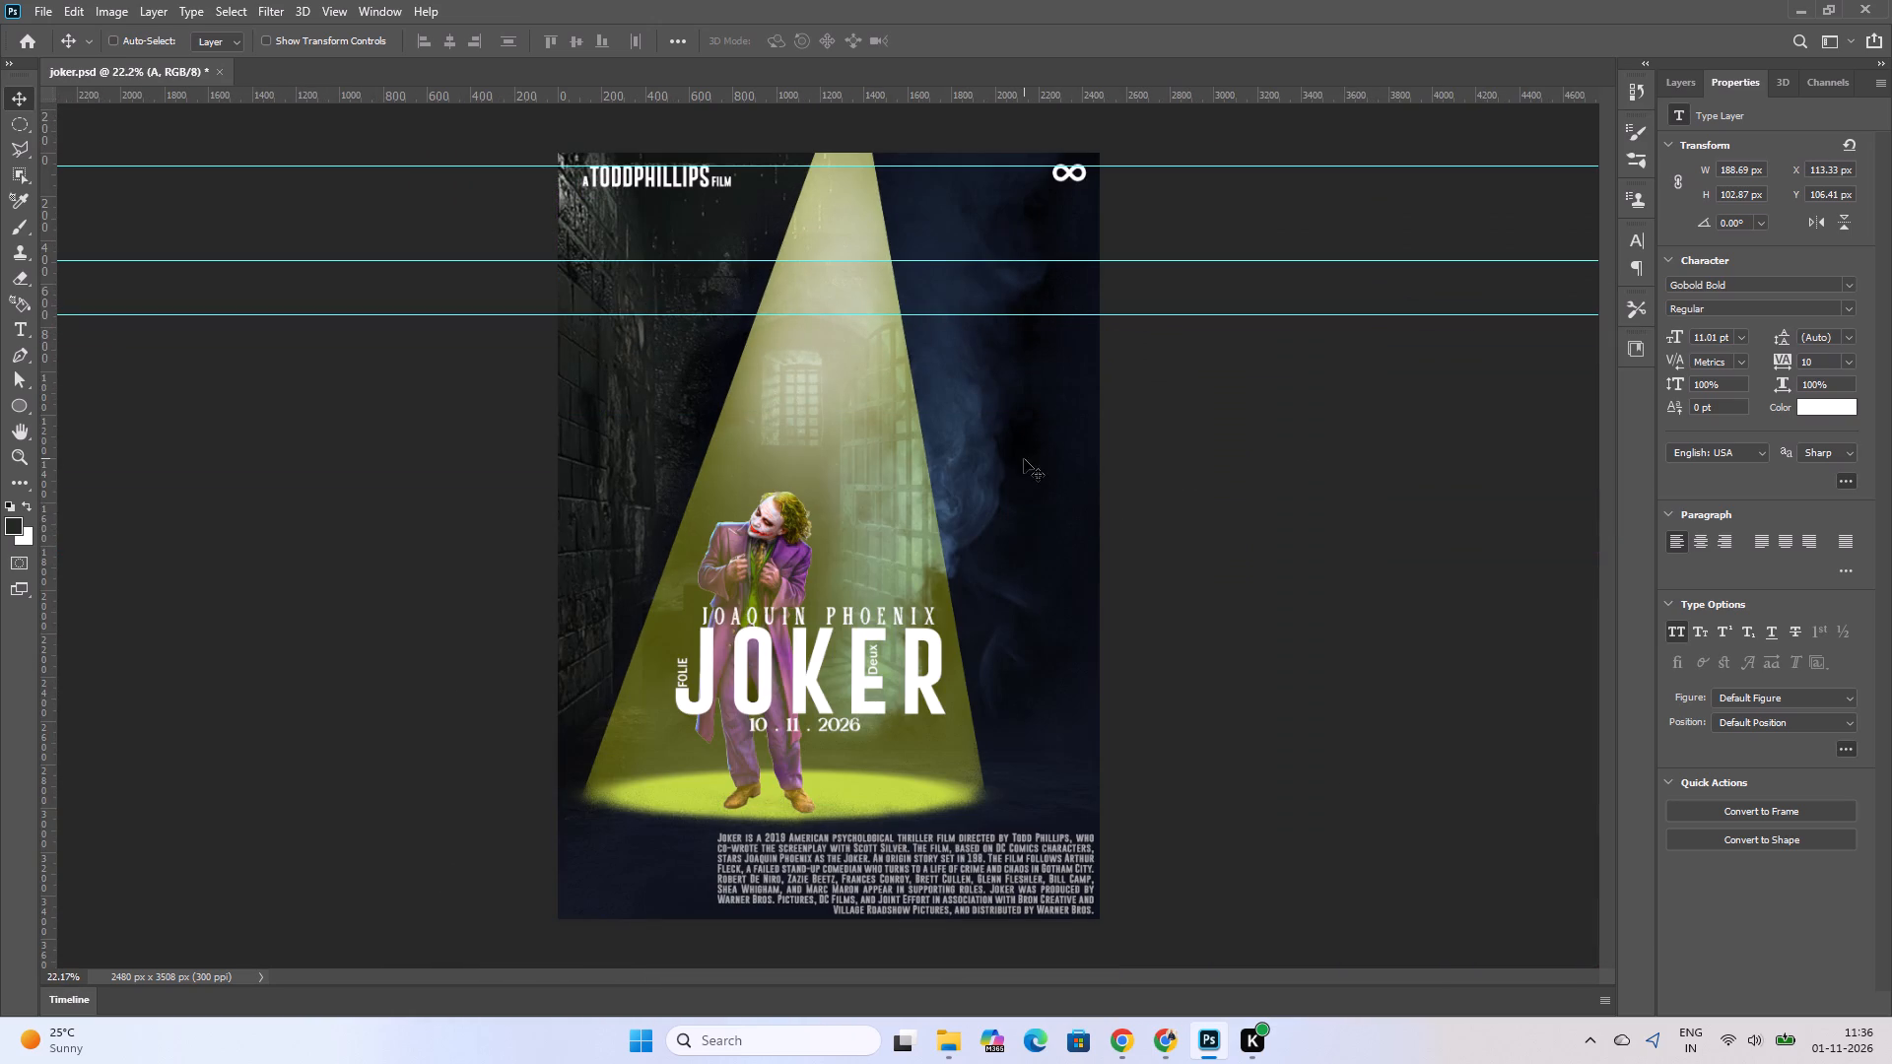
key(w)
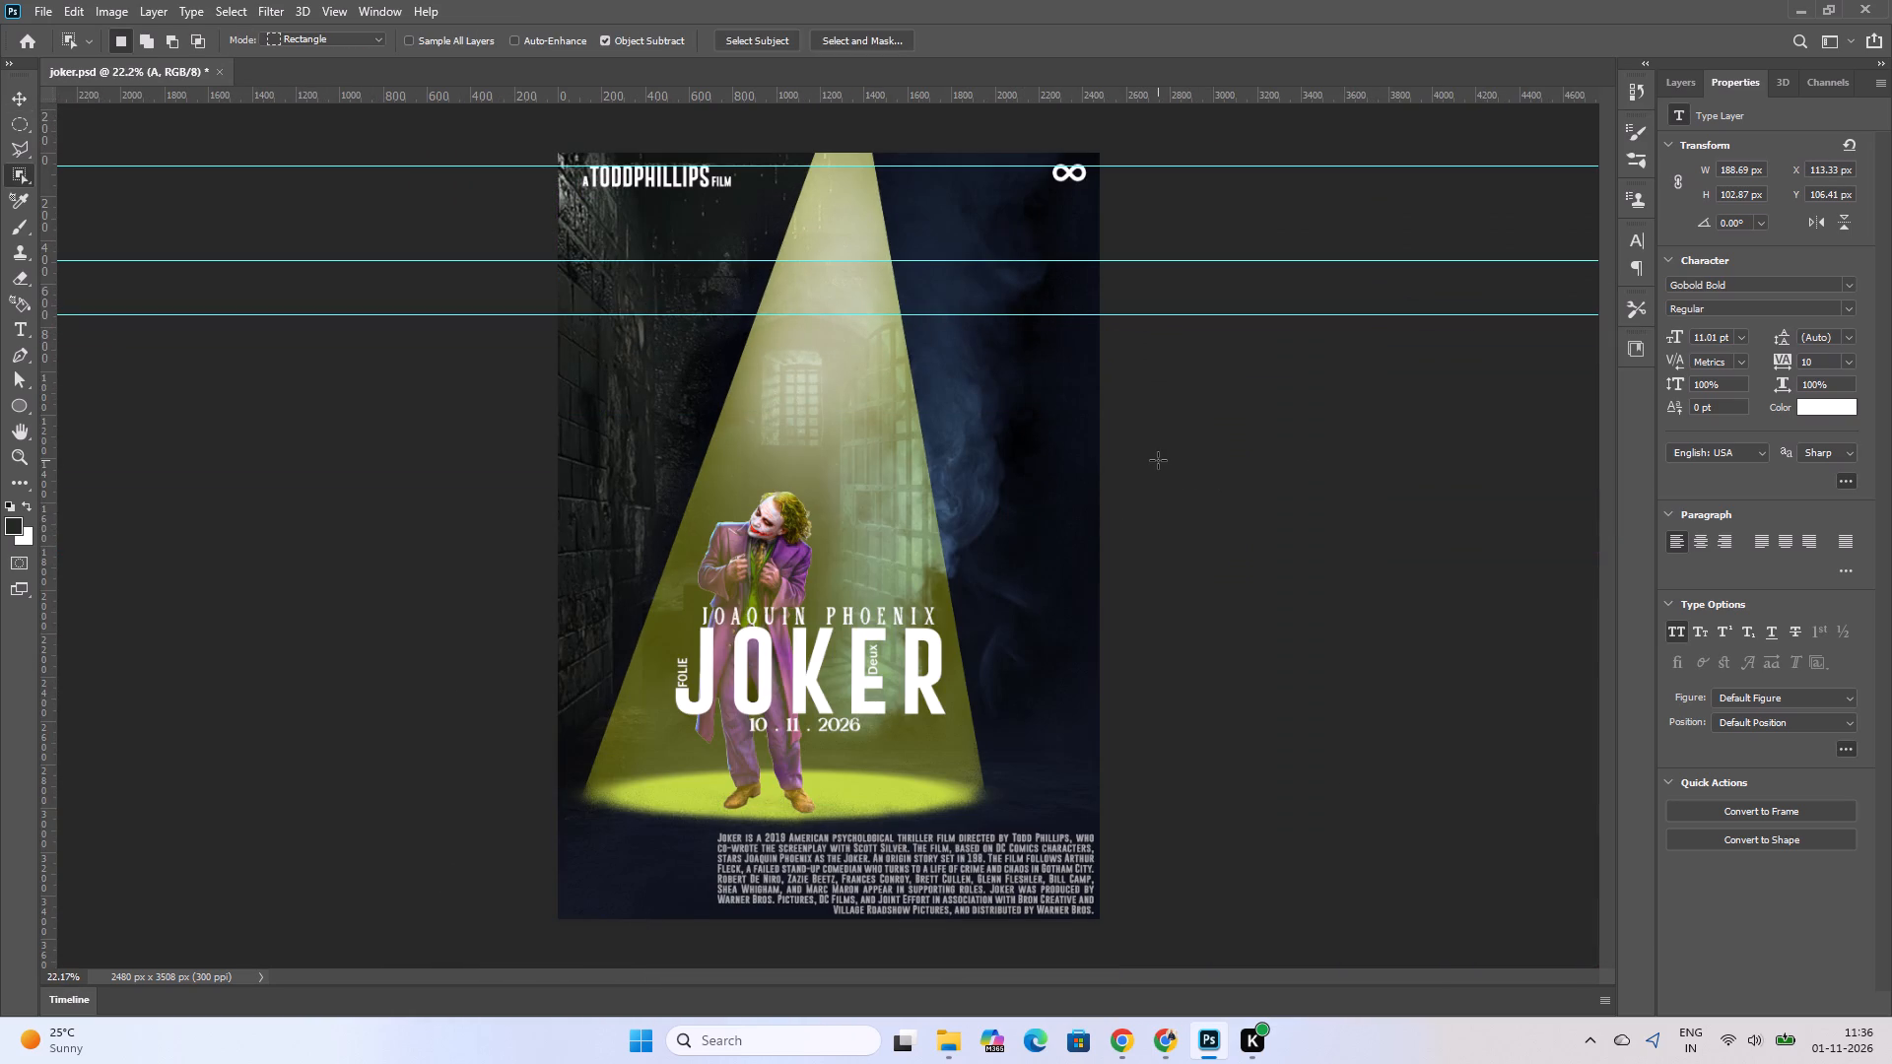
key(ctrl+semicolon)
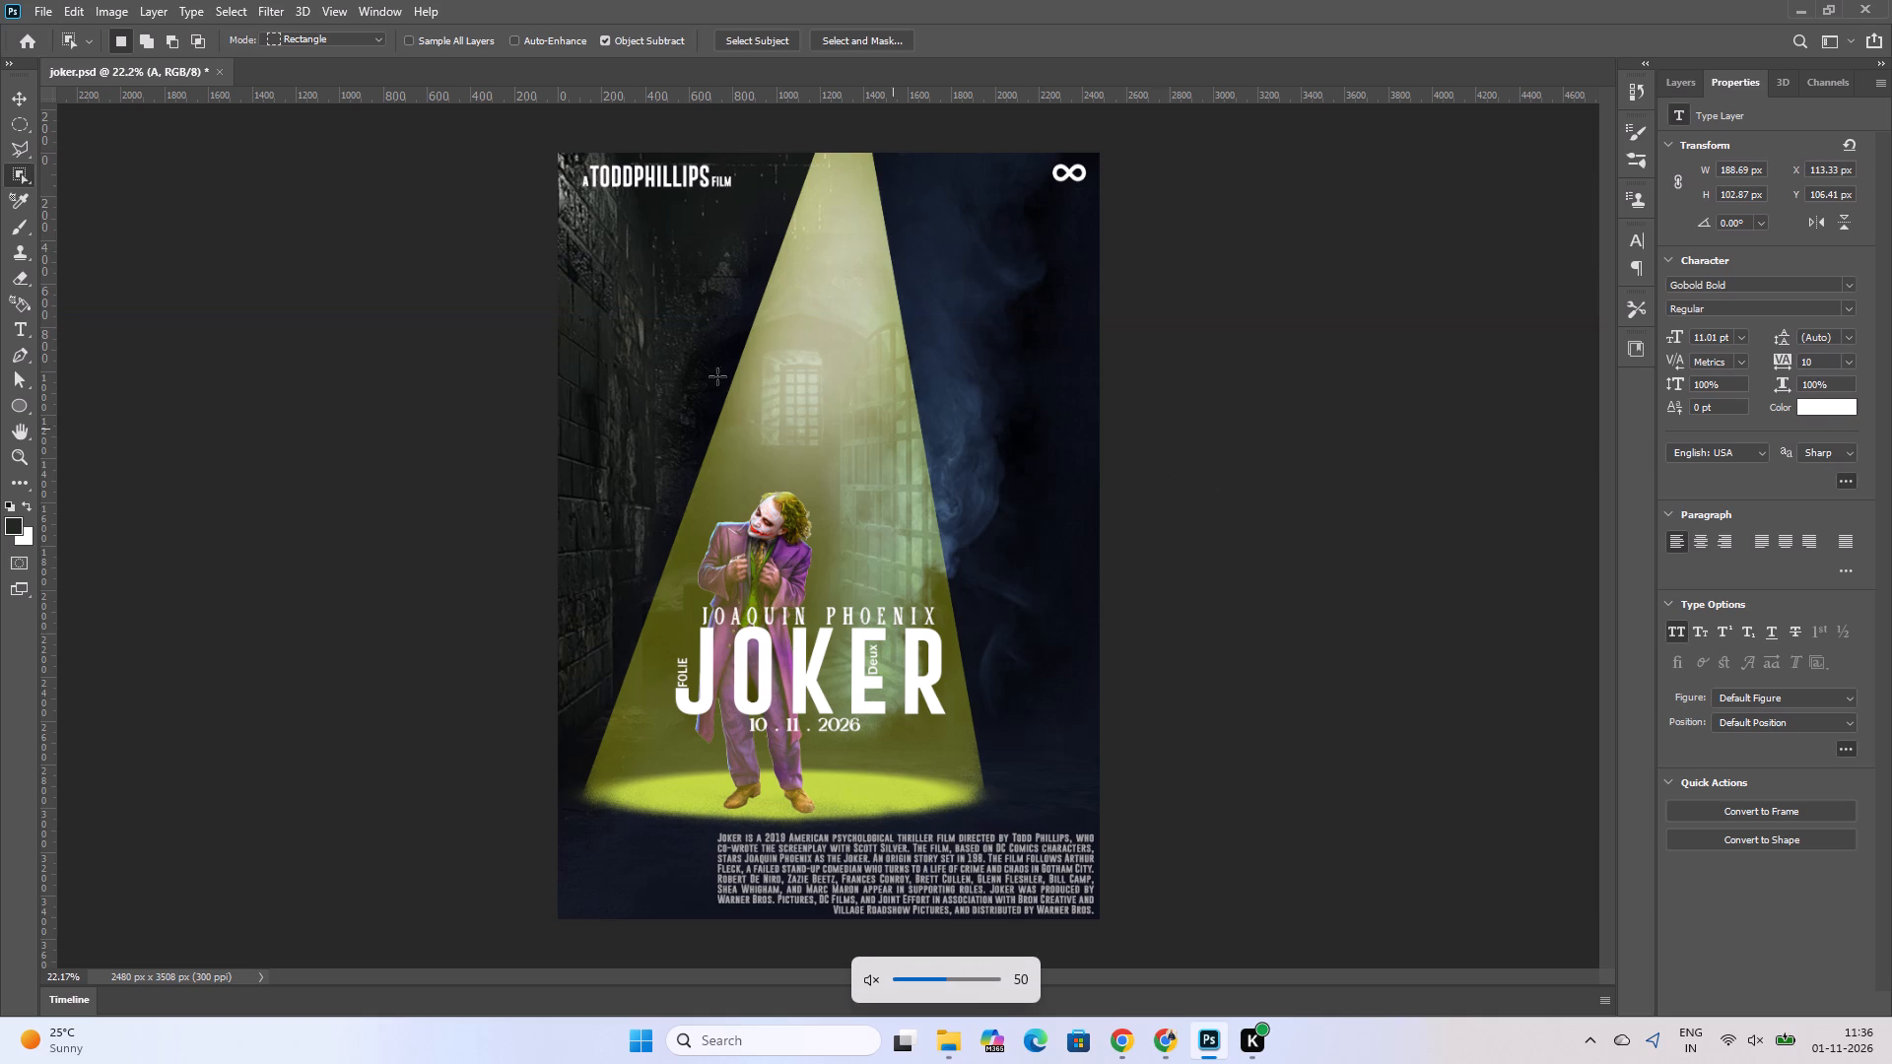
Enlarge the small A before TODDPHILLIPS proportionally to about 121%.
ctrl+scroll(699, 276, up, 4)
alt+scroll(622, 279, up, 4)
scroll(547, 293, up, 4)
alt+scroll(575, 305, up, 5)
scroll(584, 324, up, 7)
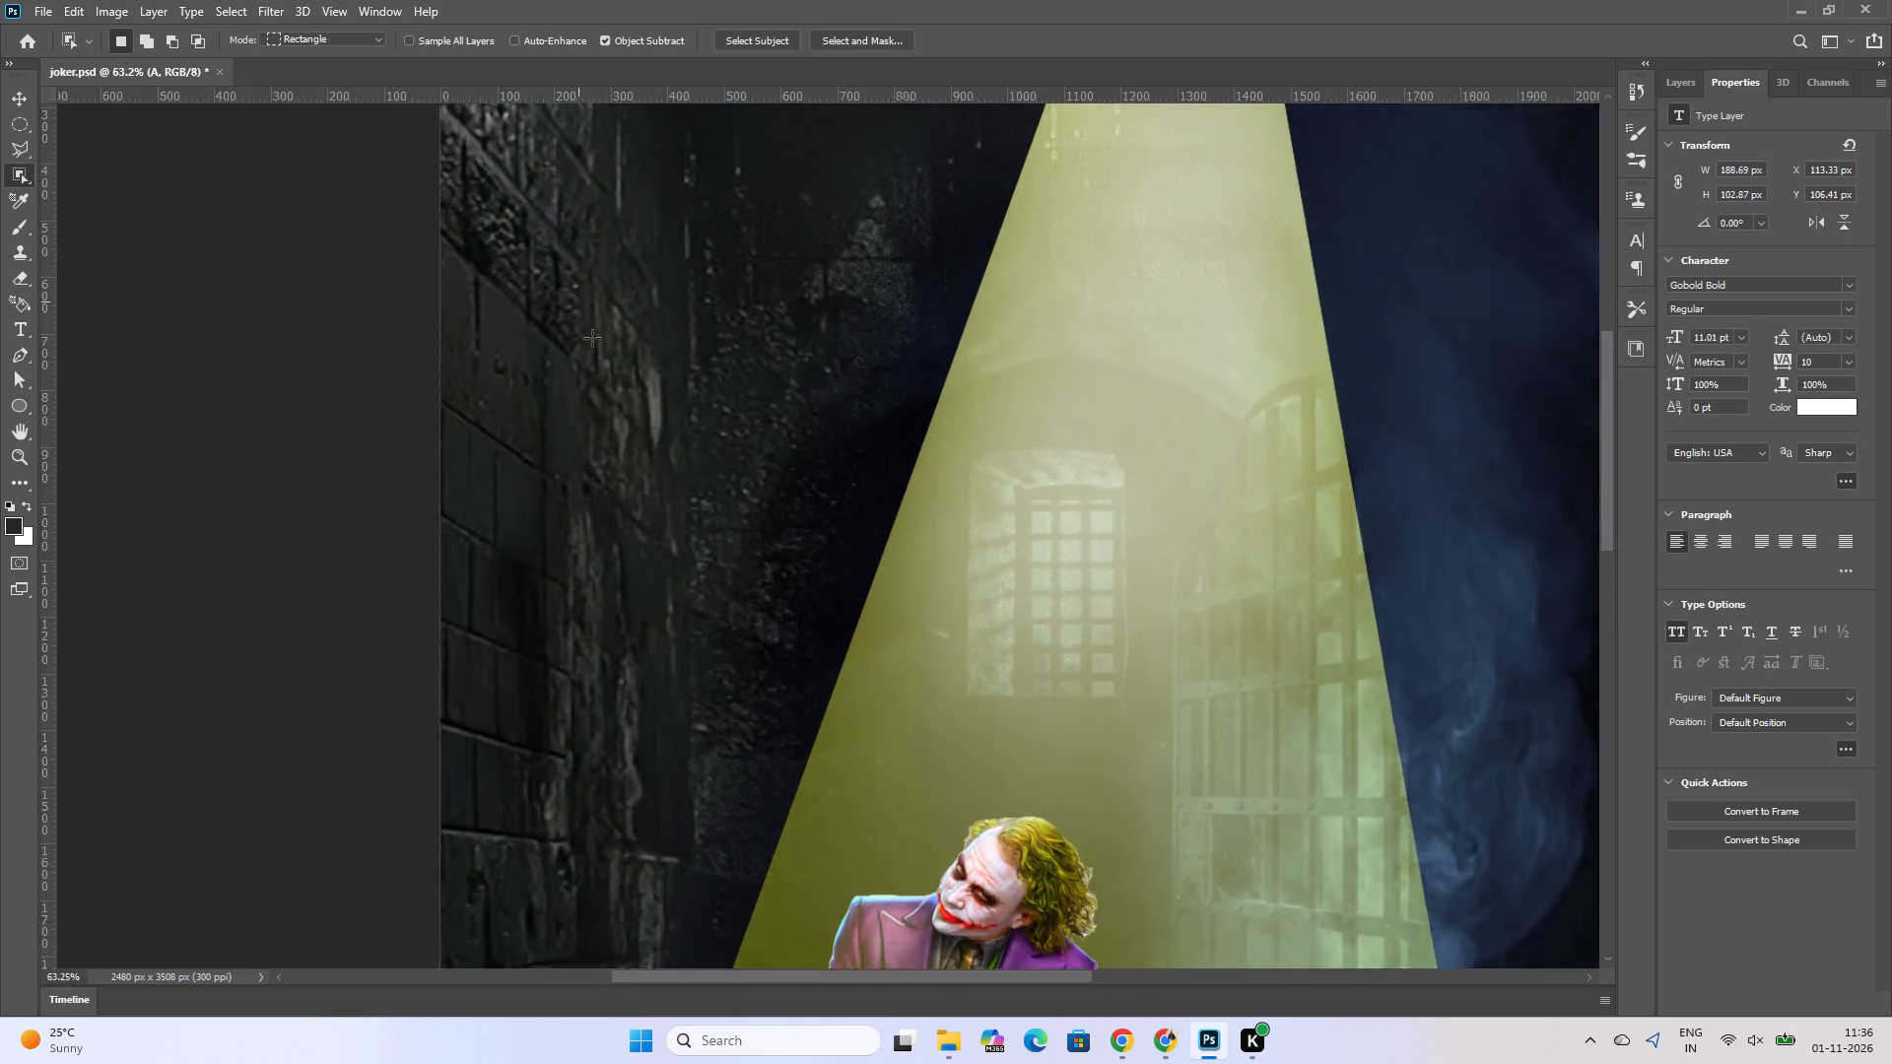
scroll(592, 338, up, 1)
alt+scroll(592, 338, up, 1)
alt+scroll(592, 338, down, 5)
alt+scroll(592, 338, up, 11)
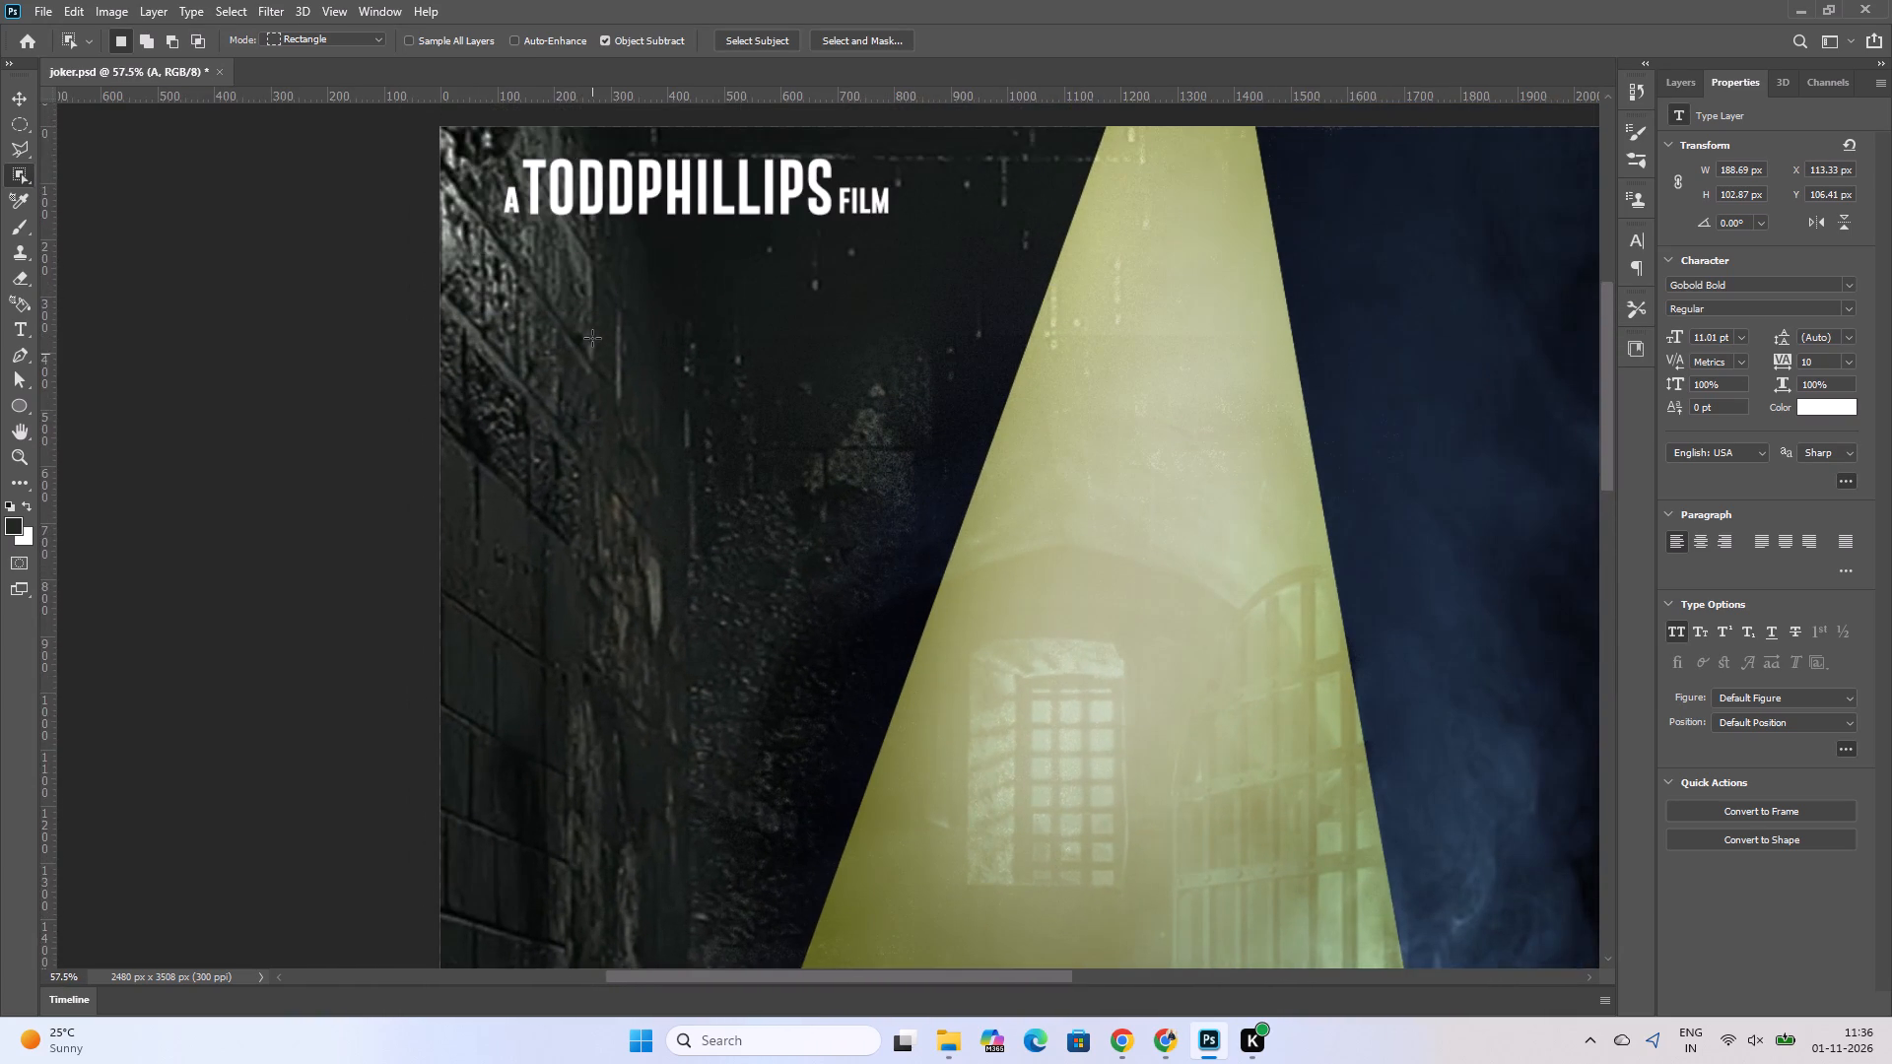
alt+scroll(592, 338, up, 8)
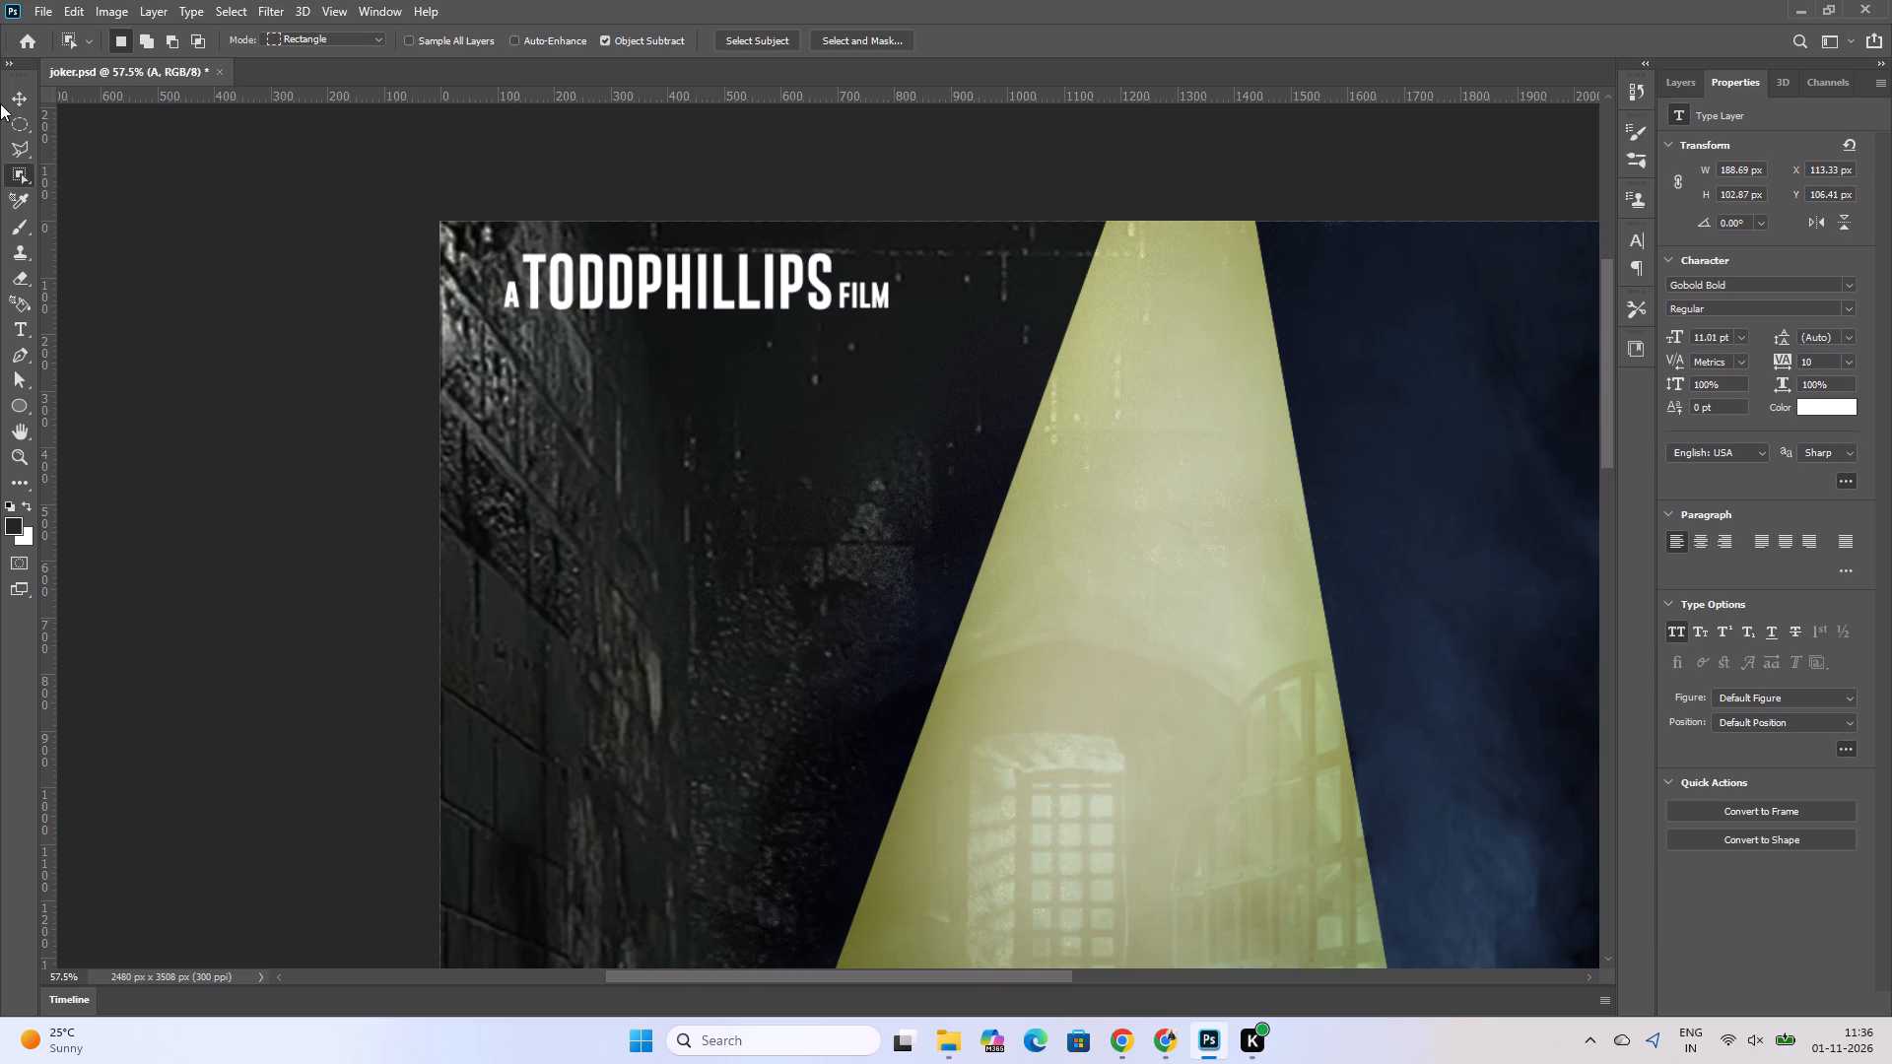
click(20, 93)
click(510, 299)
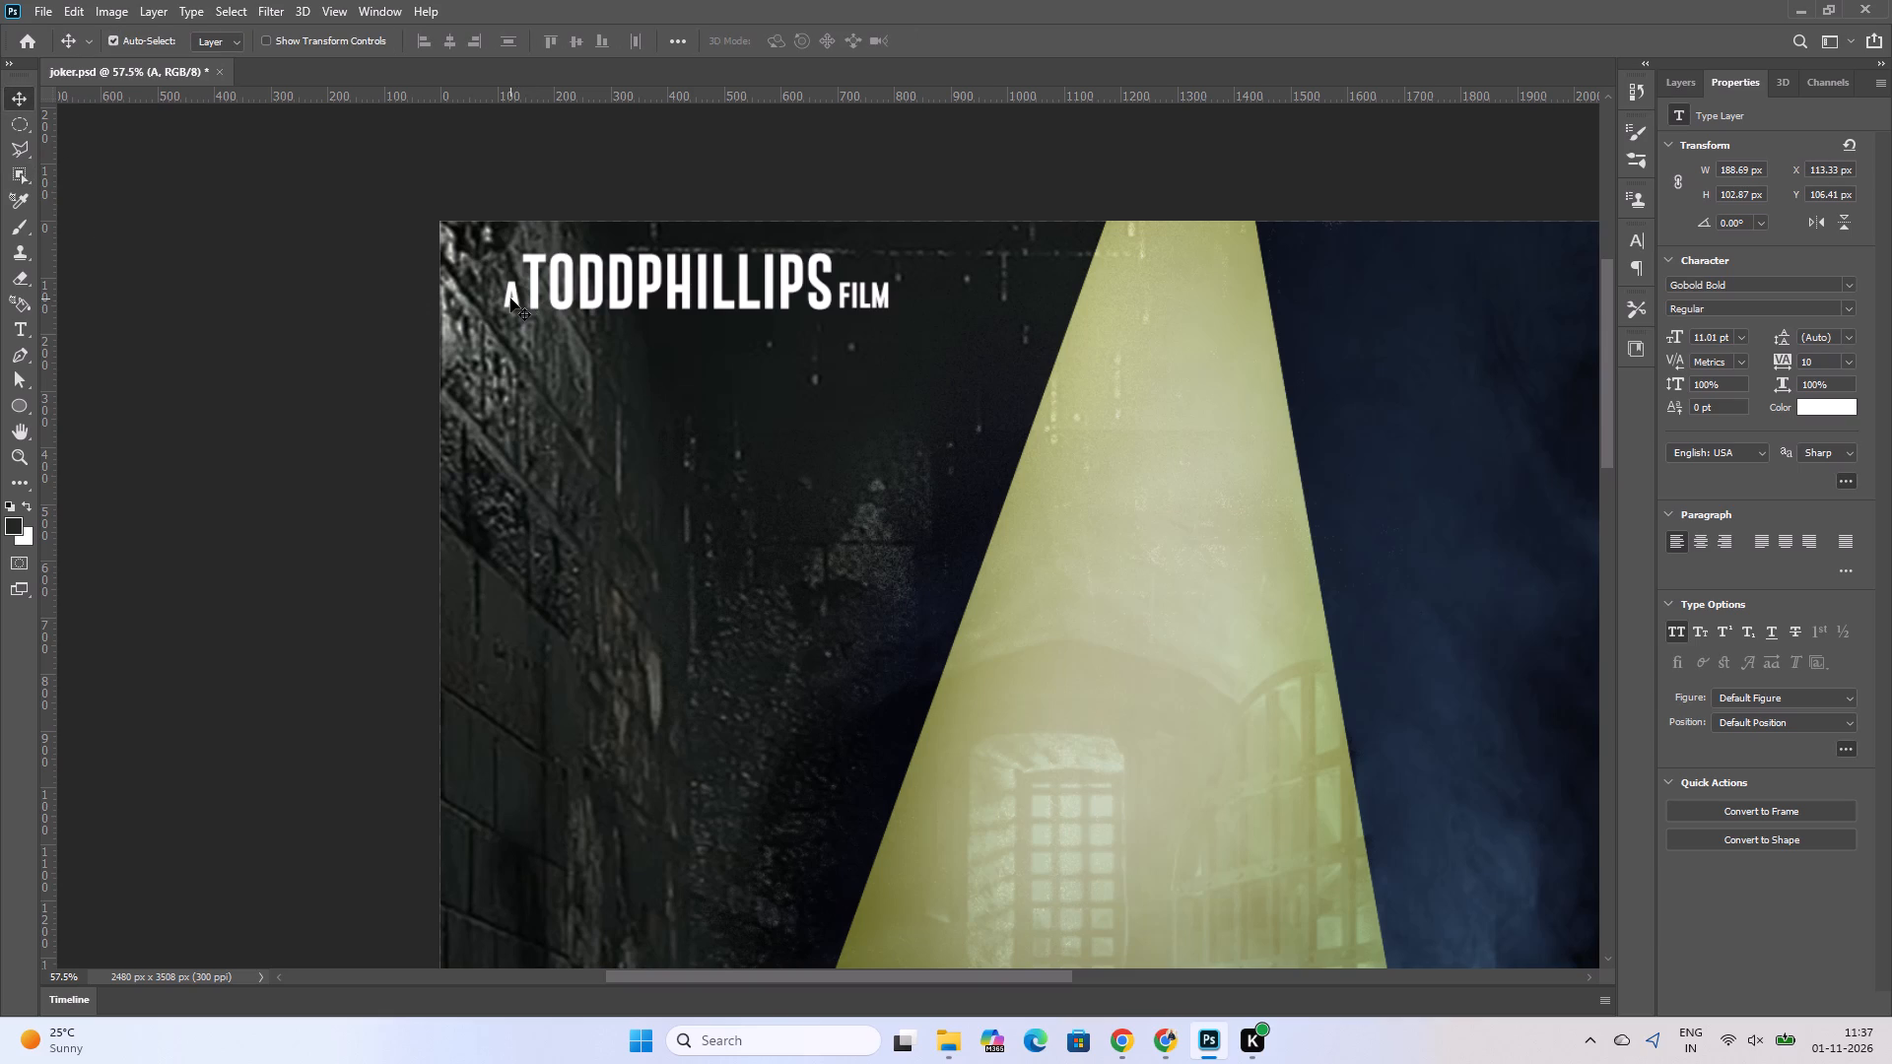
key(ctrl+t)
shift+drag(601, 336, 614, 346)
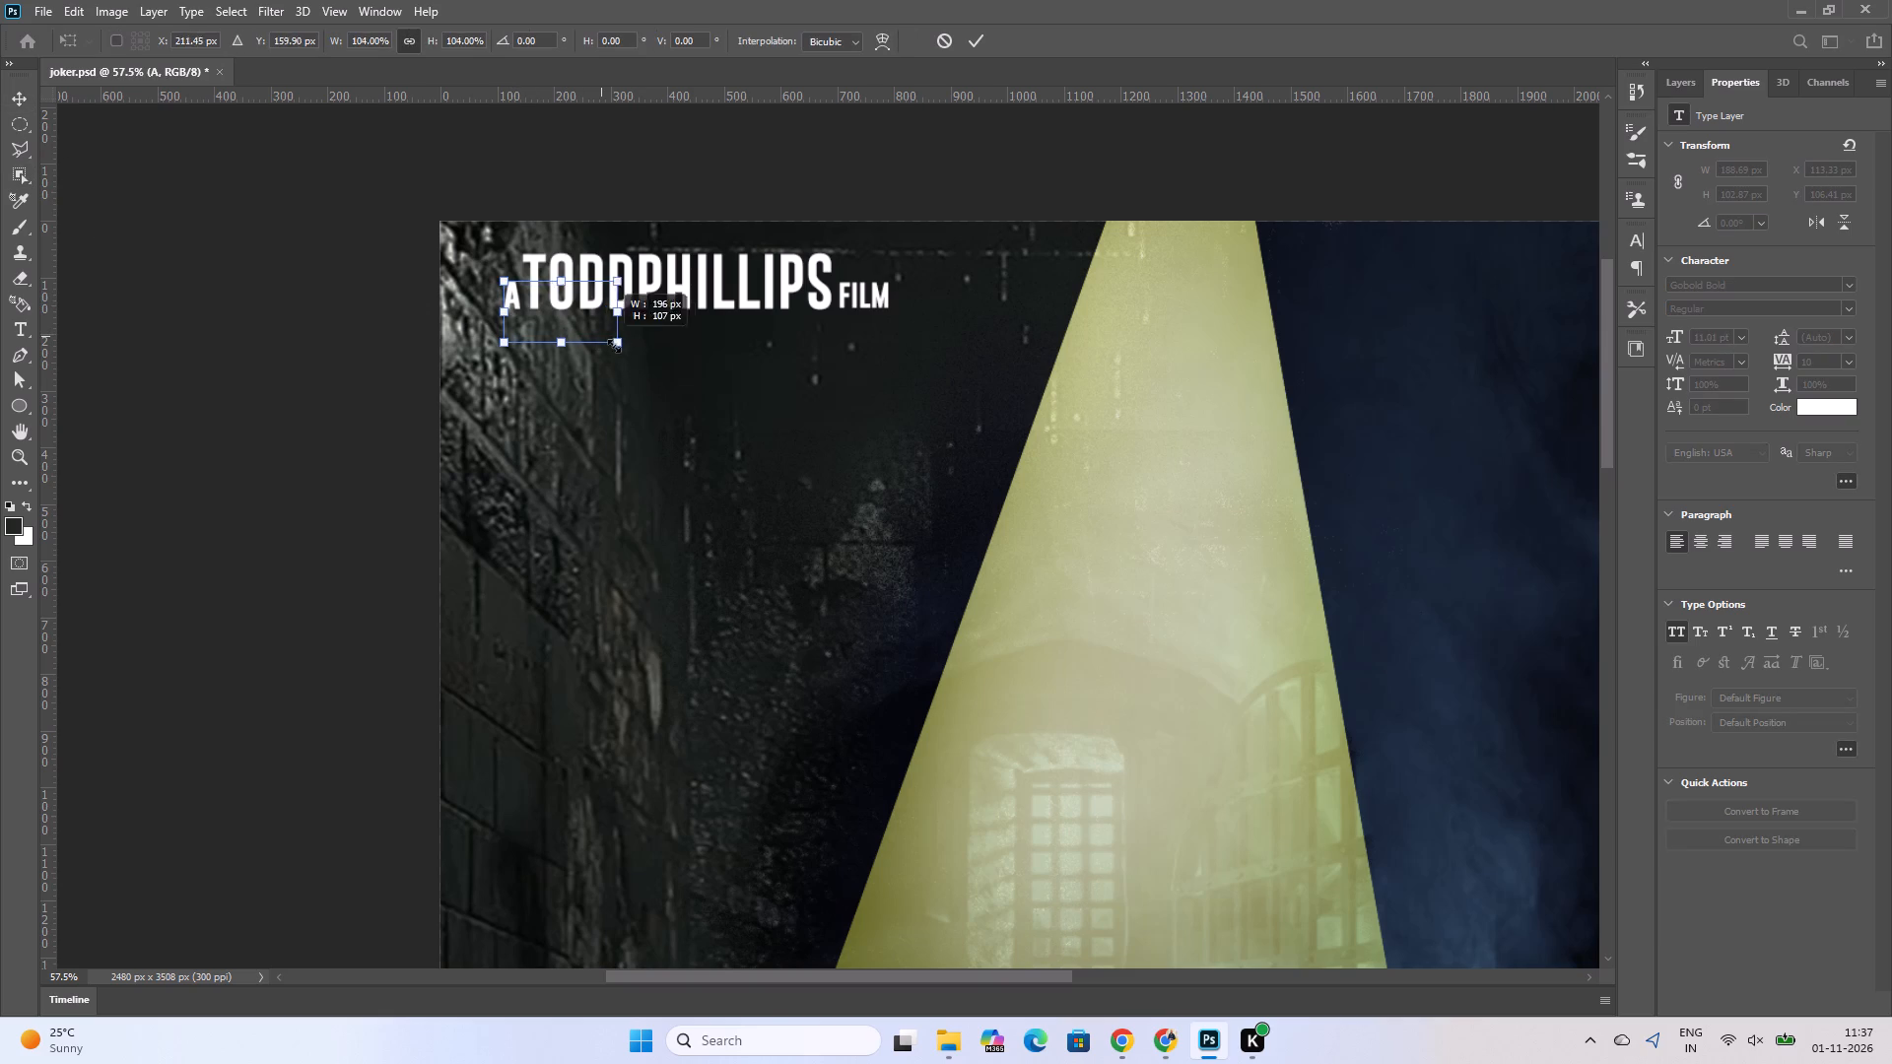
shift+drag(614, 346, 620, 355)
Nudge the enlarged A about 7 px up and 3 px left, lining it up with the TODDPHILLIPS baseline, and apply the transform.
key(Up)
key(Up)
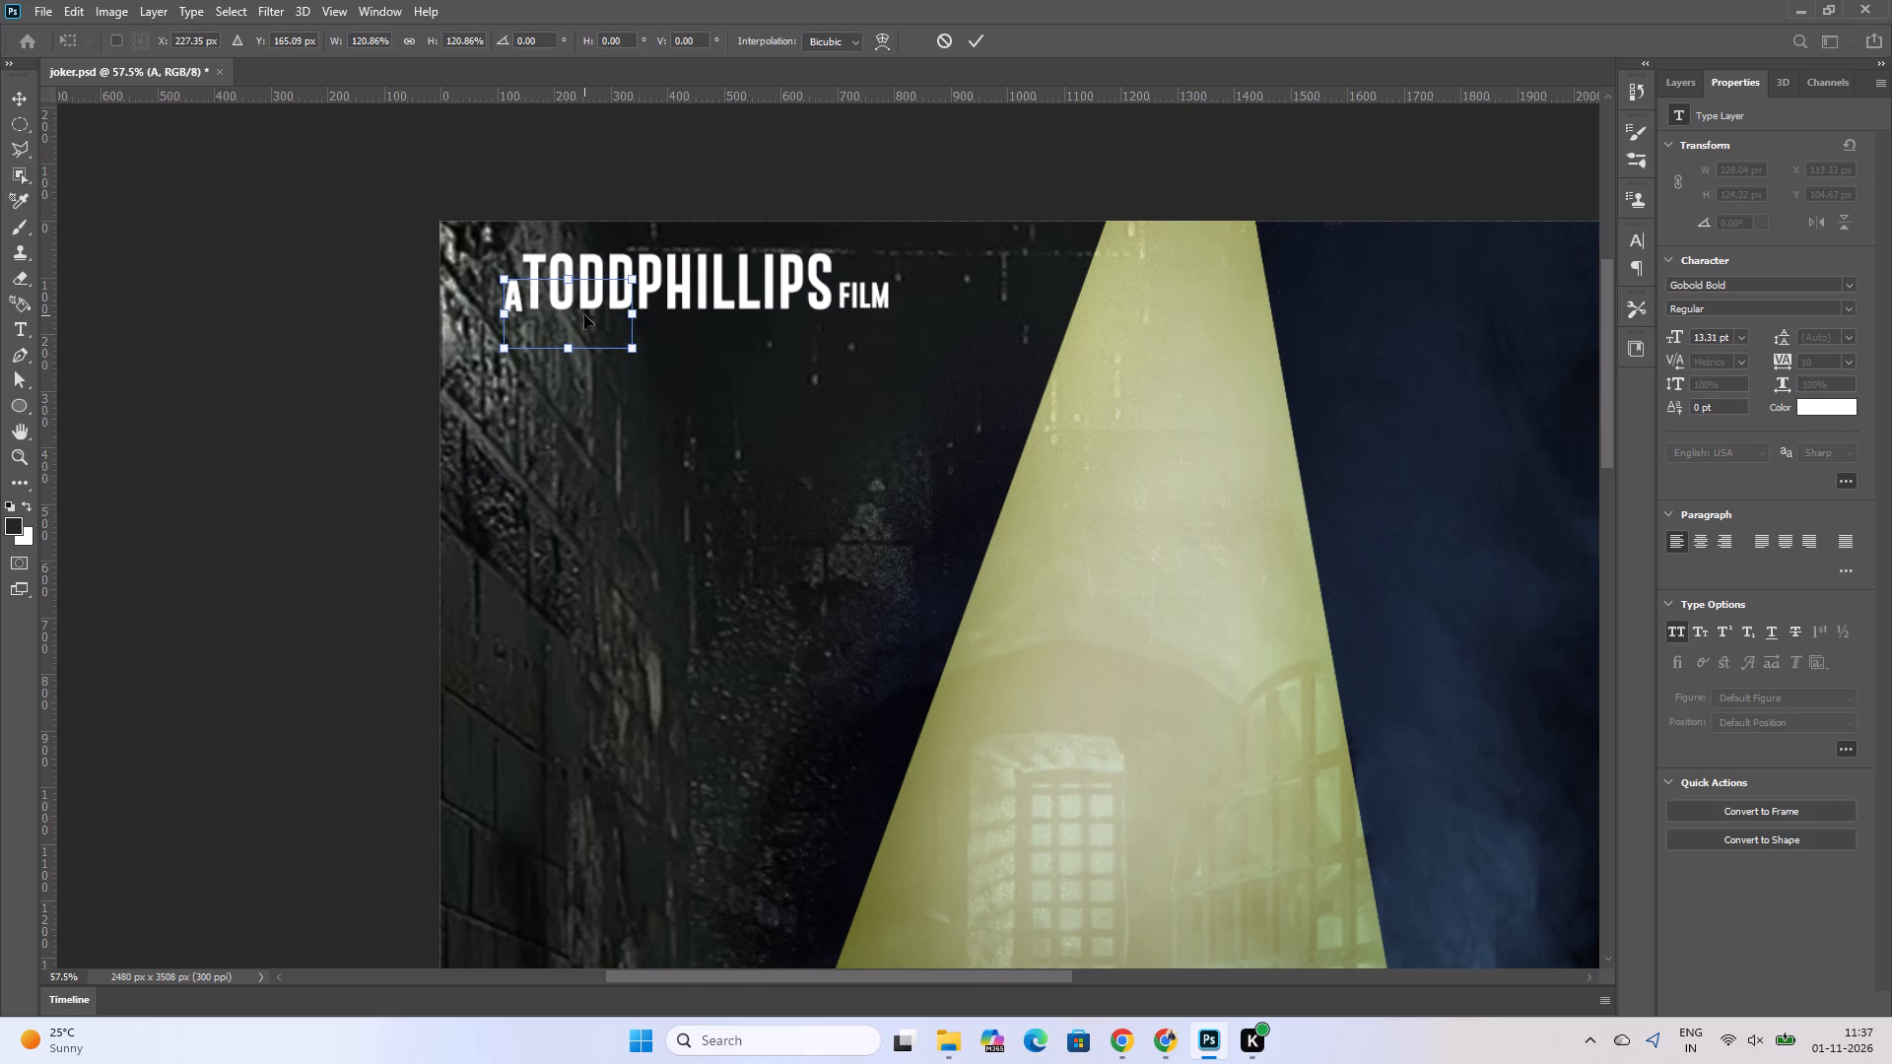
key(Up)
key(Up)
key(Up)
key(Up)
key(Up)
key(Down)
key(Down)
key(Left)
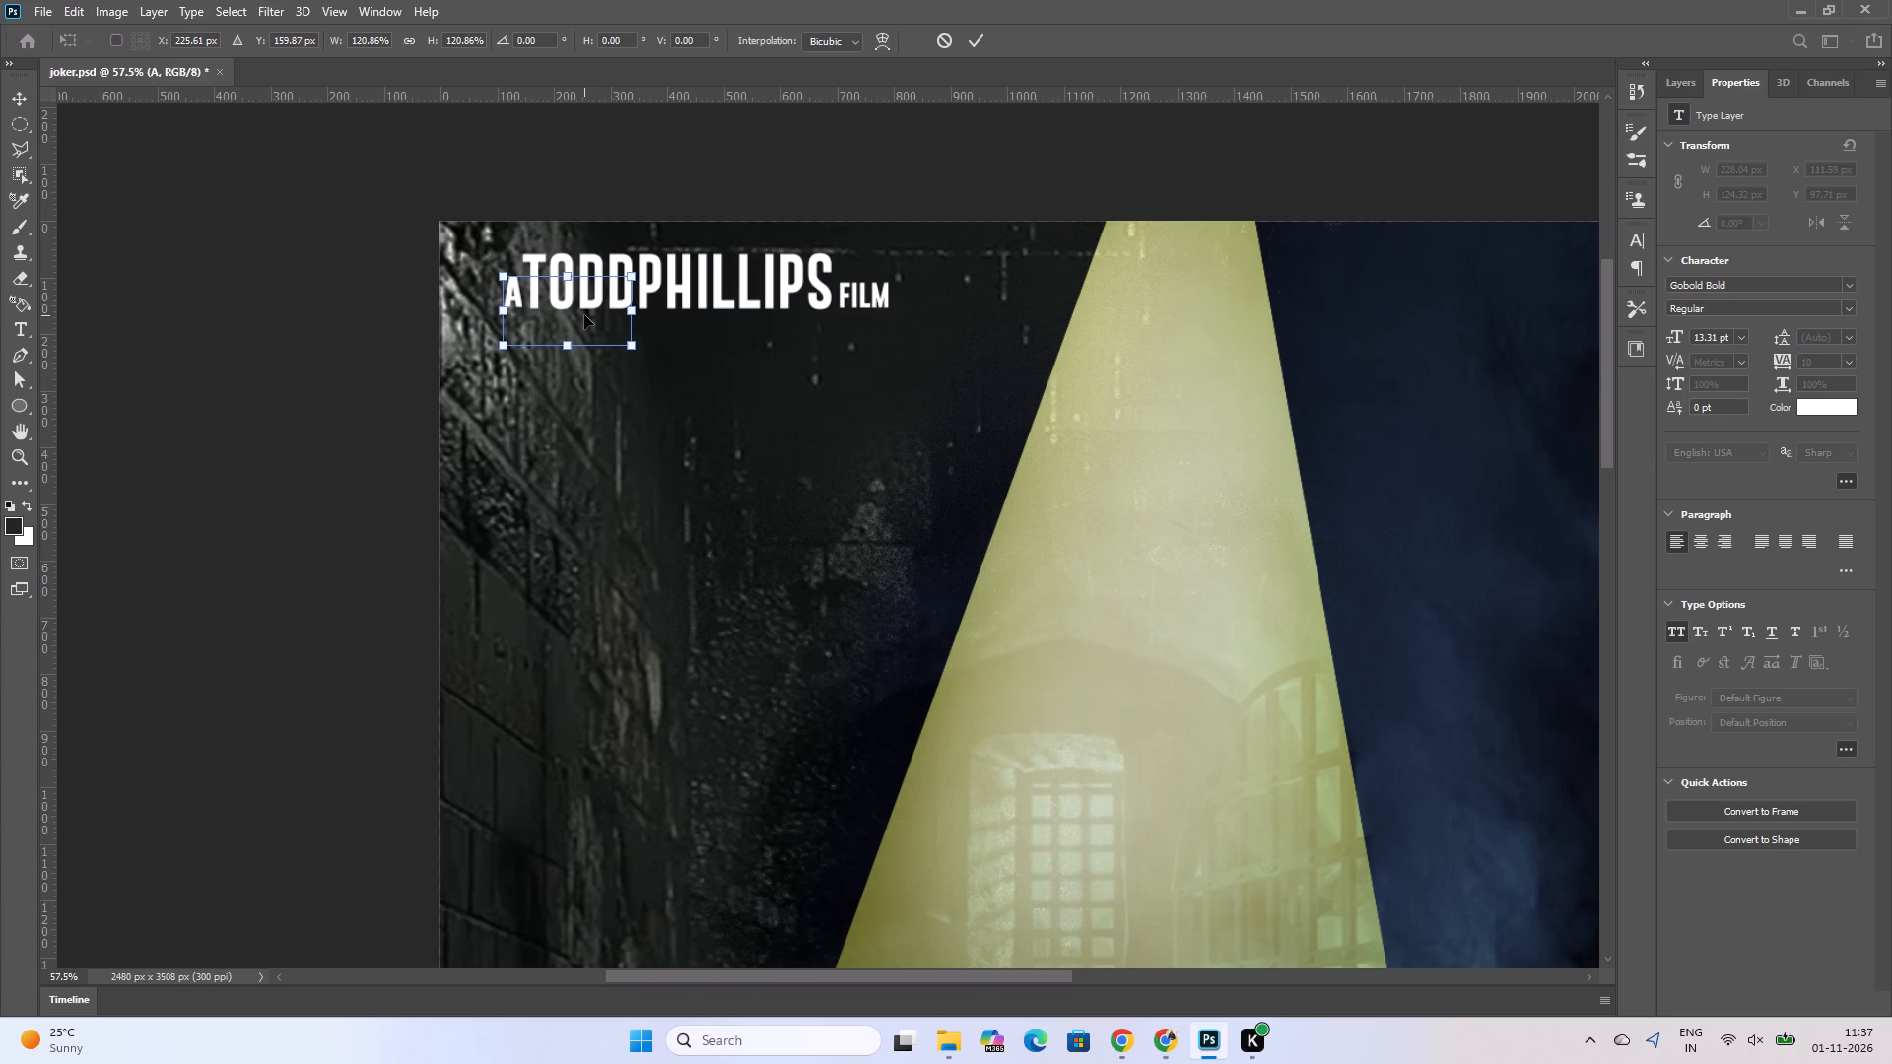
key(Down)
key(Left)
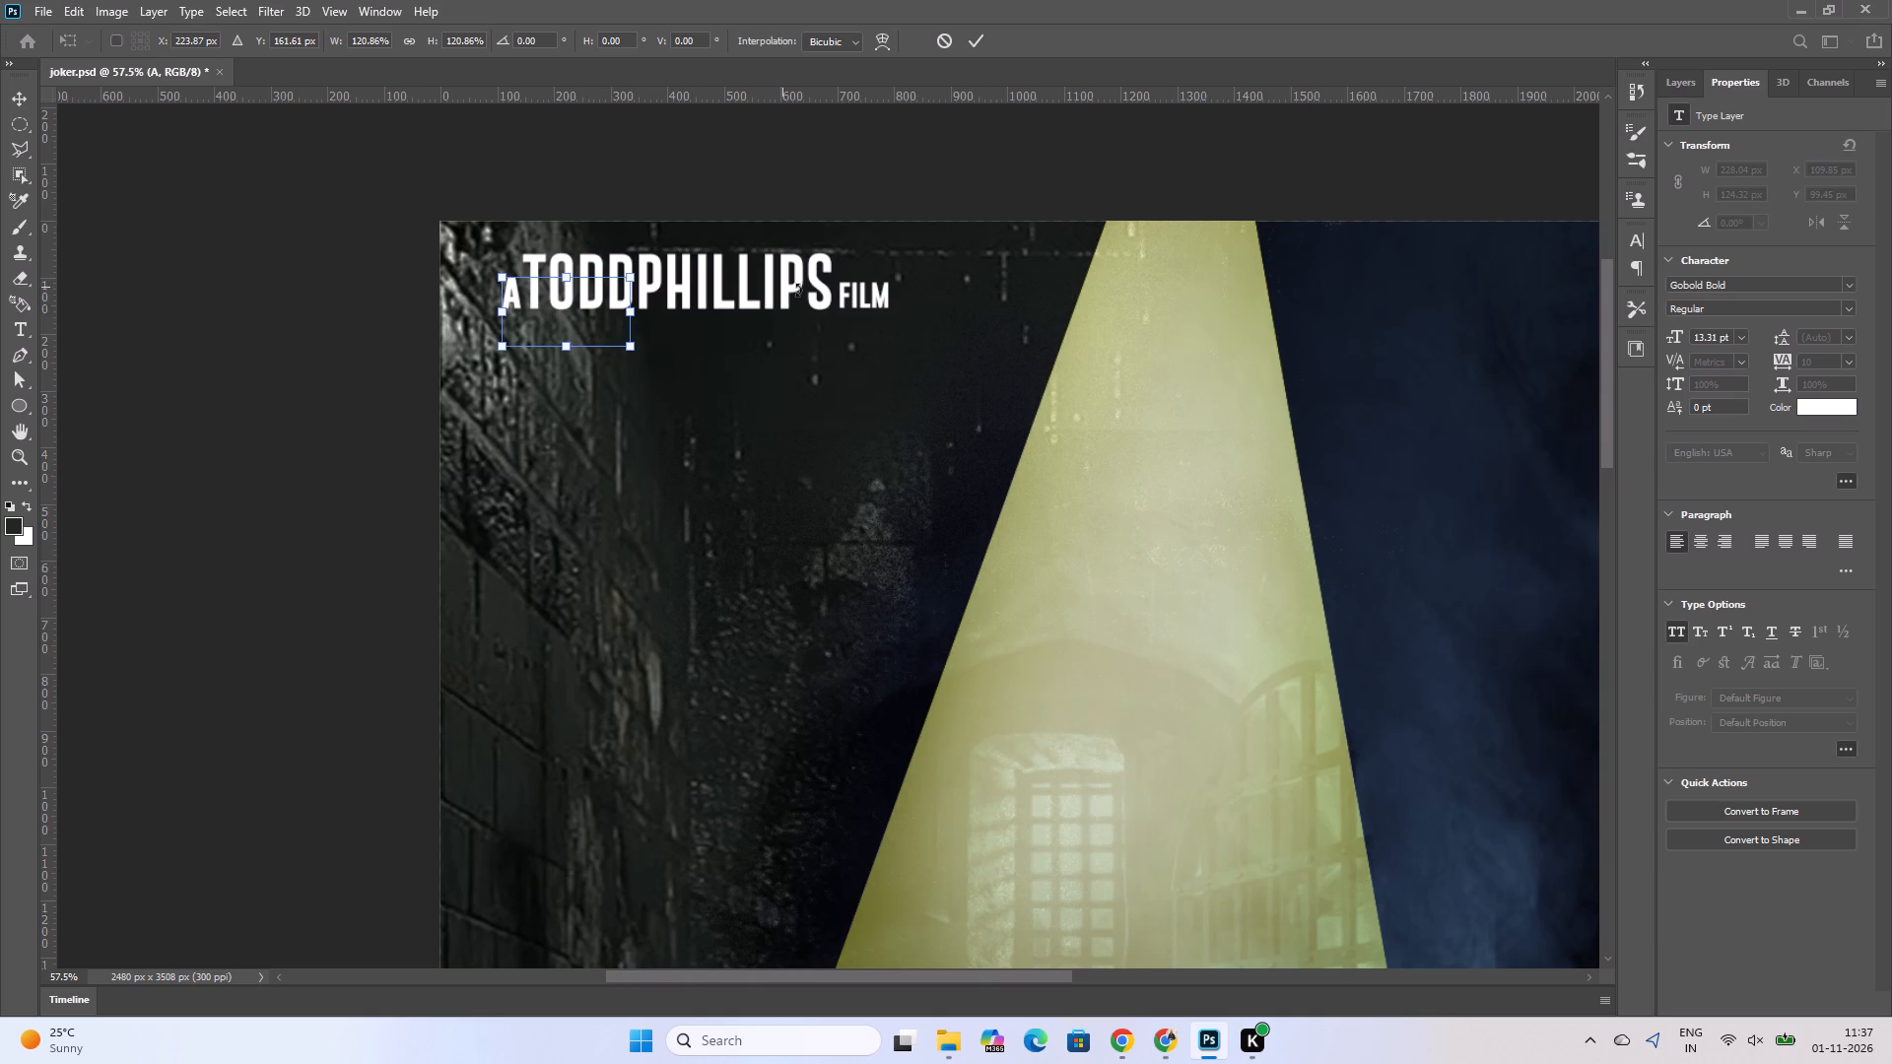
click(876, 298)
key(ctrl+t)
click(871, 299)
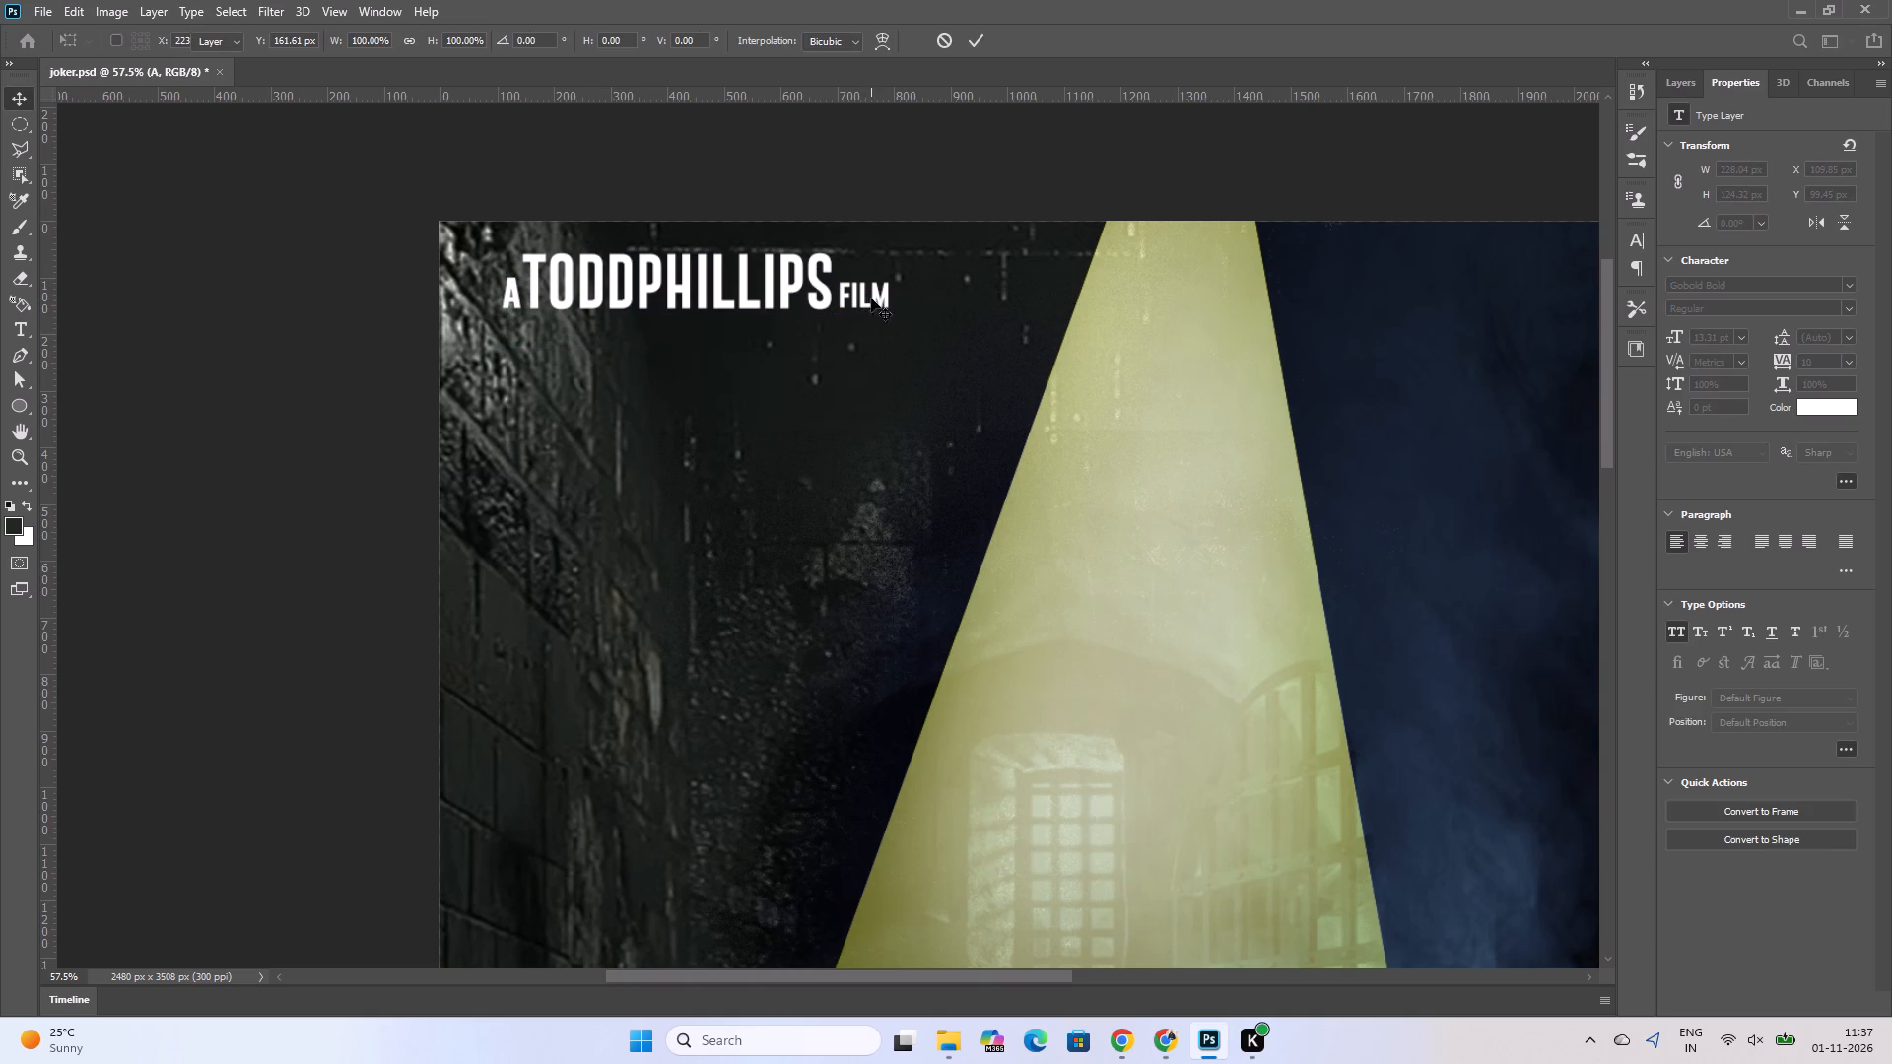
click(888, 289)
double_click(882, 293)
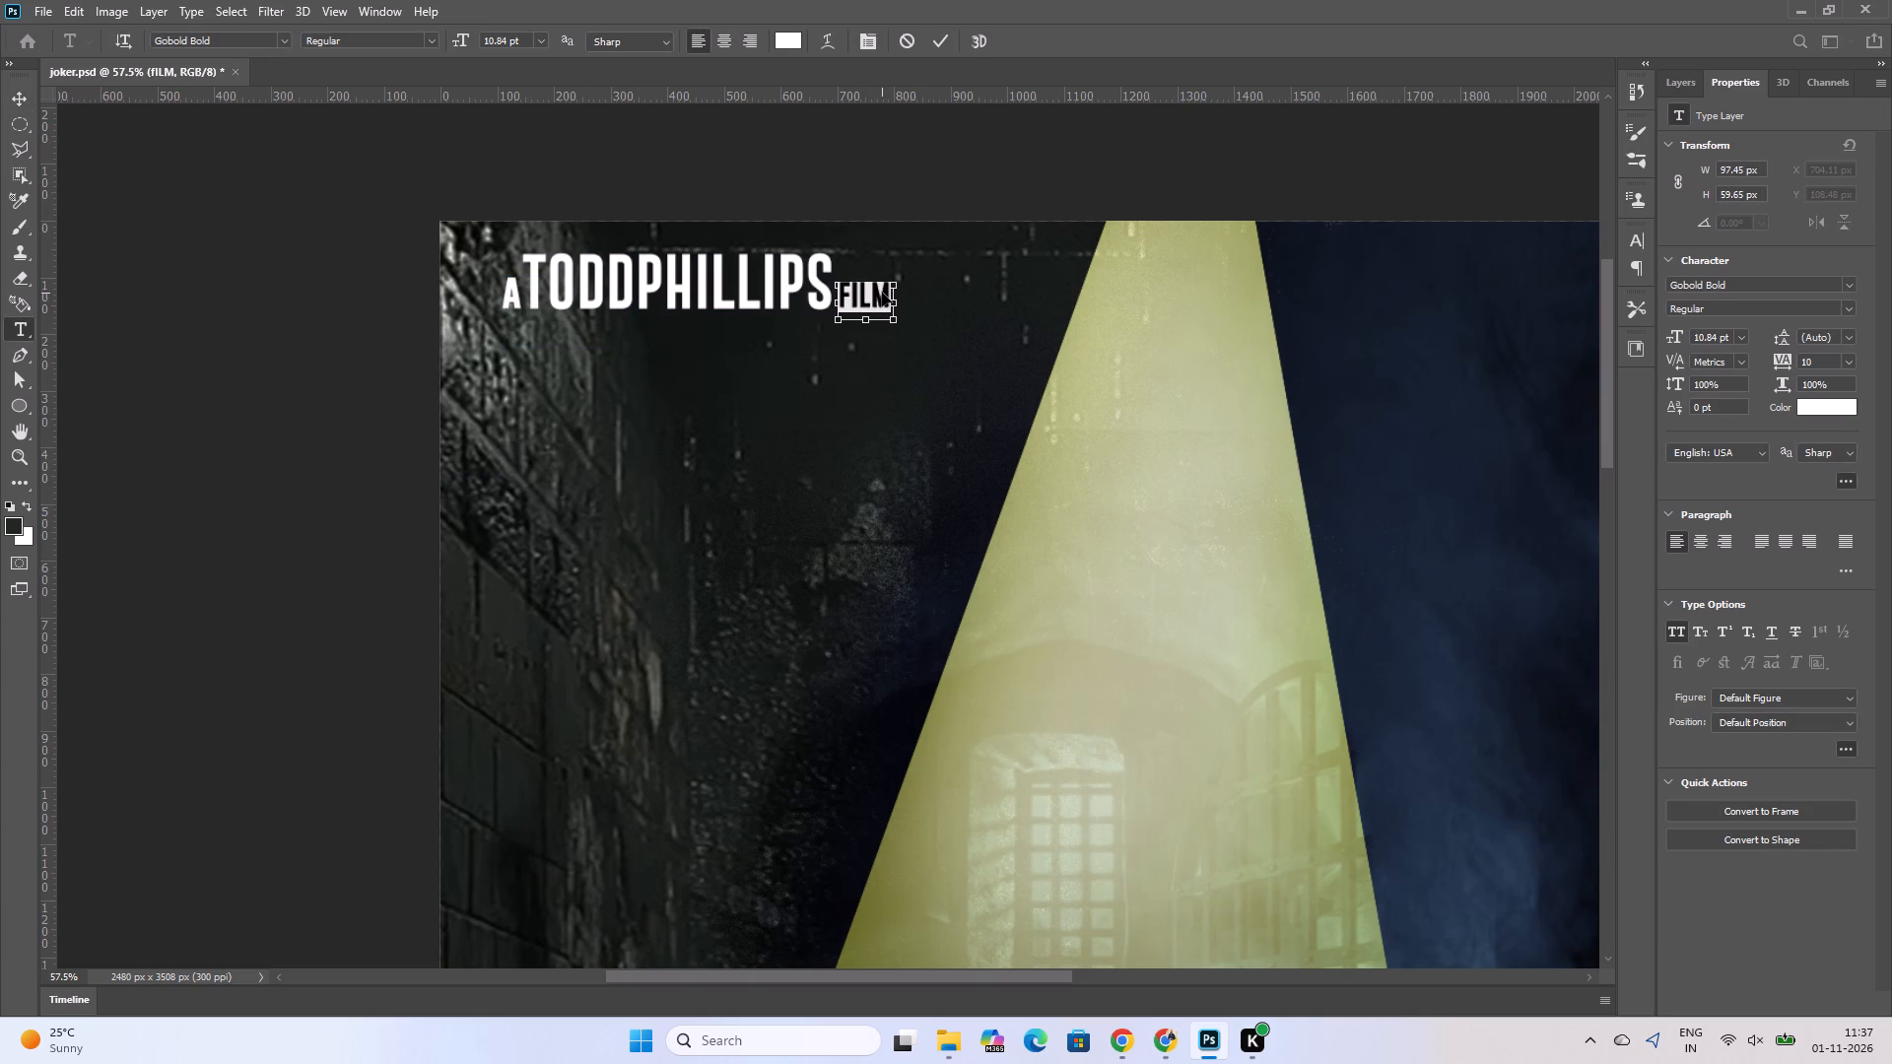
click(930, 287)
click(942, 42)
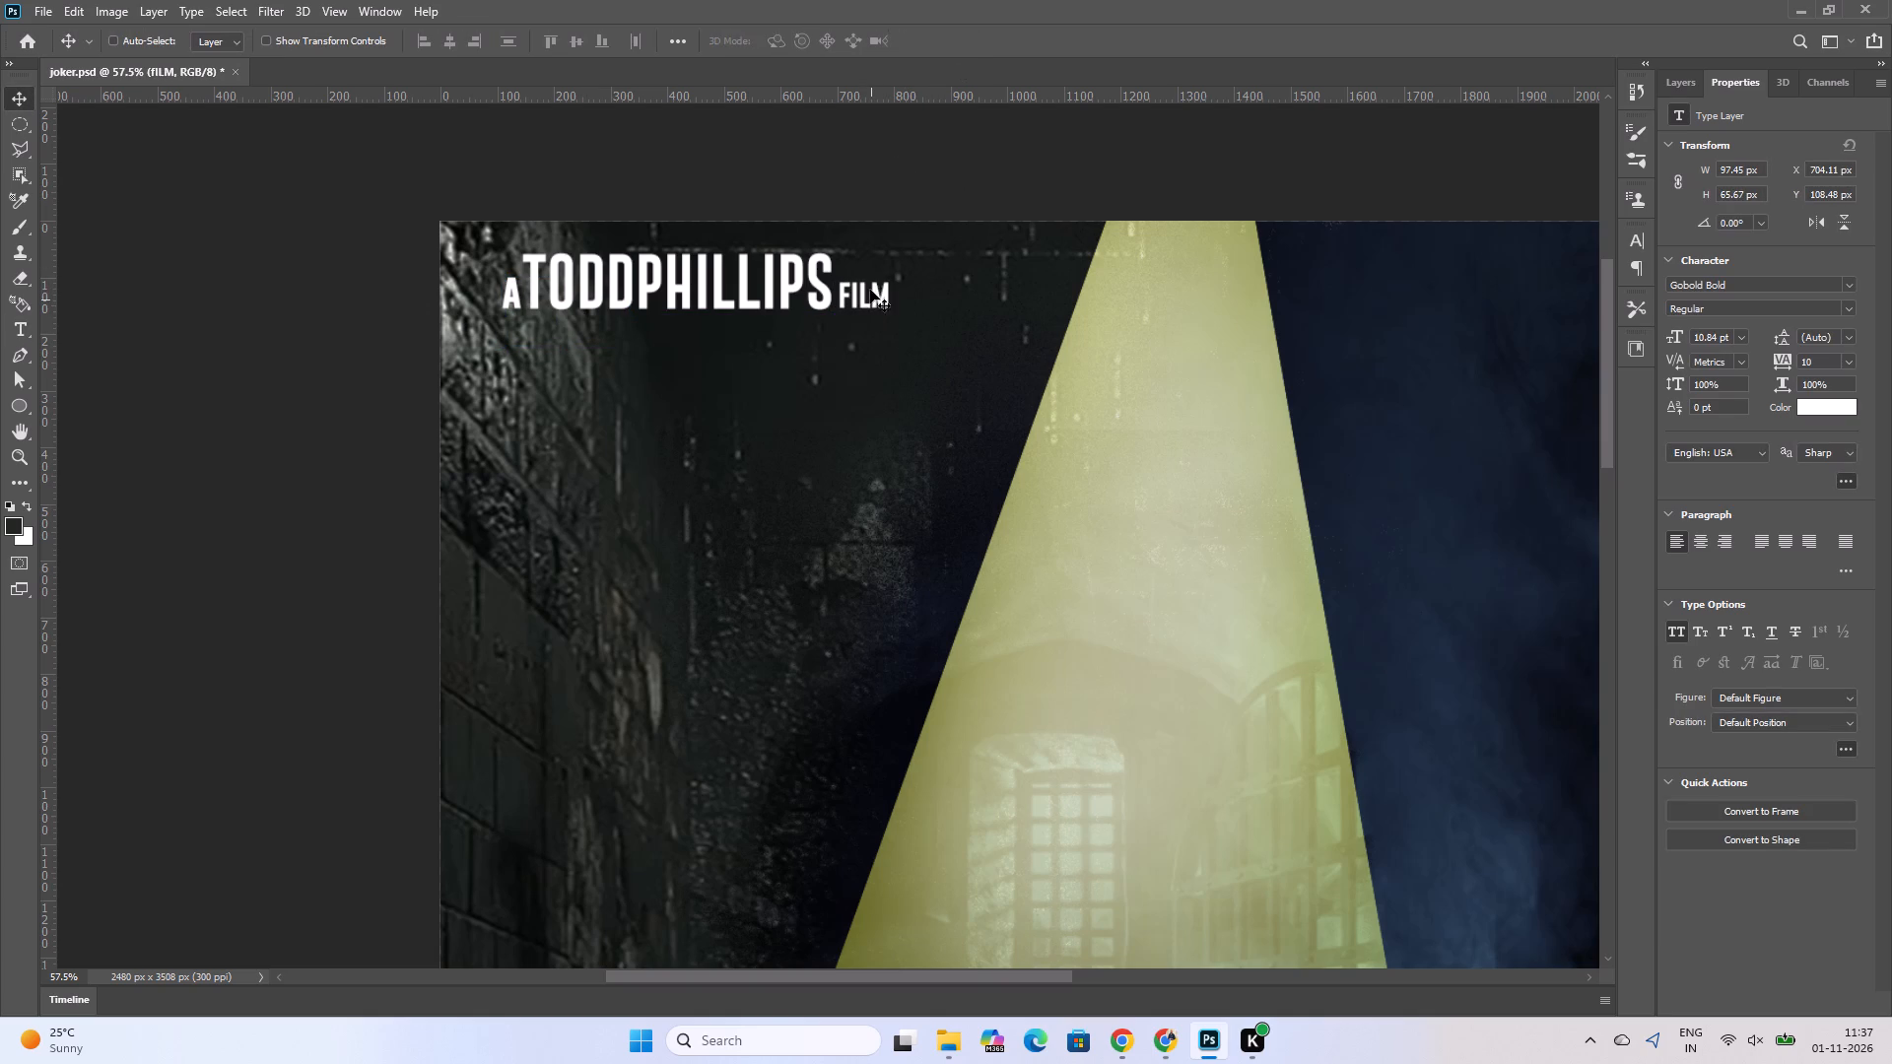
Enlarge FILM proportionally to about 111% (12 pt), nudge it about 7 px up to the TODDPHILLIPS baseline, and apply the transform.
click(869, 280)
click(869, 289)
key(ctrl+t)
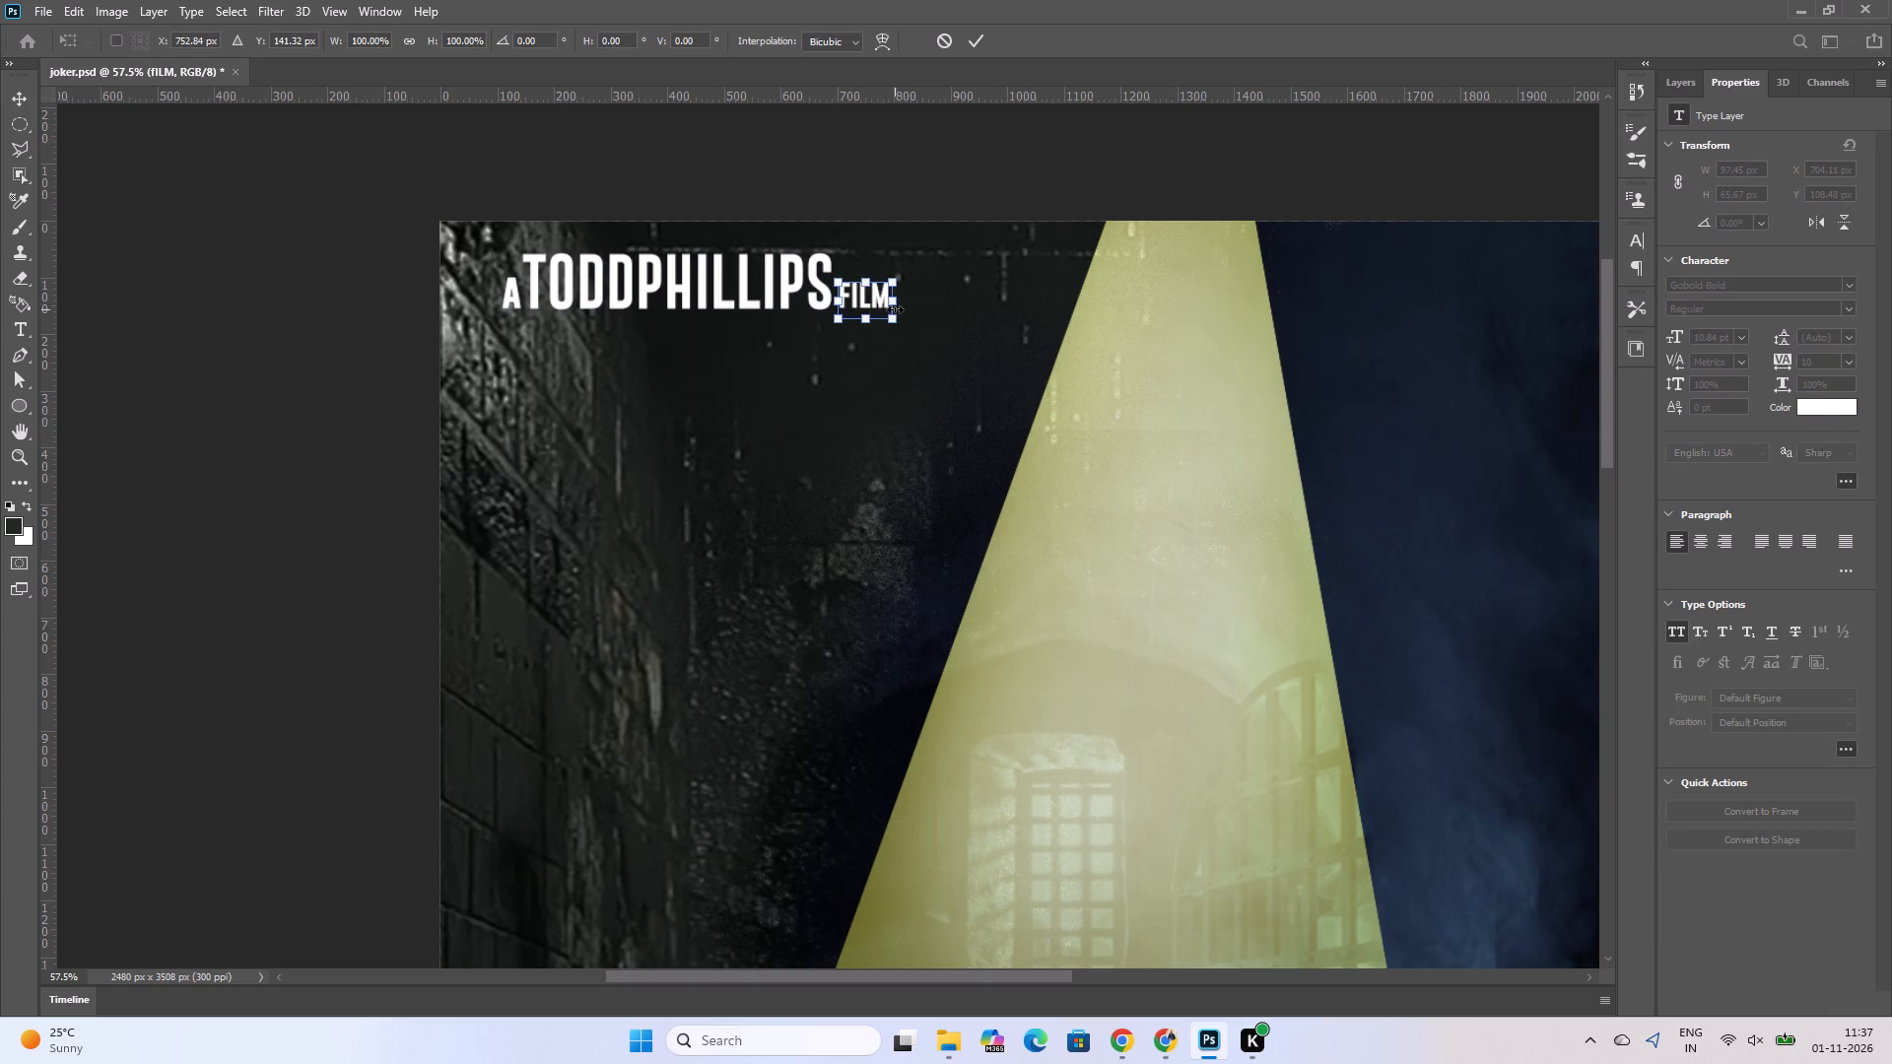
key(Up)
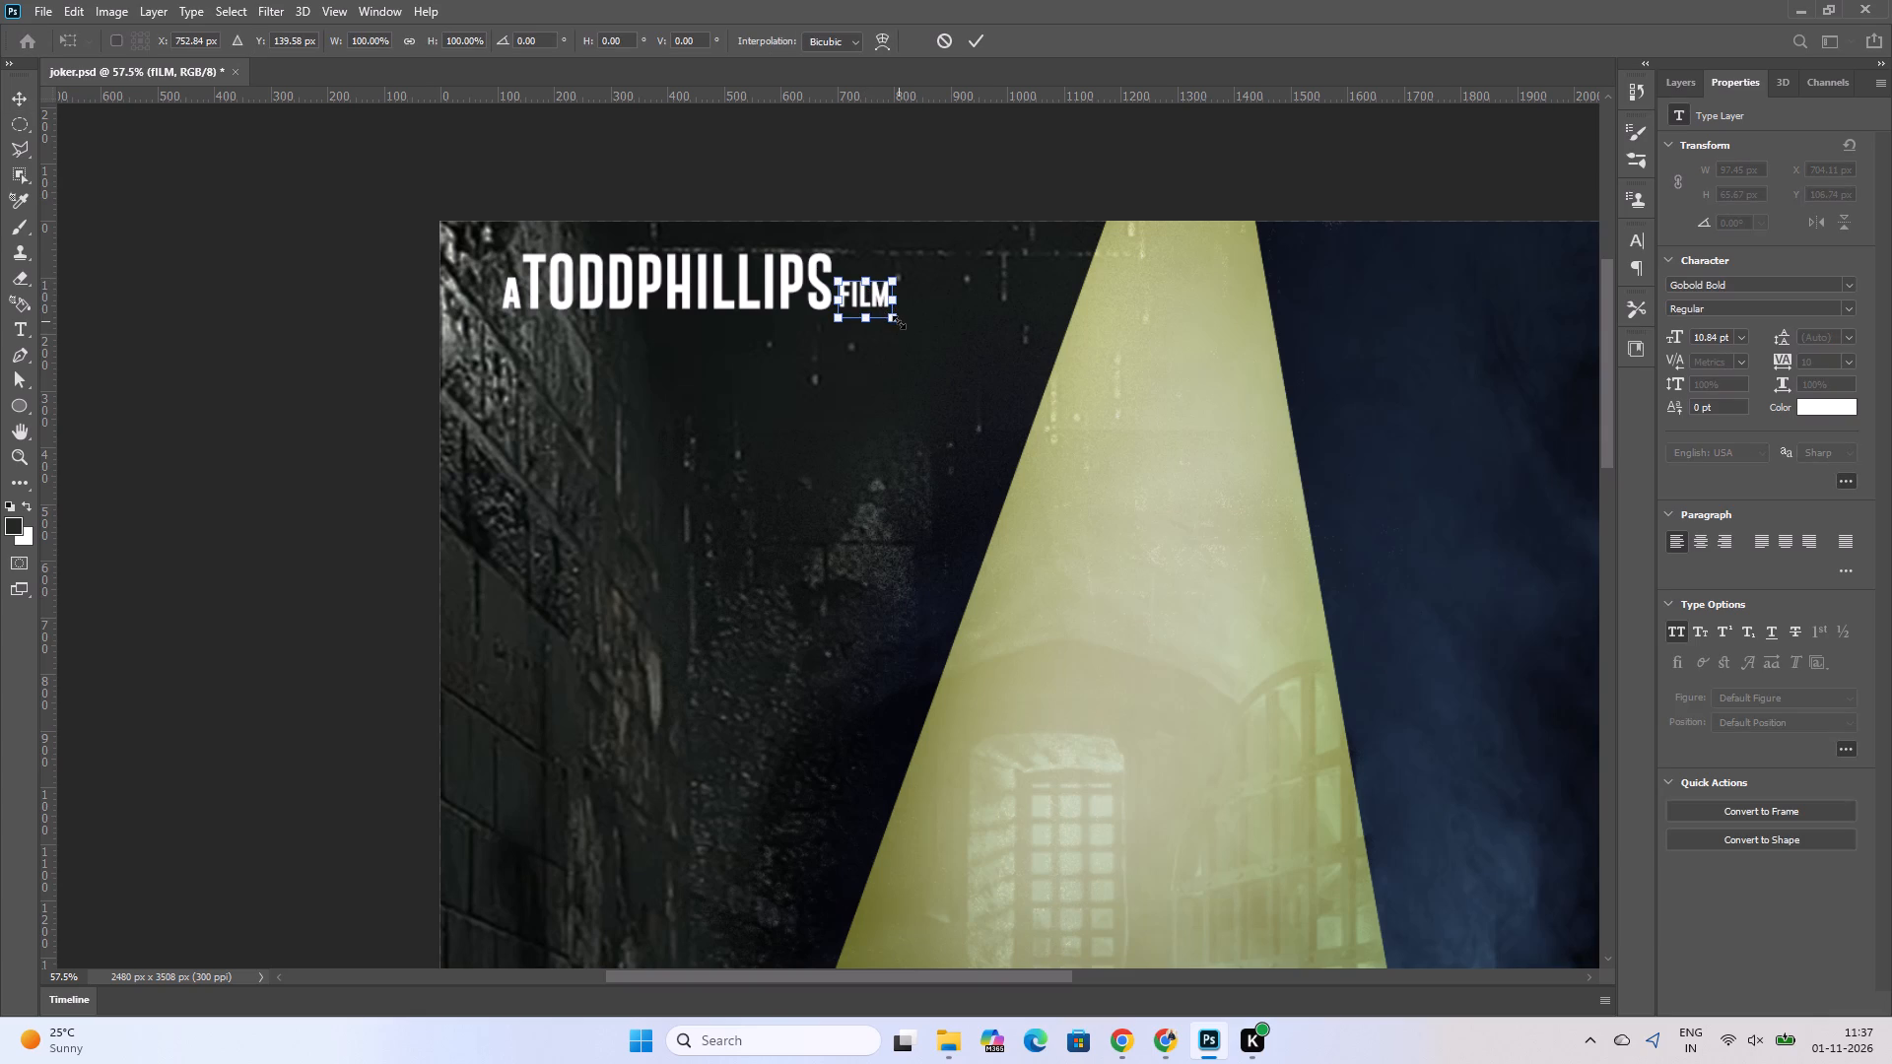
shift+click(899, 322)
key(Up)
key(Up)
key(Up)
key(Up)
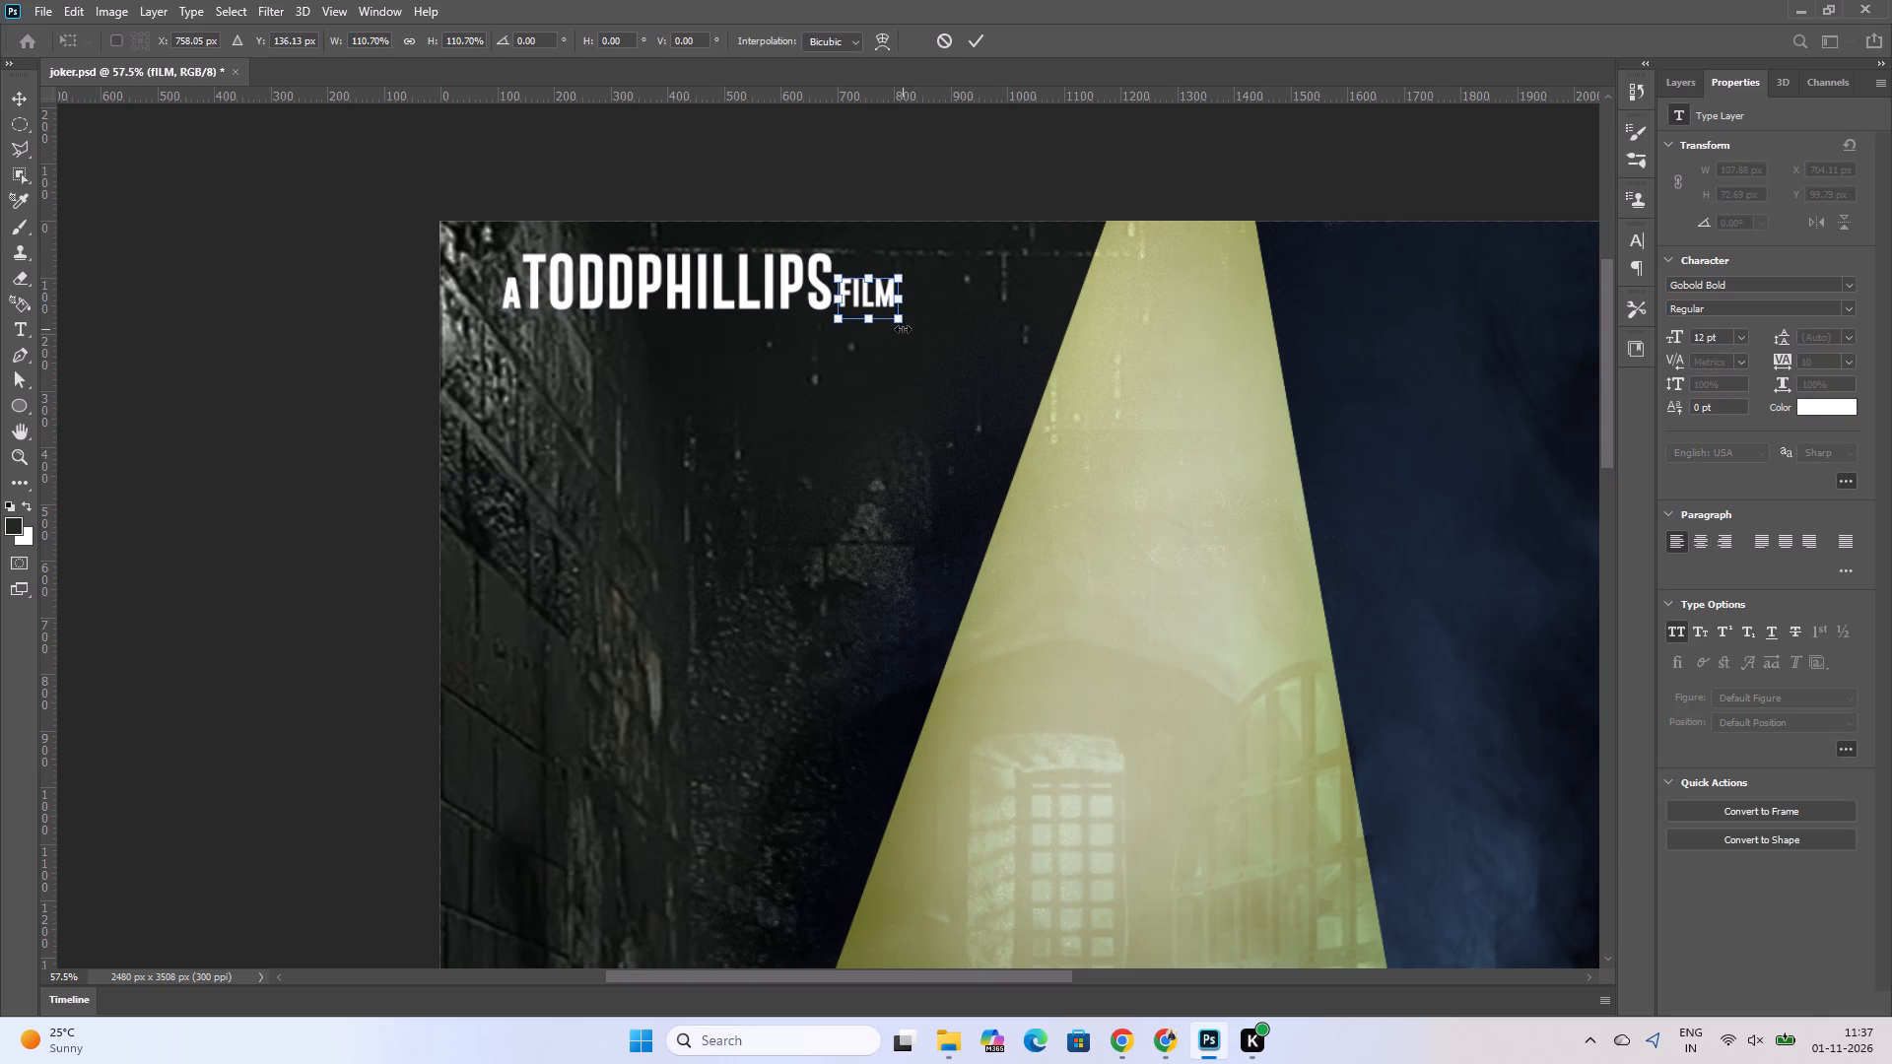
key(Down)
key(Return)
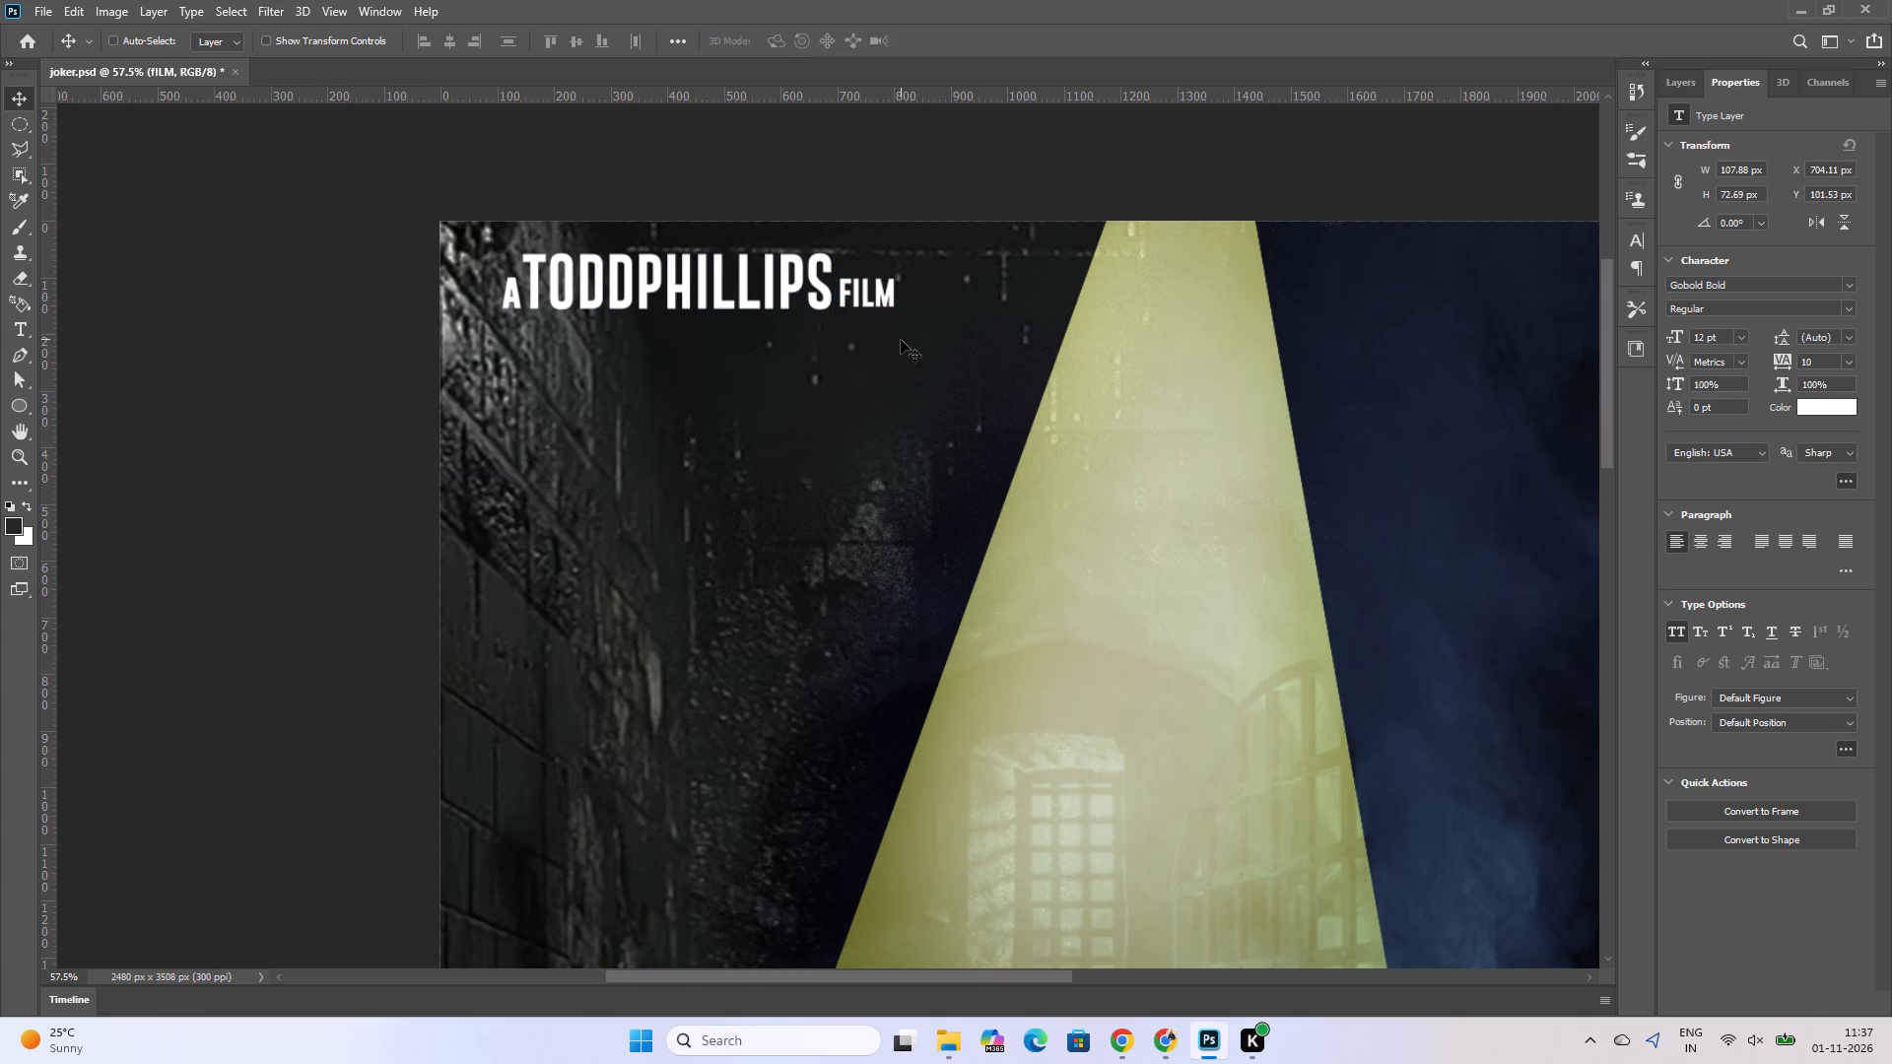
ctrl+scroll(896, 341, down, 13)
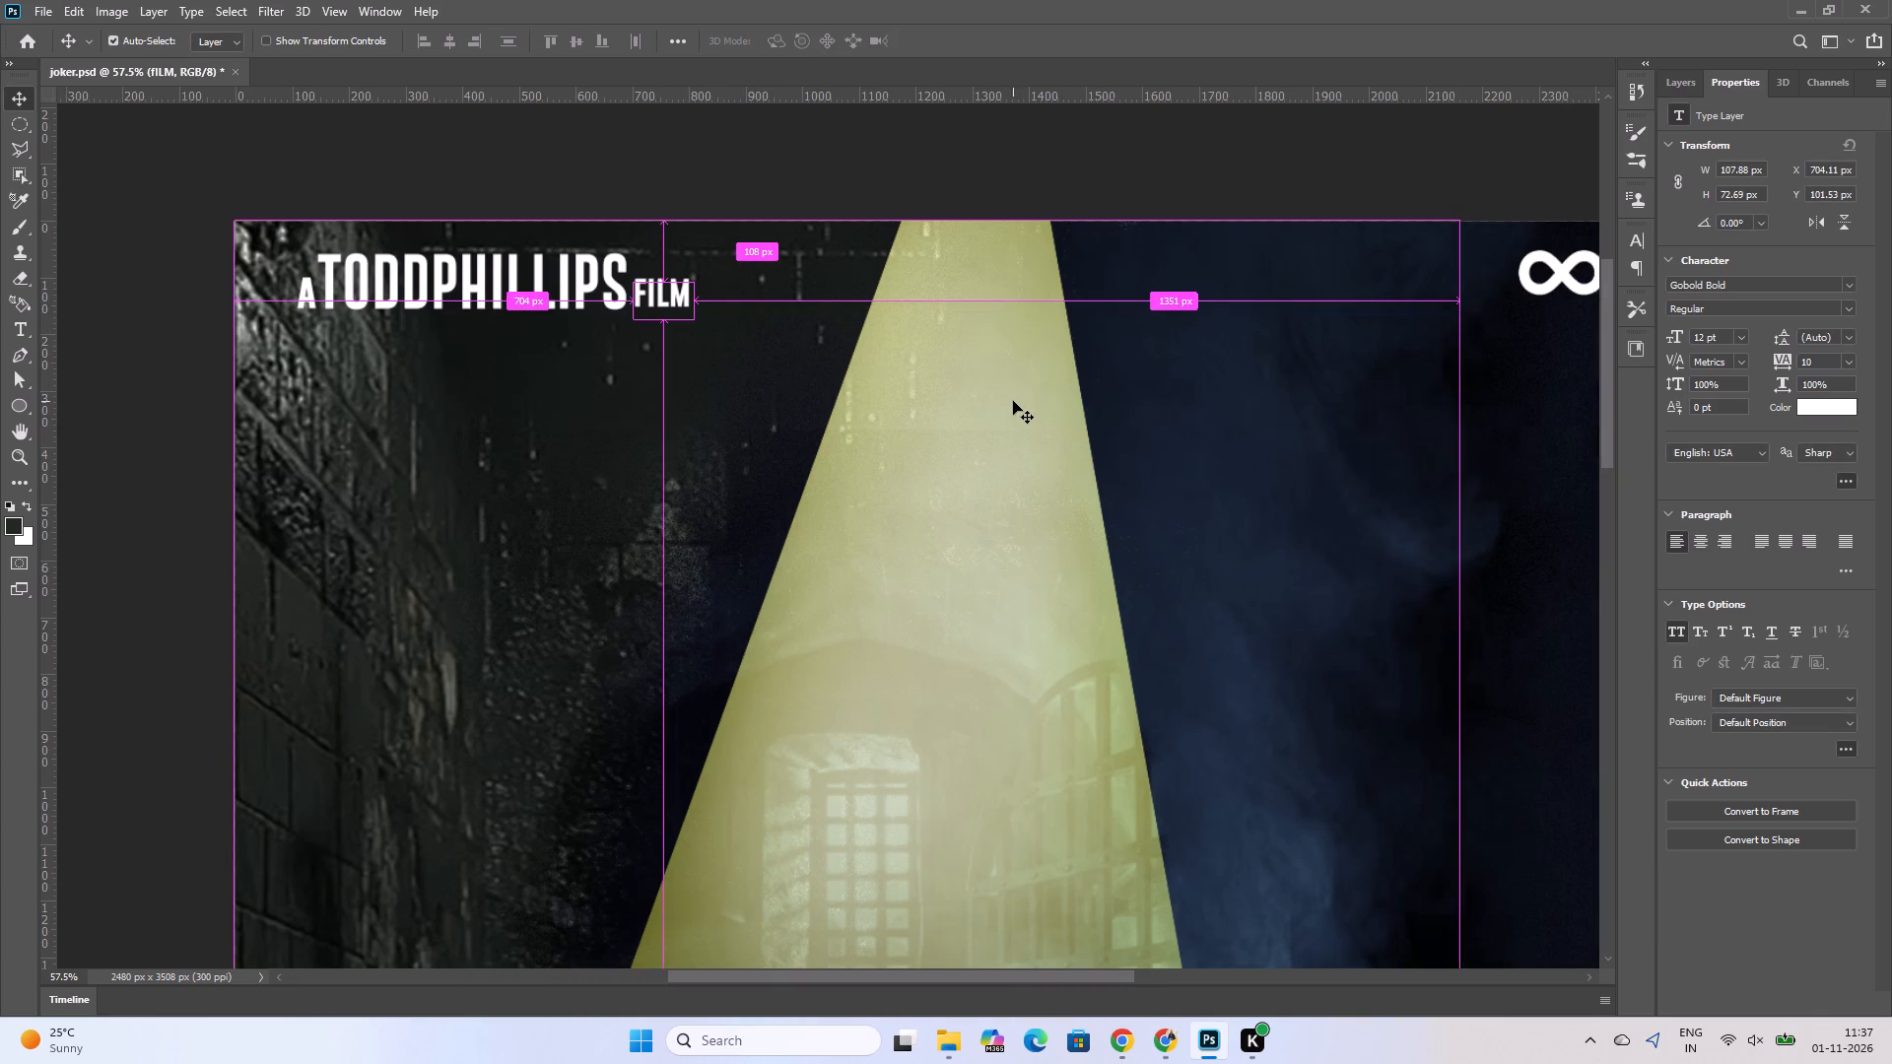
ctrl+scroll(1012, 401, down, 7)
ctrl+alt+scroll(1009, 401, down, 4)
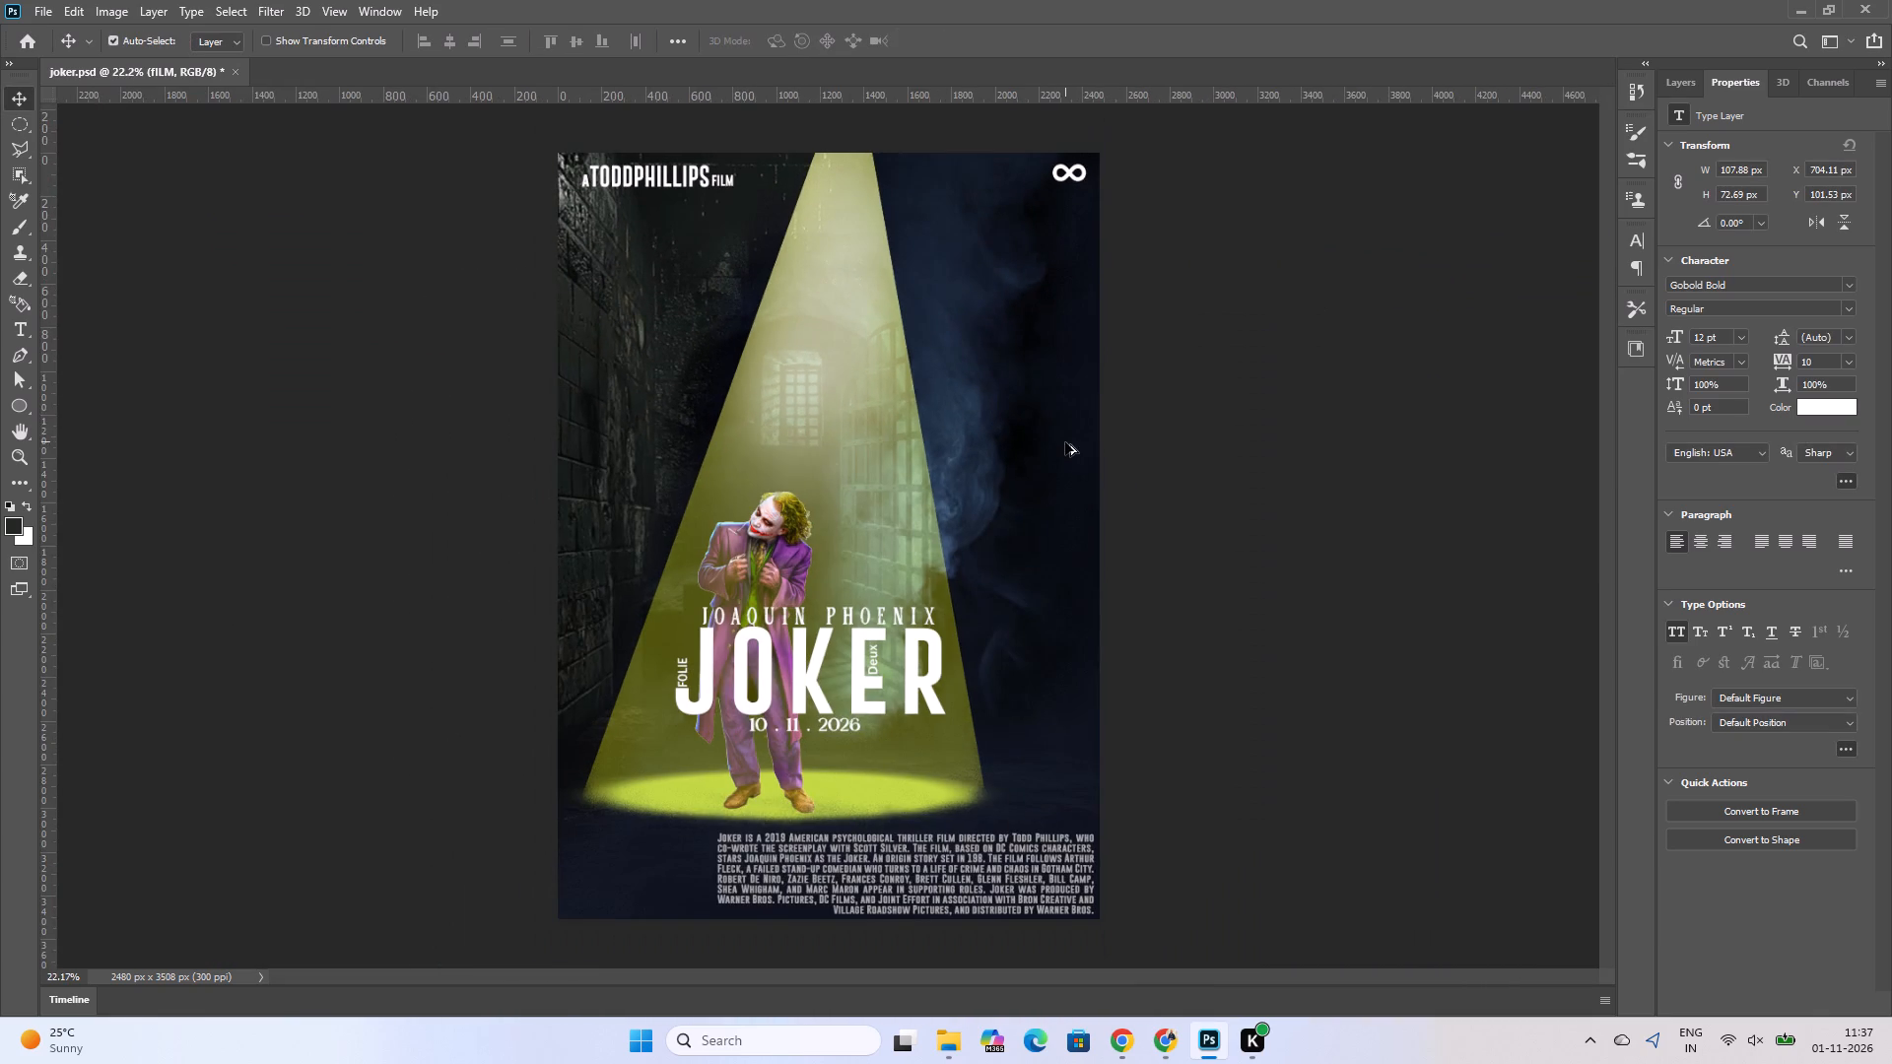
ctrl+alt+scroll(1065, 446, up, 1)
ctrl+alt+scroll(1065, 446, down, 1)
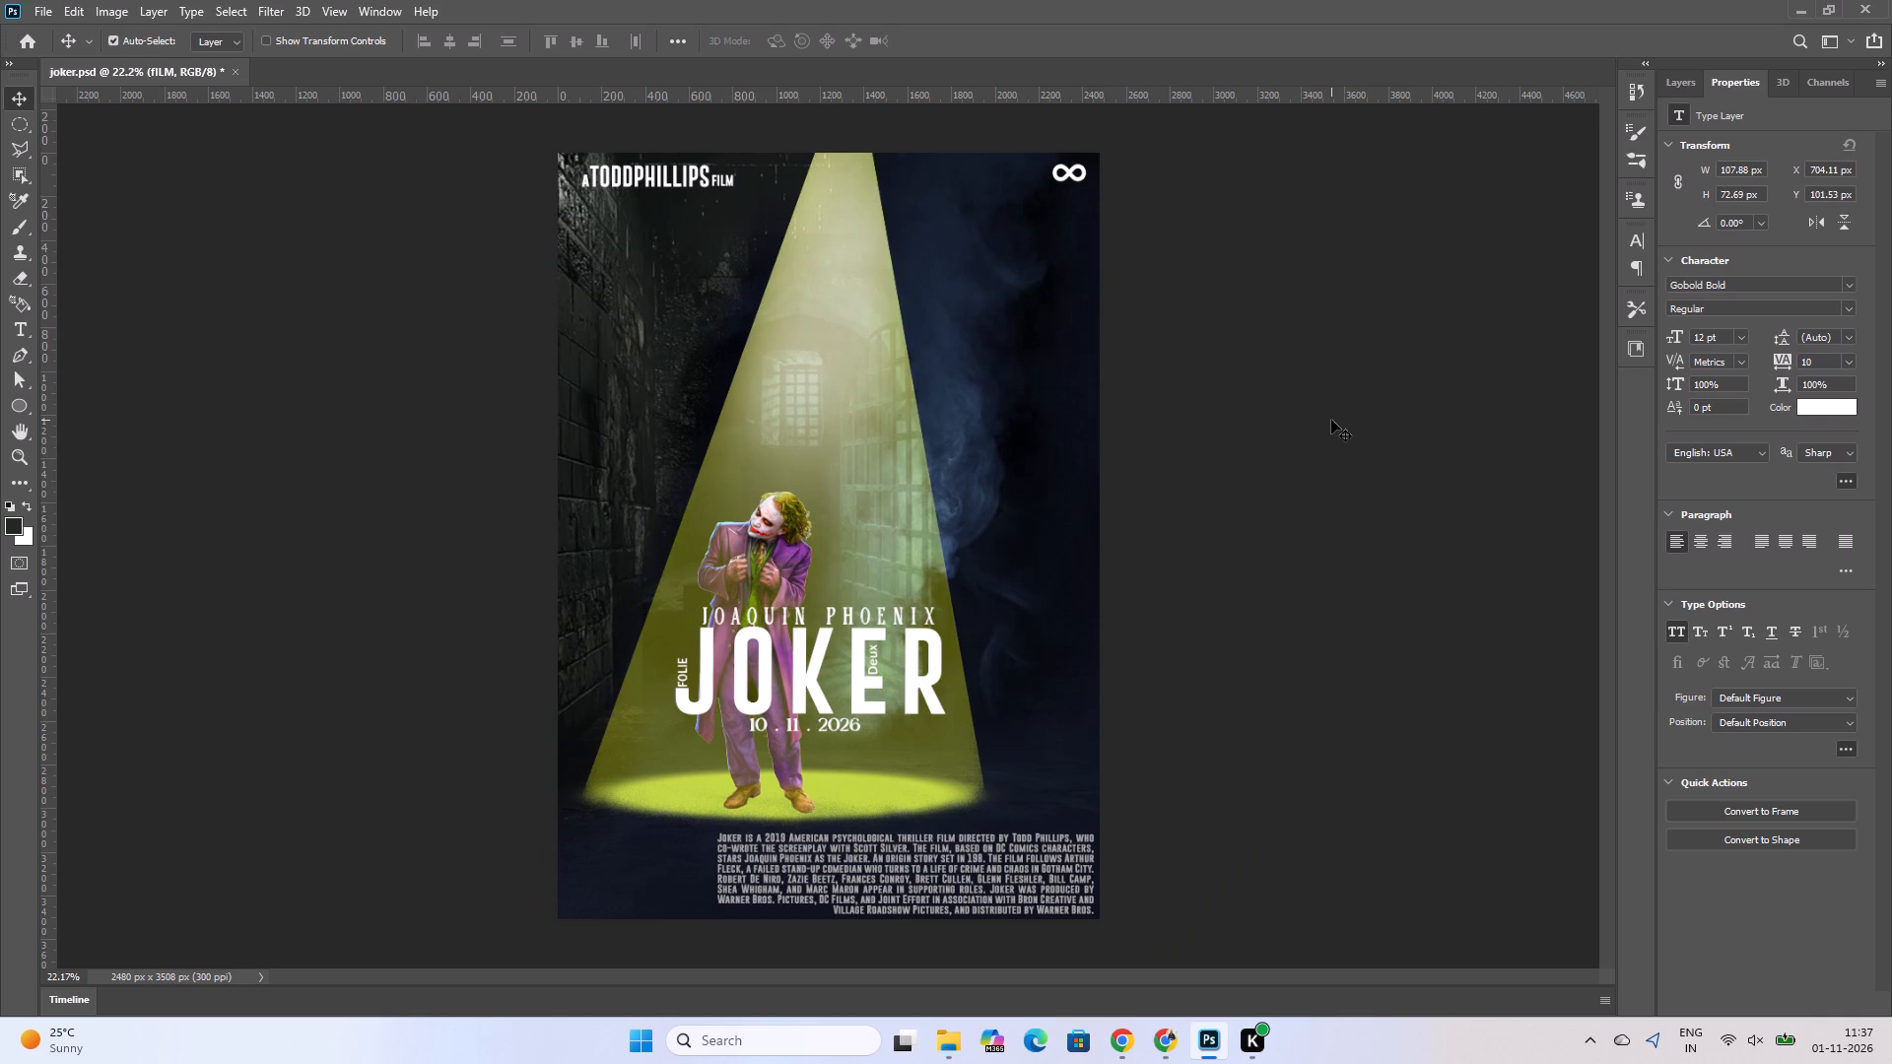
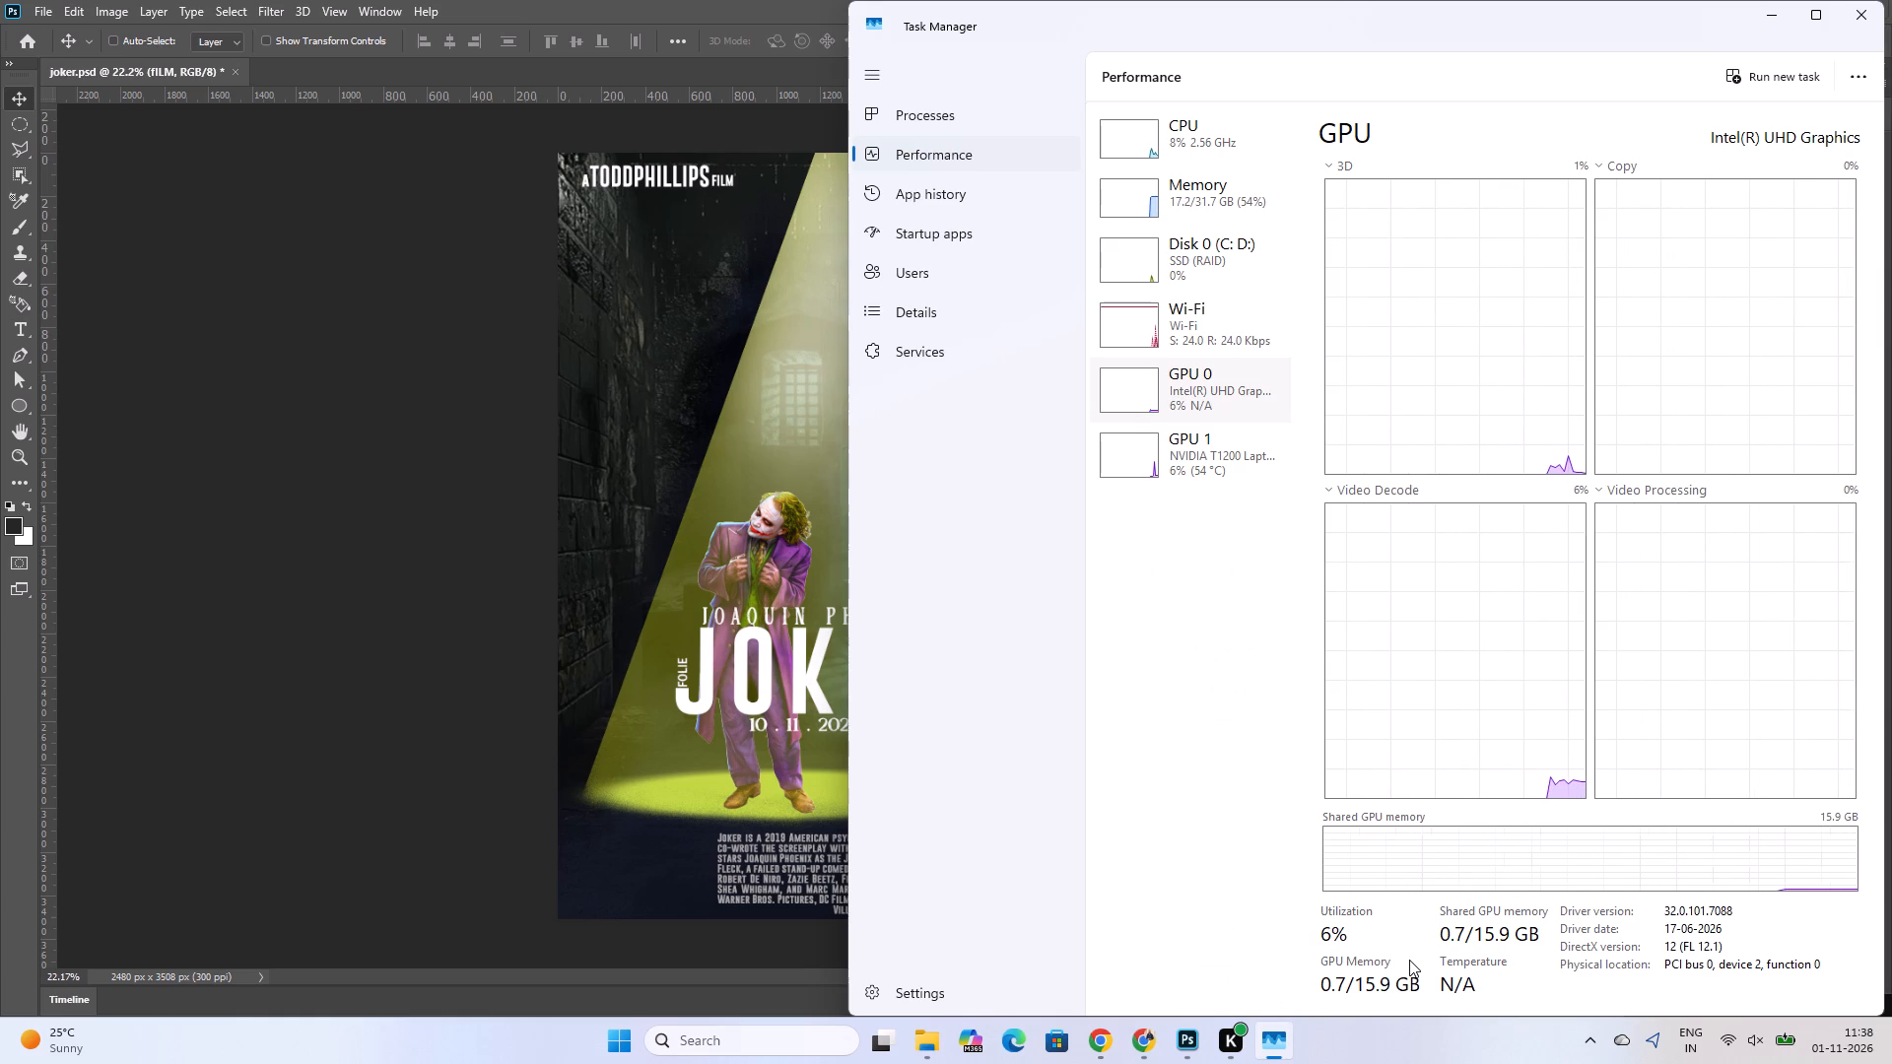
Switch from Task Manager back to the joker.psd poster in Photoshop.
click(746, 824)
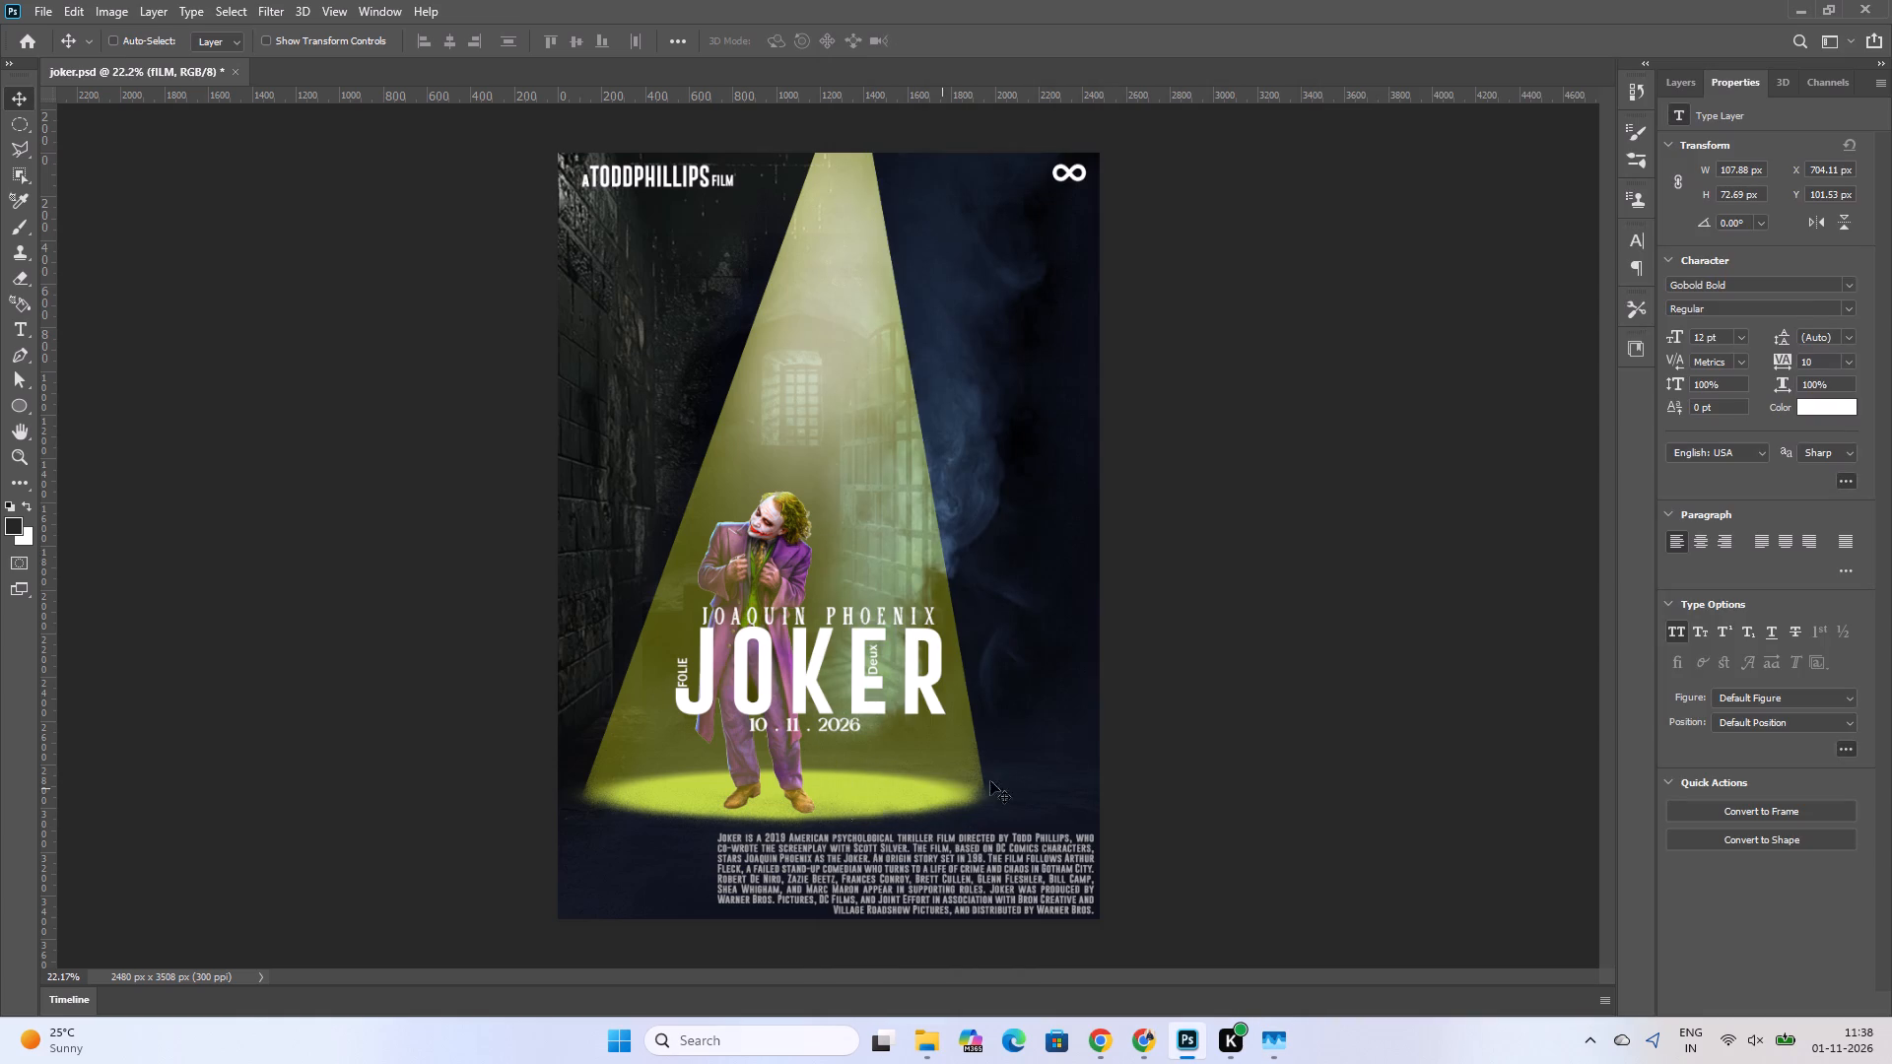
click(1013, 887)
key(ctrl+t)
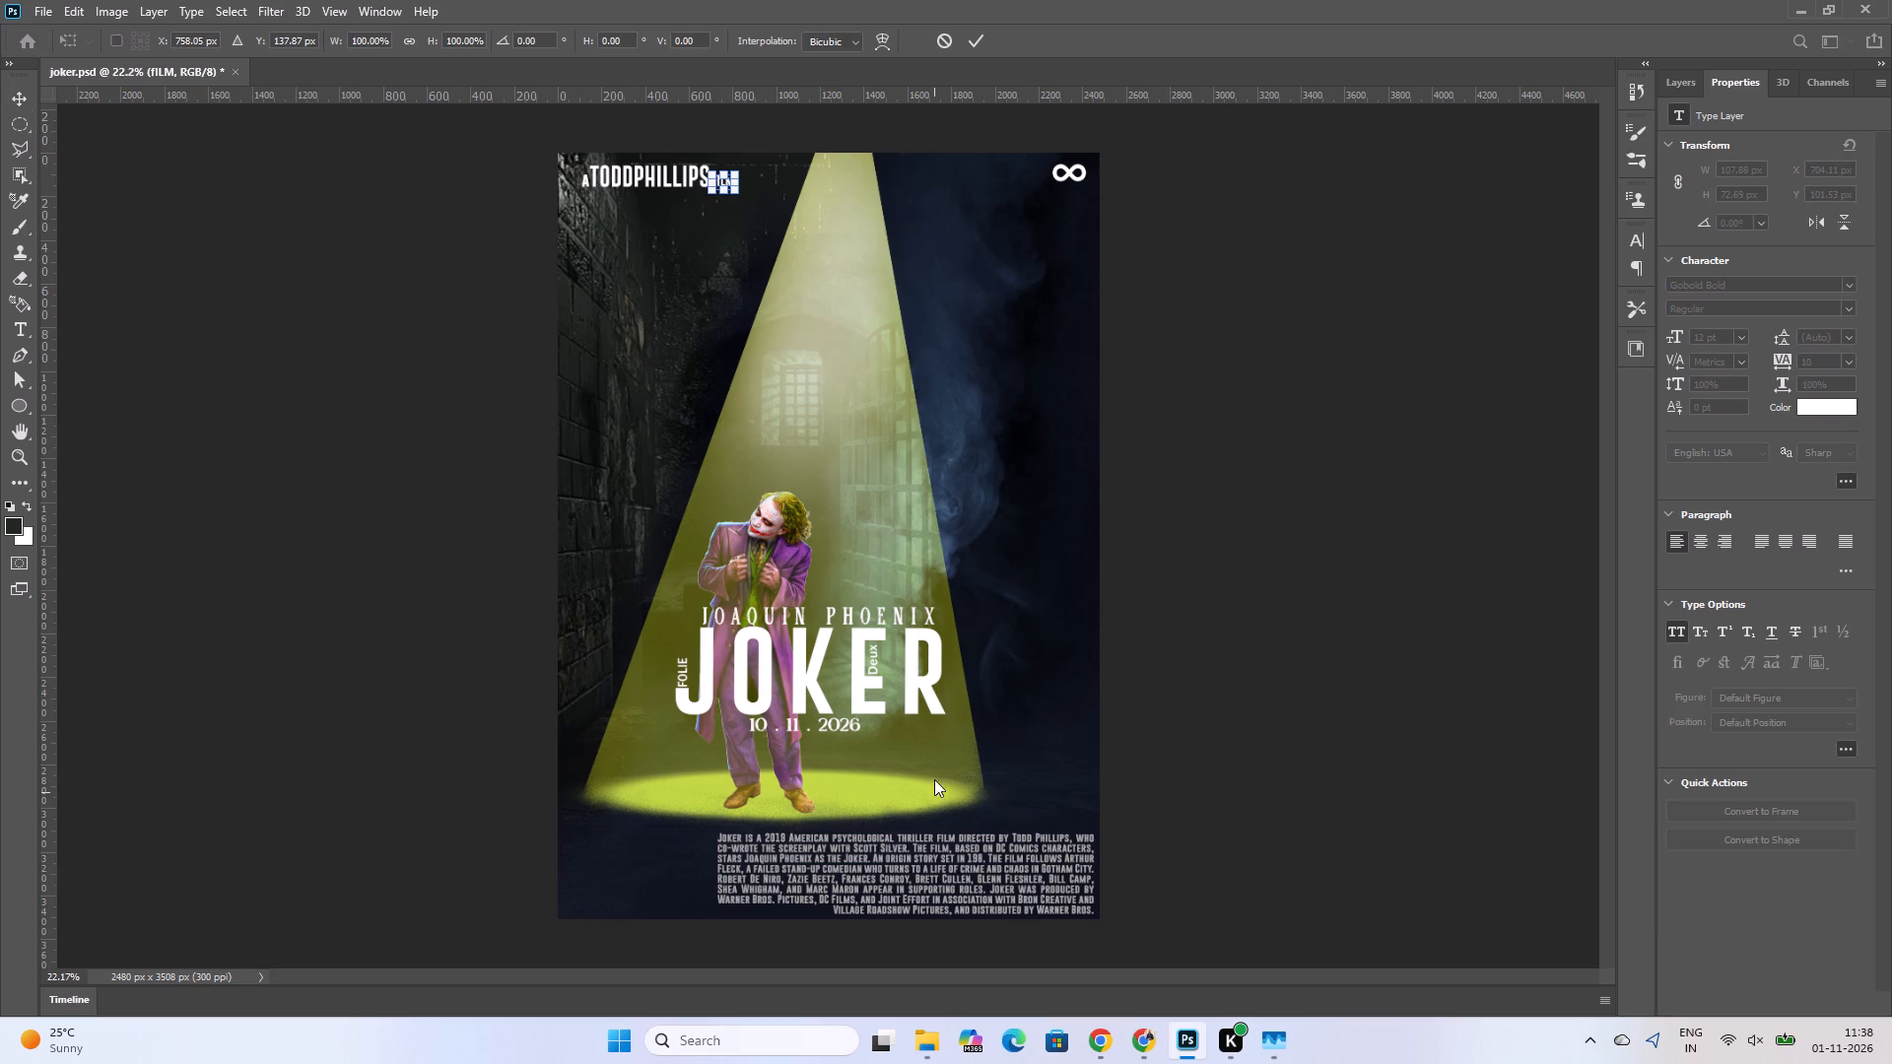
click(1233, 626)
Widen the synopsis text block at the poster's bottom to about 107% (1850 px) by extending its left edge, and apply the transform.
click(1669, 84)
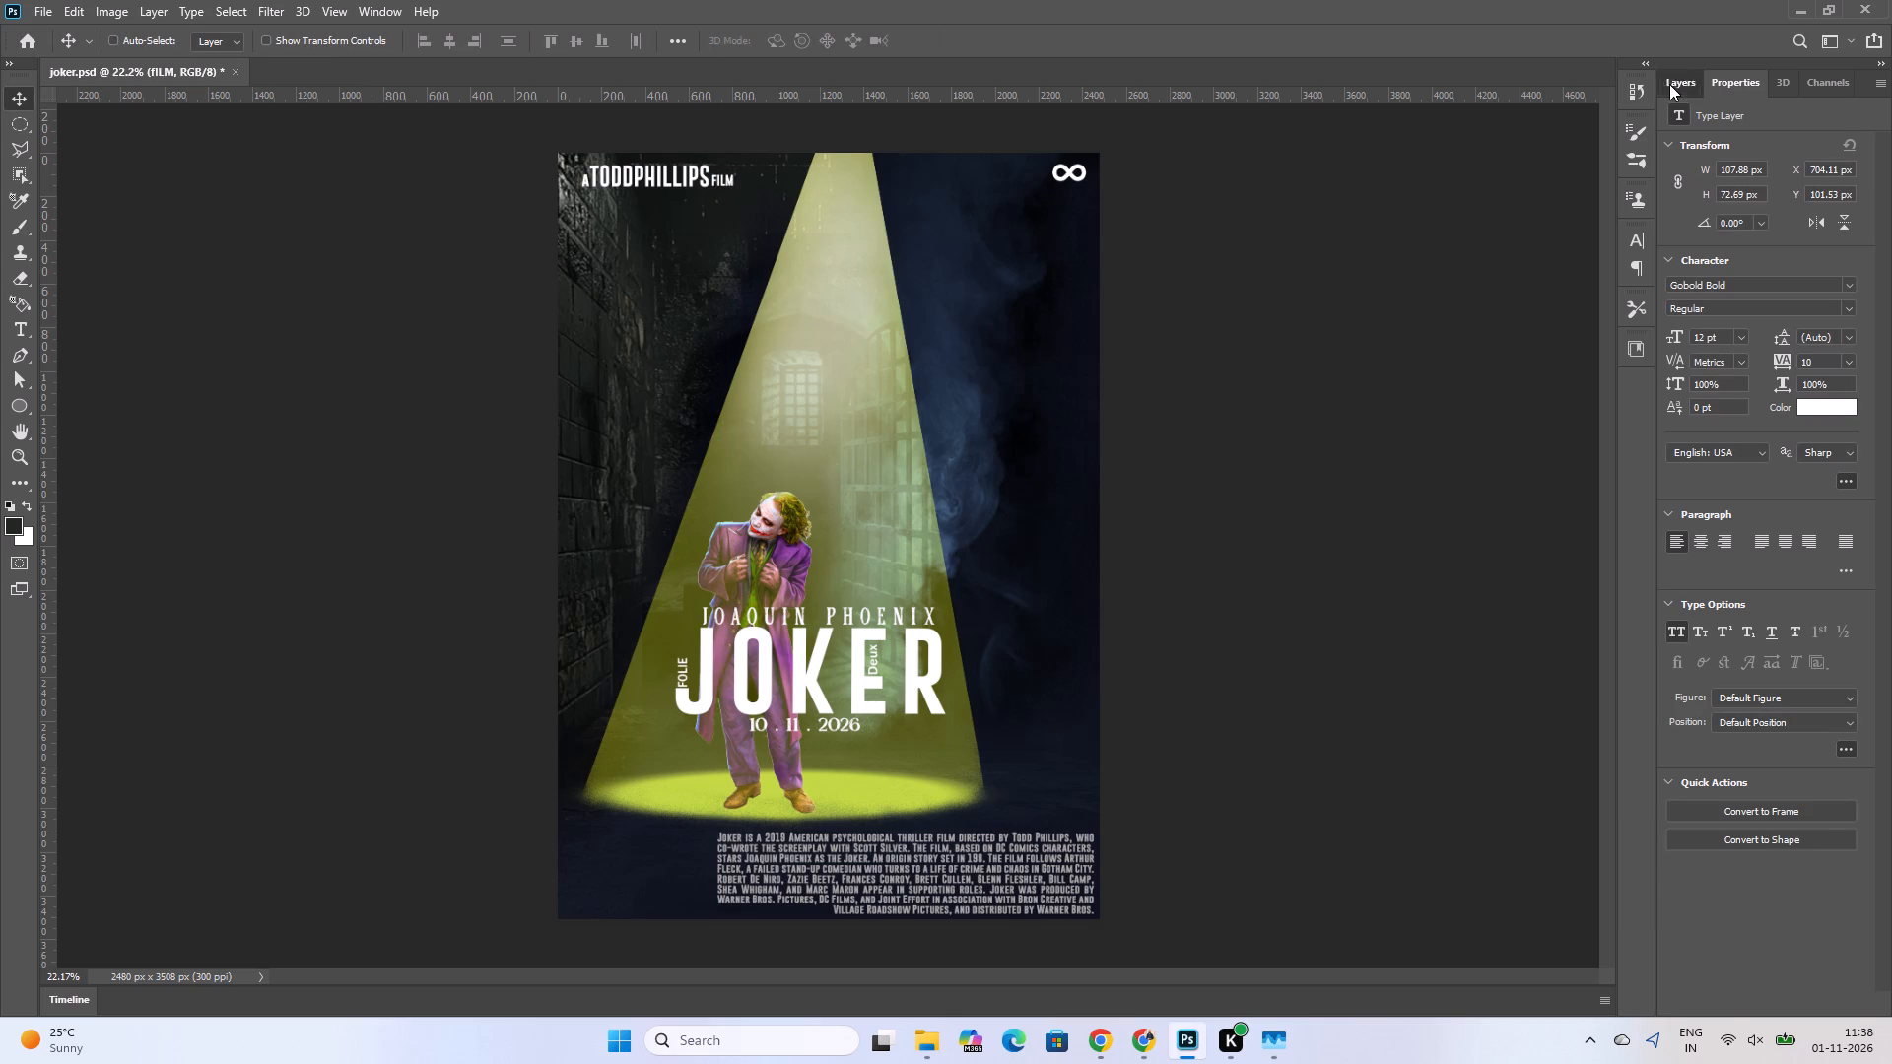
click(1792, 400)
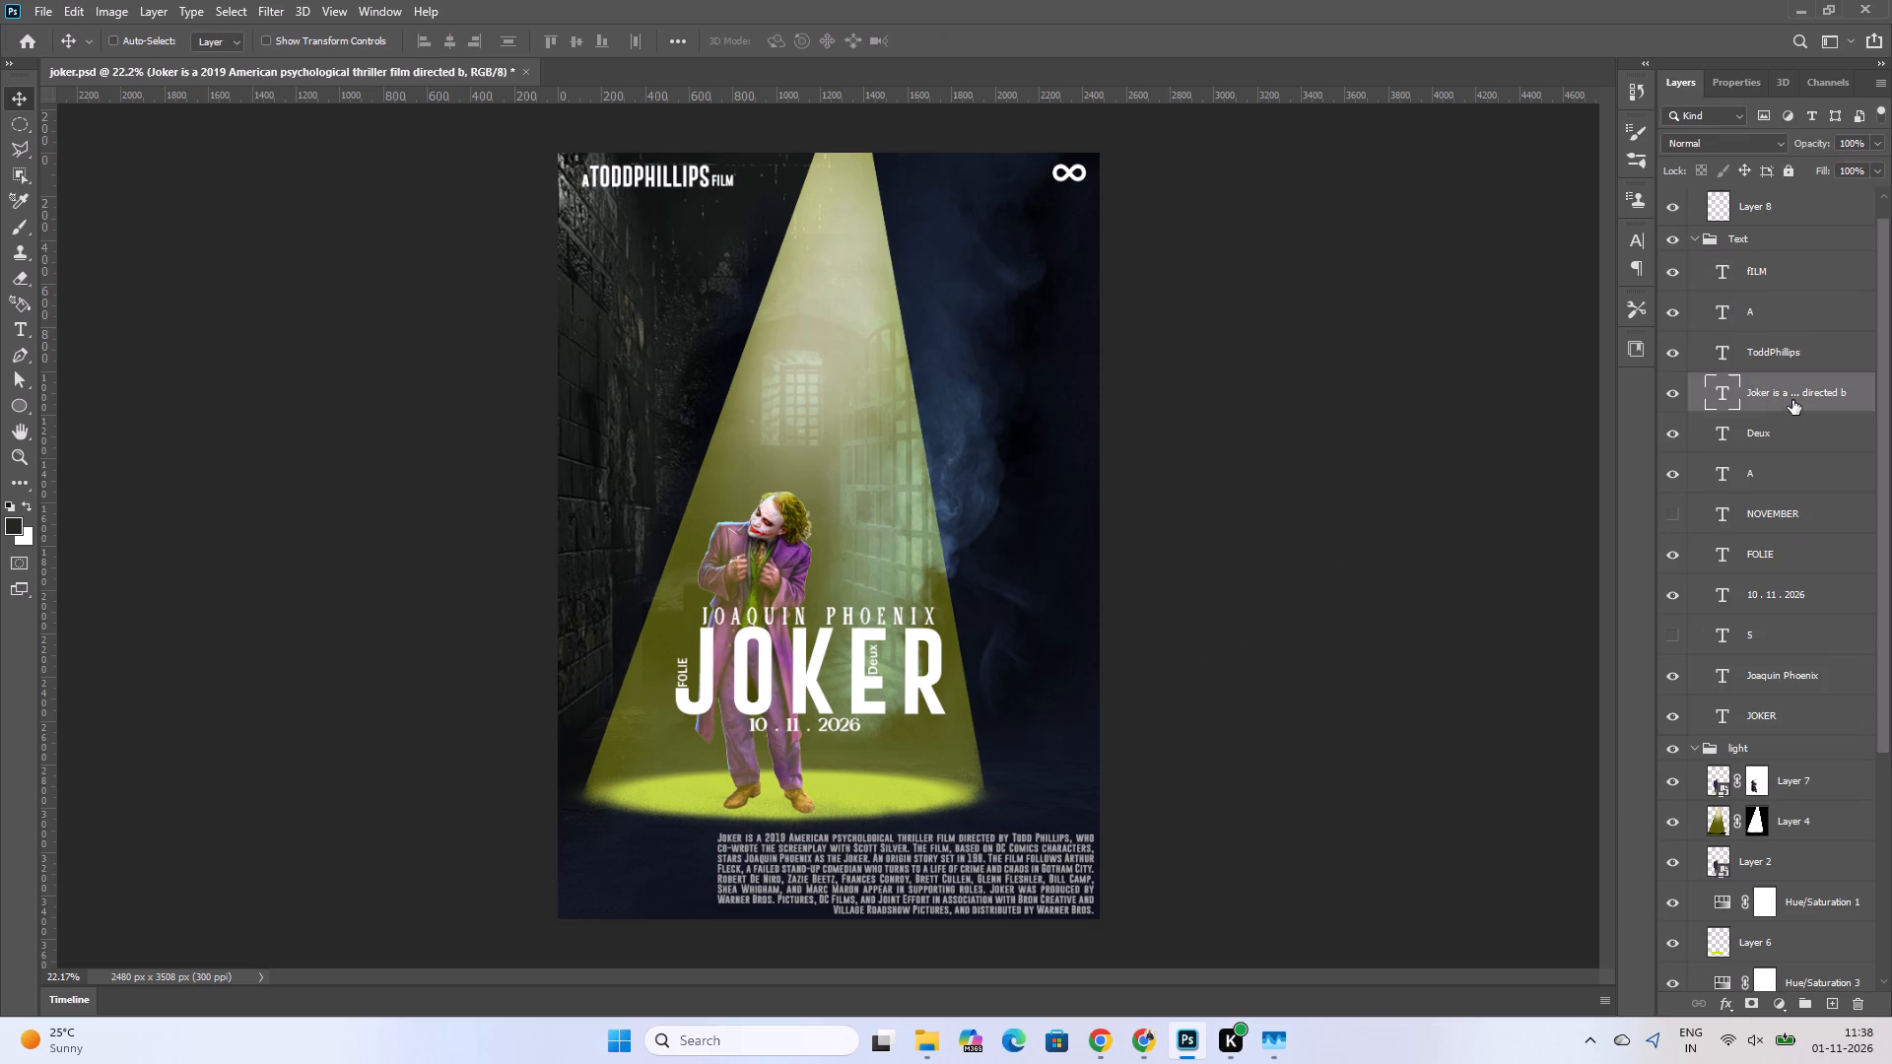
click(857, 876)
key(ctrl+t)
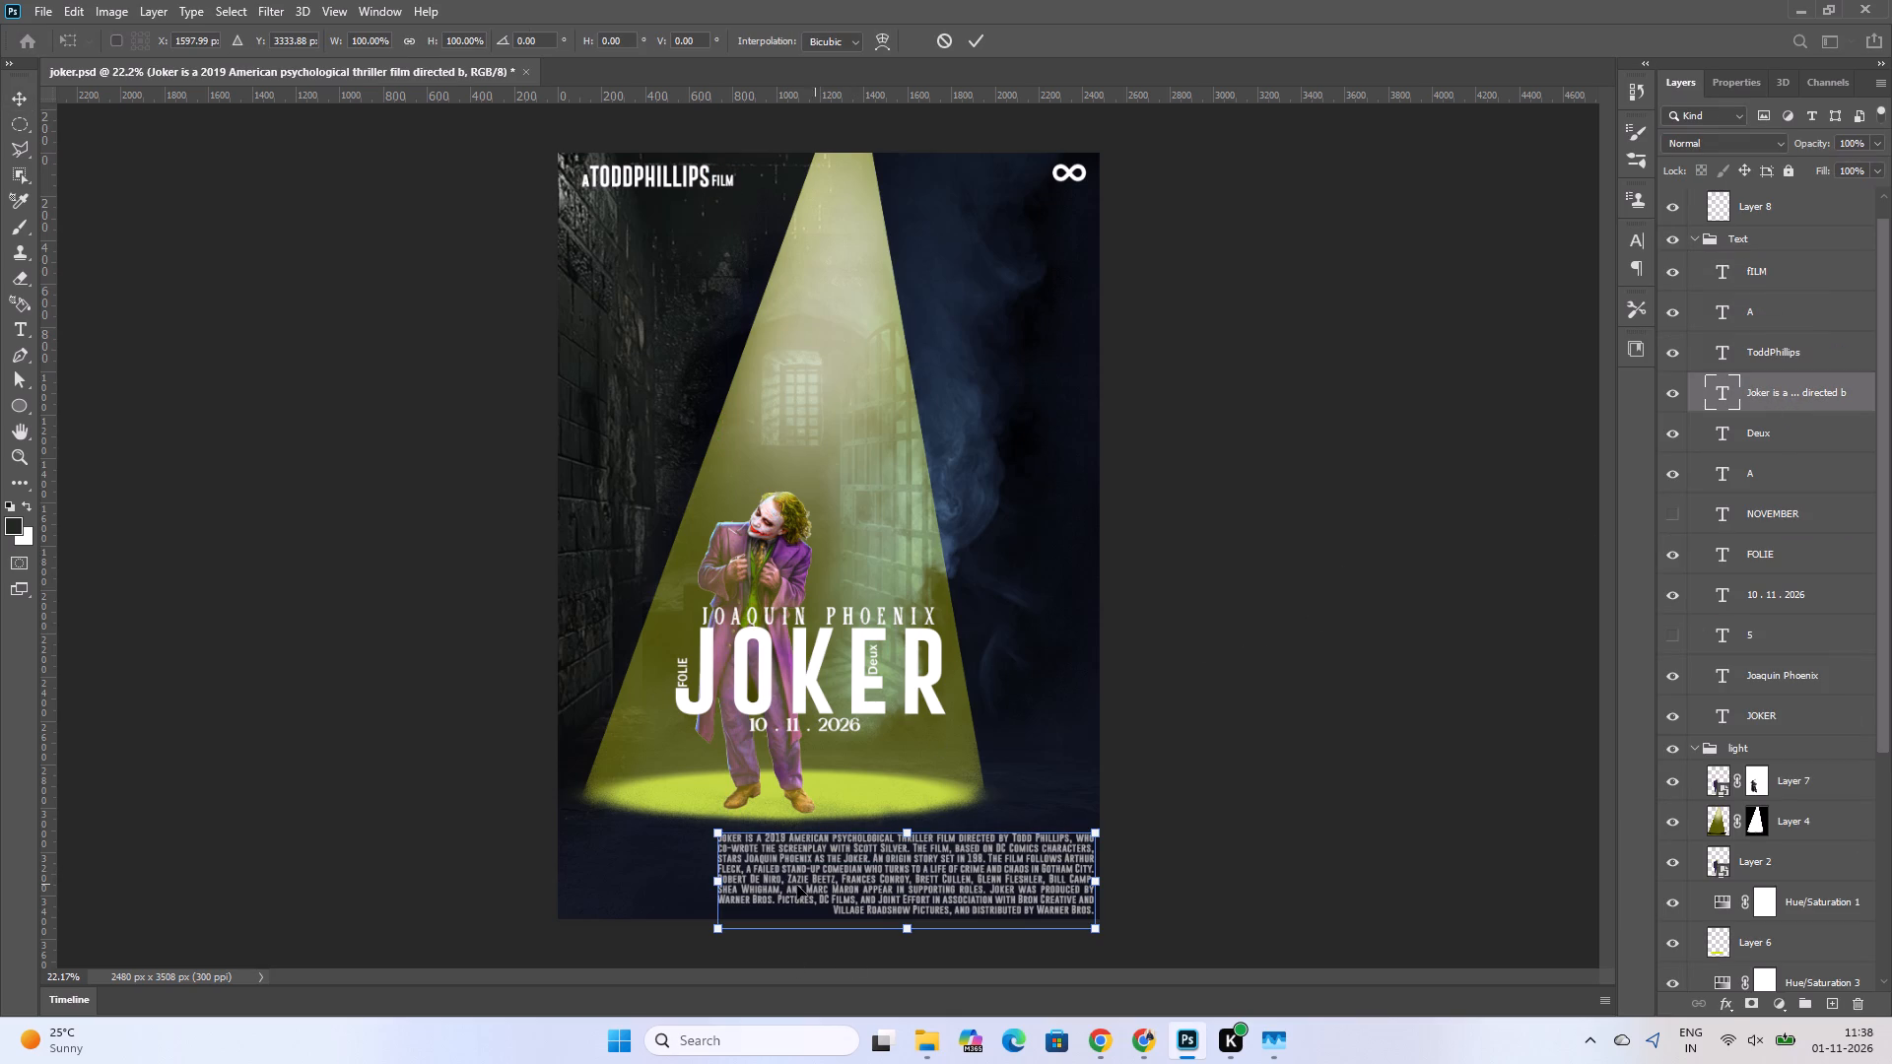
drag(720, 880, 692, 883)
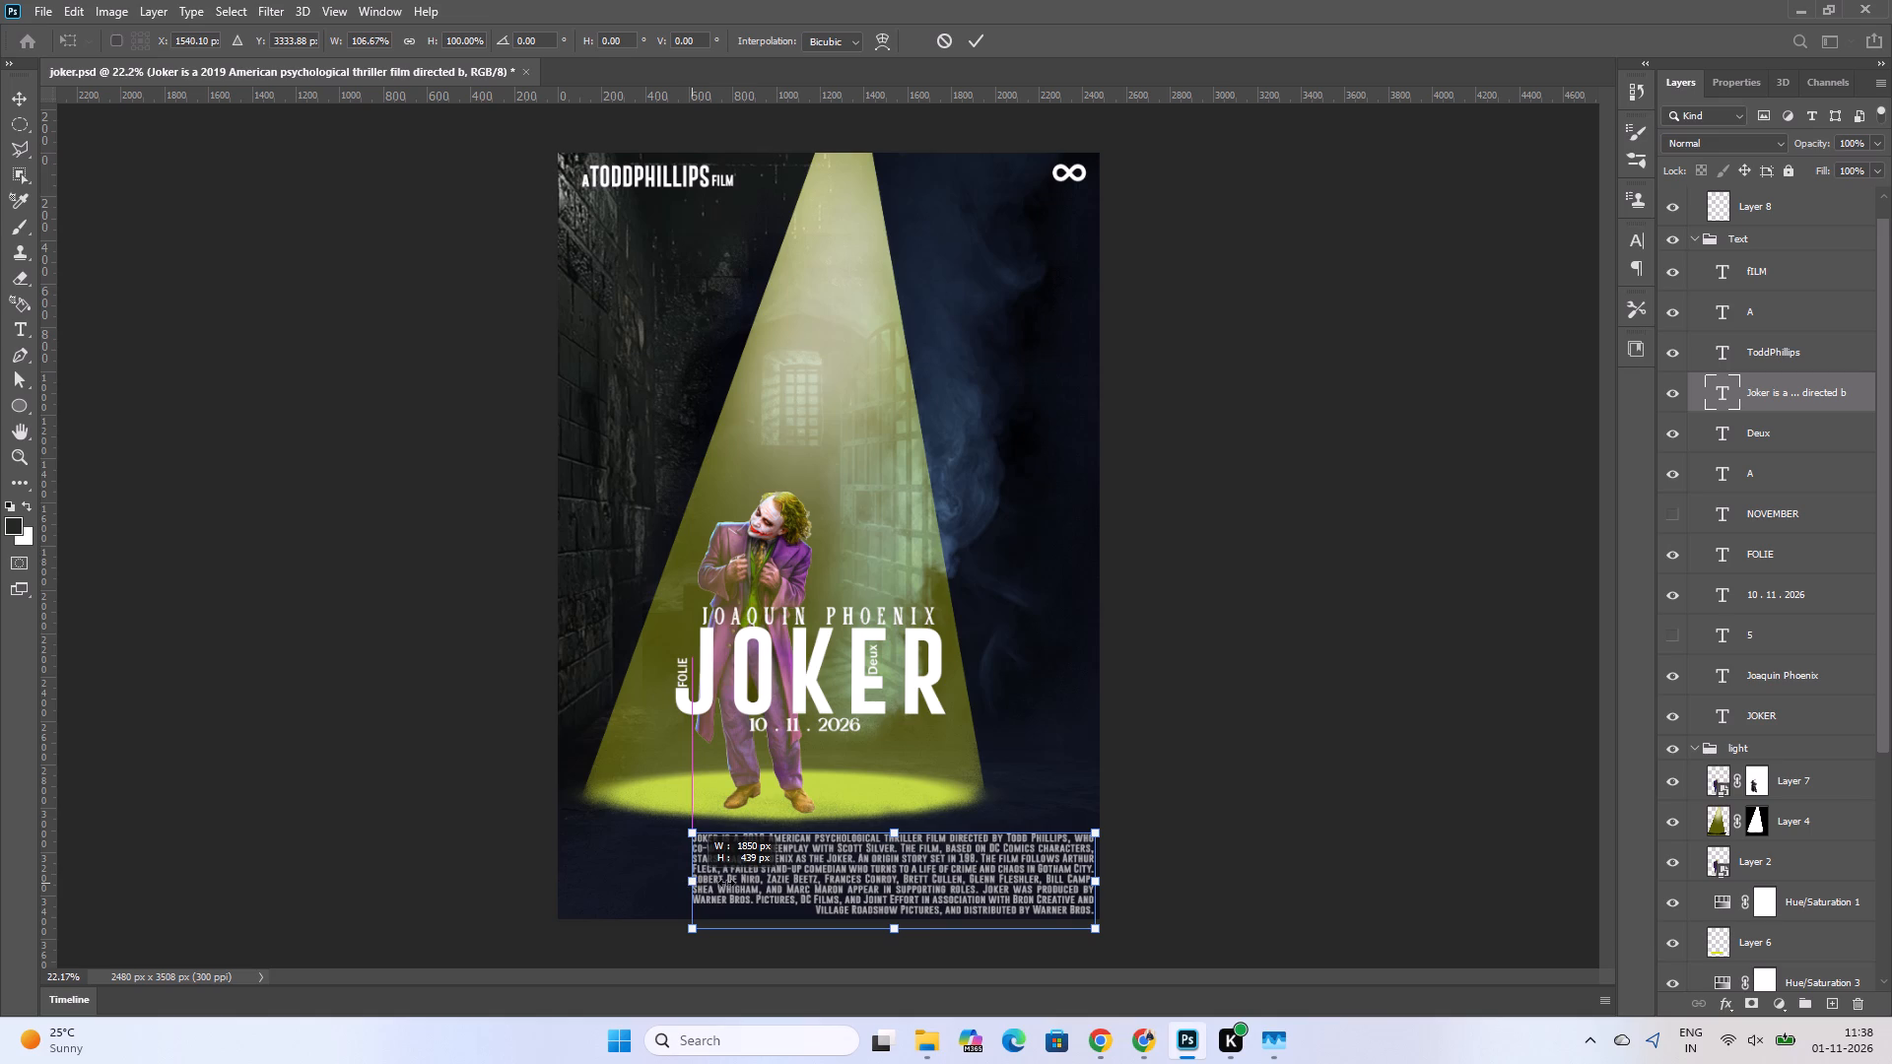
click(1244, 813)
key(Return)
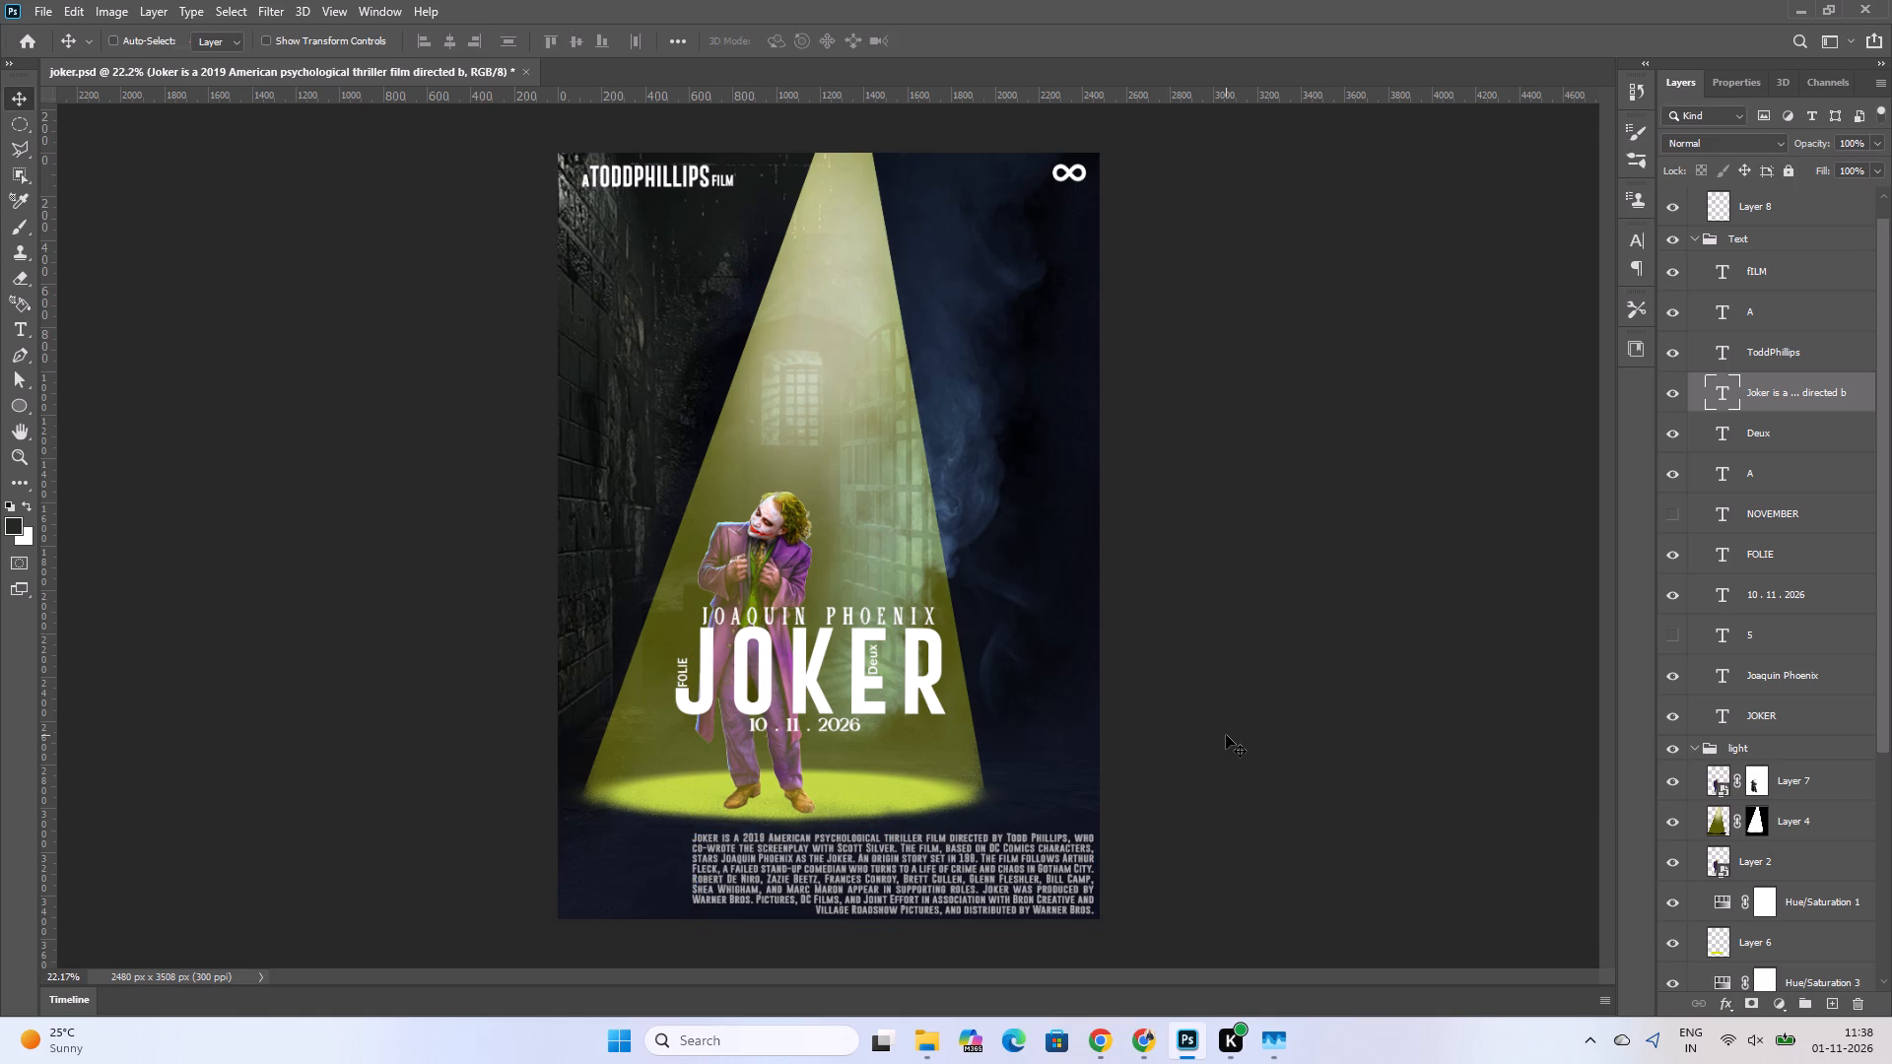
Save the finished poster in joker.psd.
key(ctrl+s)
key(ctrl+s)
key(ctrl+s)
key(ctrl+s)
key(ctrl+s)
key(ctrl+s)
key(ctrl+s)
key(ctrl+s)
key(ctrl+s)
key(ctrl+s)
Close Photoshop.
click(1869, 3)
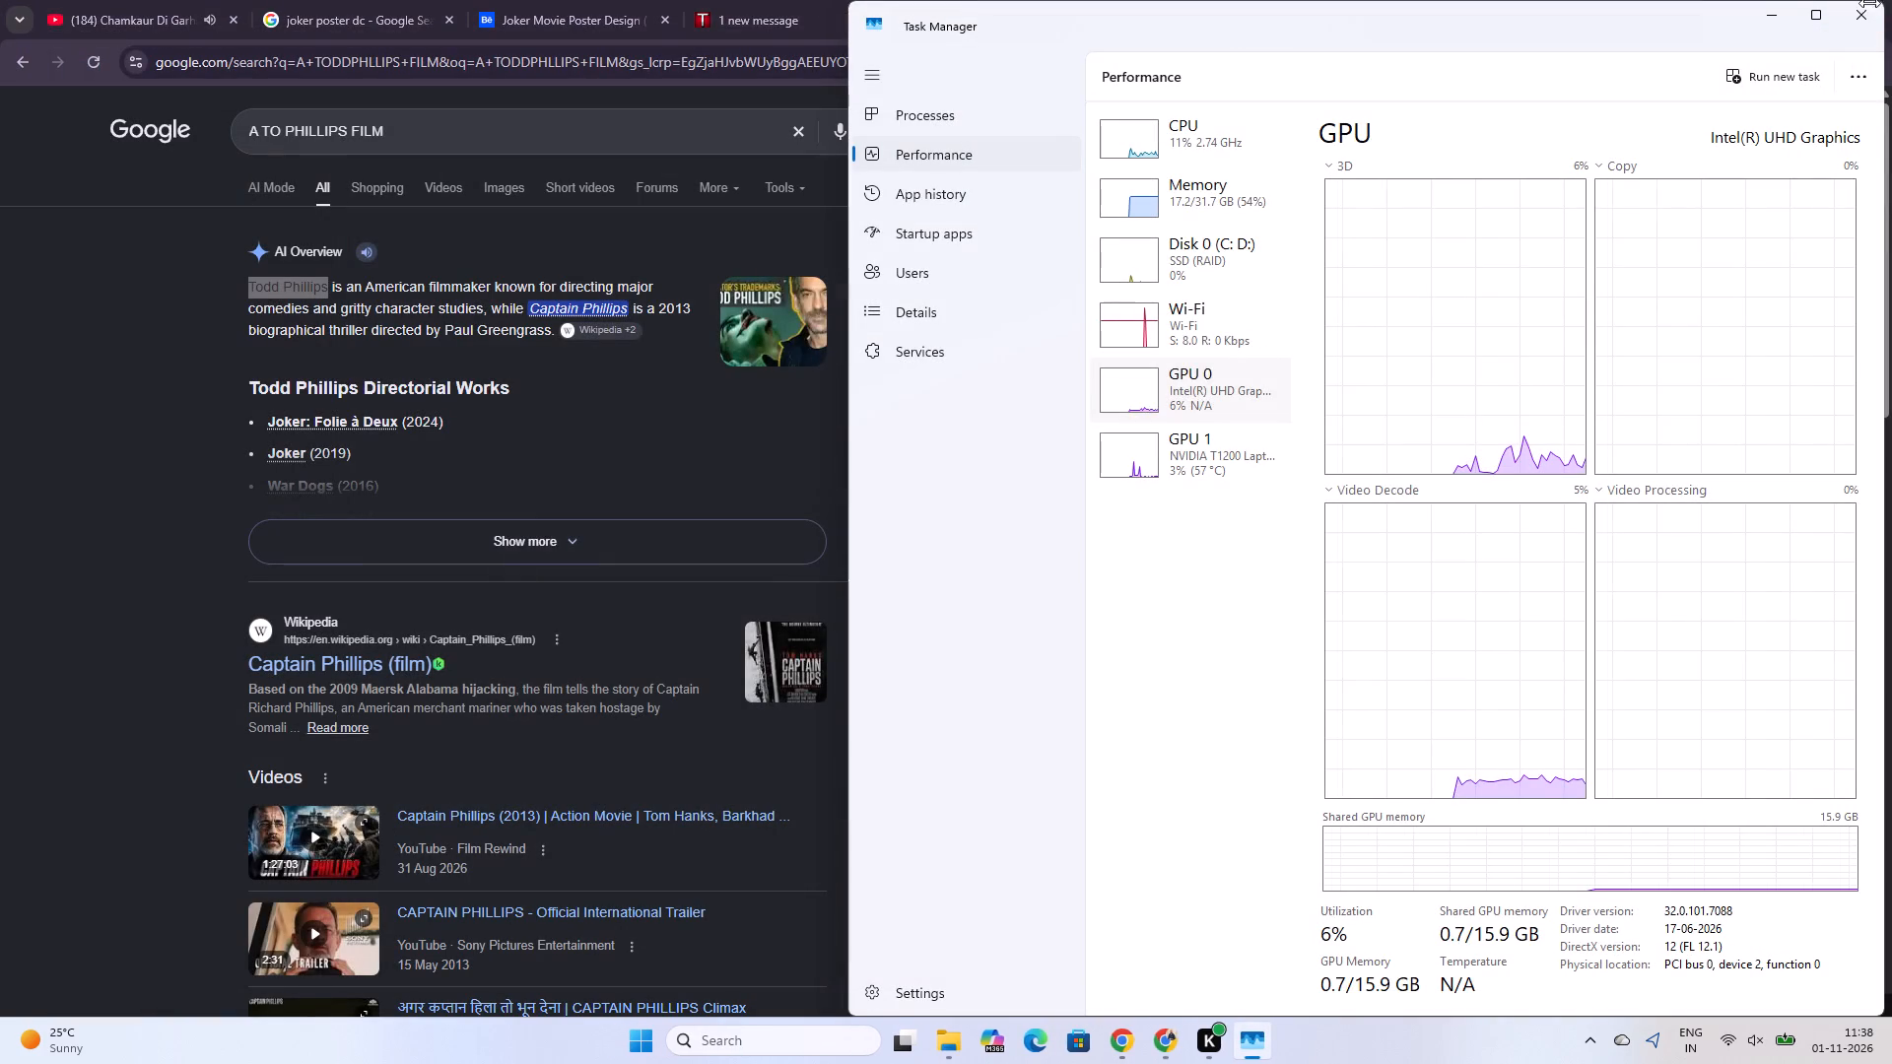